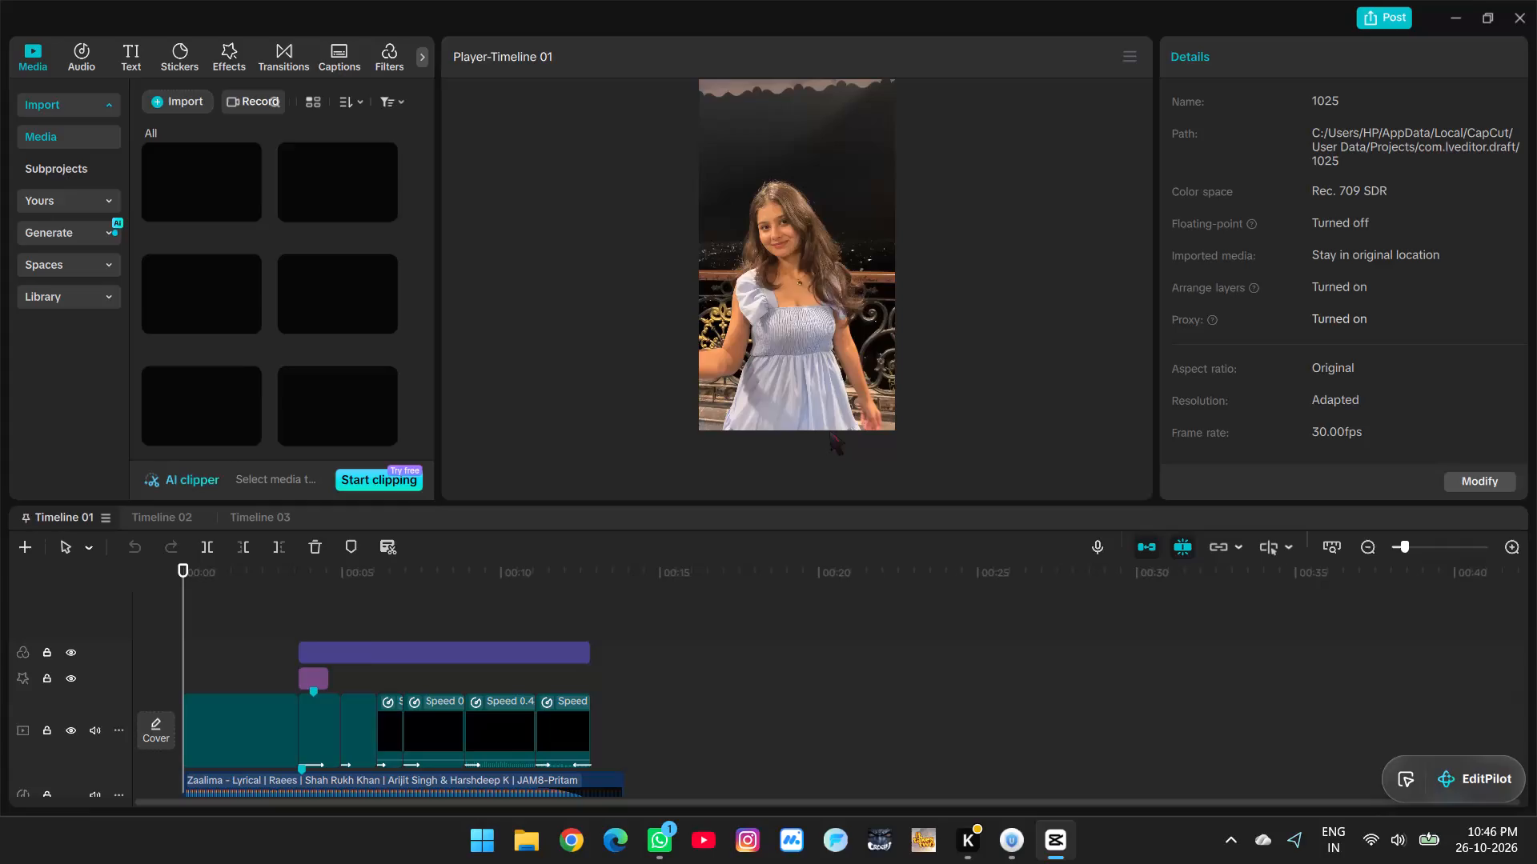
Play back the opening seconds of the existing edit in Timeline 01.
key("space")
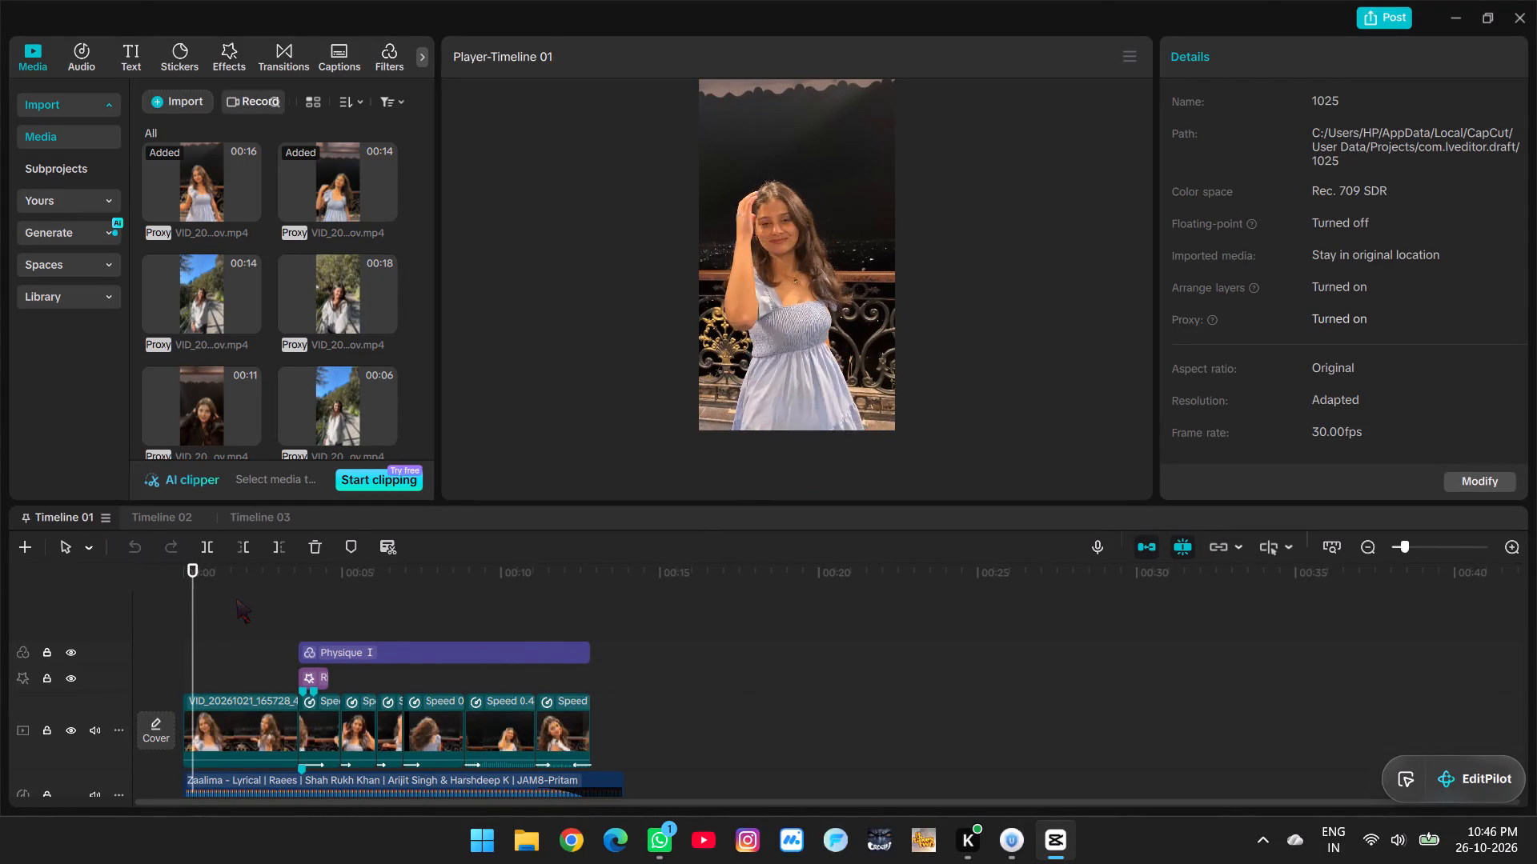
scroll(239, 609, "down", 2)
key("ctrl+shift+w")
scroll(280, 614, "up", 2)
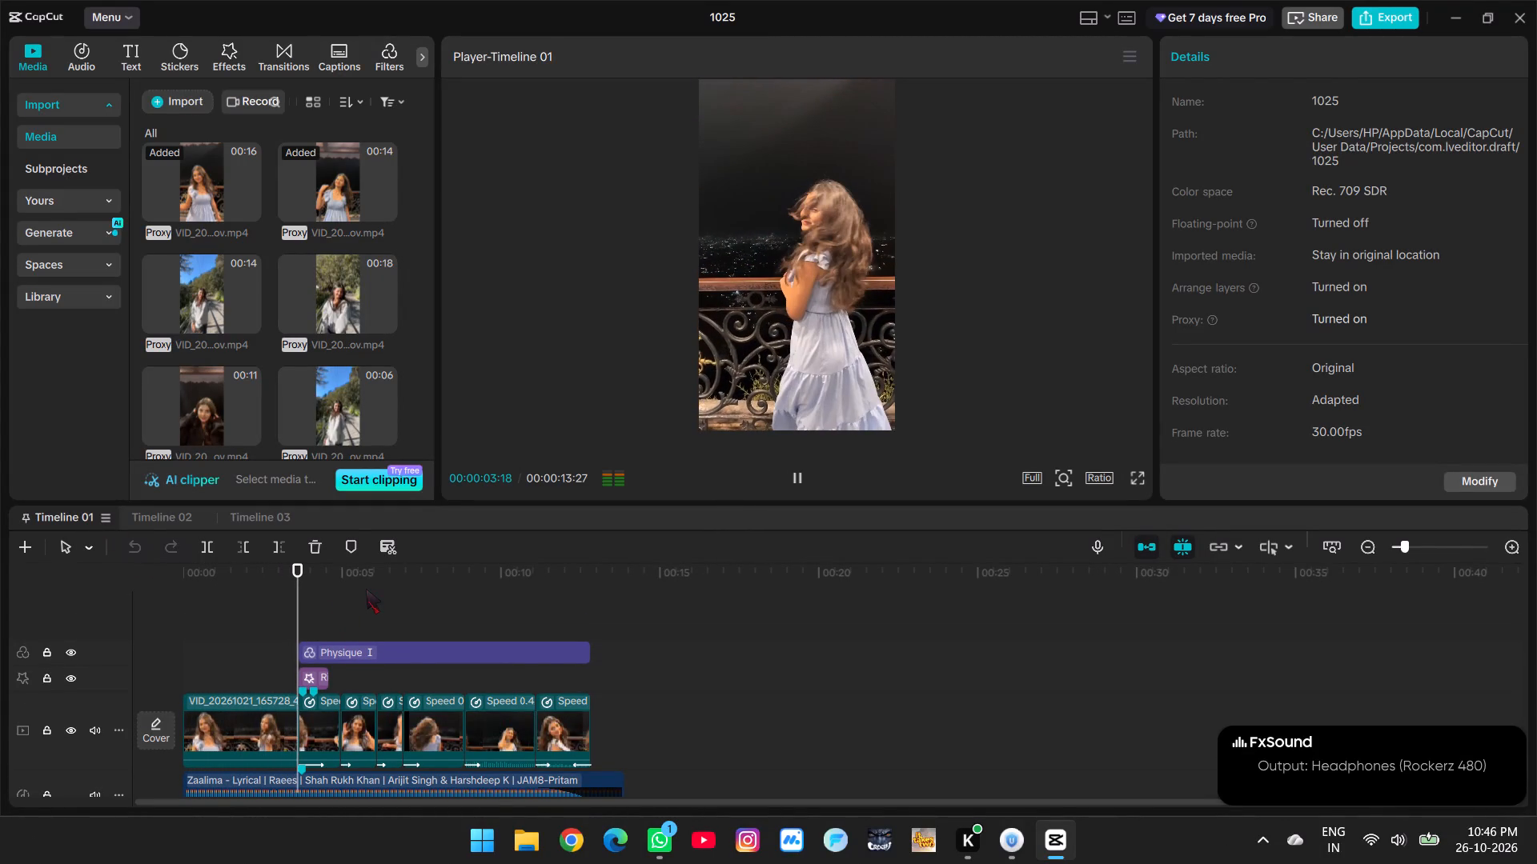
key("space")
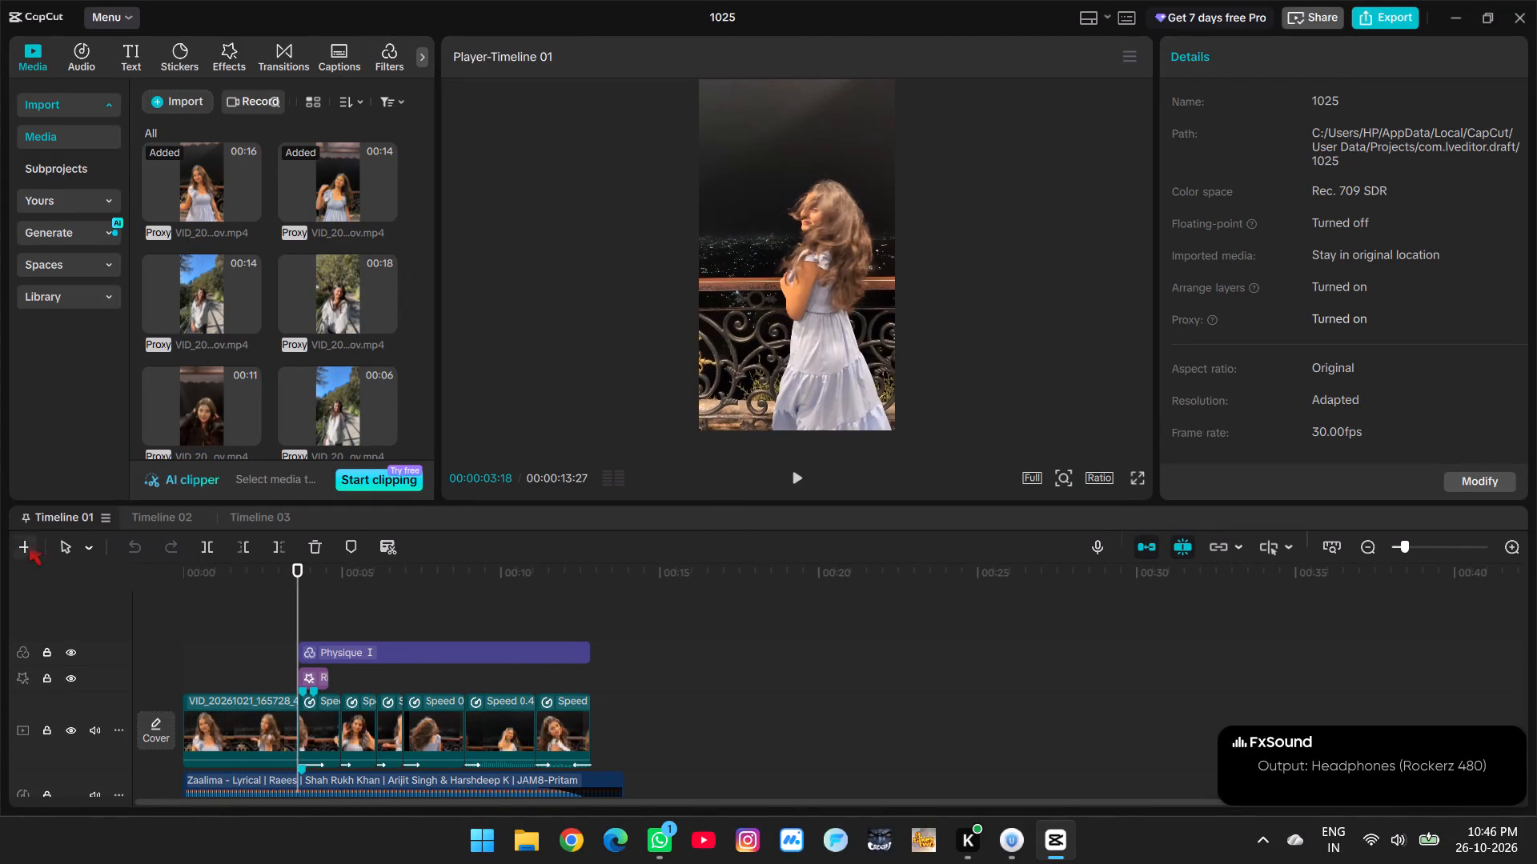
Create a new empty timeline in the project.
left_click(24, 549)
Browse the imported media and preview the 14-second clip of the woman on the sunlit road.
scroll(227, 295, "down", 1)
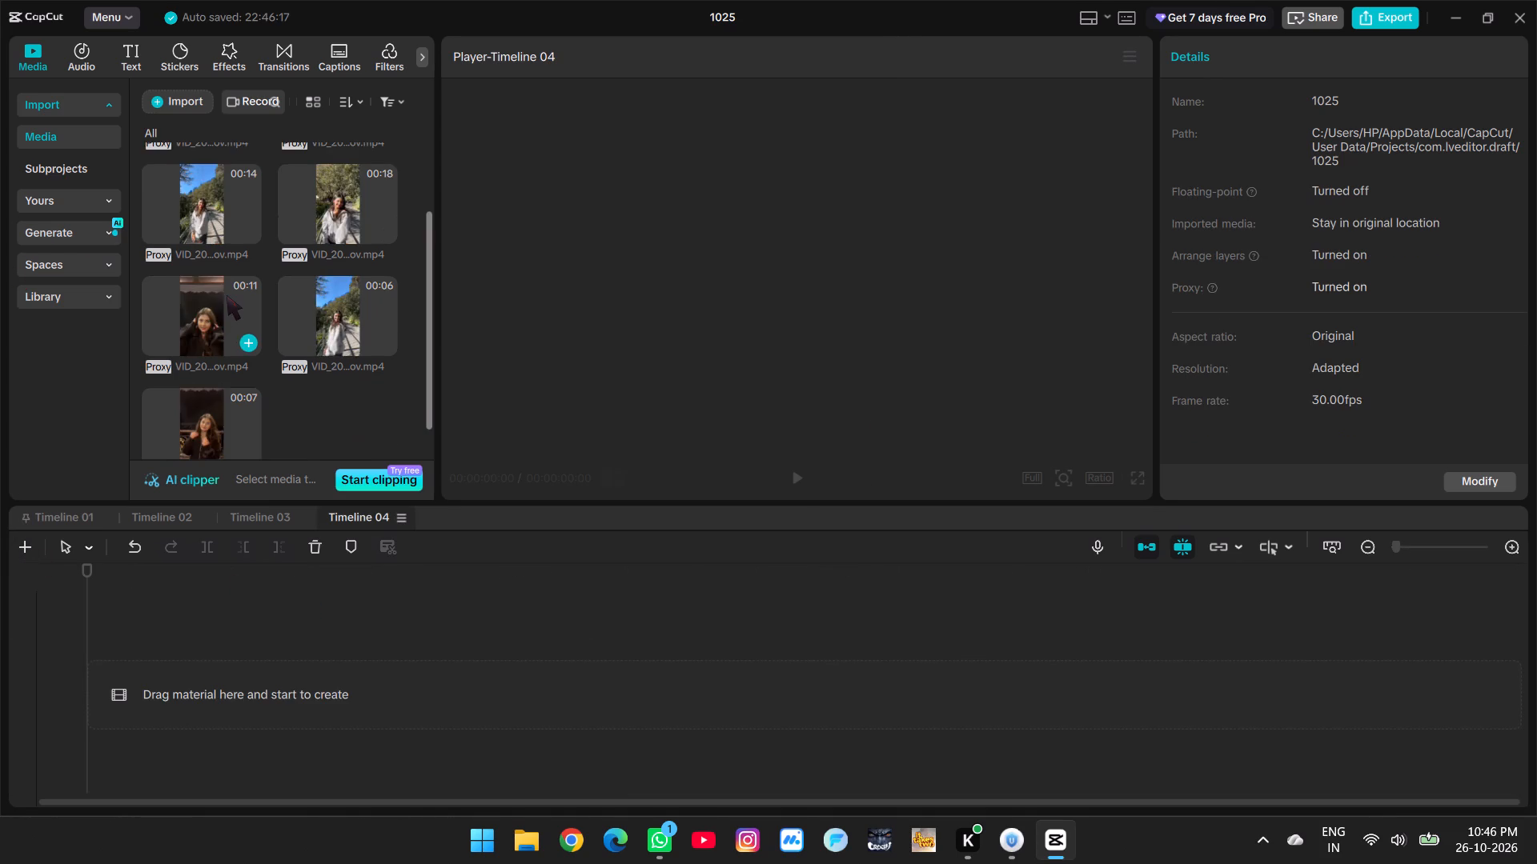
scroll(227, 295, "up", 1)
left_click(223, 296)
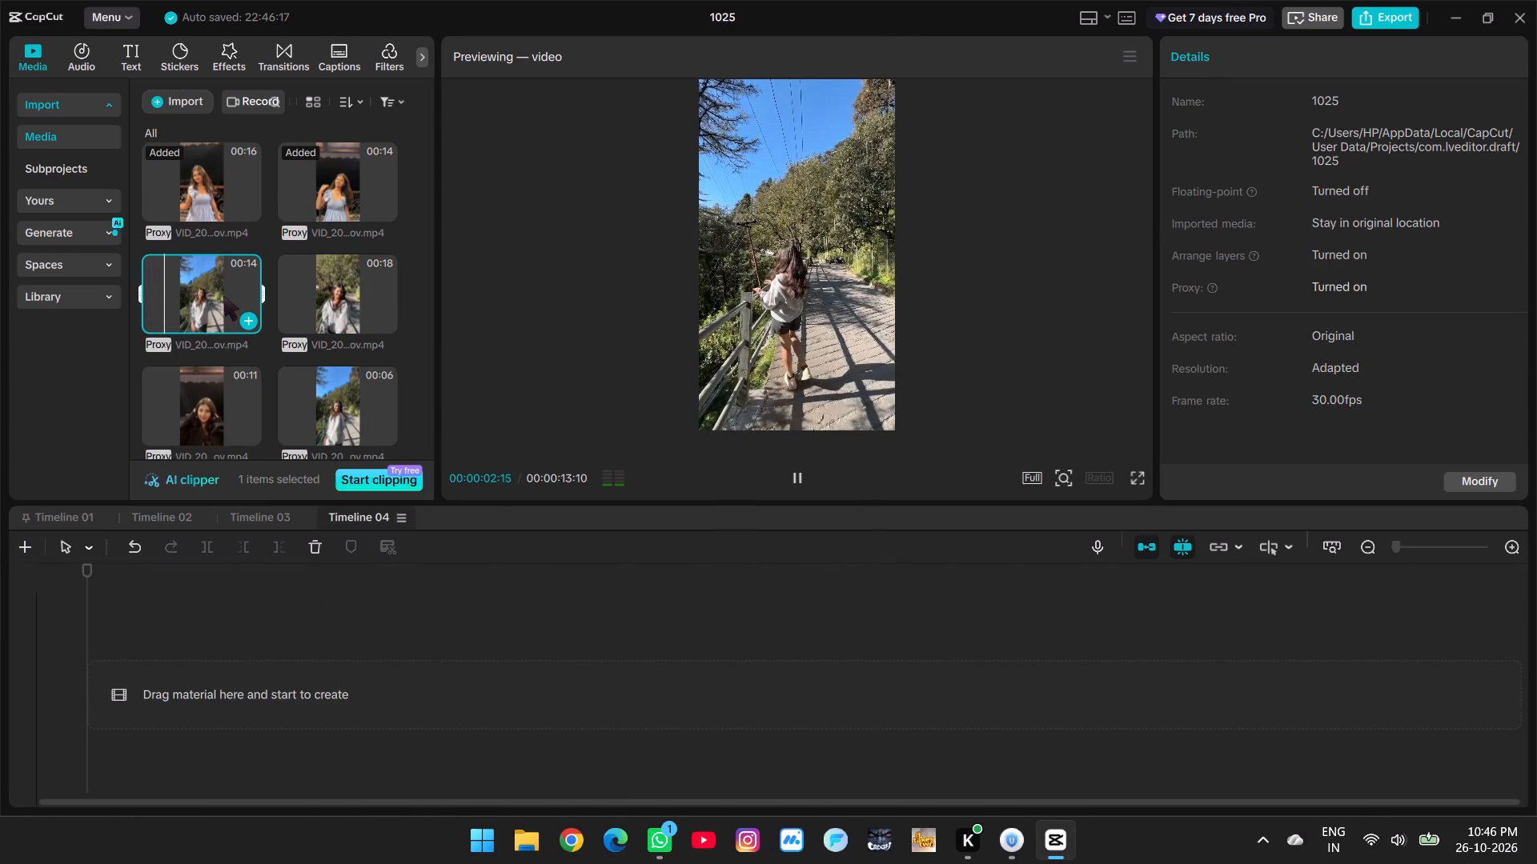
key("space")
Switch the workspace to the Vertical layout and widen the player area.
left_click(1101, 24)
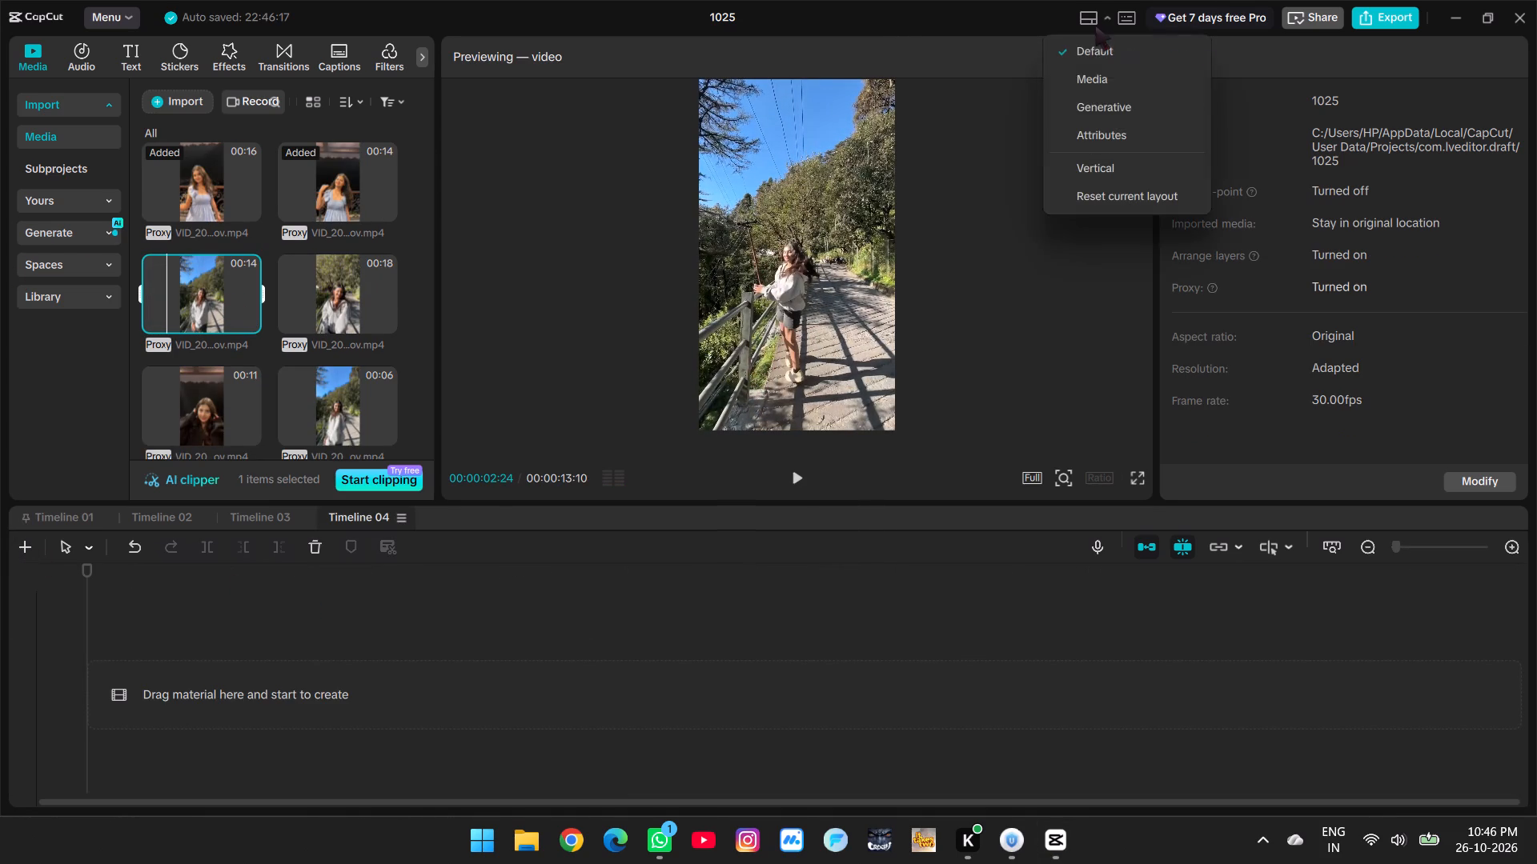
left_click(1085, 172)
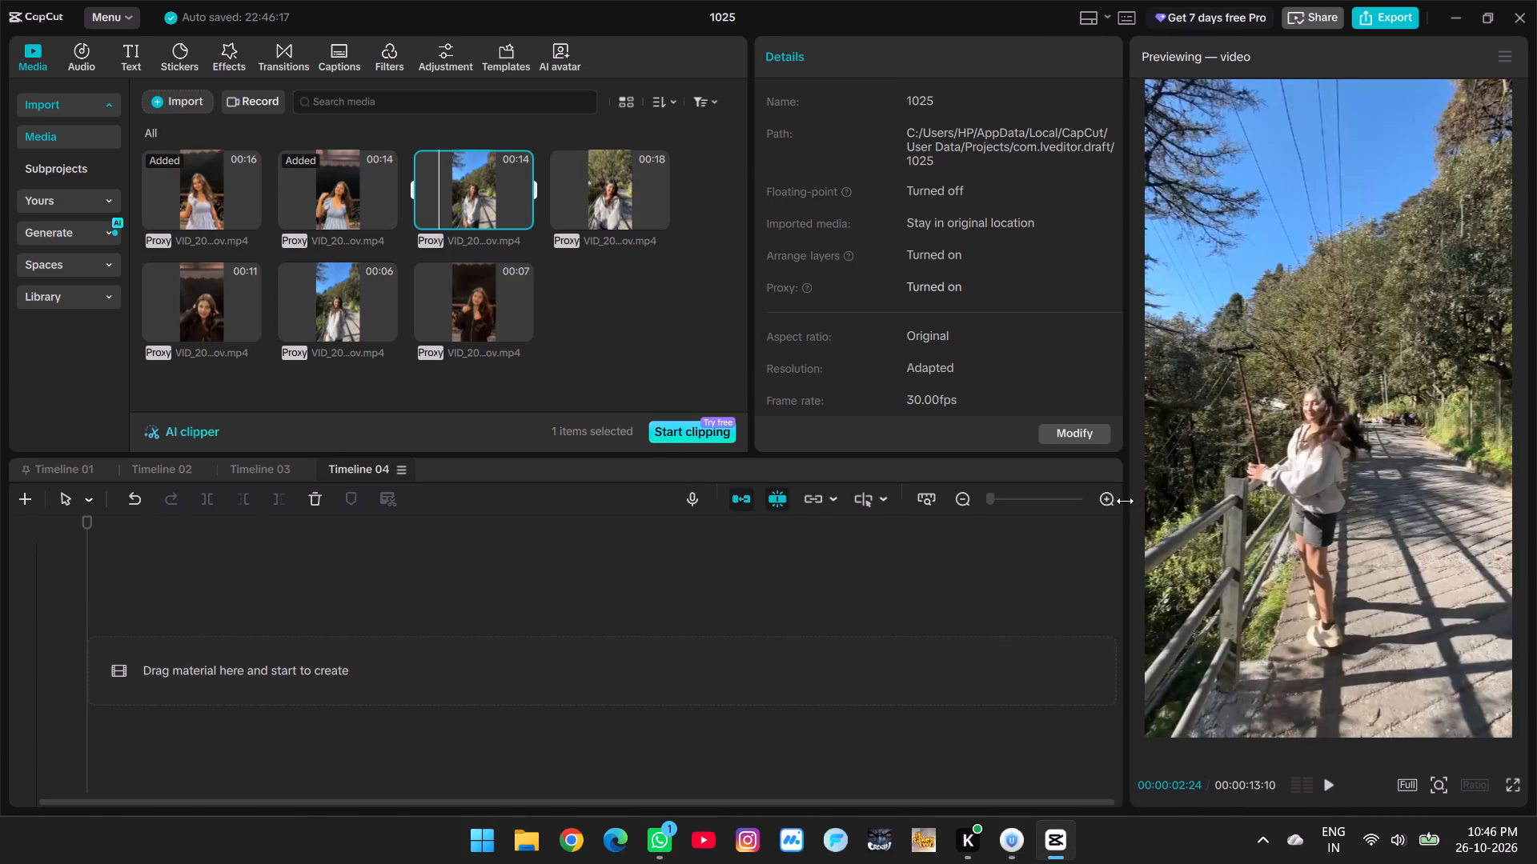
left_click_drag(1125, 501, 1005, 545)
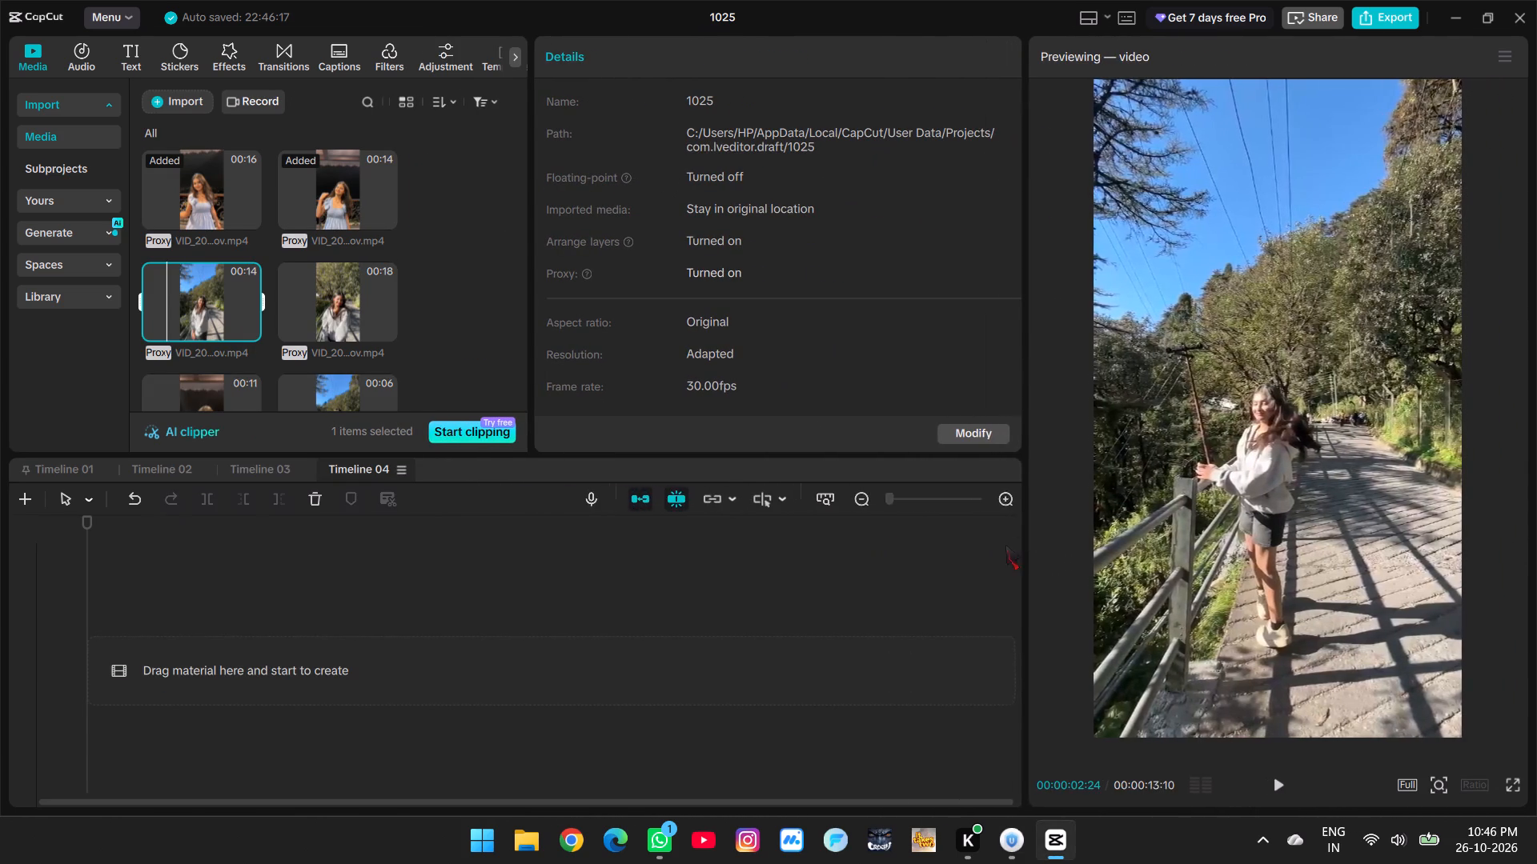
left_click_drag(1005, 545, 977, 544)
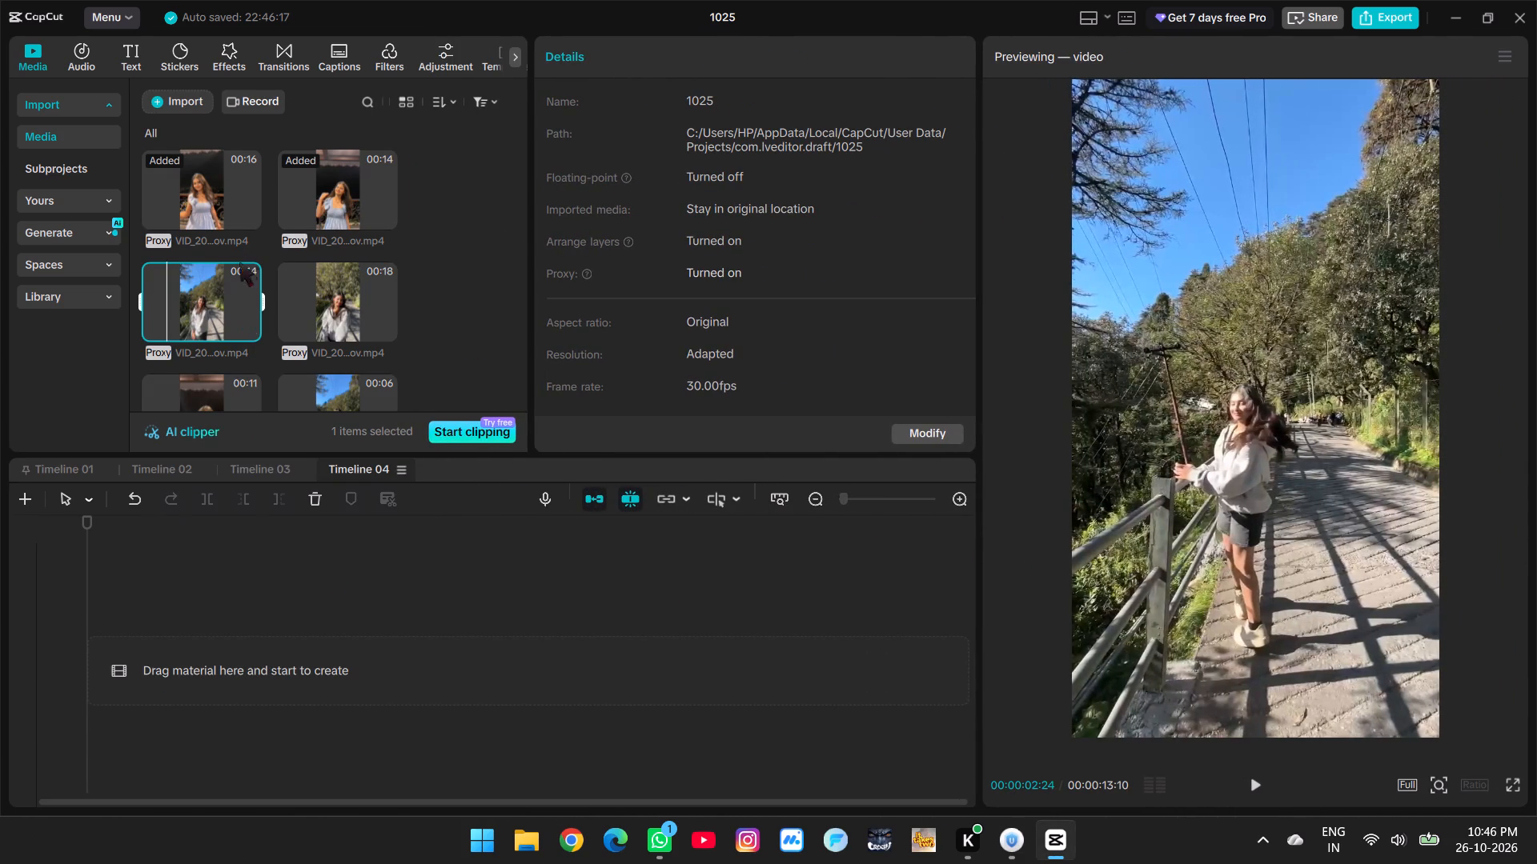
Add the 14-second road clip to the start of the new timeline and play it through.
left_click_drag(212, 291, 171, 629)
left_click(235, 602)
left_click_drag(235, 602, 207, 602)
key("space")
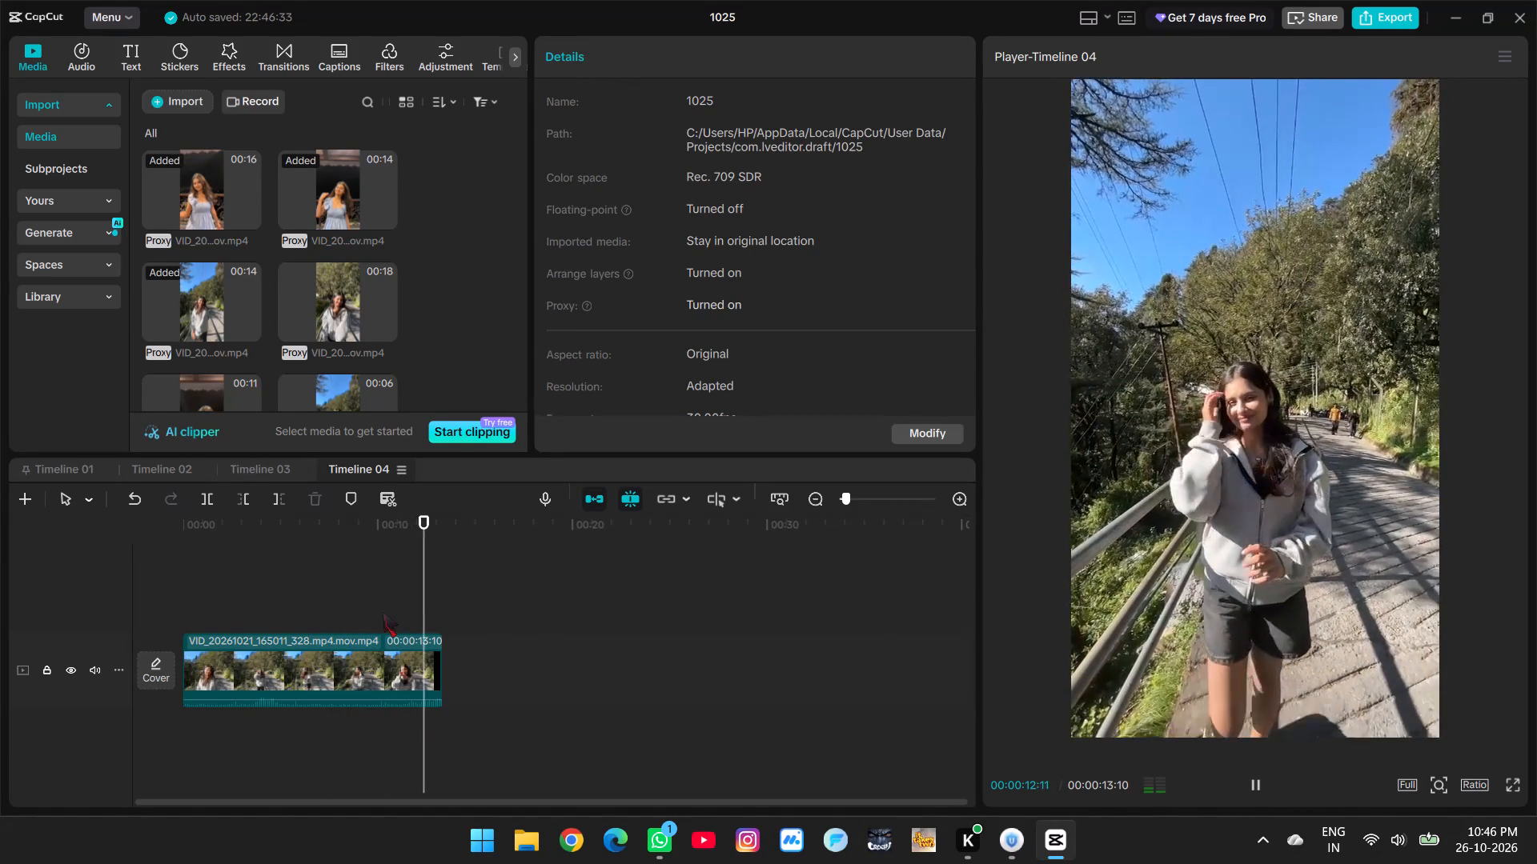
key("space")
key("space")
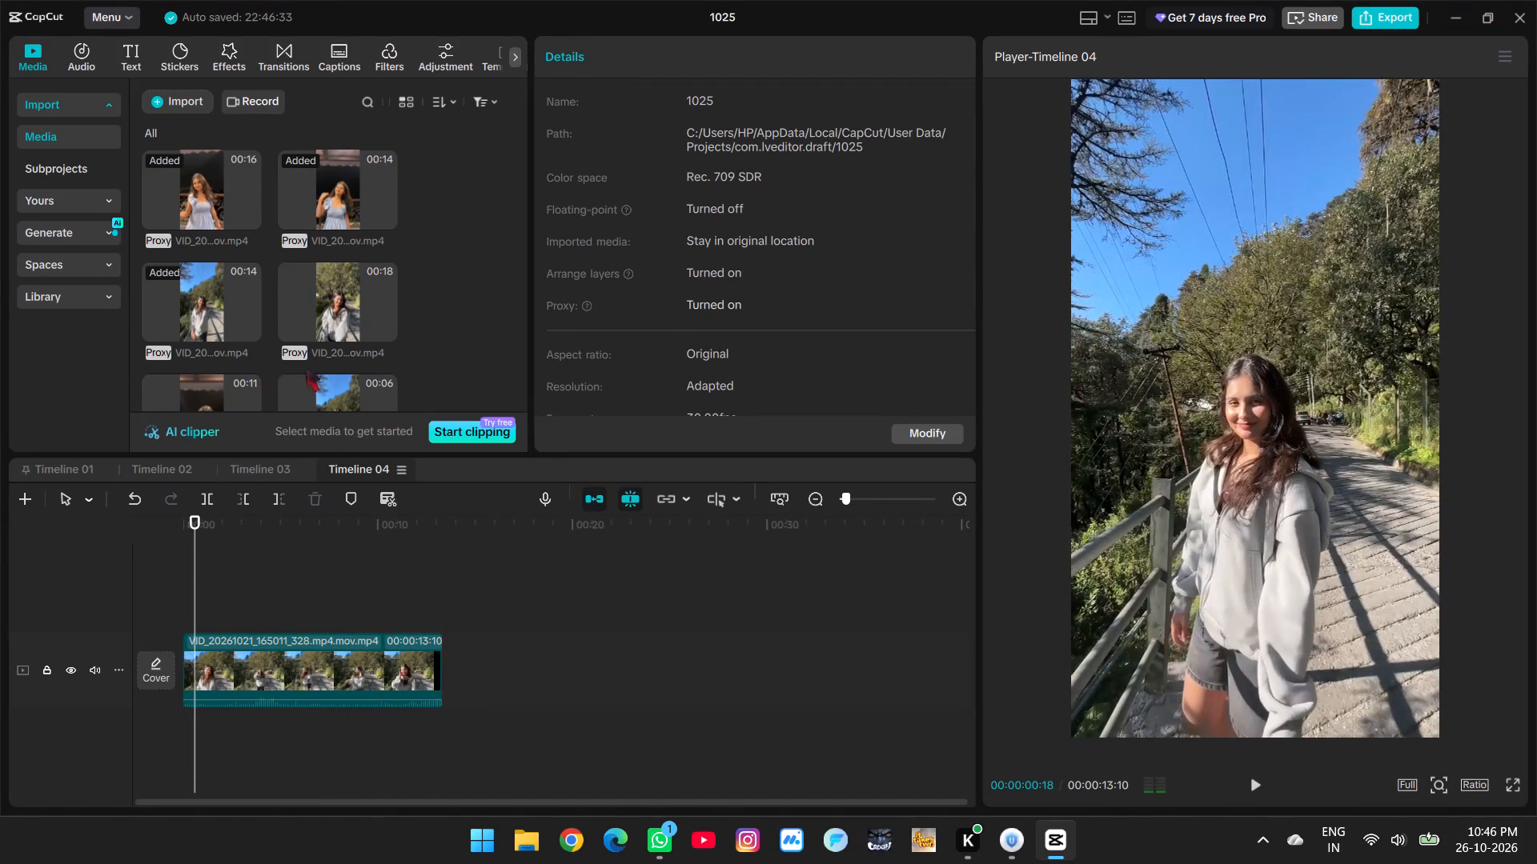
Browse the remaining imported footage and preview the 6-second and 18-second outdoor road clips.
scroll(324, 318, "down", 2)
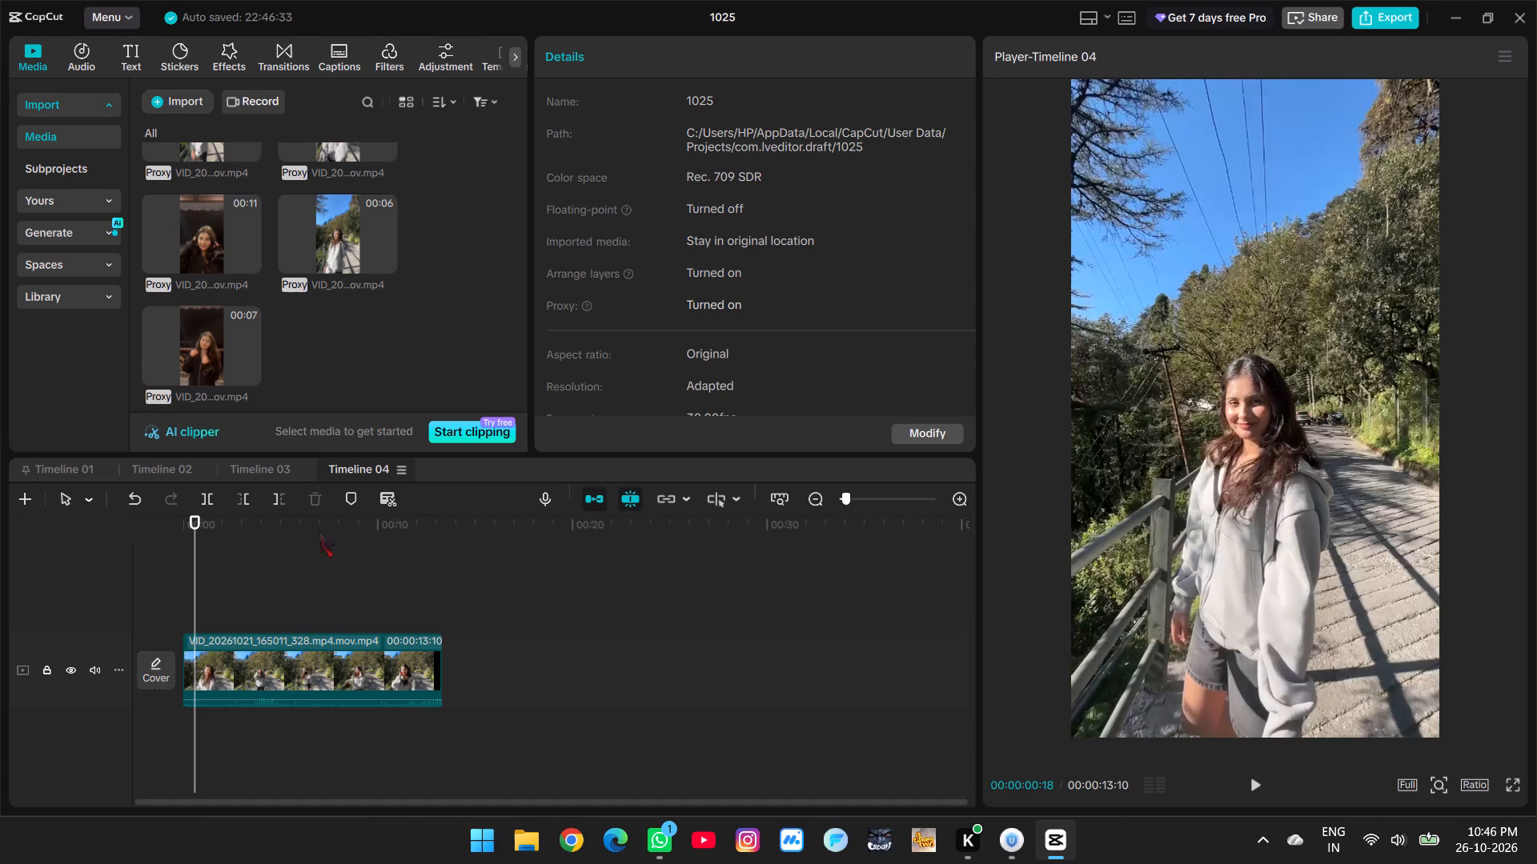
scroll(326, 362, "up", 4)
scroll(326, 362, "down", 1)
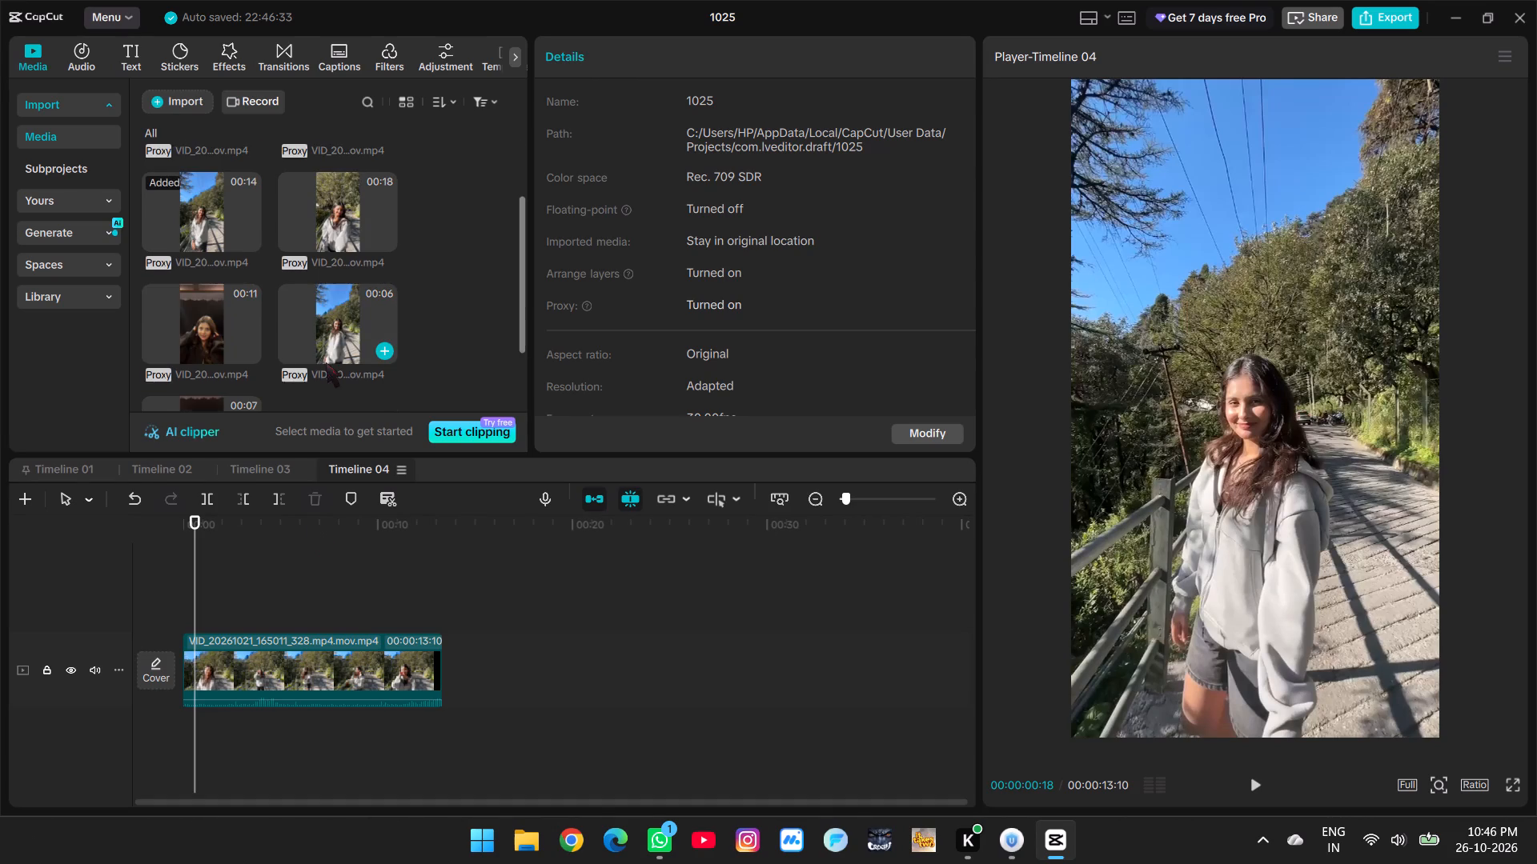
scroll(326, 362, "down", 1)
scroll(340, 322, "up", 1)
left_click(340, 322)
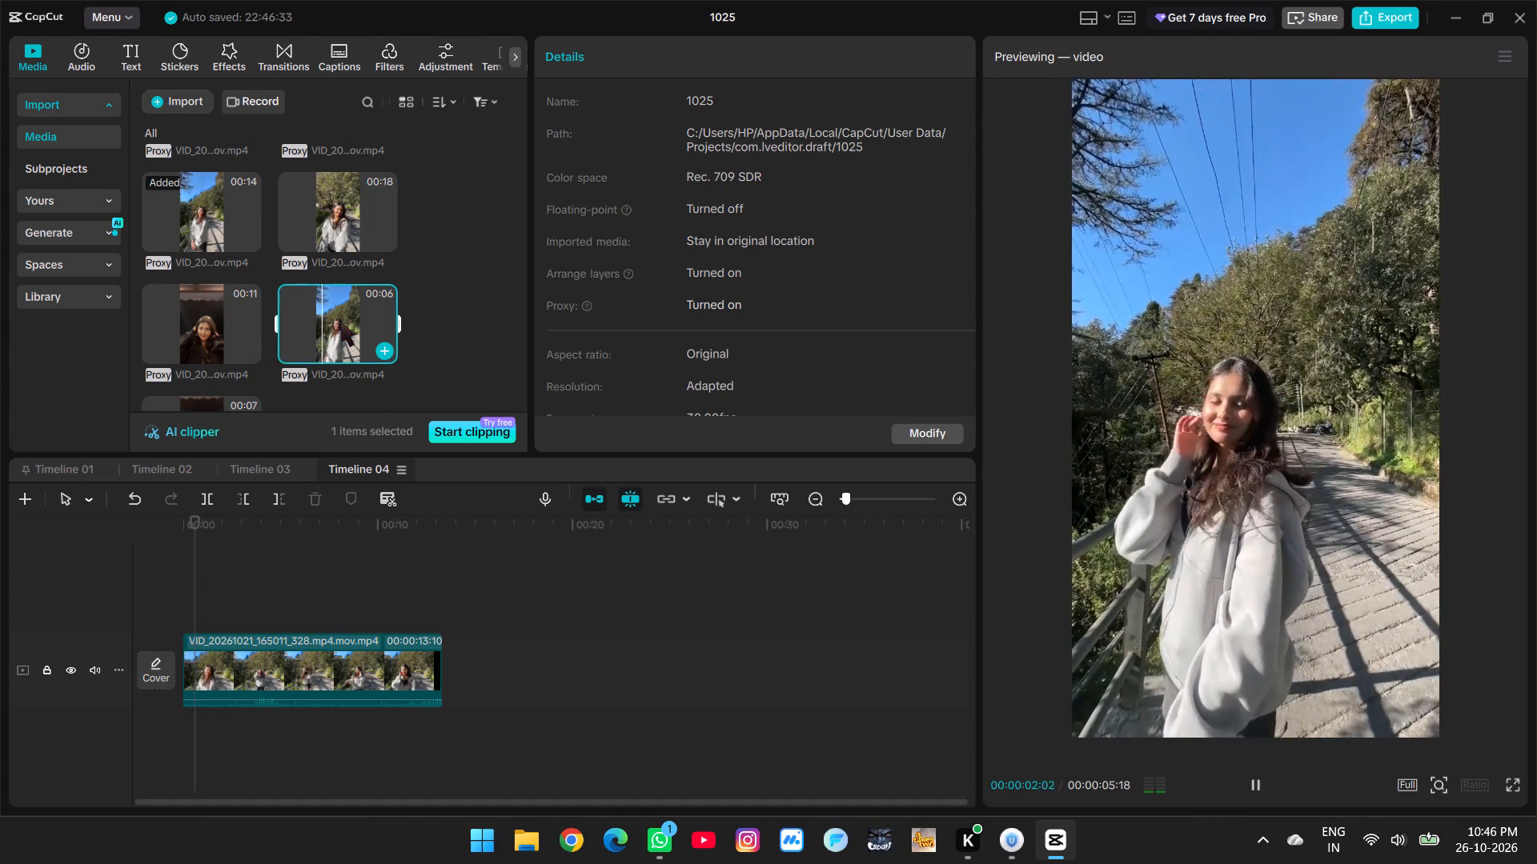
left_click(314, 226)
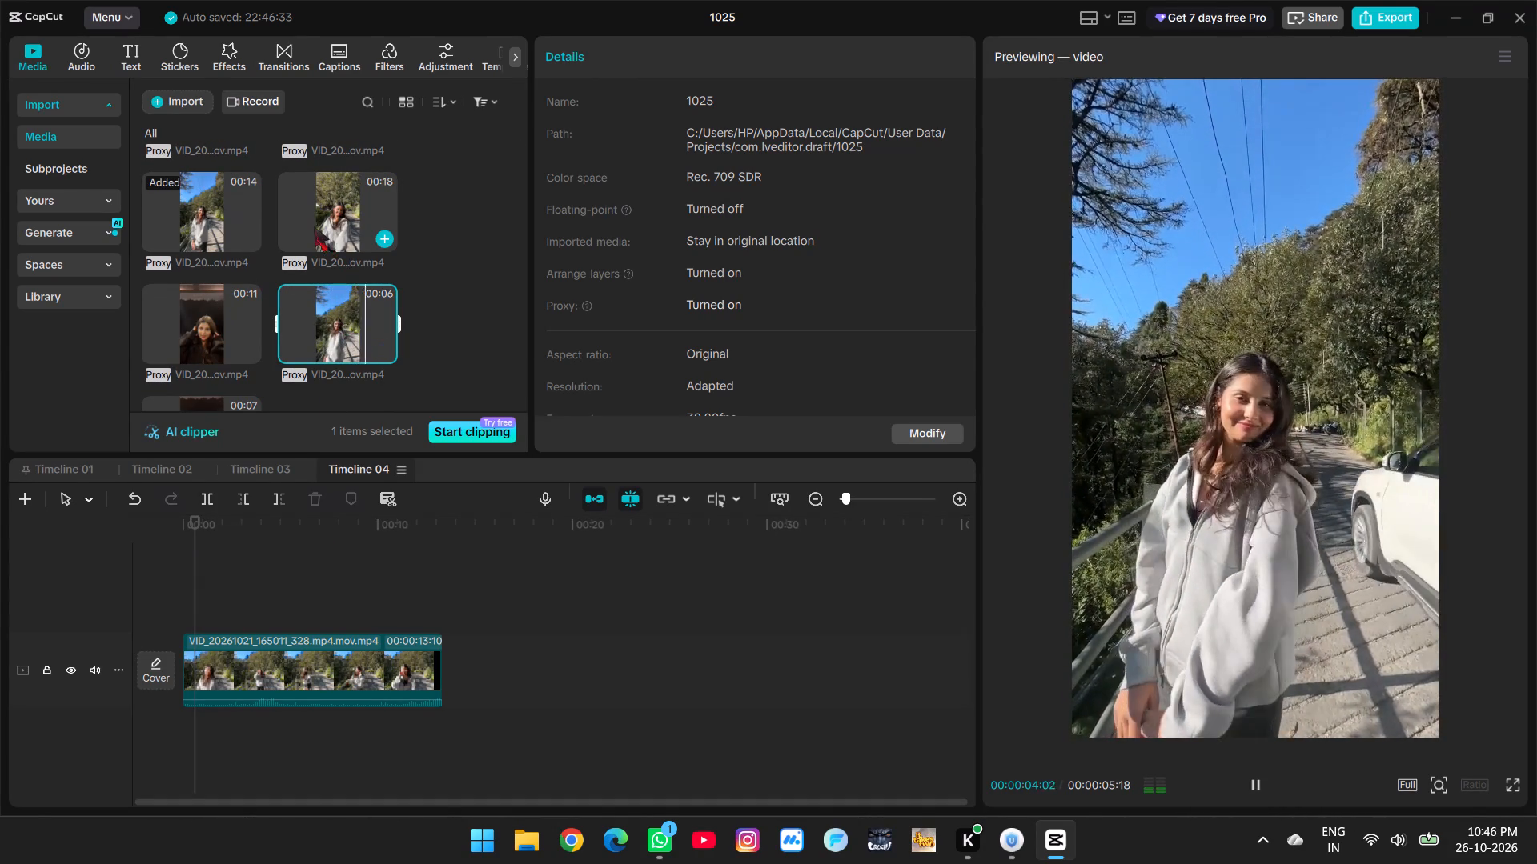
key("space")
key("space")
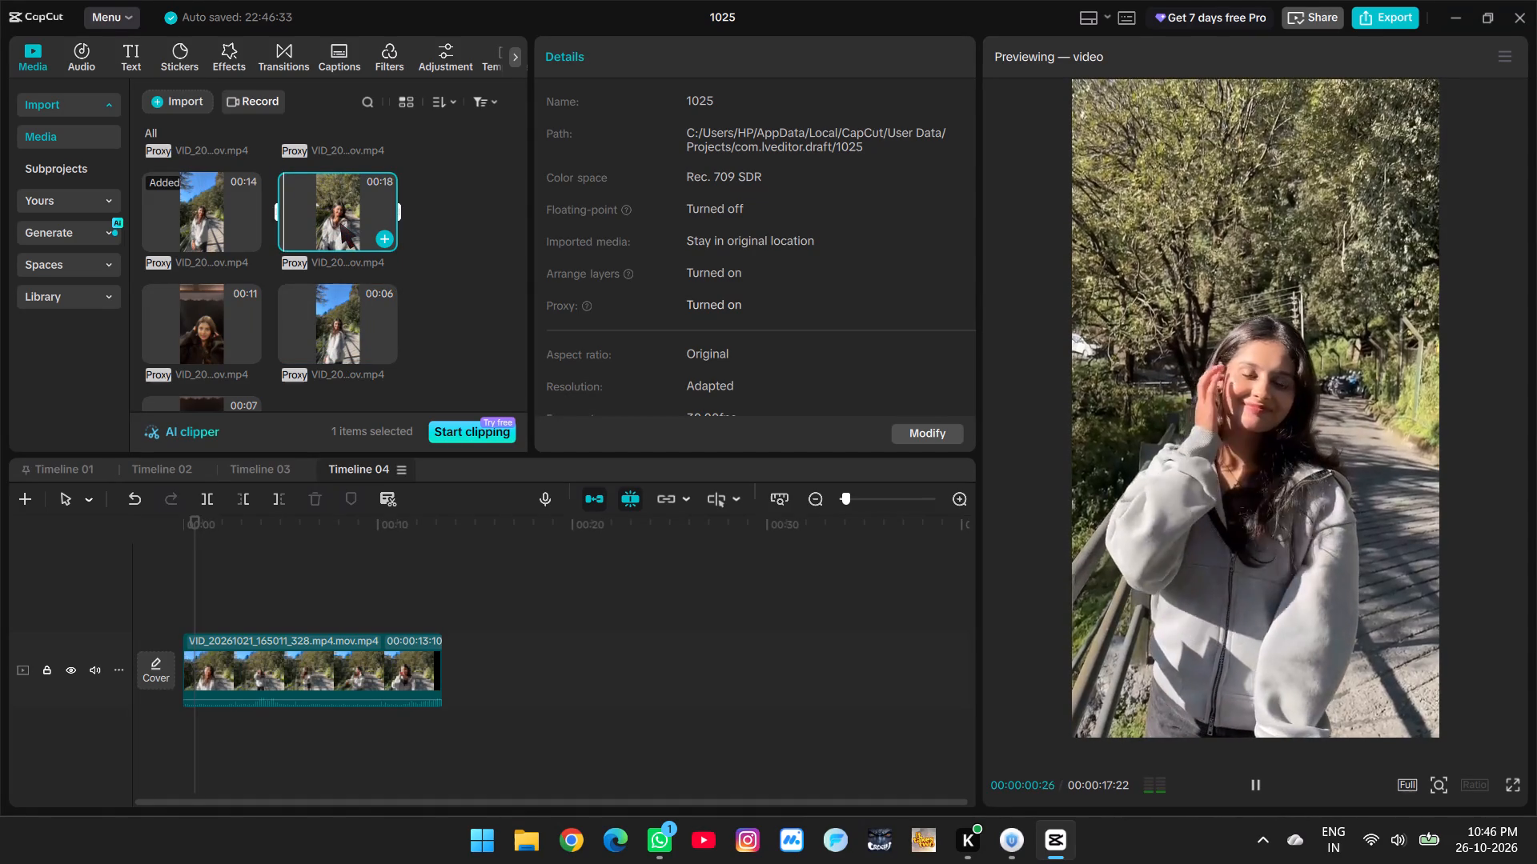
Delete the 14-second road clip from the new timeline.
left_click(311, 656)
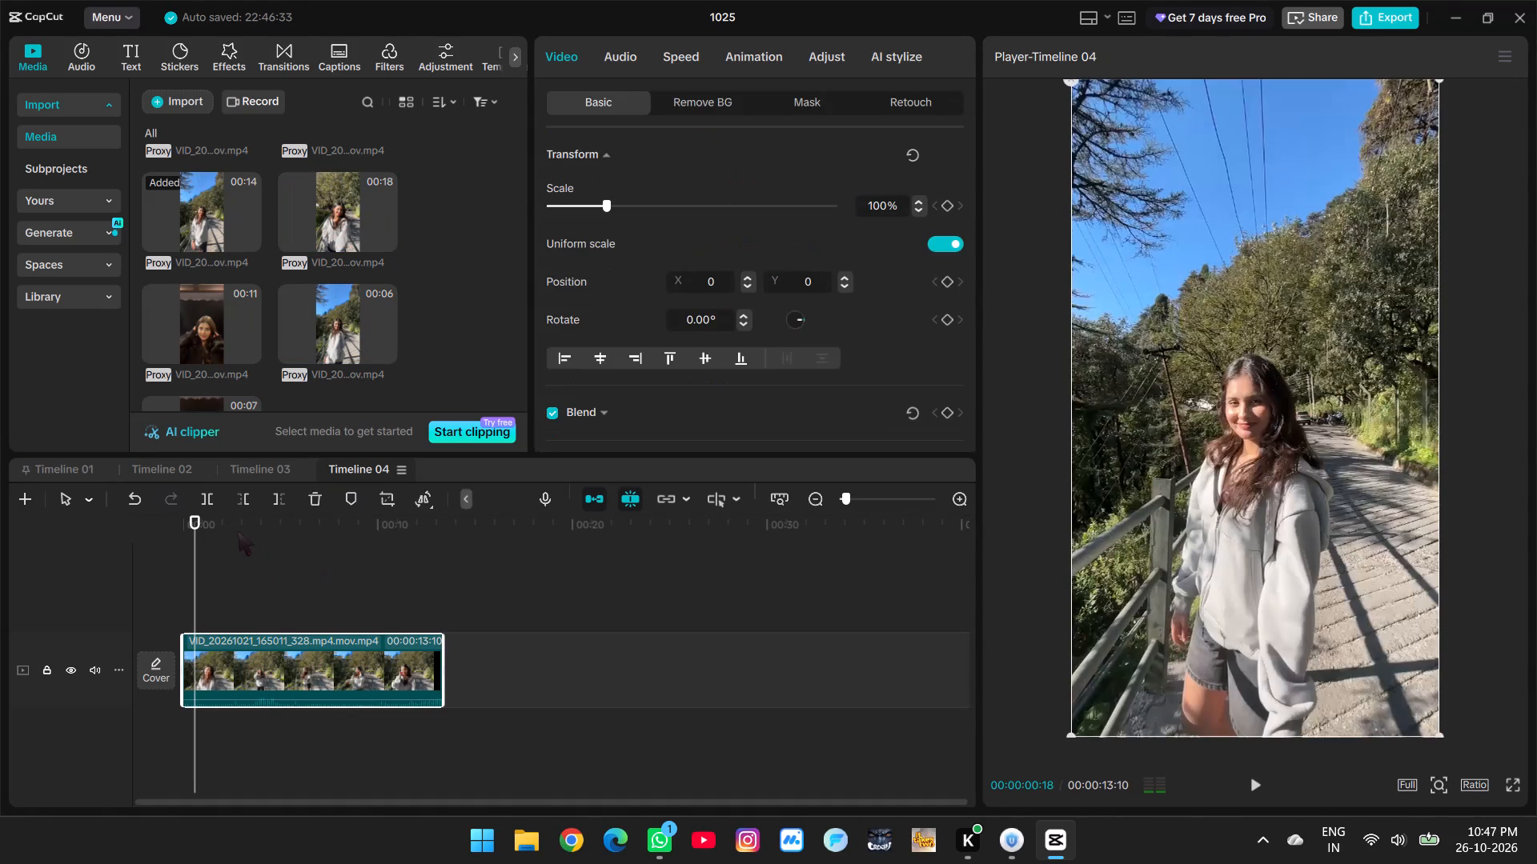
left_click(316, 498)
Place the 18-second outdoor road clip at the start of the empty timeline.
left_click(332, 227)
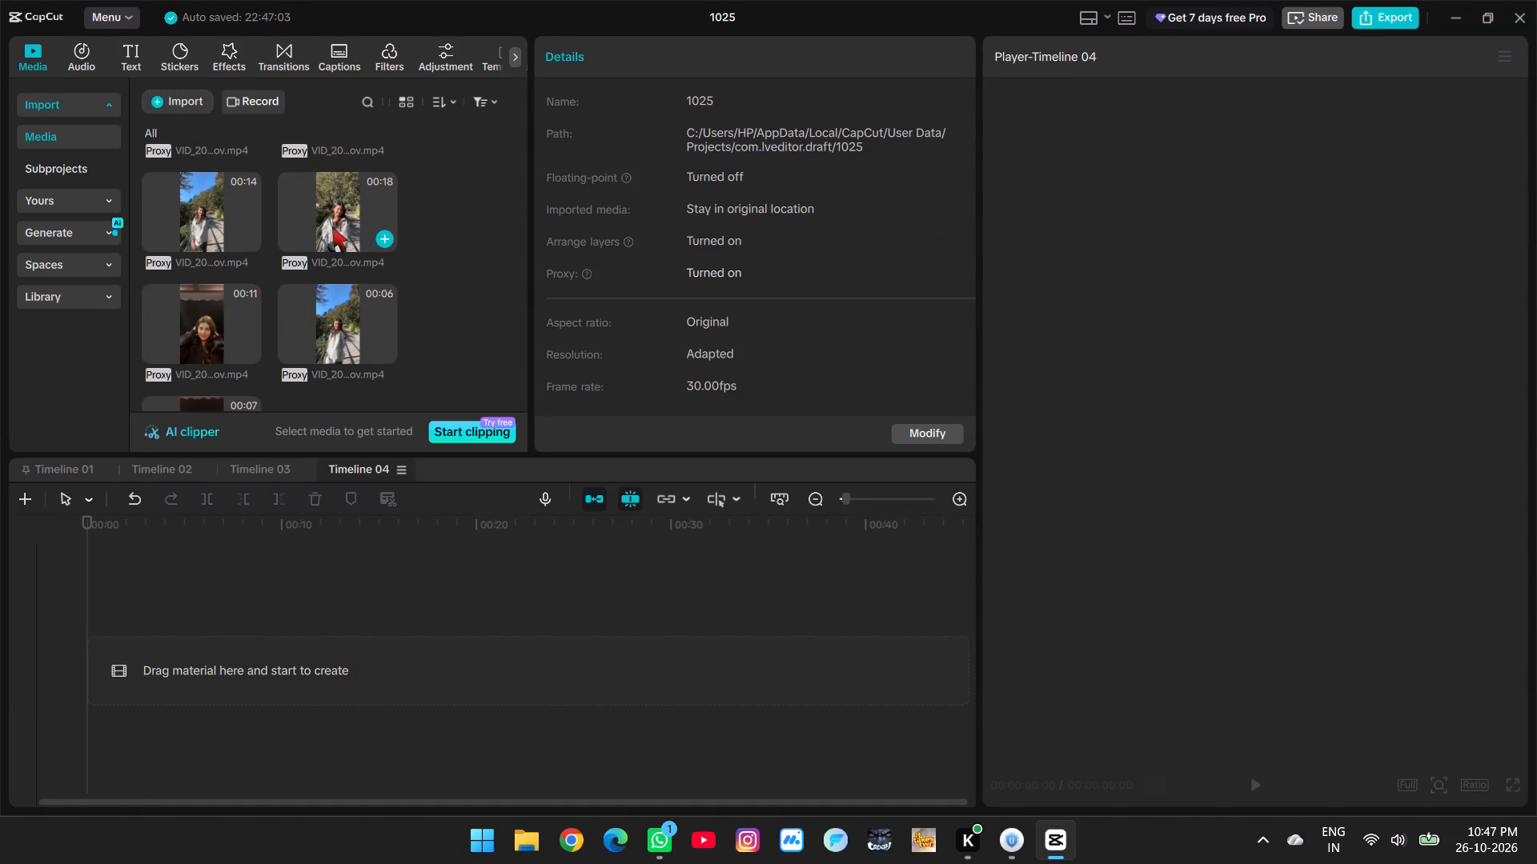
left_click_drag(332, 227, 159, 658)
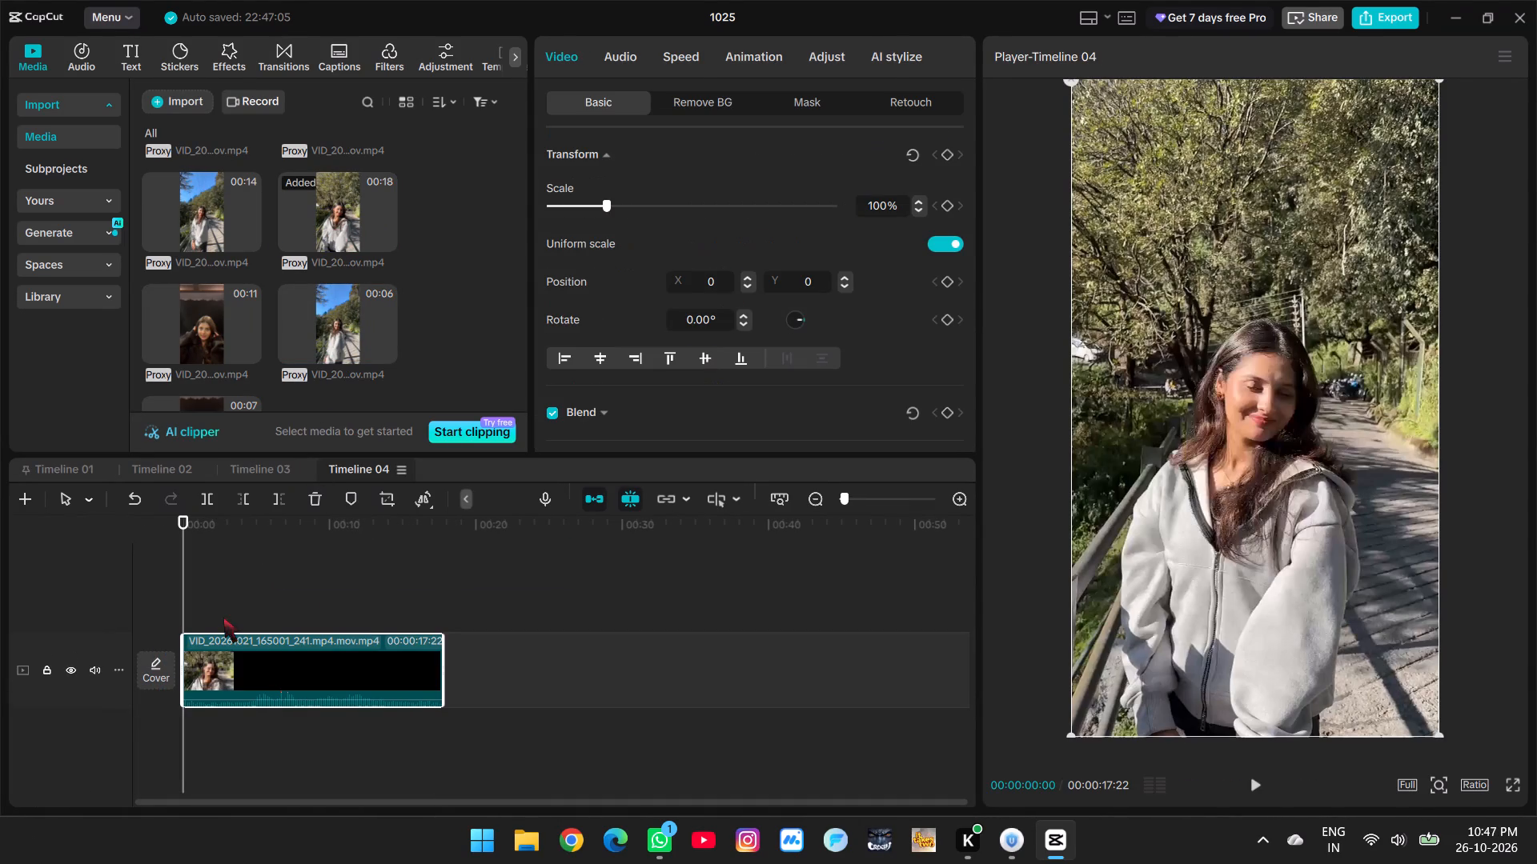
Scrub and play the opening of the 18-second clip, with the timeline enlarged, to examine its first moments.
left_click(263, 592)
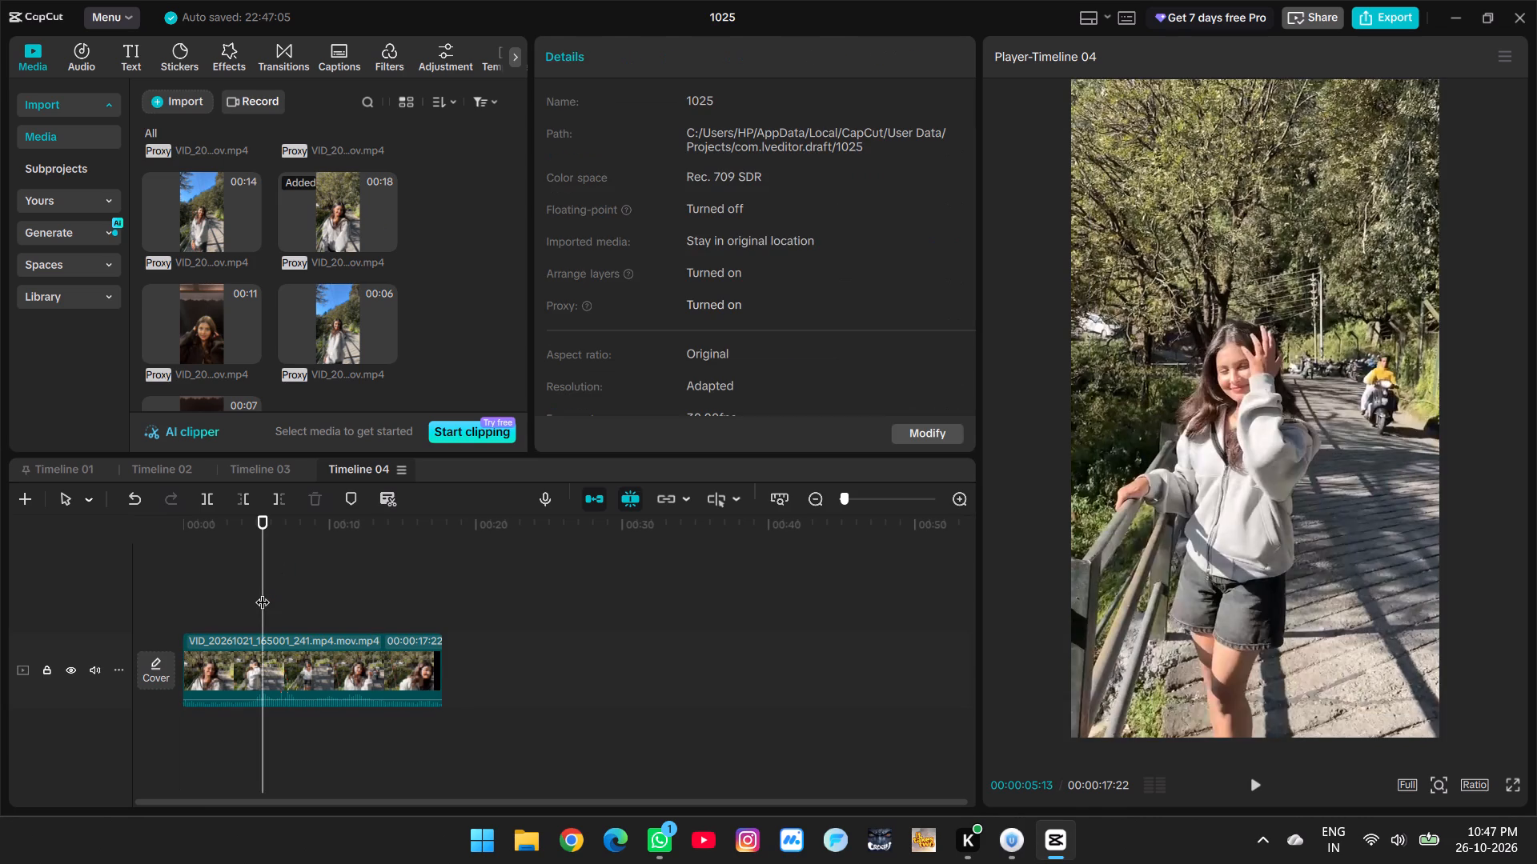
left_click_drag(263, 592, 185, 595)
scroll(227, 608, "up", 5, "ctrl")
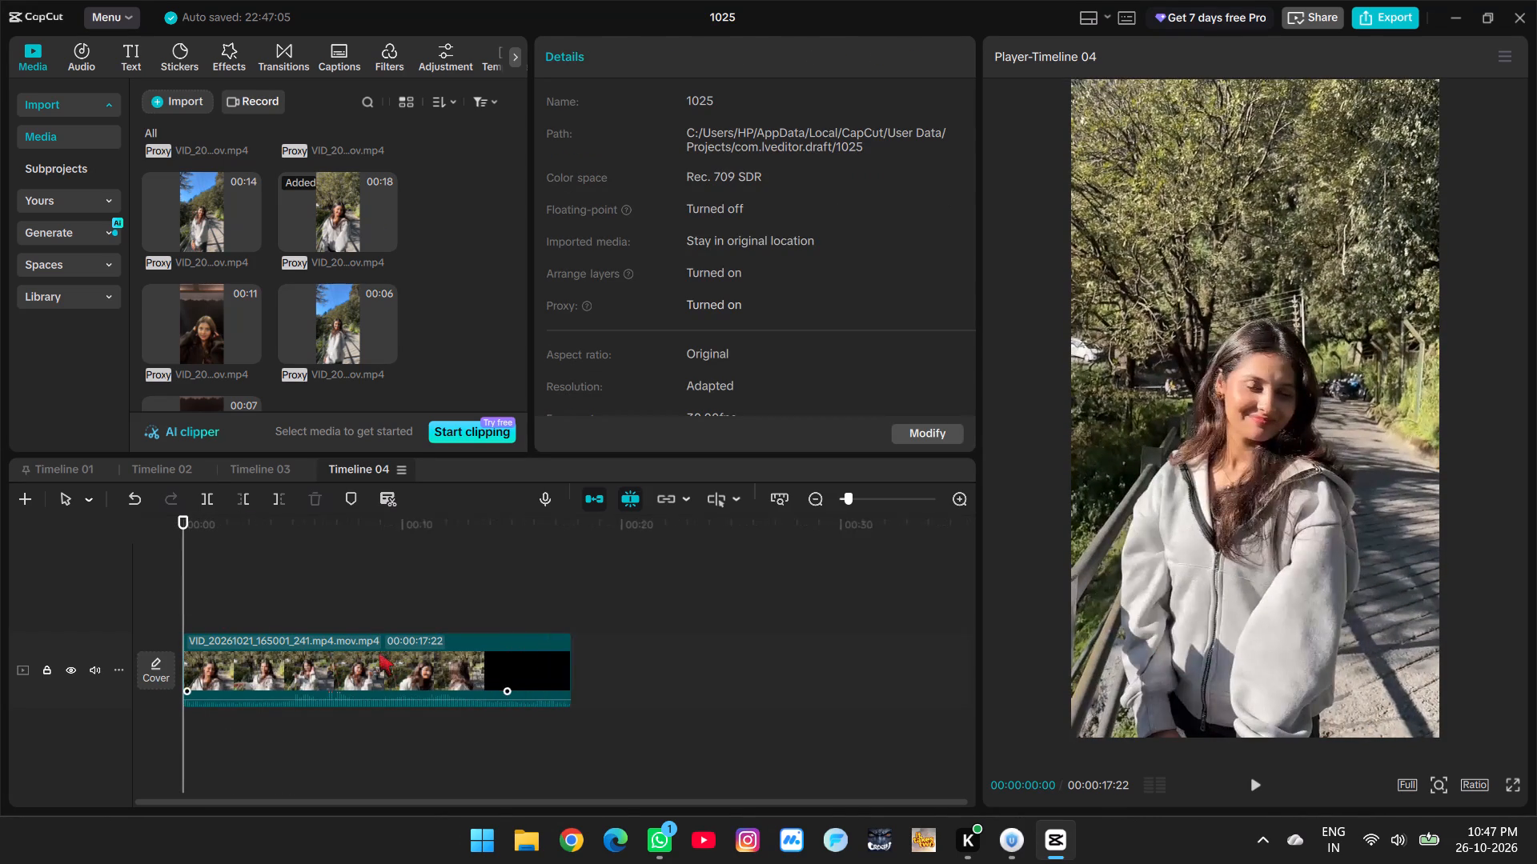
scroll(379, 652, "up", 2, "ctrl")
key("space")
key("space")
key("space")
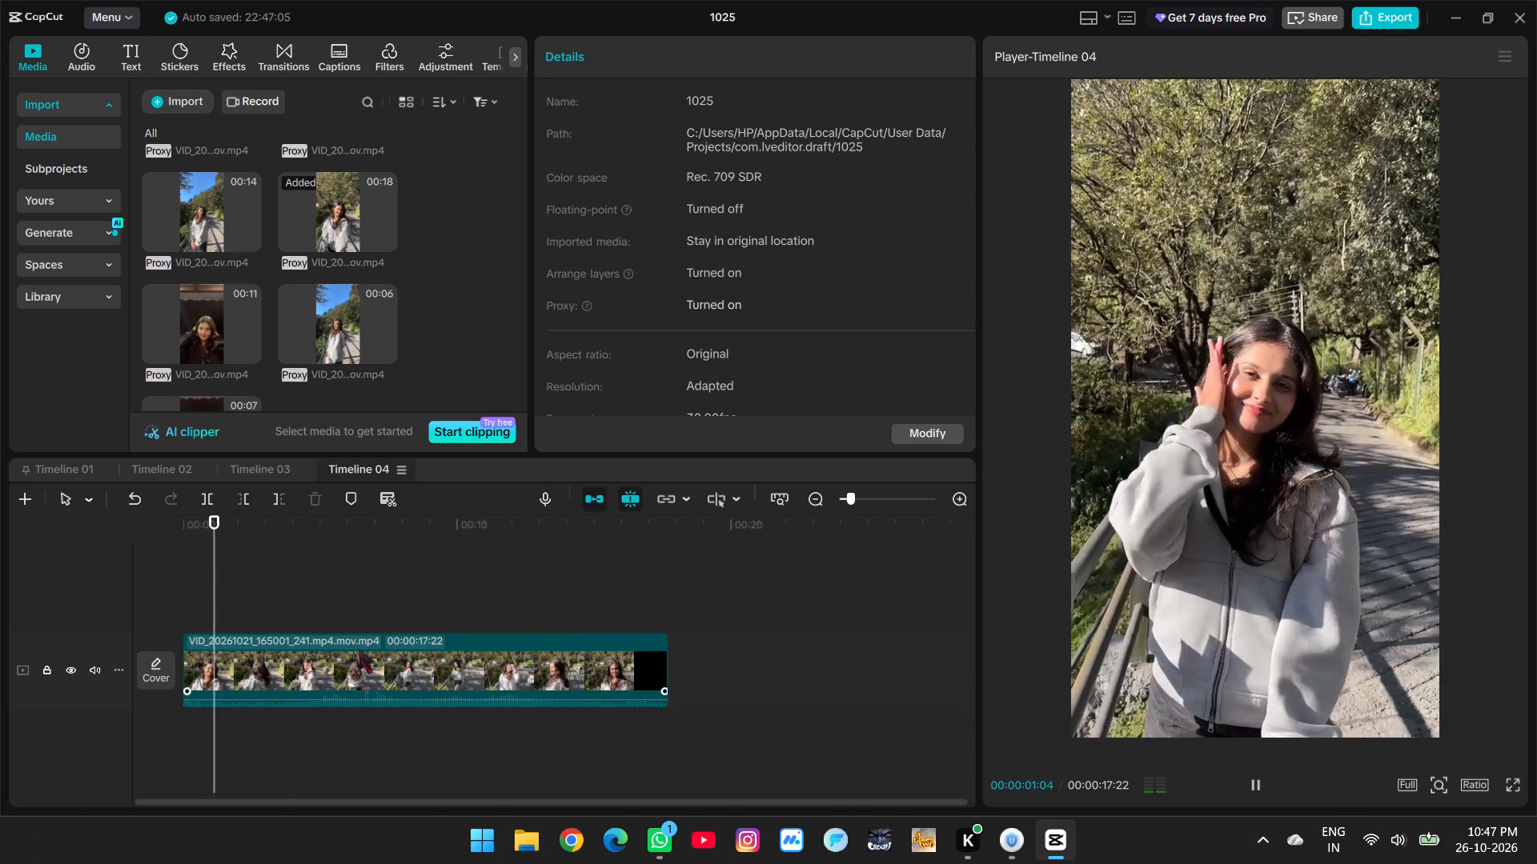
key("space")
left_click(190, 584)
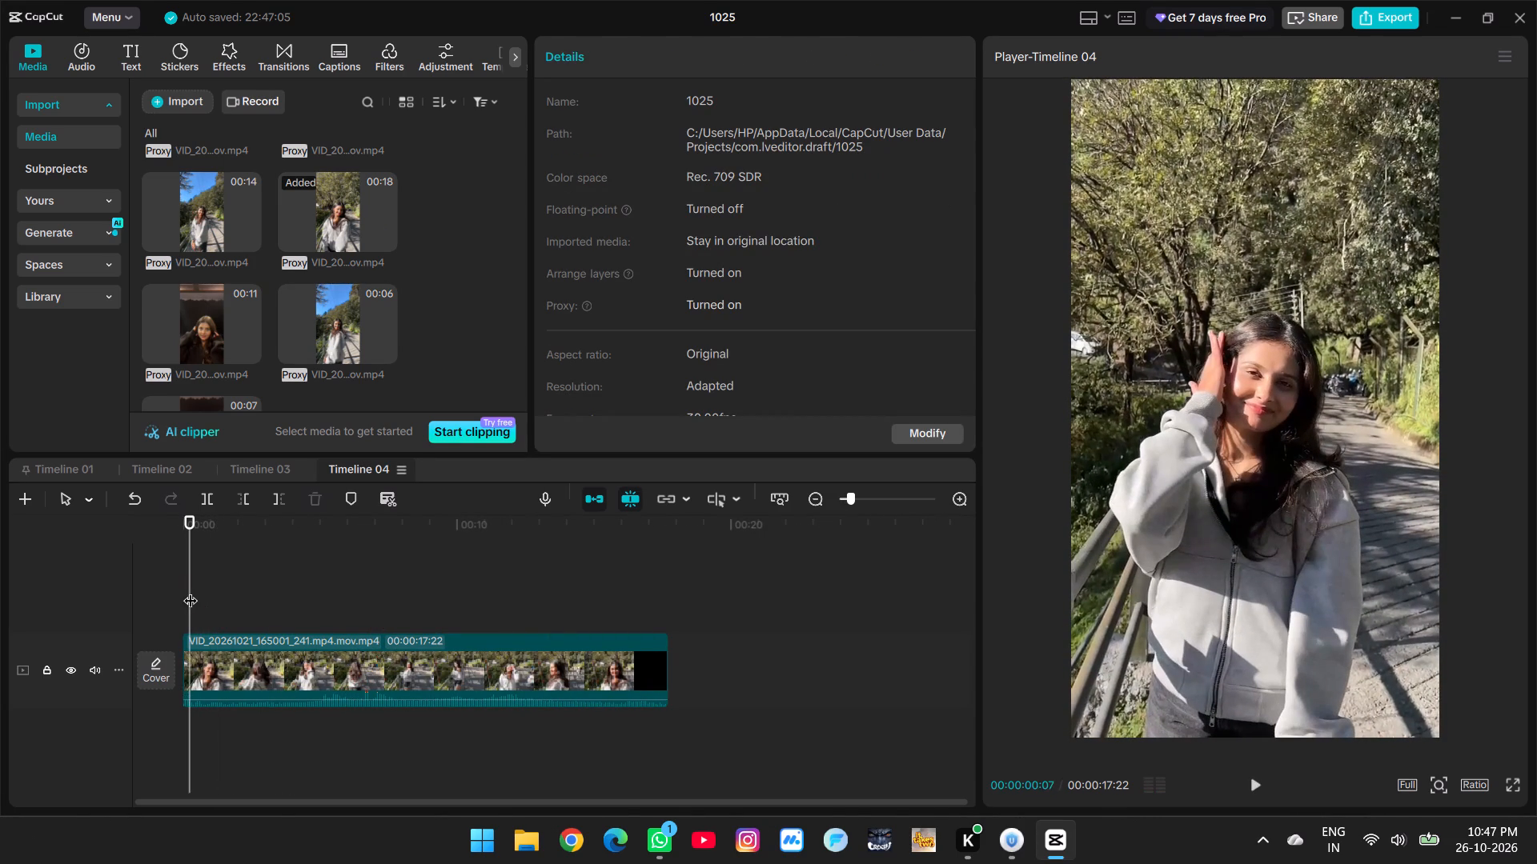
key("space")
key("space")
Mute the main video track's audio.
left_click(97, 664)
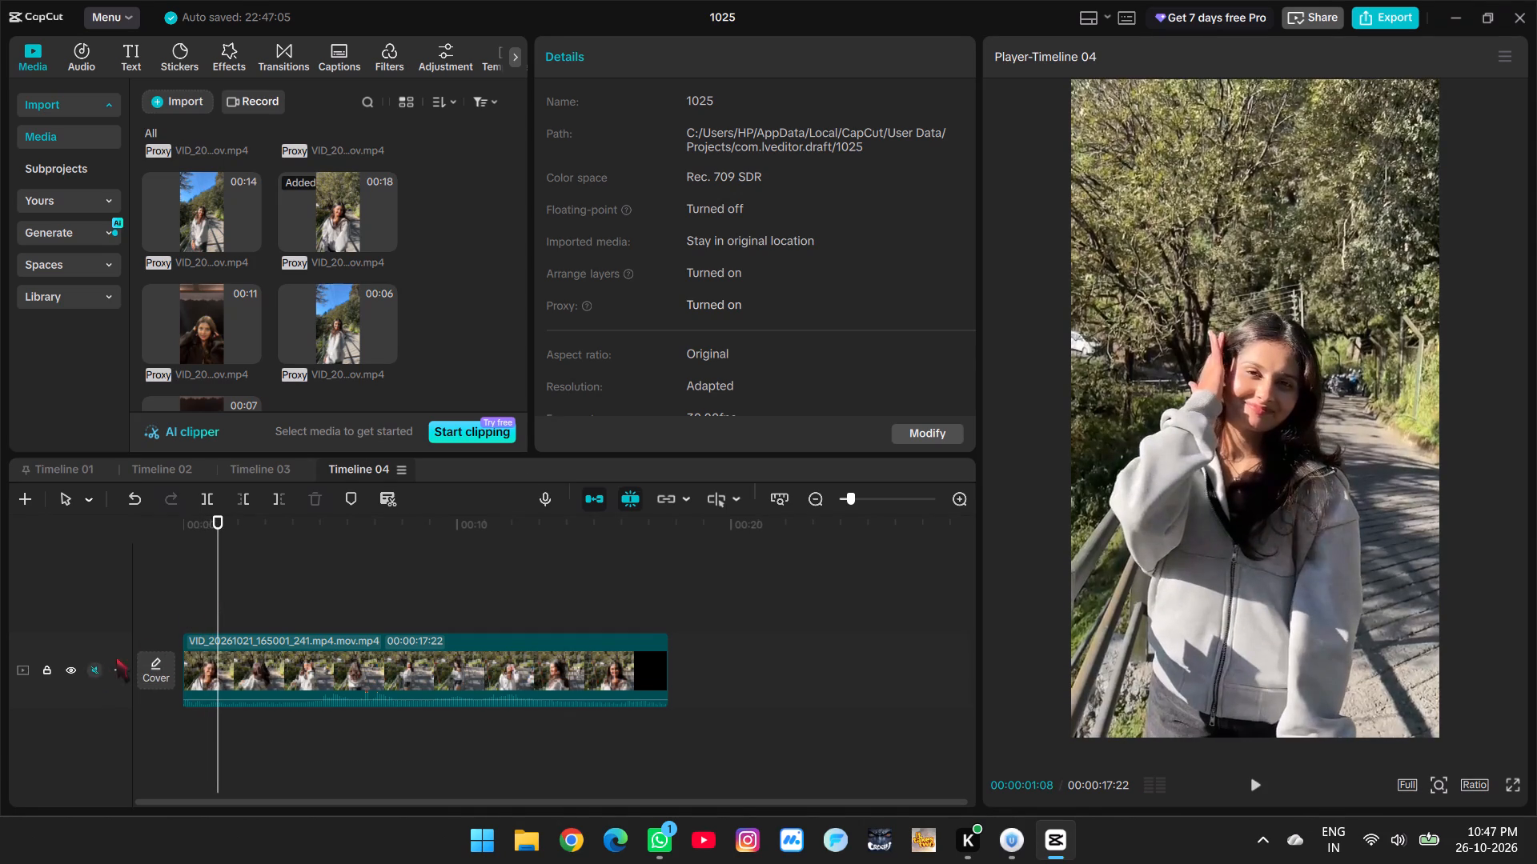
Replay and scrub the first six seconds of the clip to examine the woman's poses and turn.
left_click(200, 584)
left_click_drag(200, 584, 190, 584)
key("space")
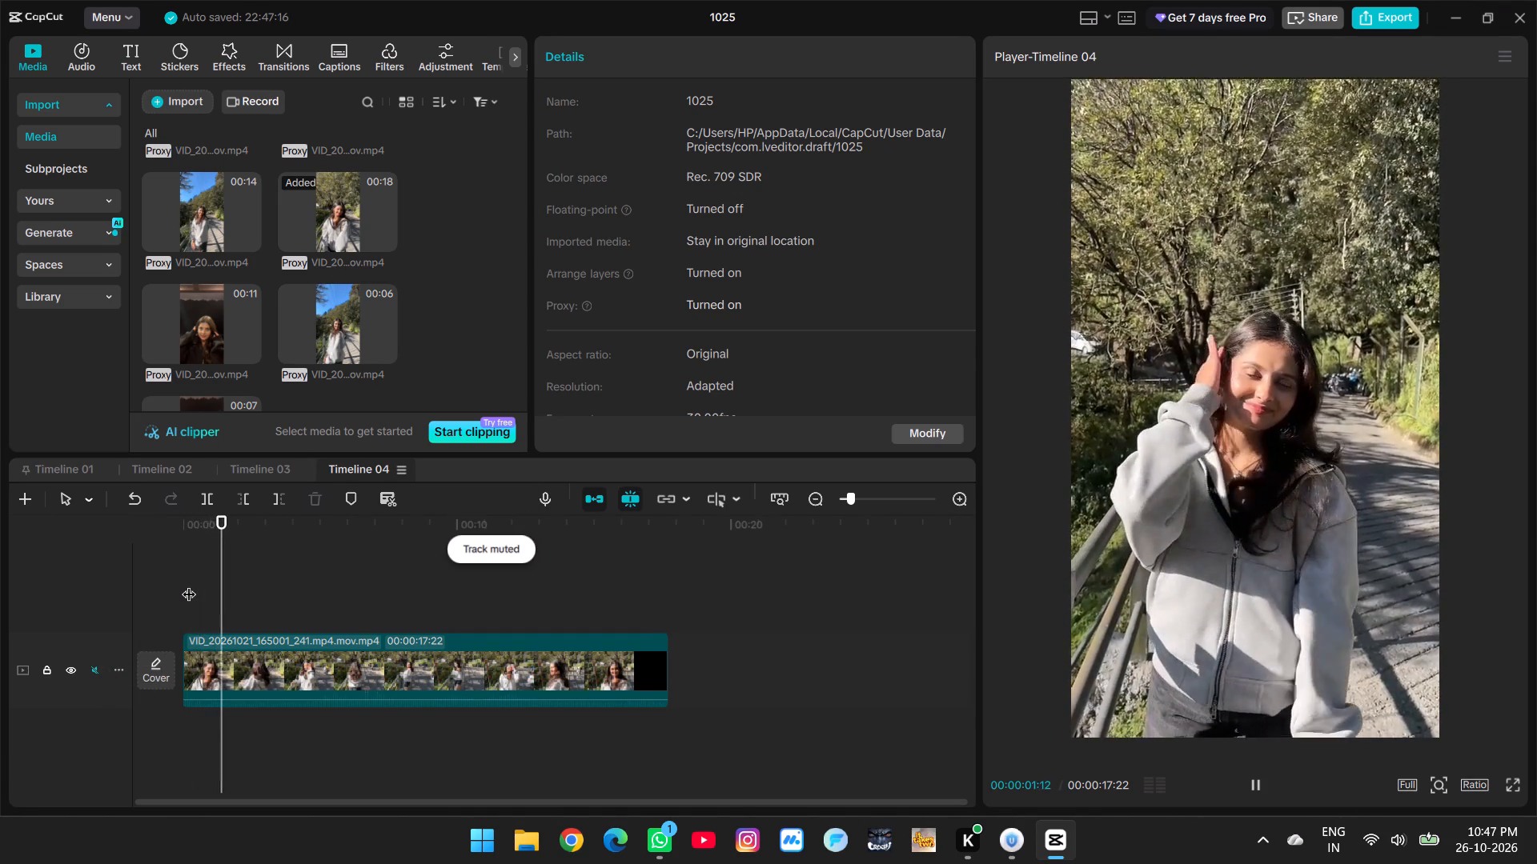
key("space")
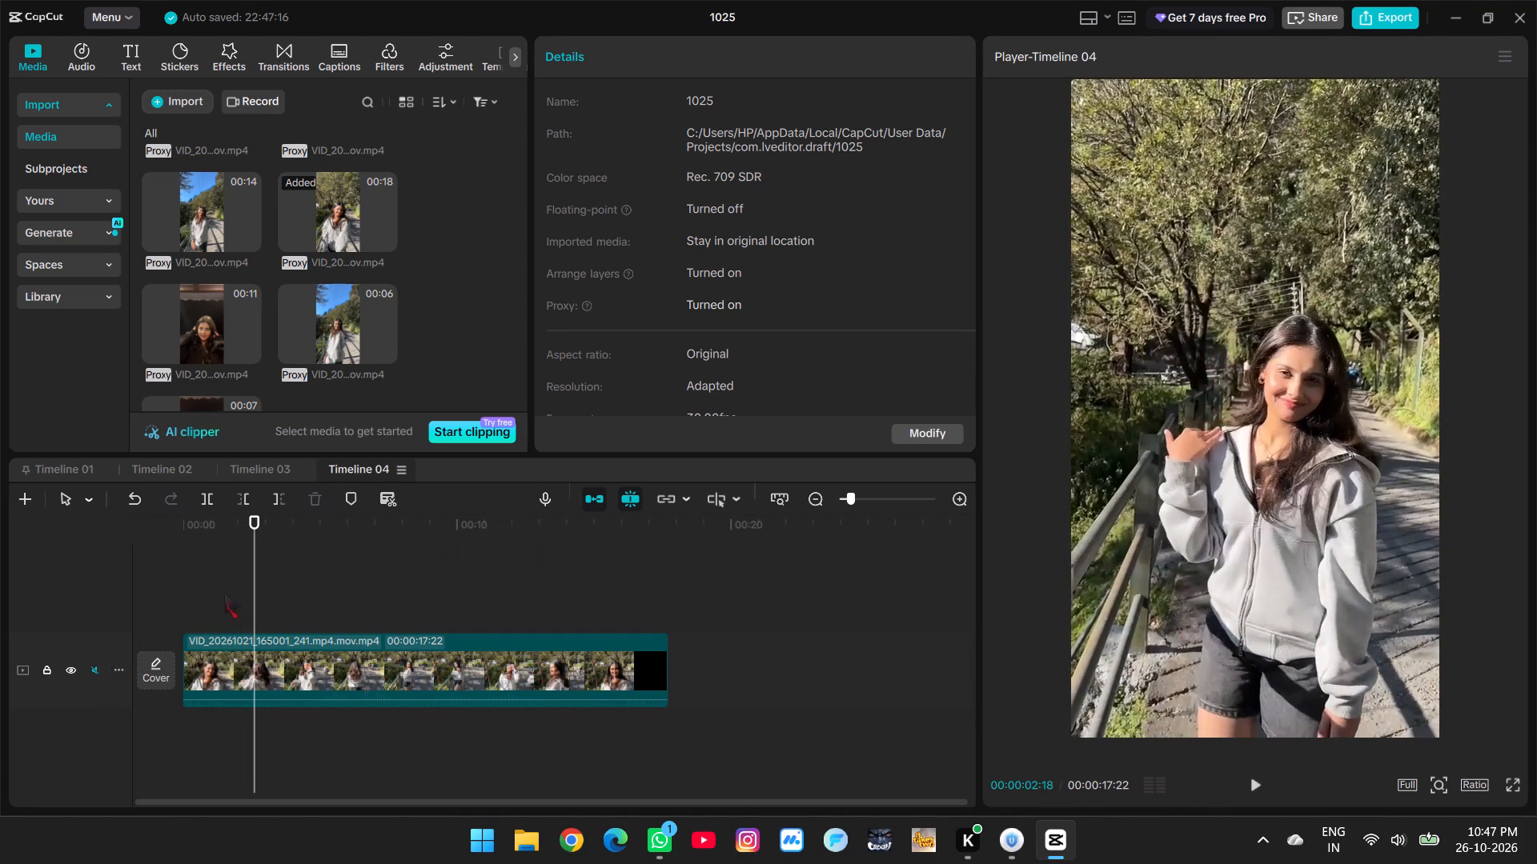
key("space")
left_click(323, 602)
key("space")
left_click(344, 604)
left_click_drag(344, 604, 316, 604)
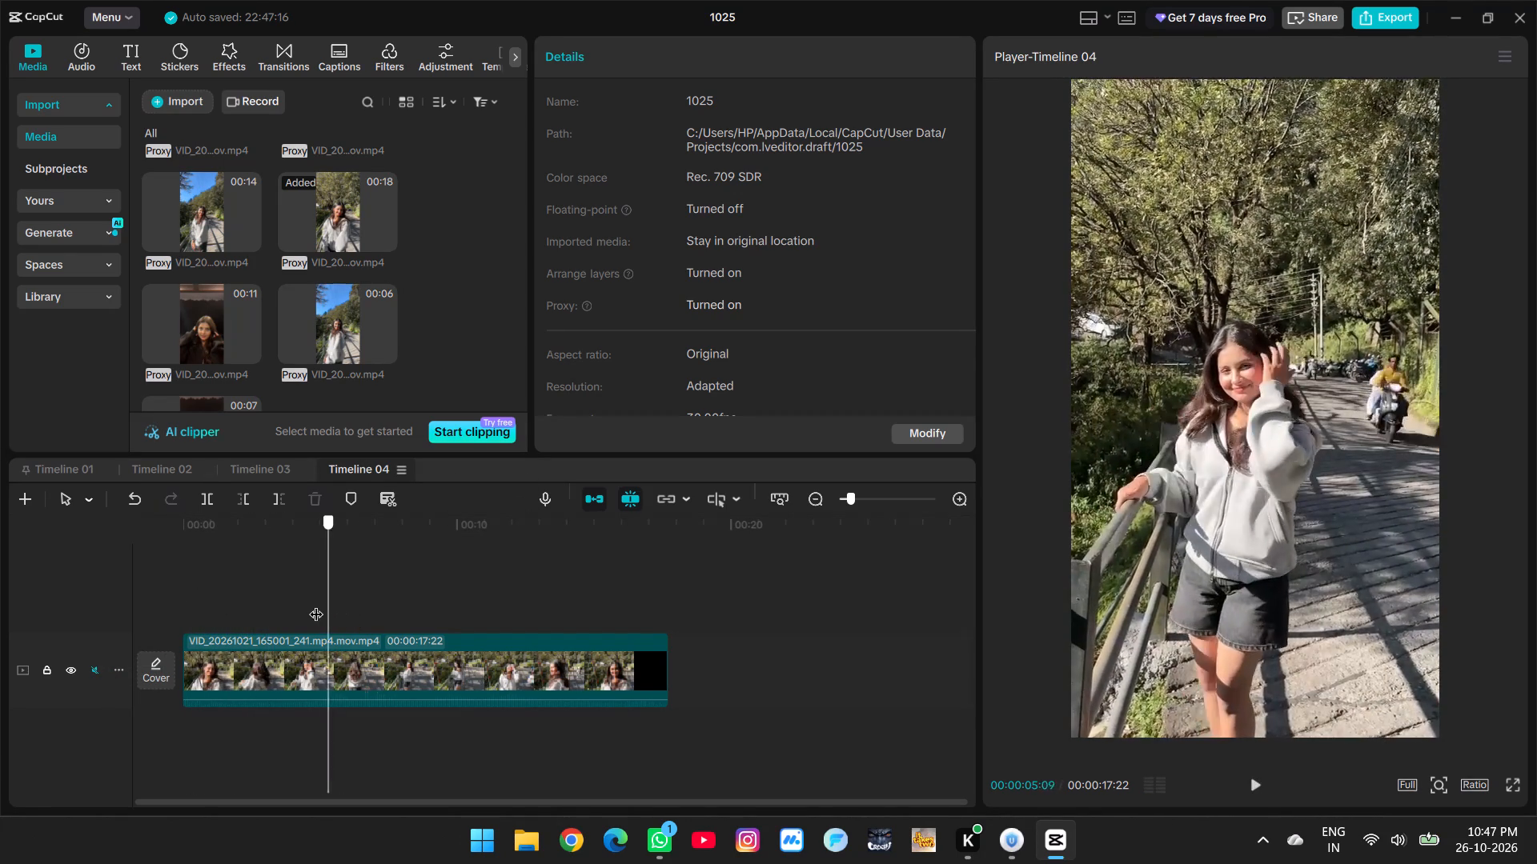
left_click_drag(316, 604, 299, 604)
key("space")
key("space")
left_click(299, 604)
left_click_drag(299, 604, 294, 604)
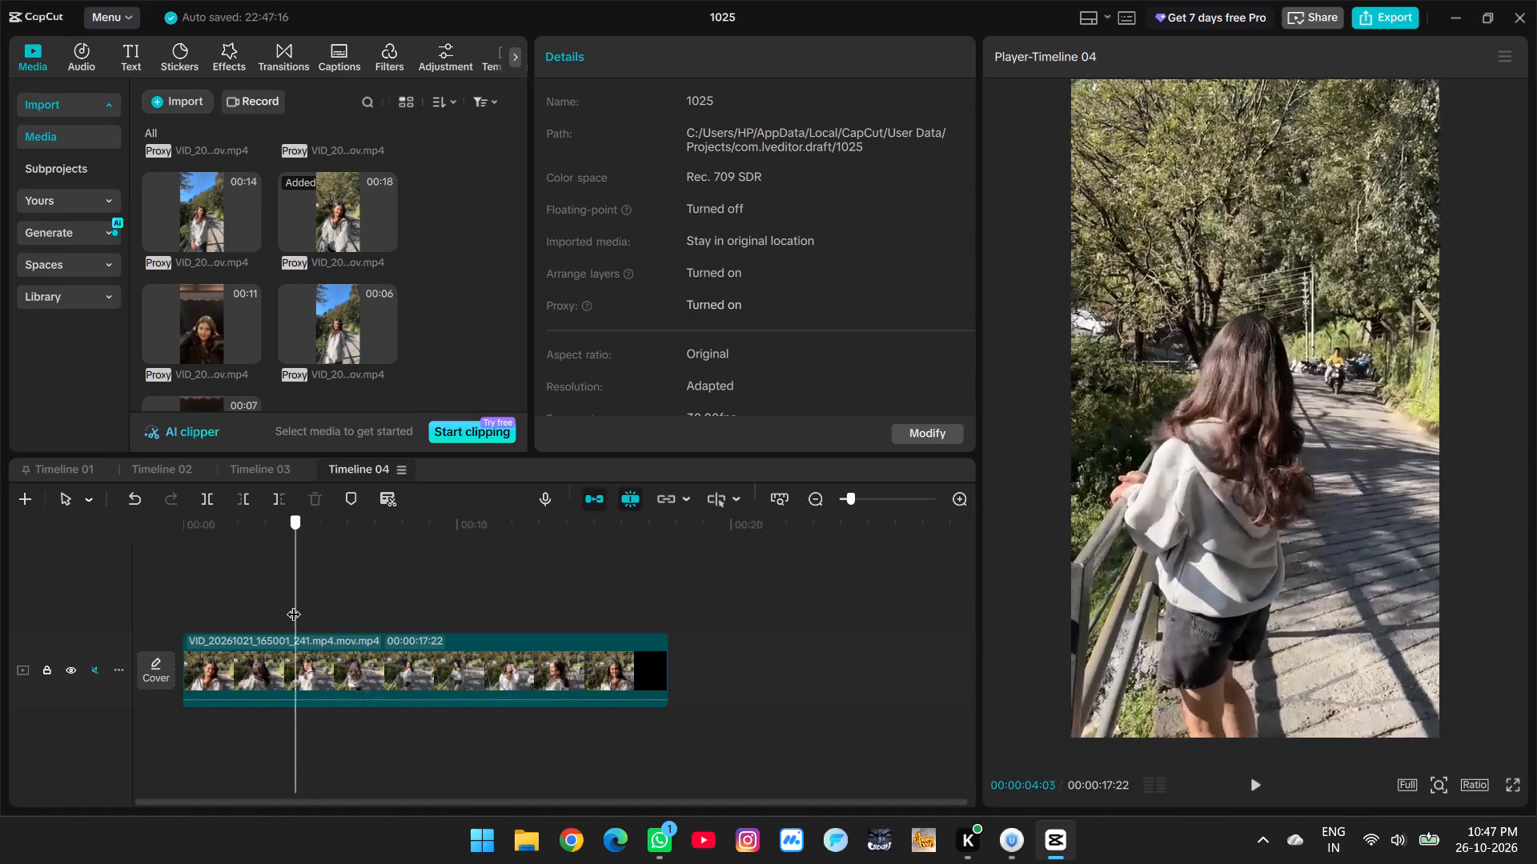
left_click_drag(294, 604, 273, 604)
left_click(273, 604)
key("space")
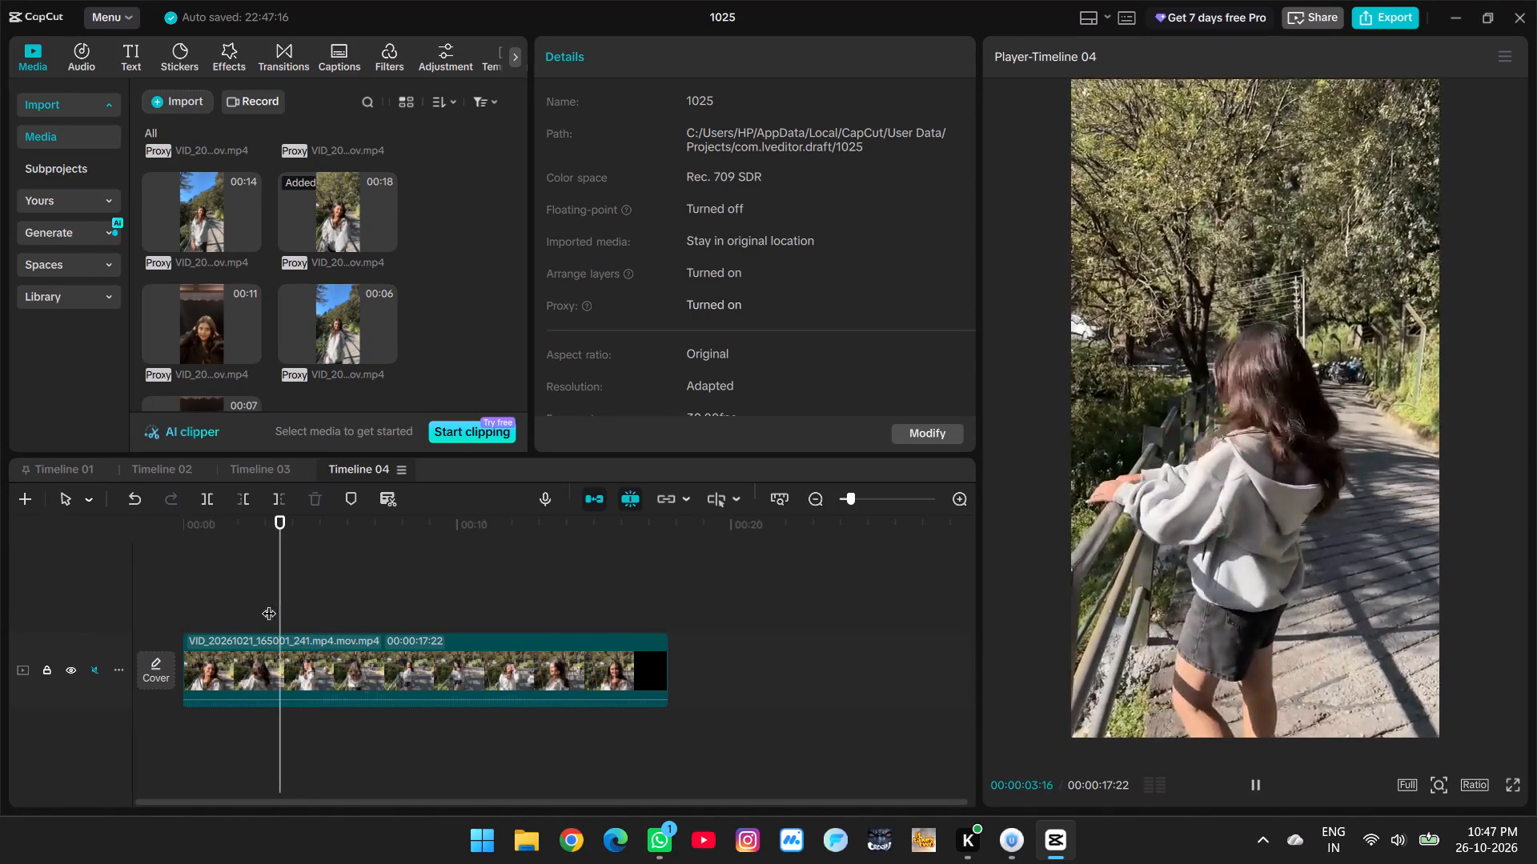
left_click(270, 603)
left_click_drag(270, 602, 260, 601)
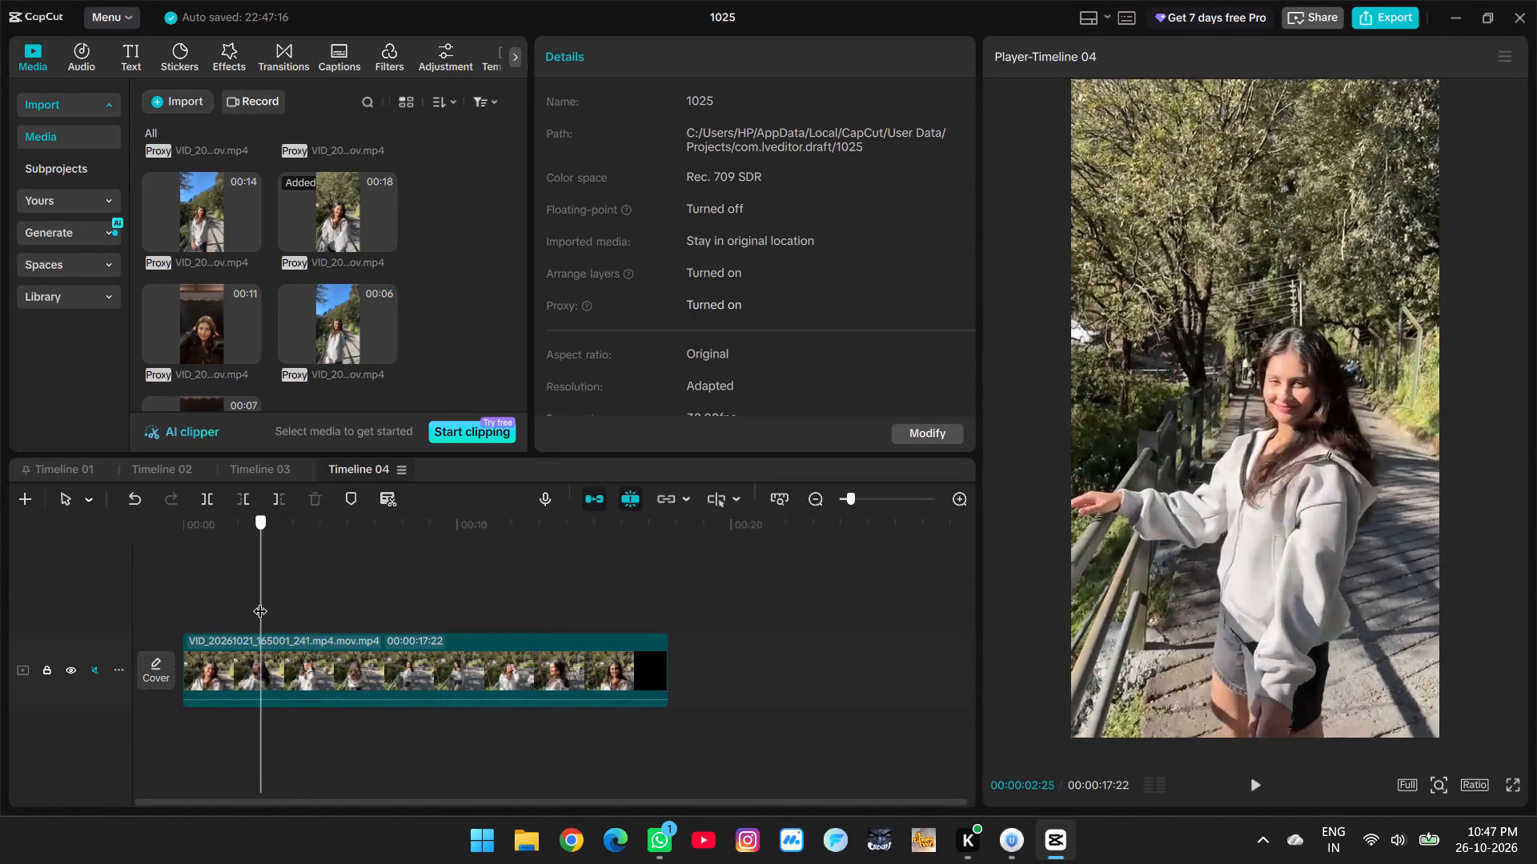
left_click_drag(260, 601, 255, 595)
key("space")
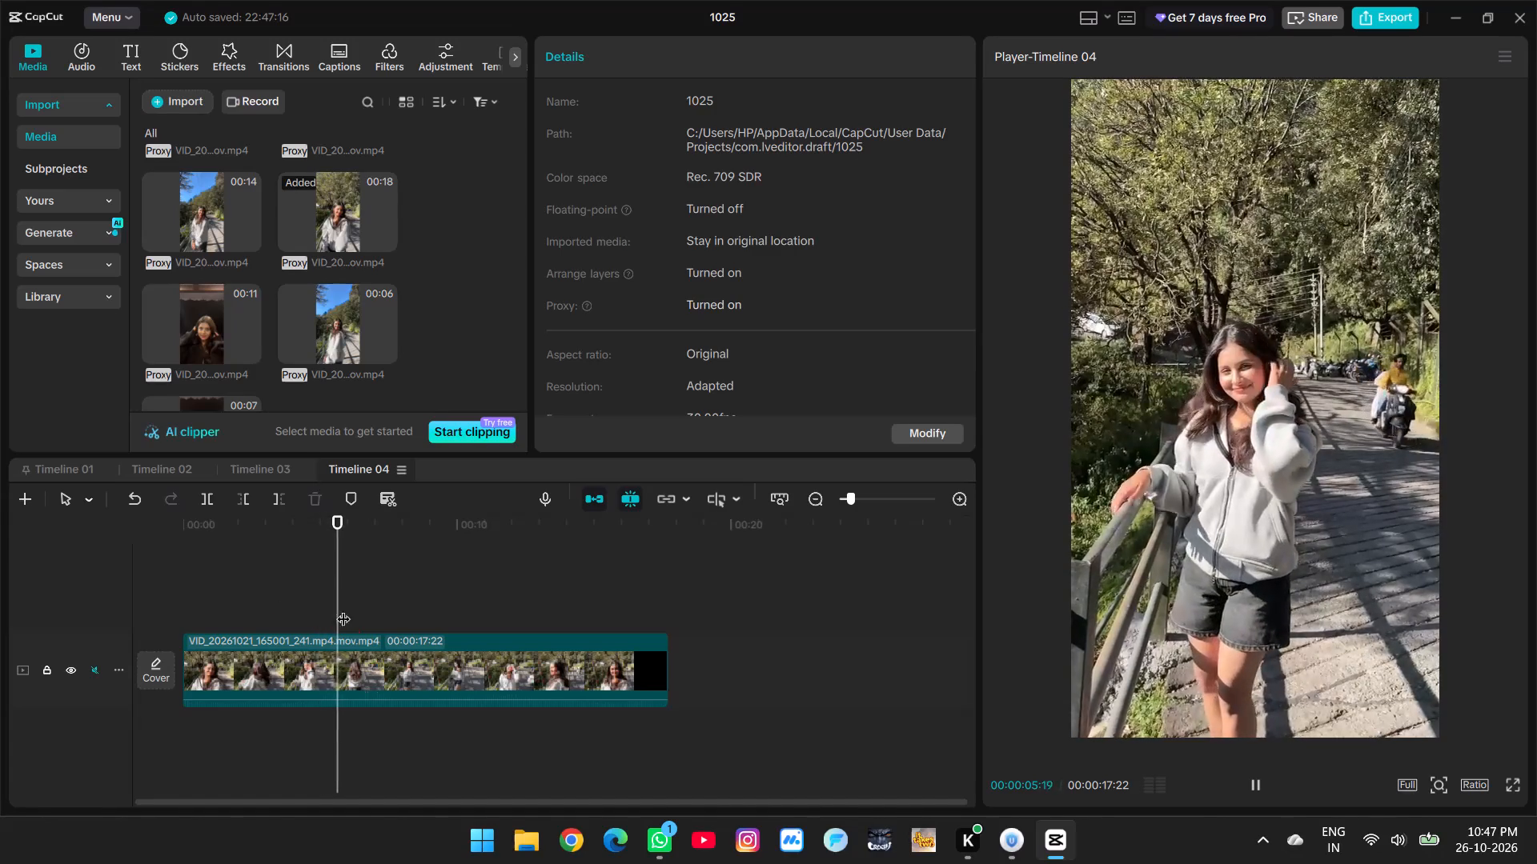
Play and scrub the 18-second clip from about six seconds to its end to examine the remaining poses and movement.
left_click(372, 606)
left_click_drag(374, 605, 398, 606)
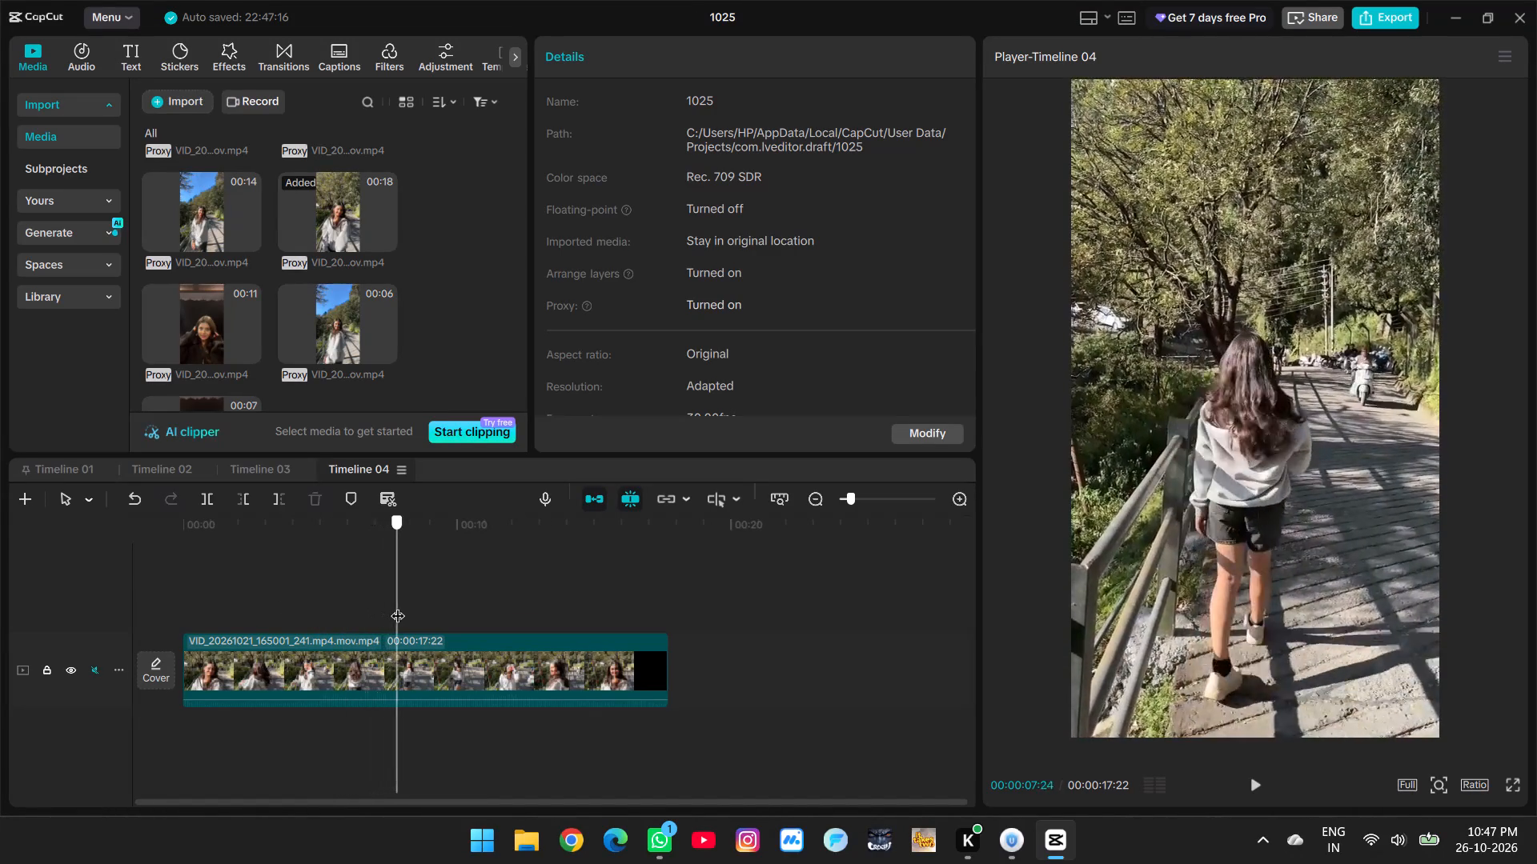
left_click_drag(398, 606, 387, 614)
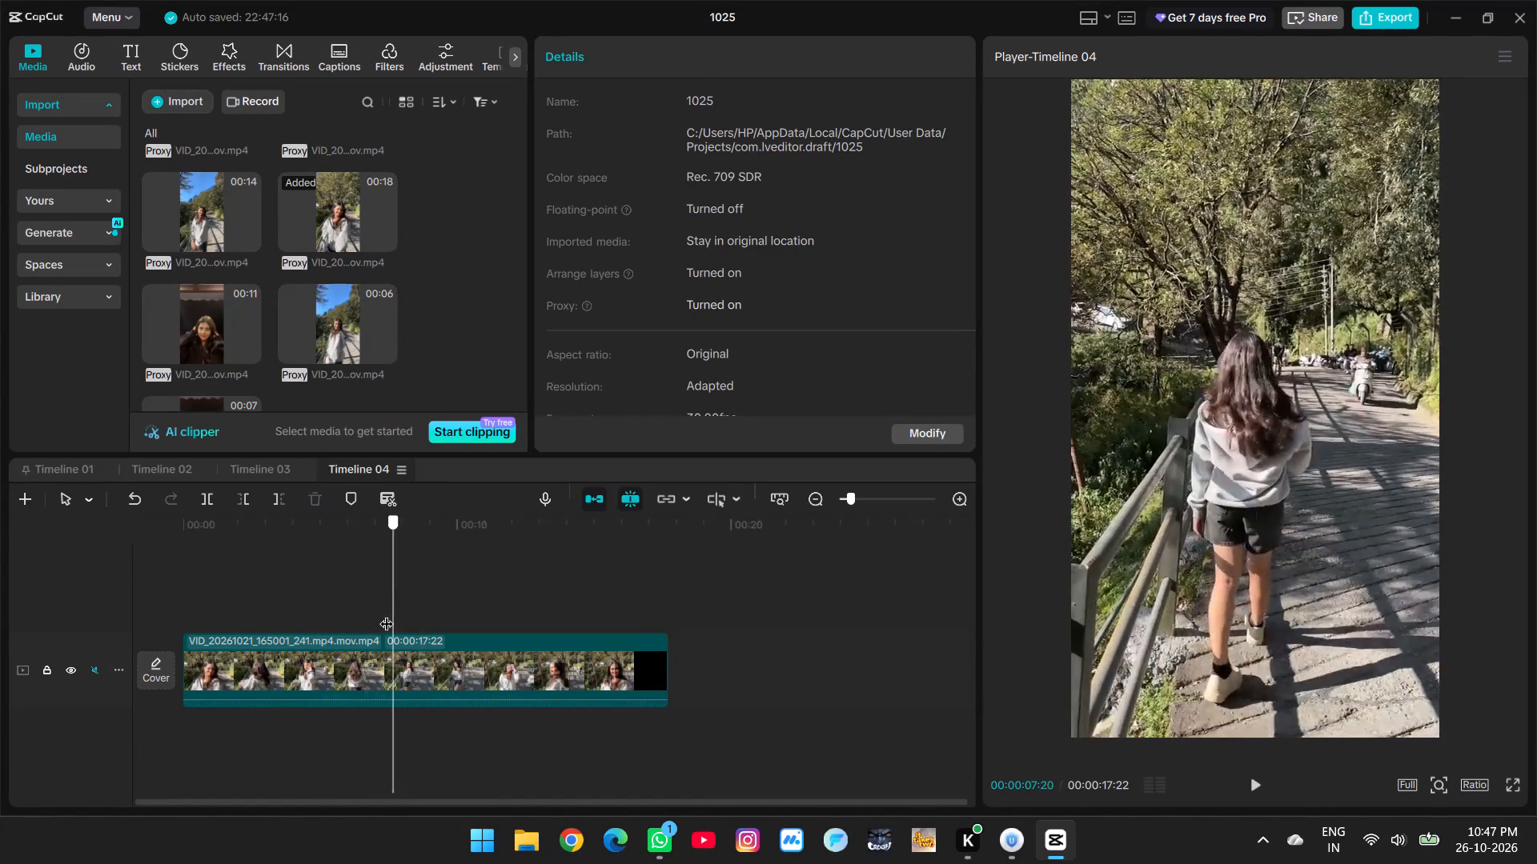
left_click_drag(387, 614, 379, 618)
key("space")
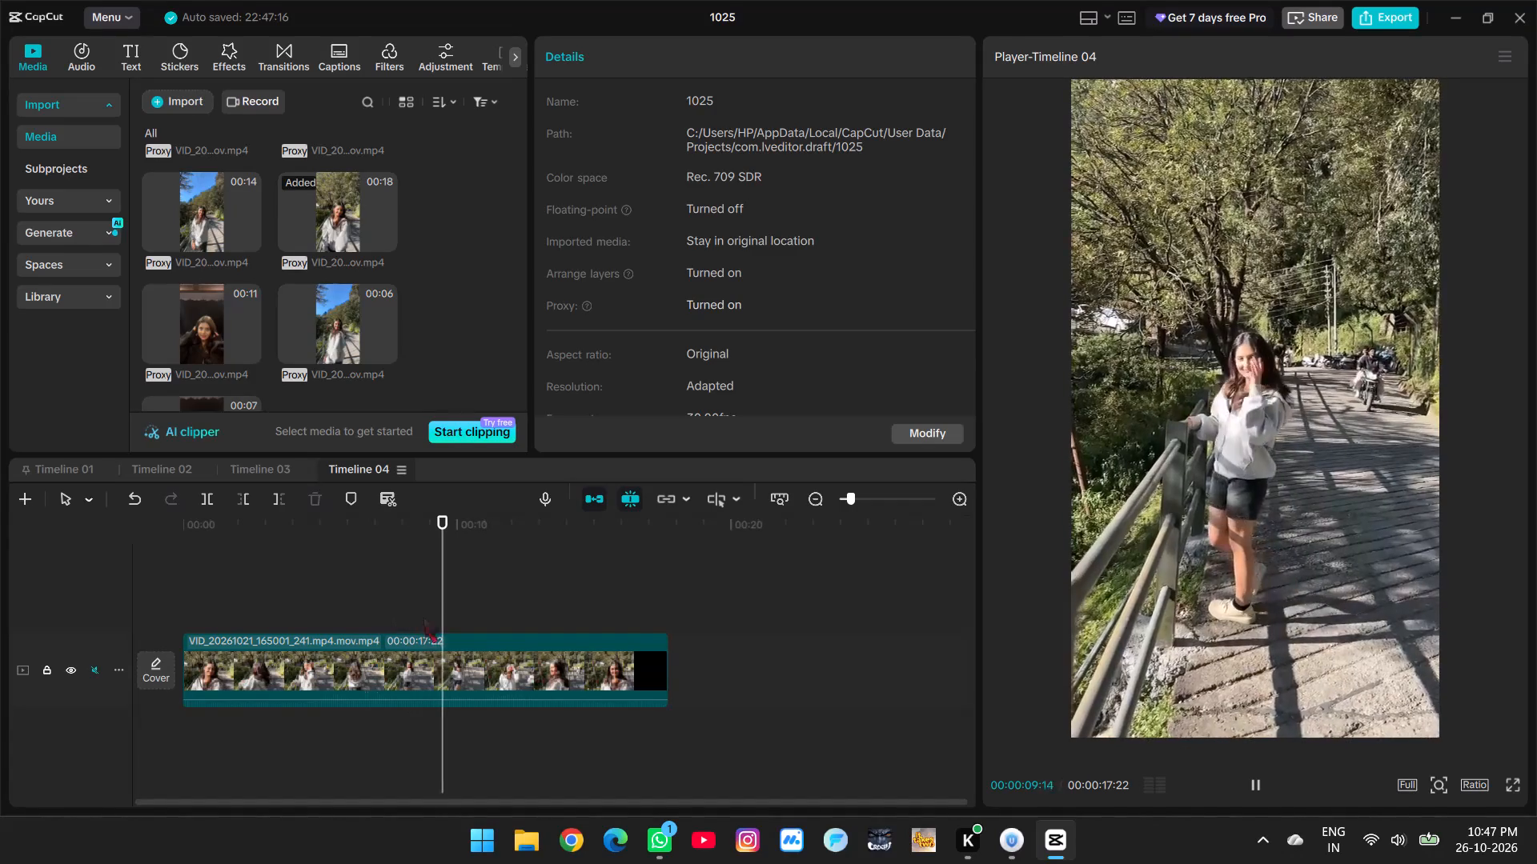
left_click(510, 601)
key("space")
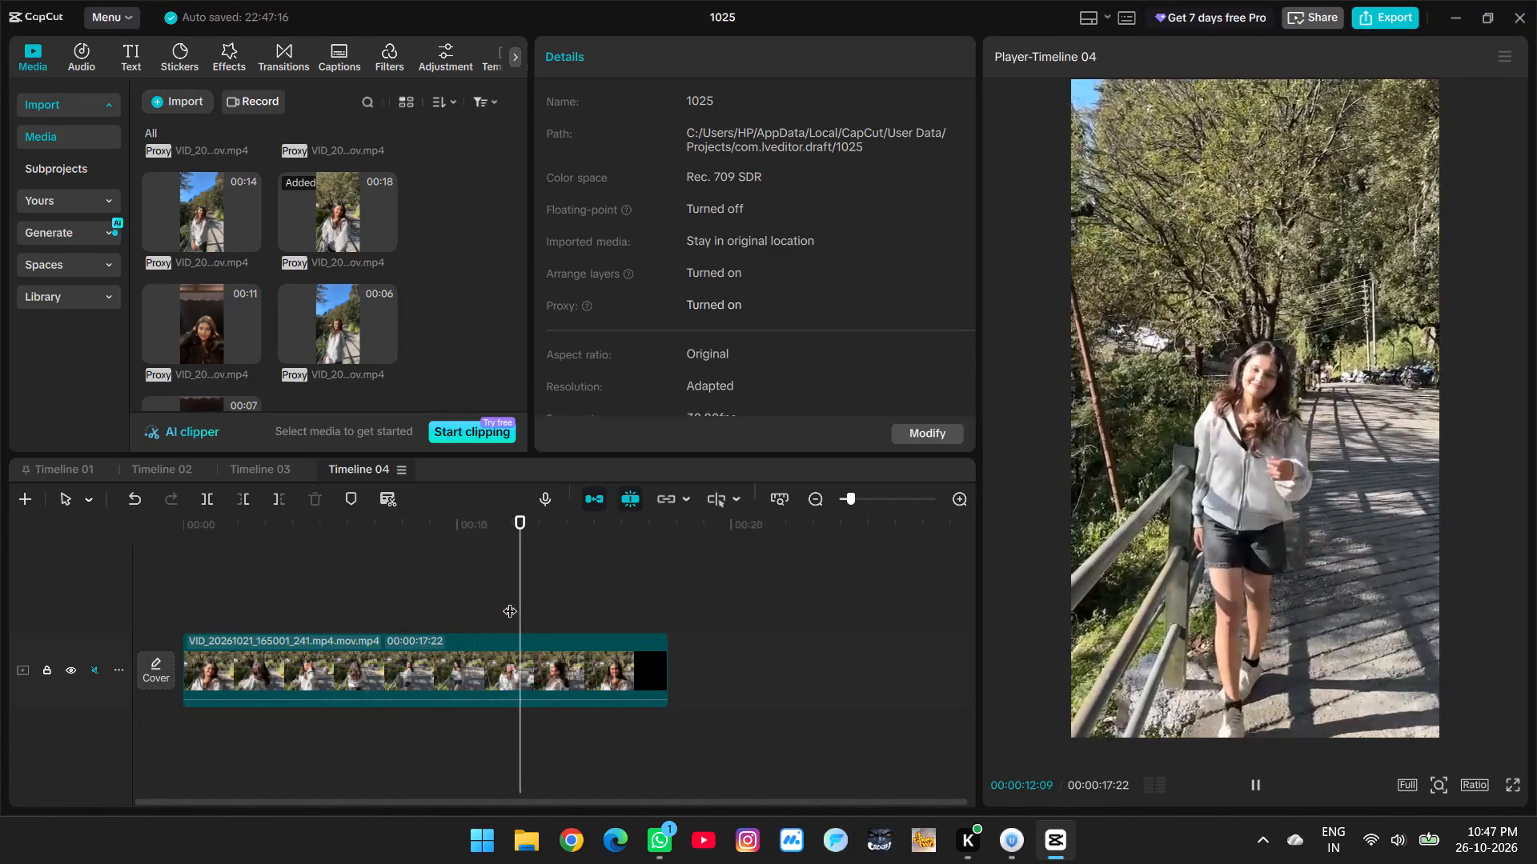
left_click(607, 604)
key("space")
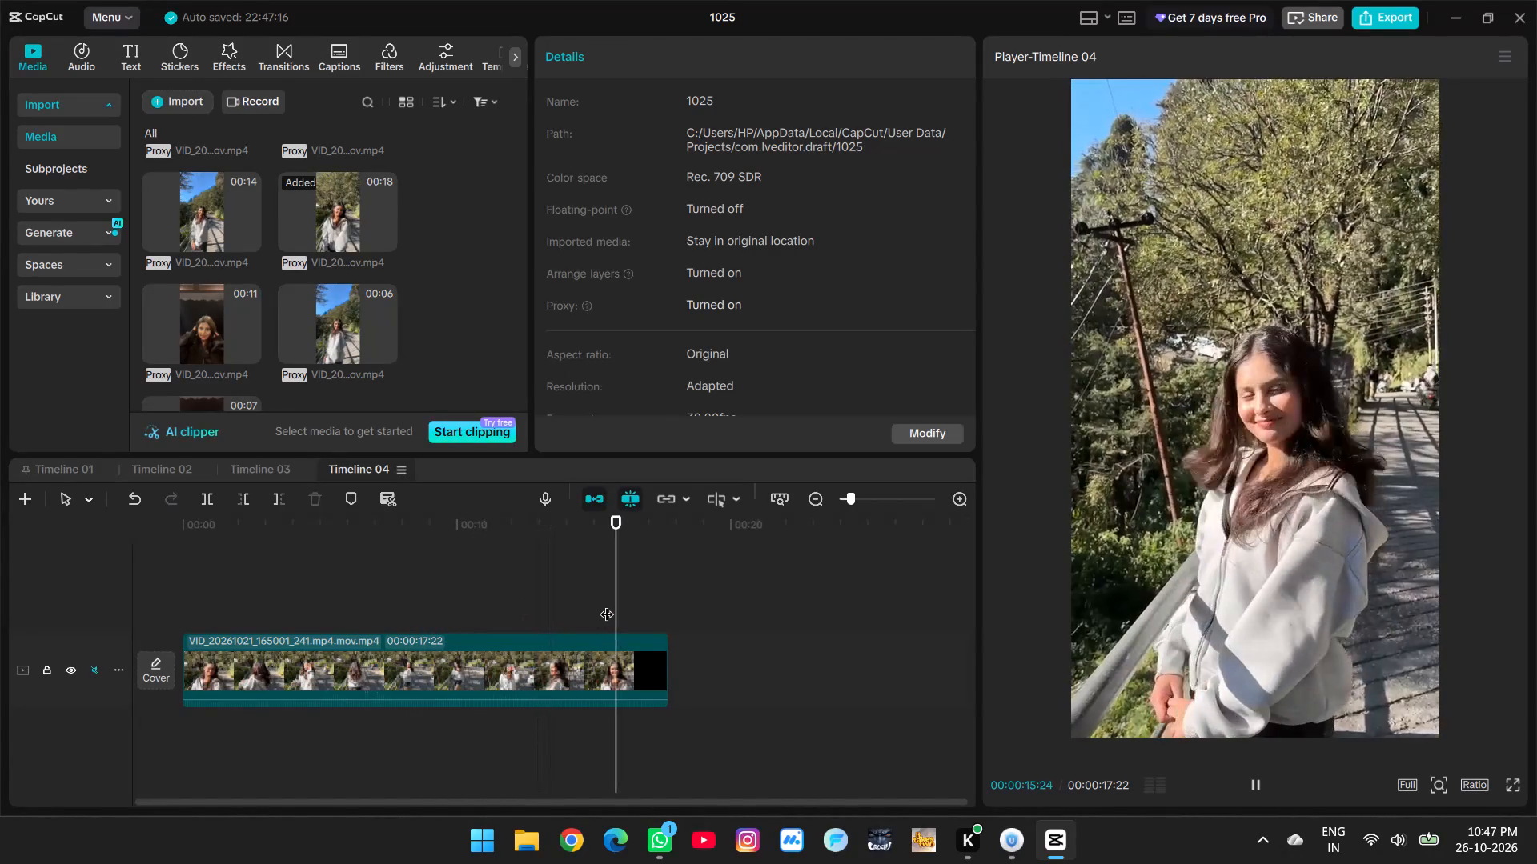
key("space")
left_click(589, 604)
left_click_drag(589, 604, 564, 605)
key("space")
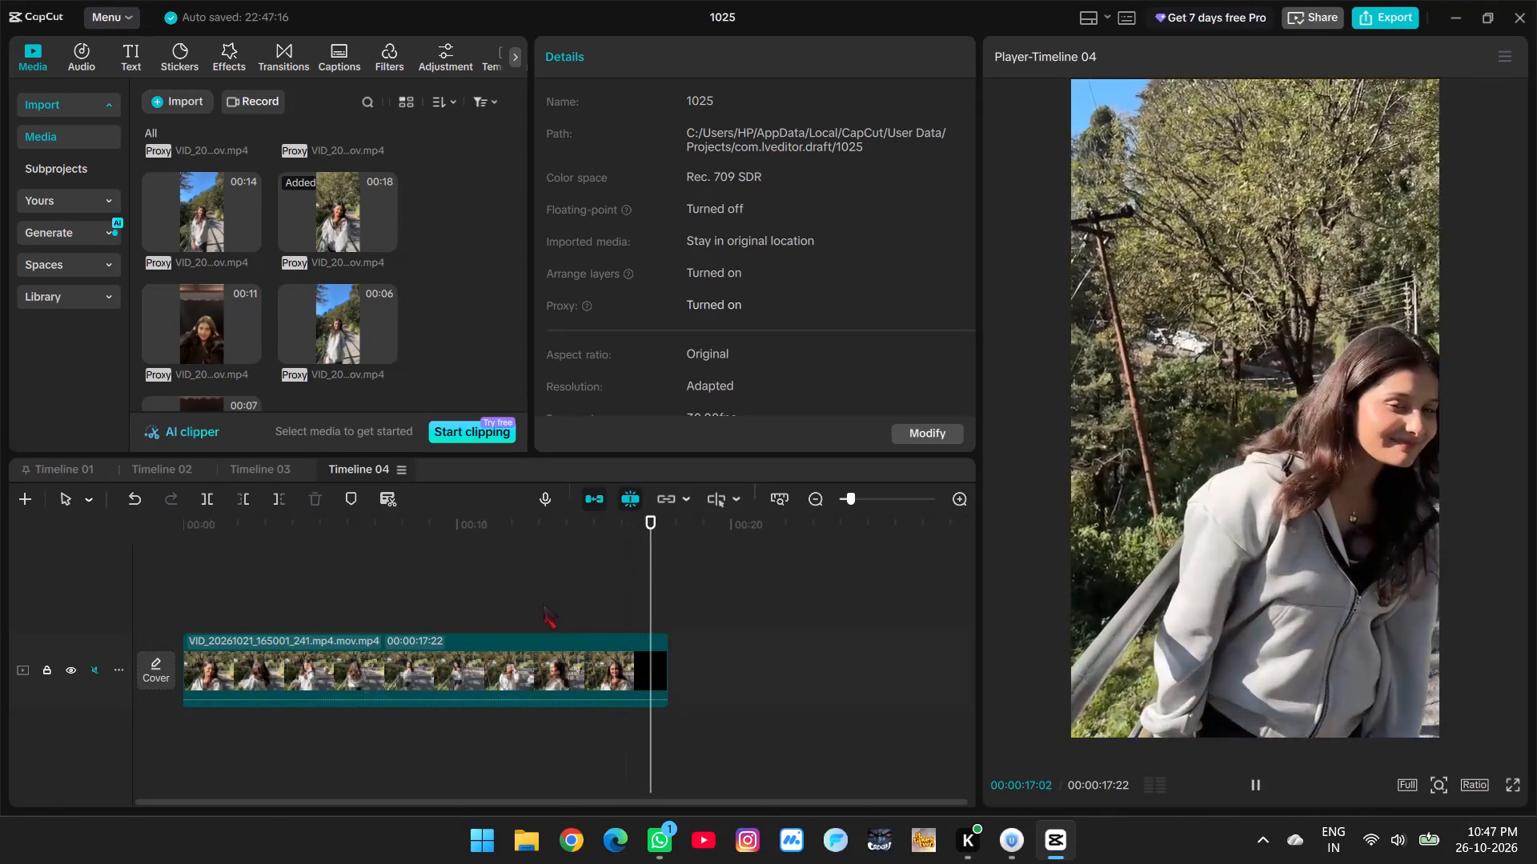
key("space")
left_click(425, 658)
key("space")
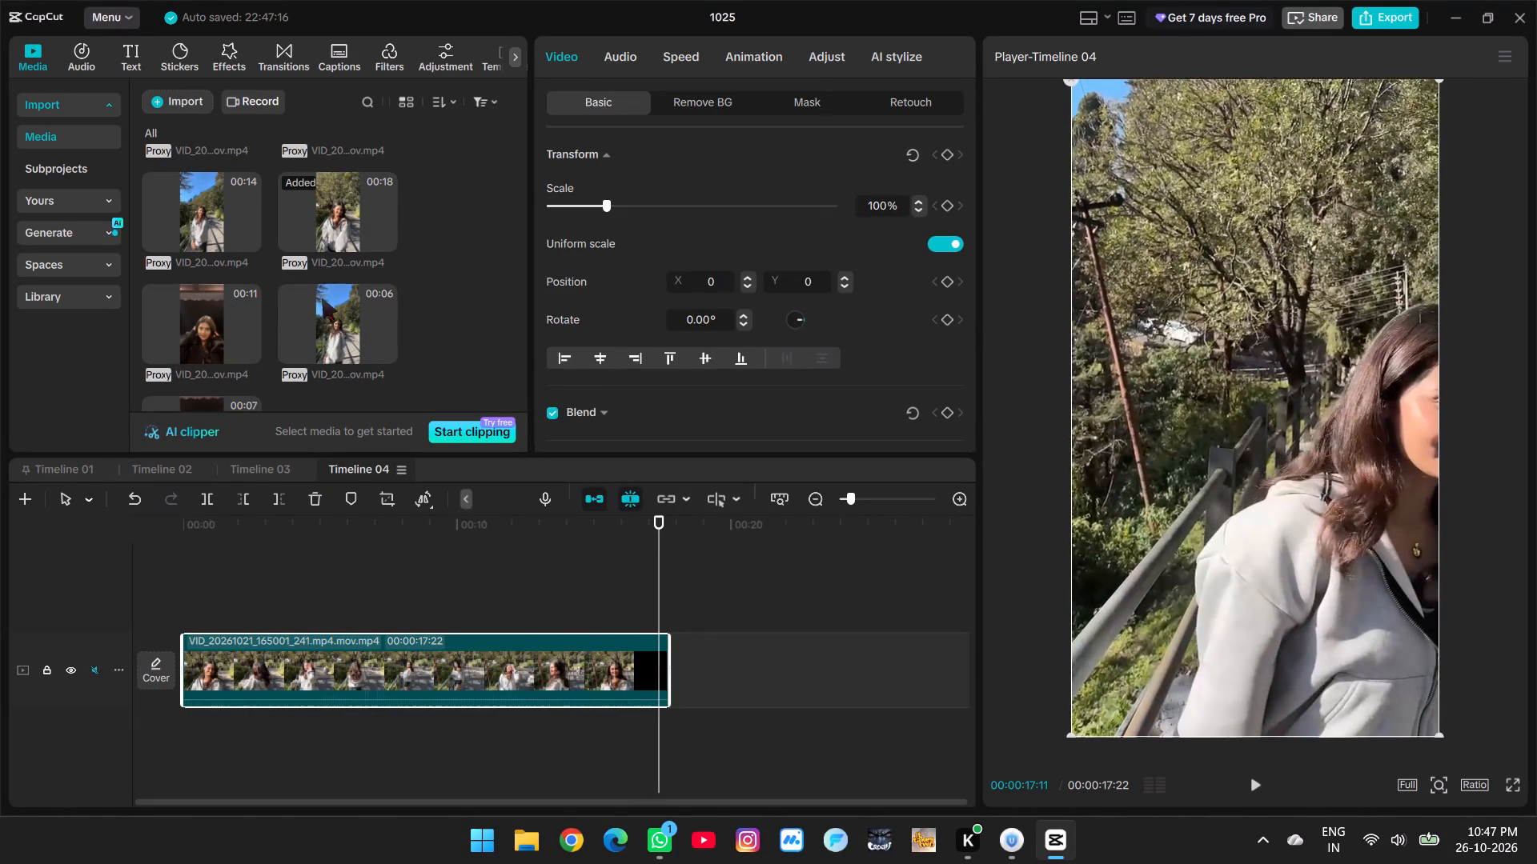
left_click(645, 596)
key("space")
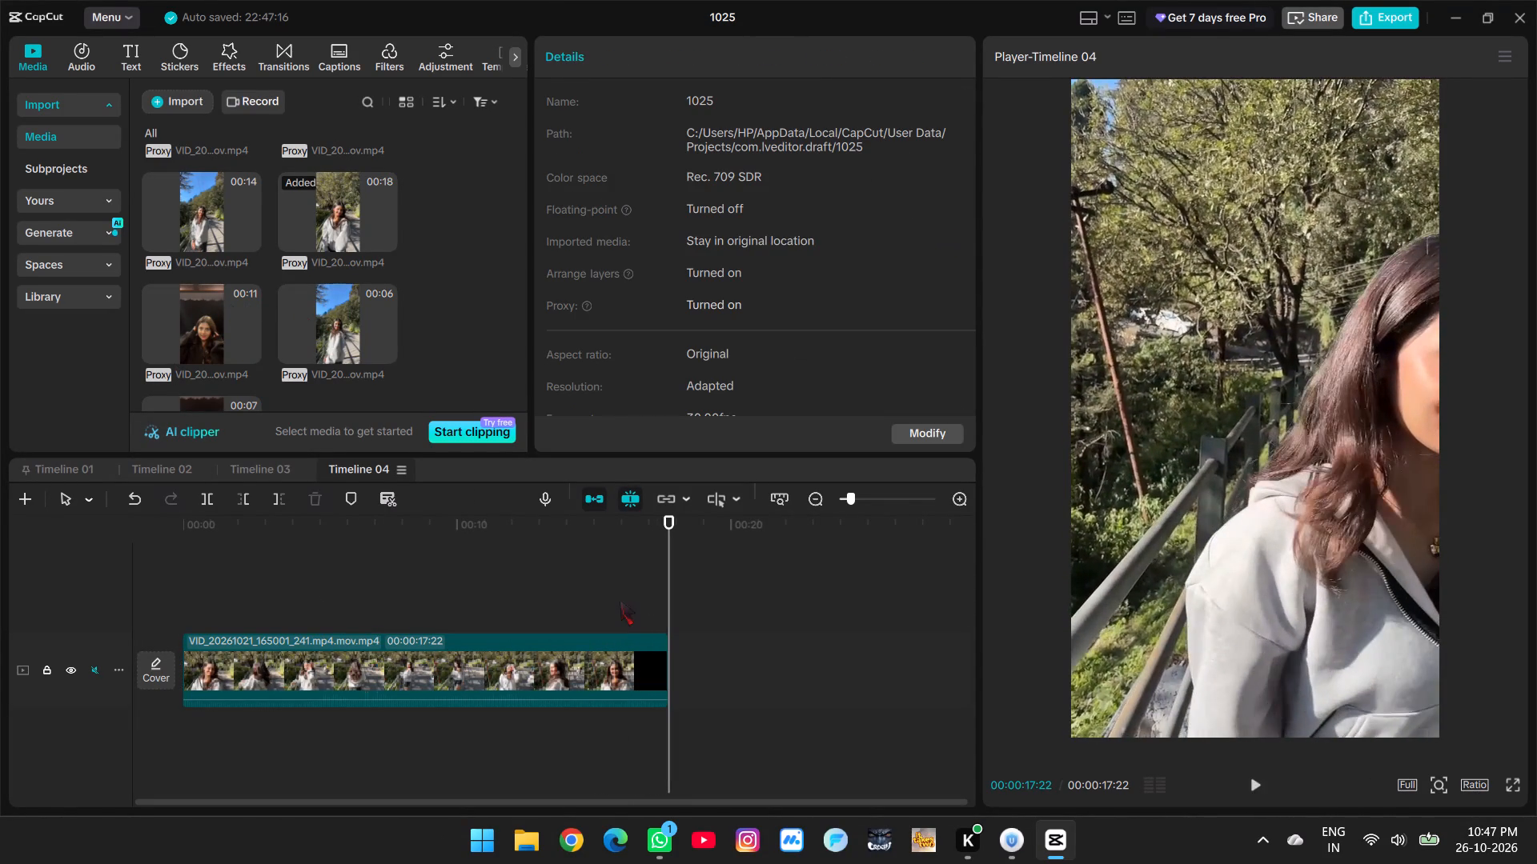
left_click(606, 602)
key("space")
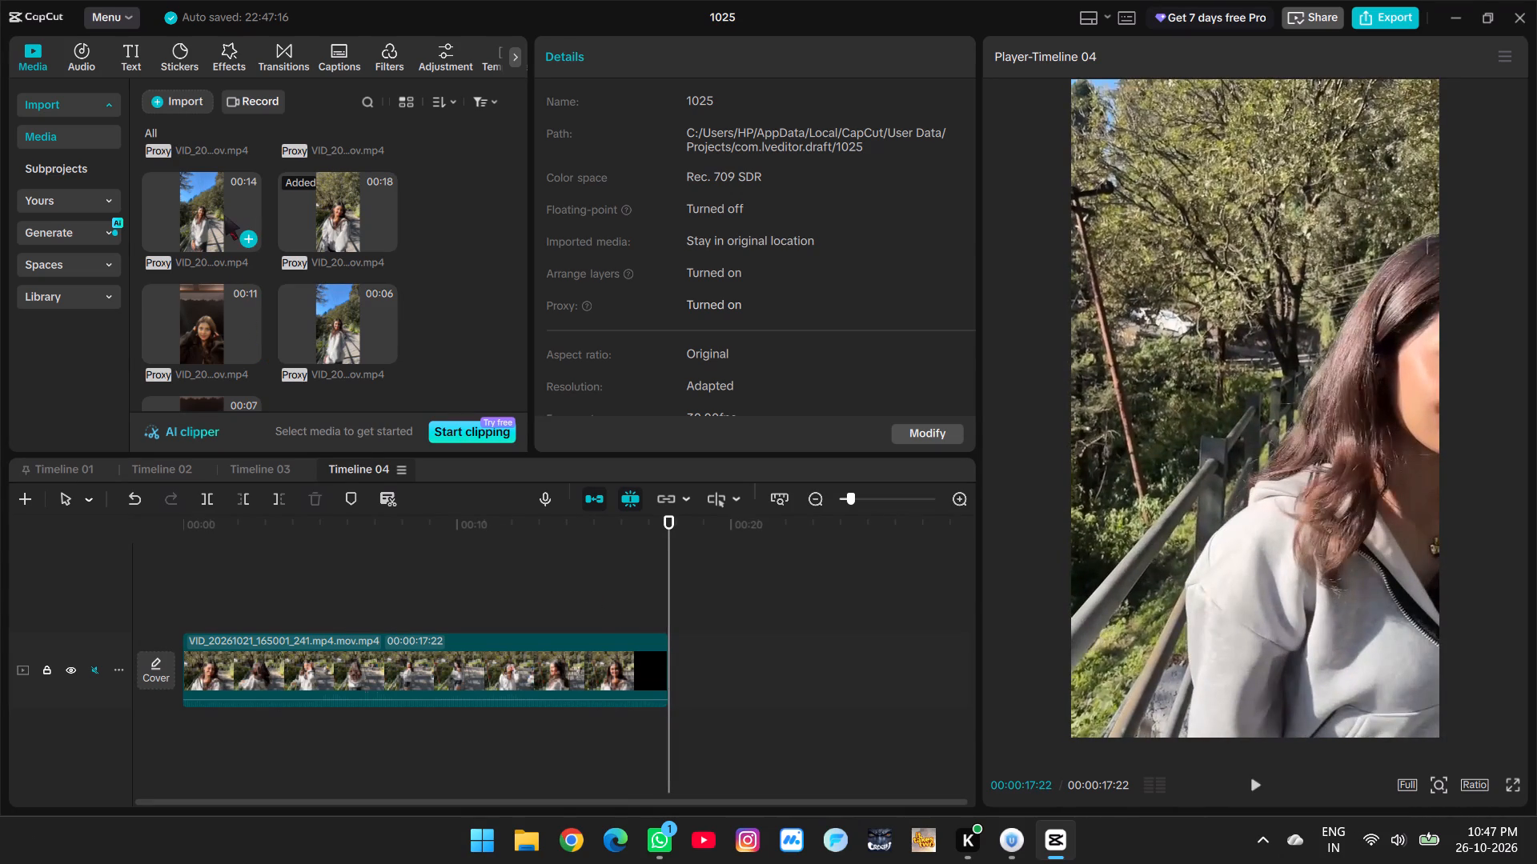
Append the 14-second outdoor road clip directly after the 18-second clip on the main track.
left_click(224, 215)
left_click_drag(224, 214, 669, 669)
Scrub through the 14-second clip to examine the woman's walk, turn and poses by the railing.
scroll(668, 669, "down", 9, "ctrl")
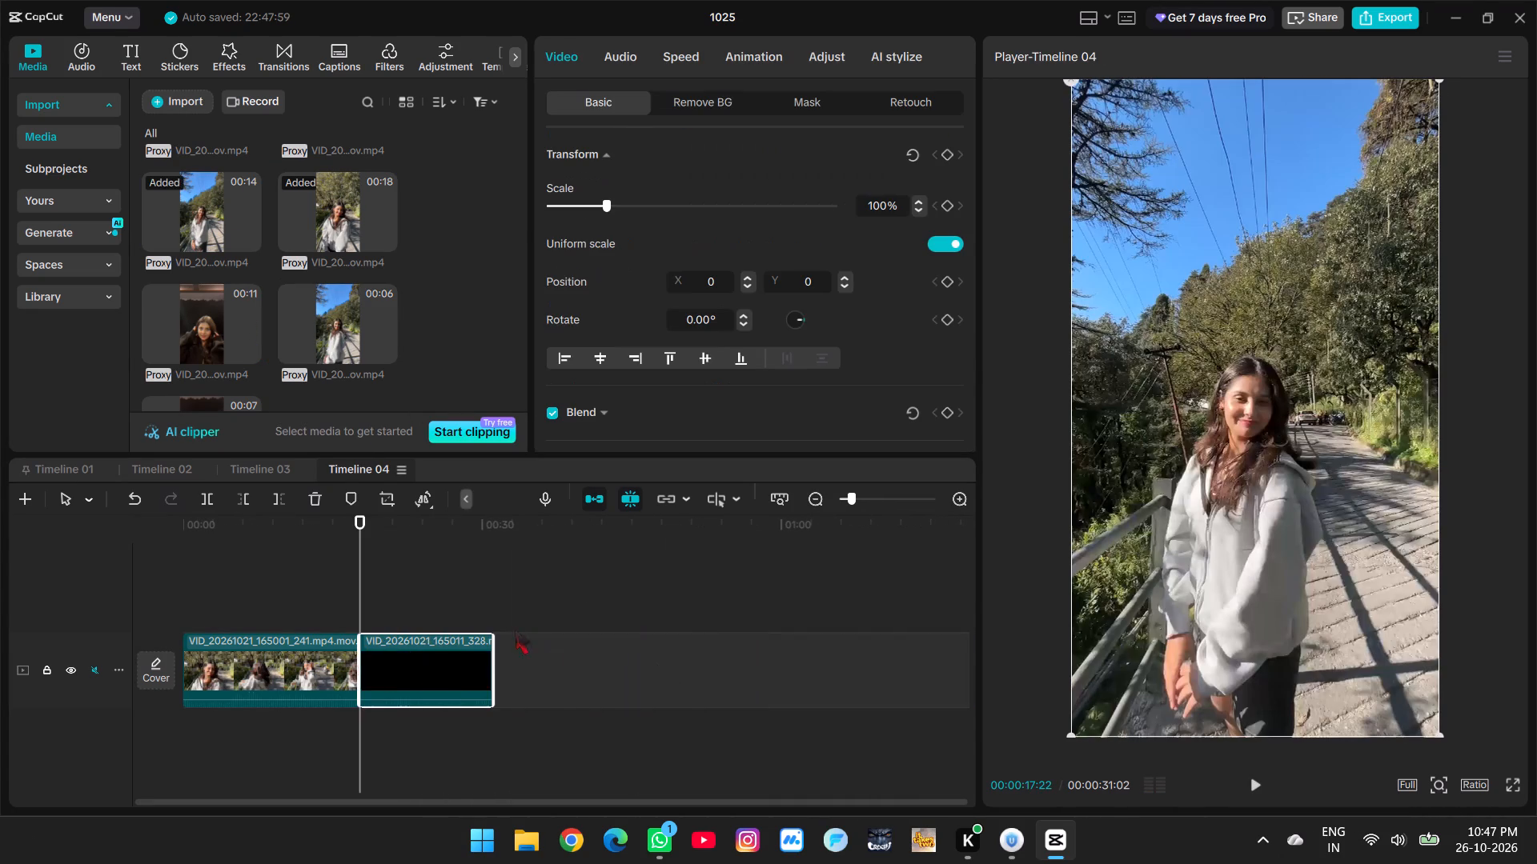
left_click(410, 594)
left_click_drag(410, 594, 460, 596)
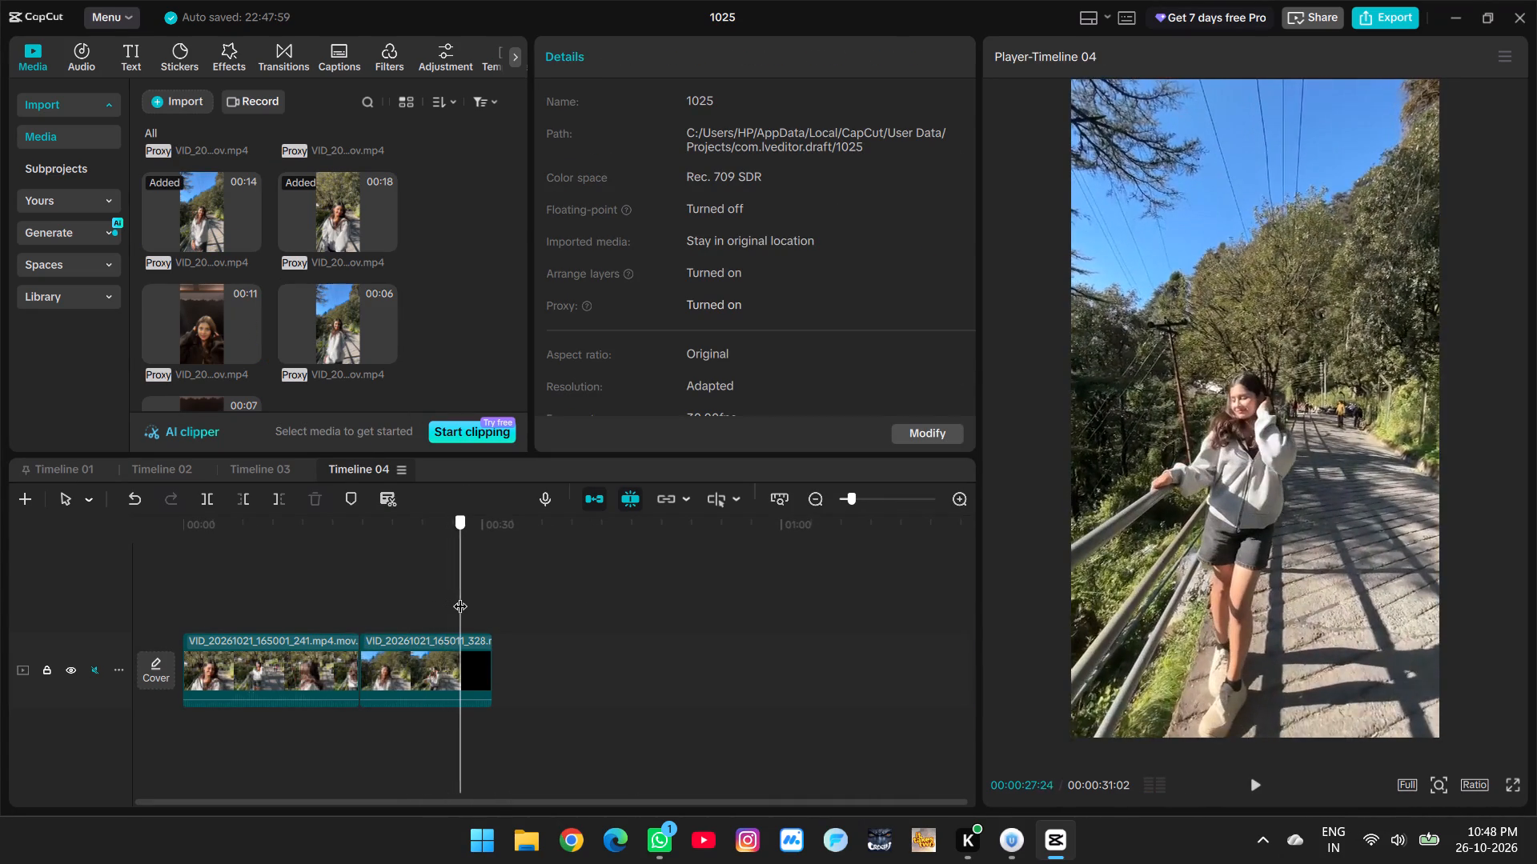
left_click_drag(460, 596, 478, 607)
scroll(474, 624, "up", 8, "ctrl")
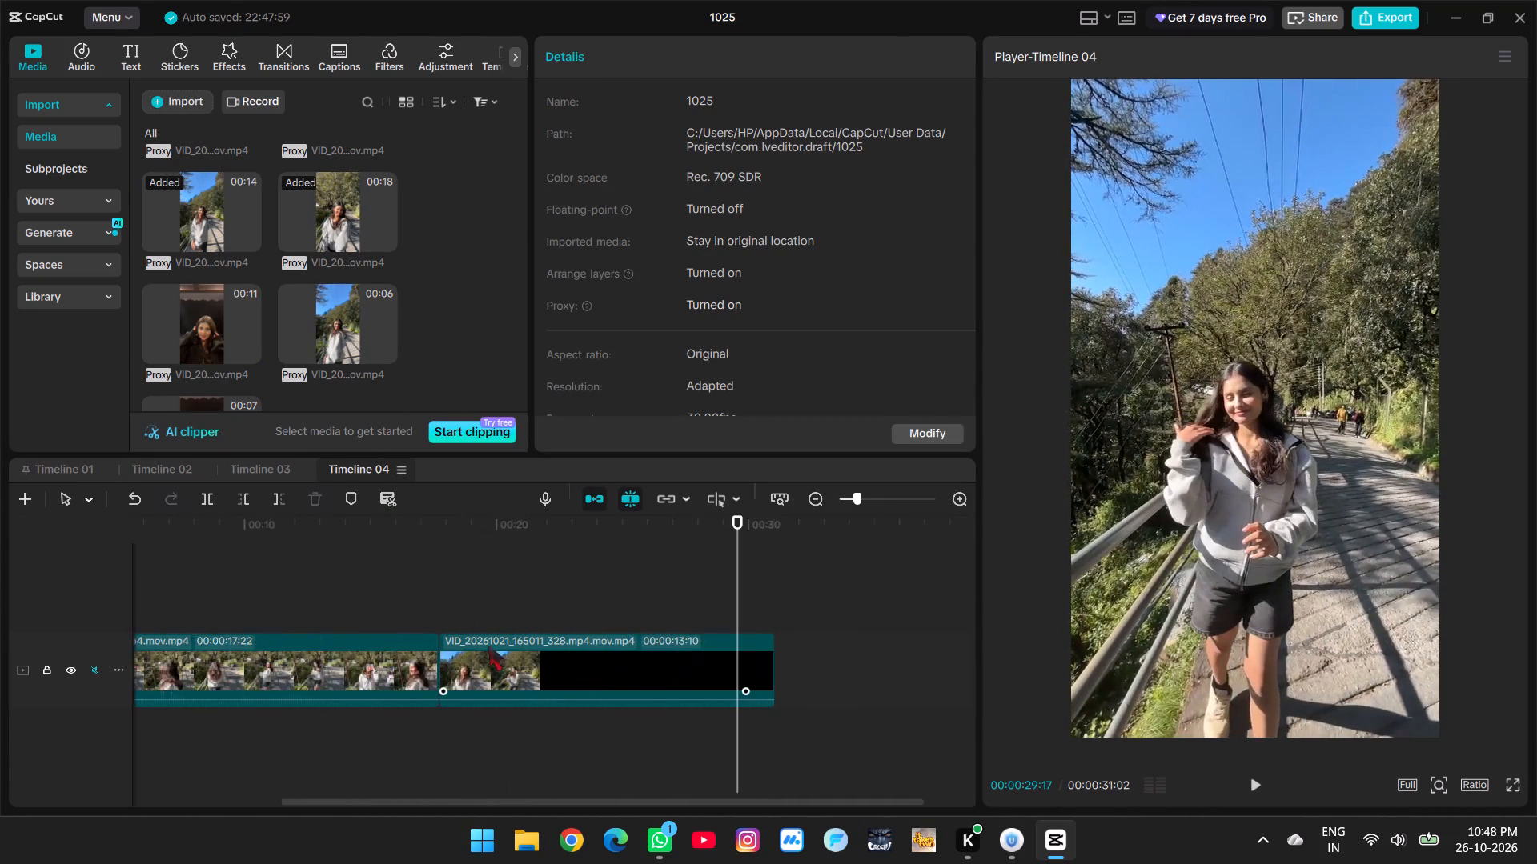
scroll(488, 646, "up", 4, "ctrl")
left_click_drag(538, 618, 528, 617)
left_click_drag(508, 611, 418, 608)
left_click(395, 606)
left_click_drag(395, 606, 460, 611)
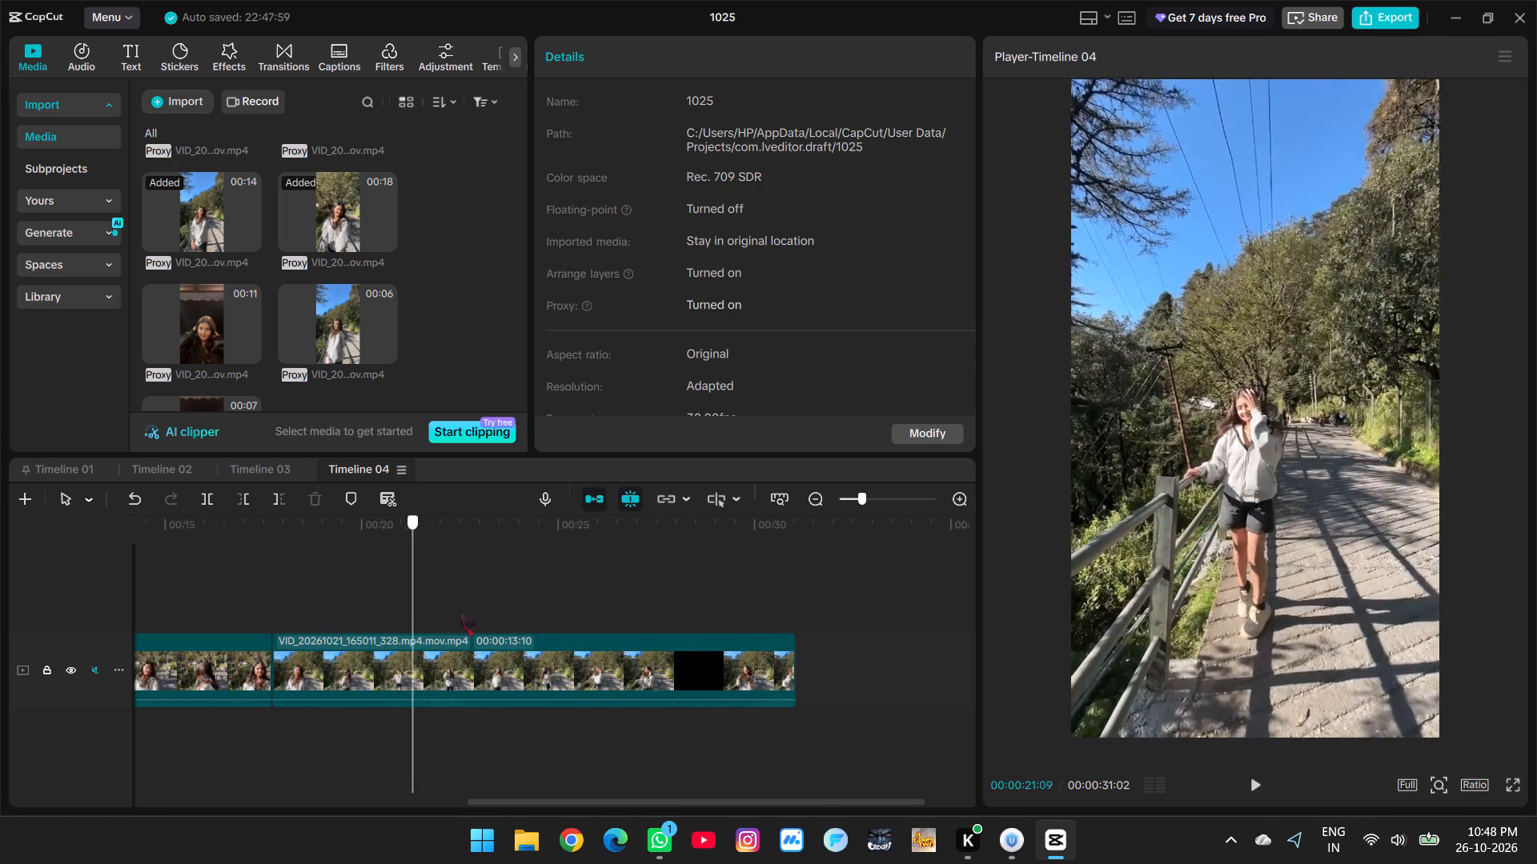
left_click_drag(460, 611, 552, 624)
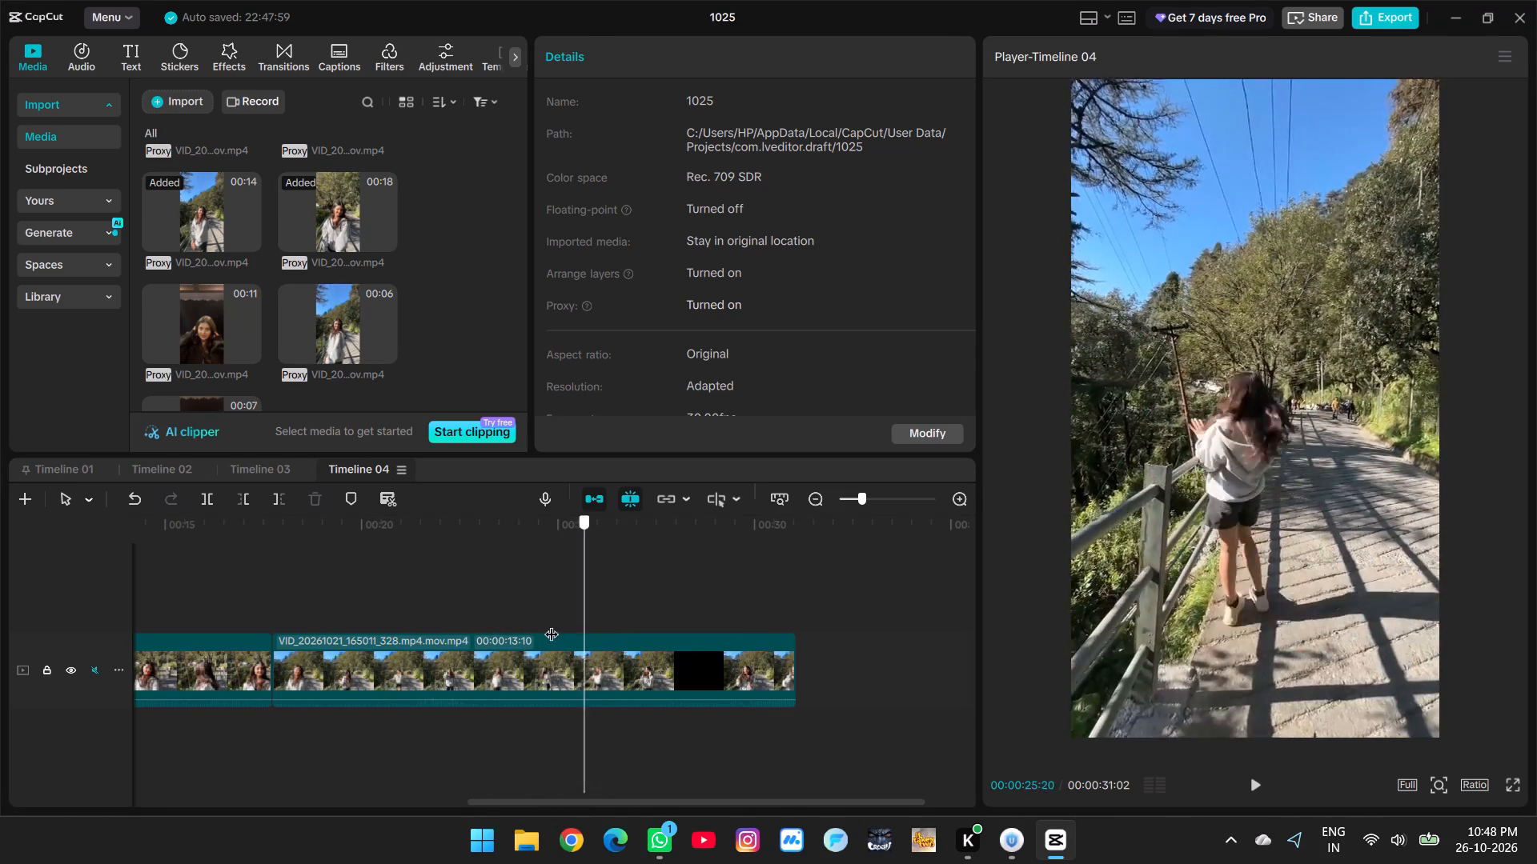
left_click_drag(552, 624, 579, 625)
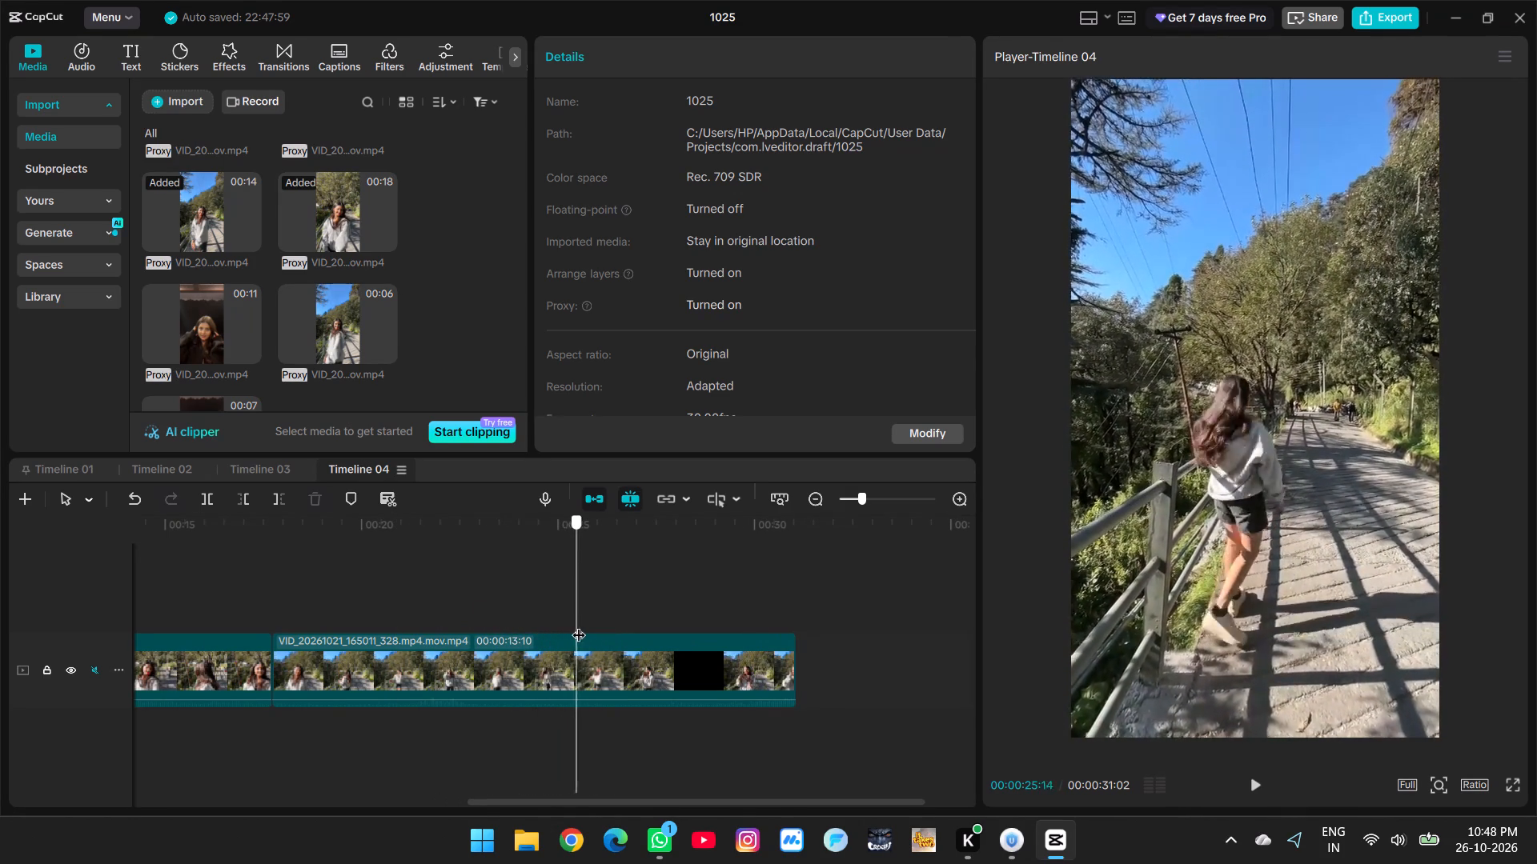
left_click_drag(579, 625, 608, 638)
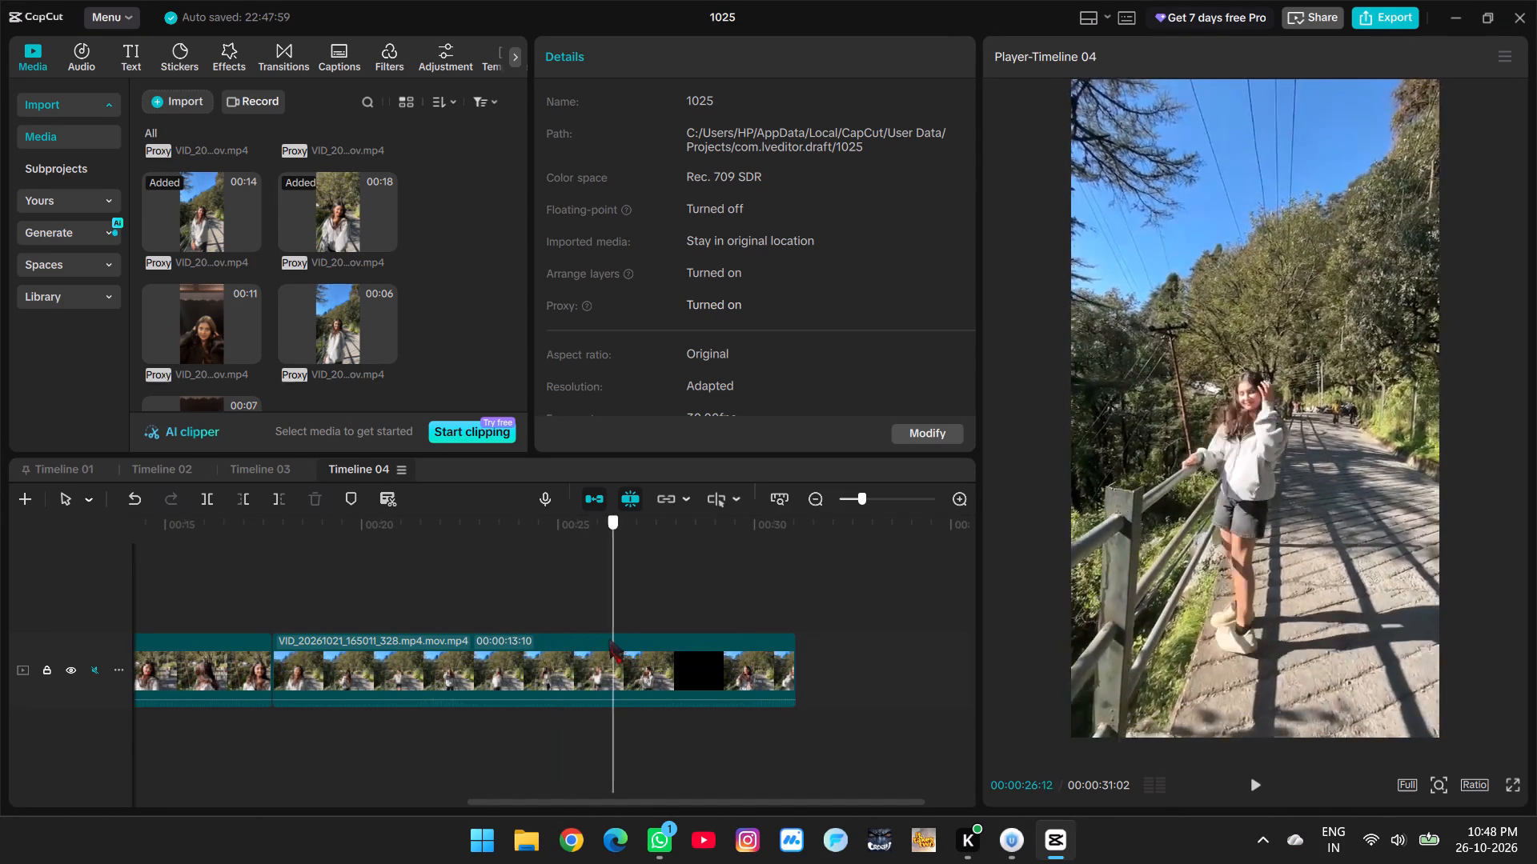
left_click_drag(608, 638, 587, 640)
Delete both outdoor clips from the main track of Timeline 04.
scroll(708, 653, "down", 10, "ctrl")
left_click_drag(741, 652, 229, 634)
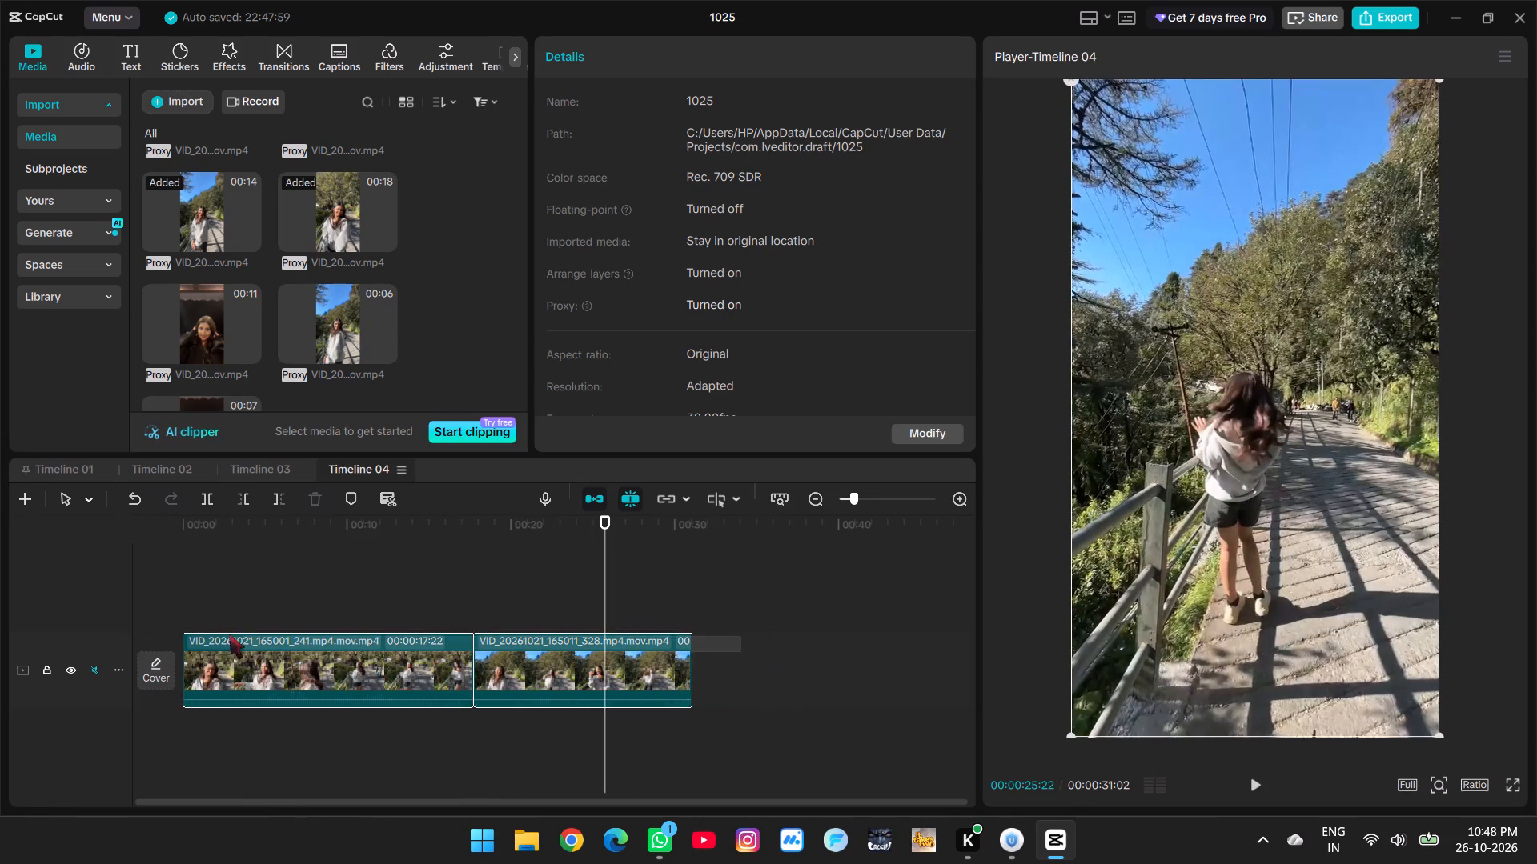
left_click_drag(229, 634, 225, 636)
left_click(310, 498)
Place the 11-second night clip of the woman in the dark jacket at the start of the empty timeline.
left_click_drag(180, 336, 235, 649)
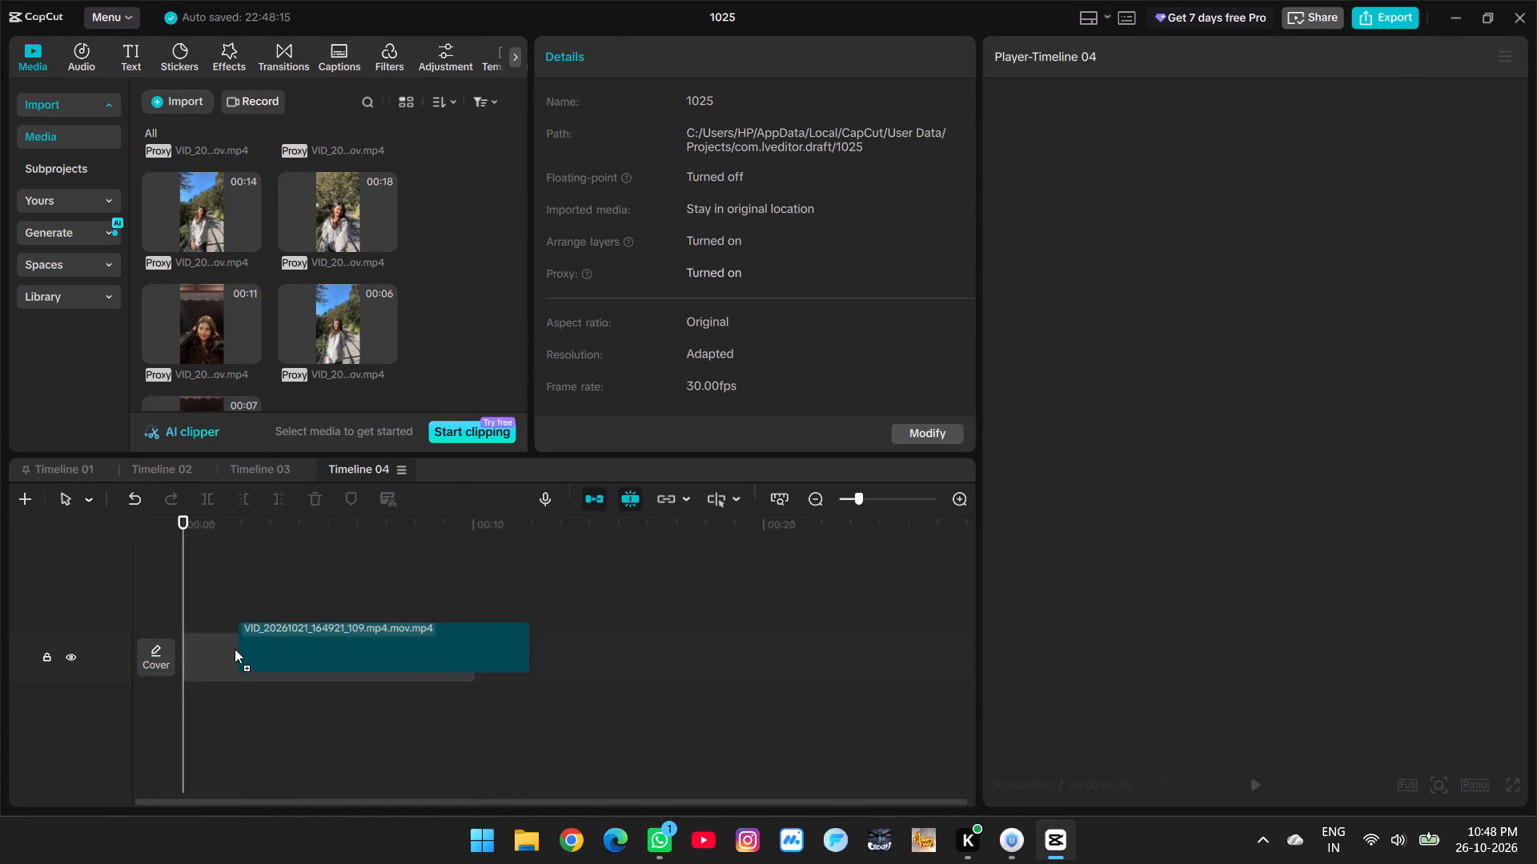
left_click_drag(235, 649, 178, 650)
Play and scrub the first seven seconds of the night clip to examine the woman's turn and look back.
left_click(192, 592)
left_click_drag(192, 592, 274, 608)
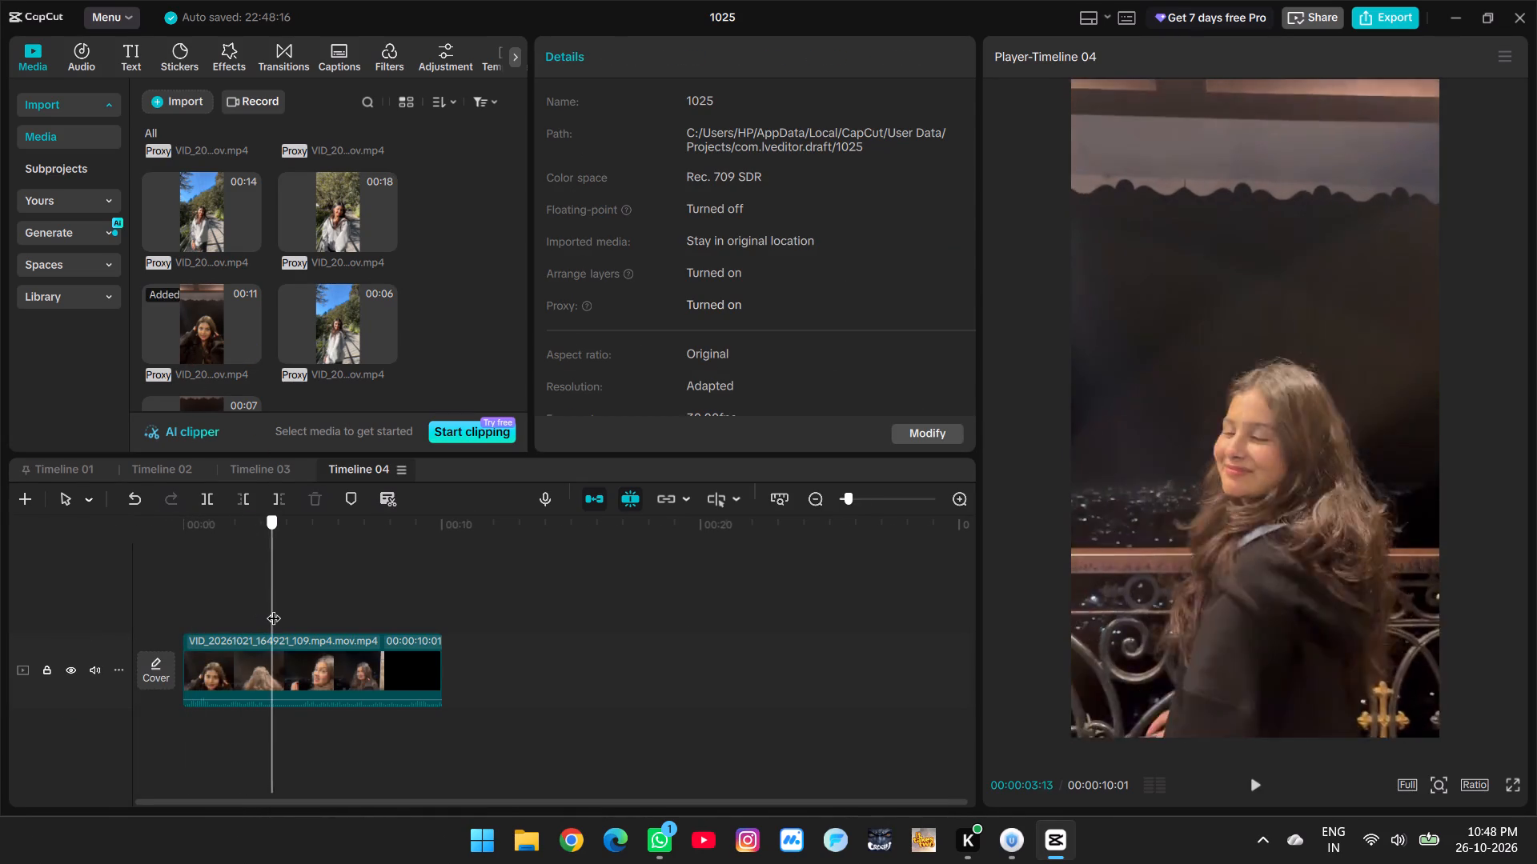
left_click_drag(274, 608, 288, 611)
key("space")
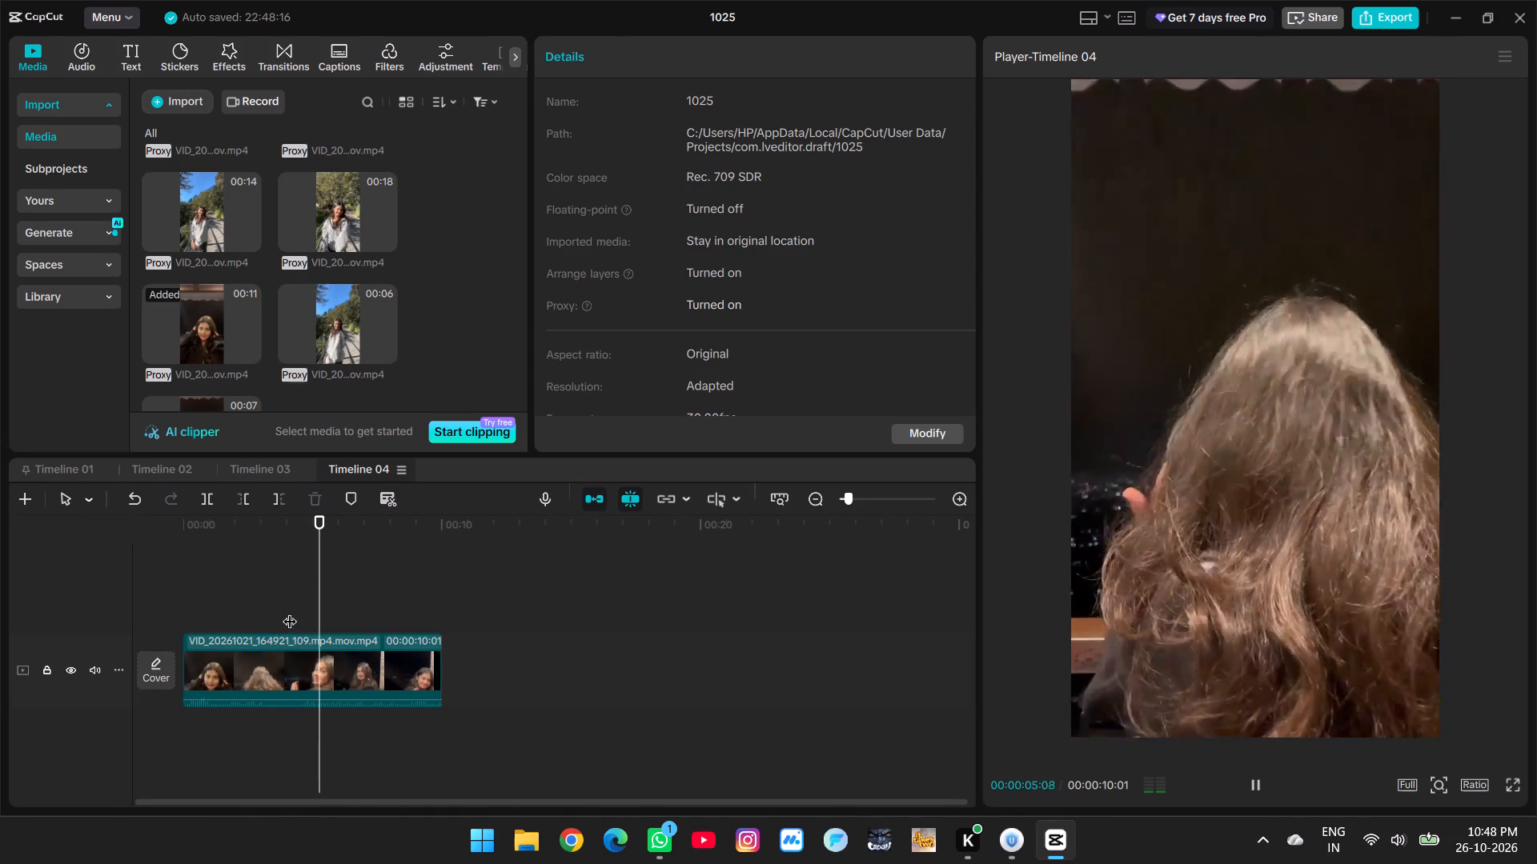
key("space")
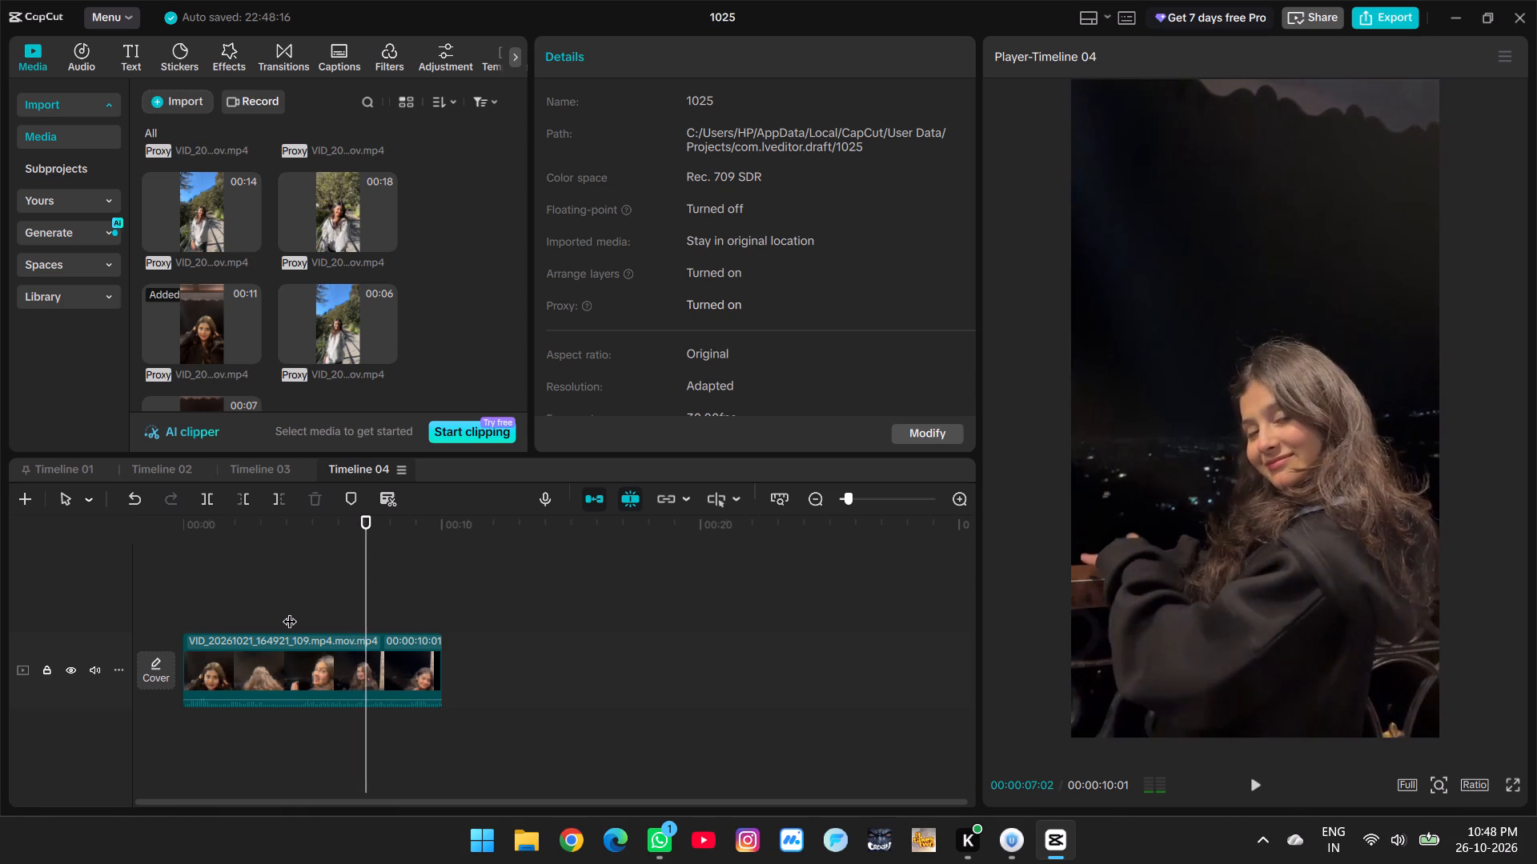
left_click(267, 615)
left_click_drag(267, 615, 261, 623)
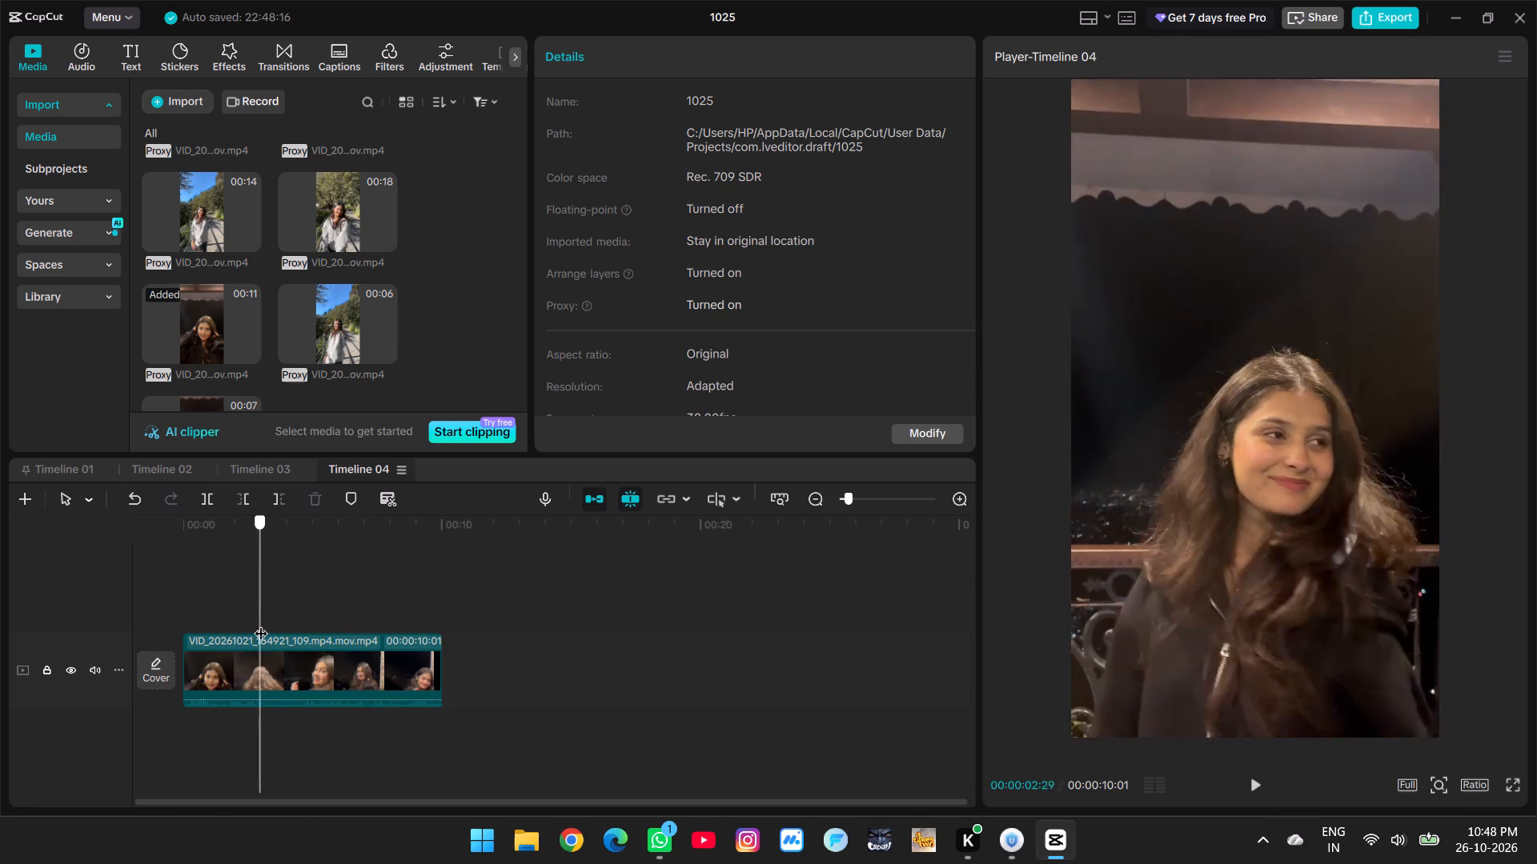
left_click_drag(261, 623, 305, 637)
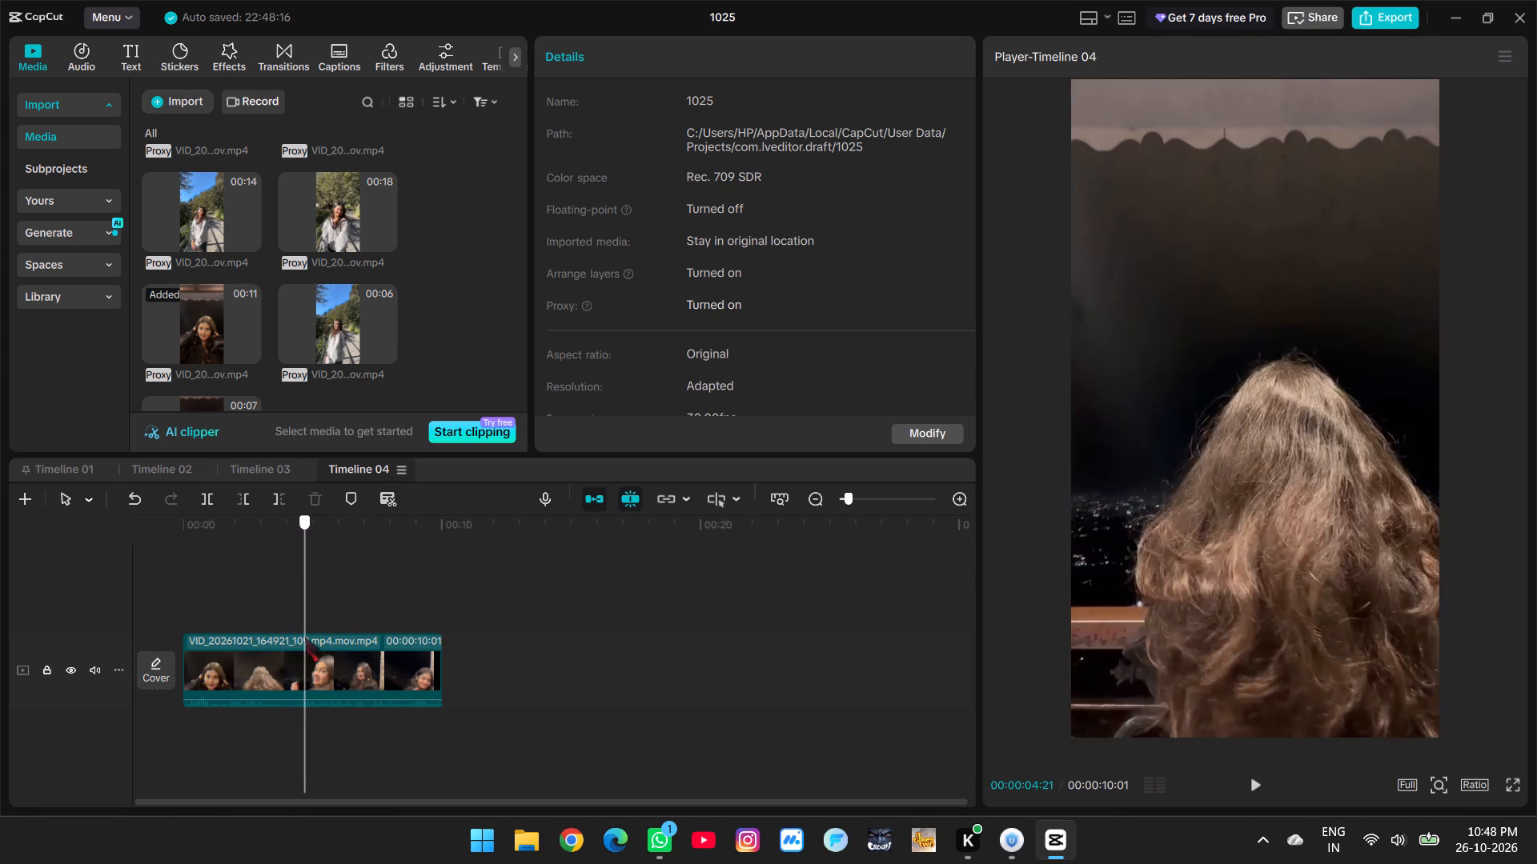
left_click_drag(305, 637, 331, 654)
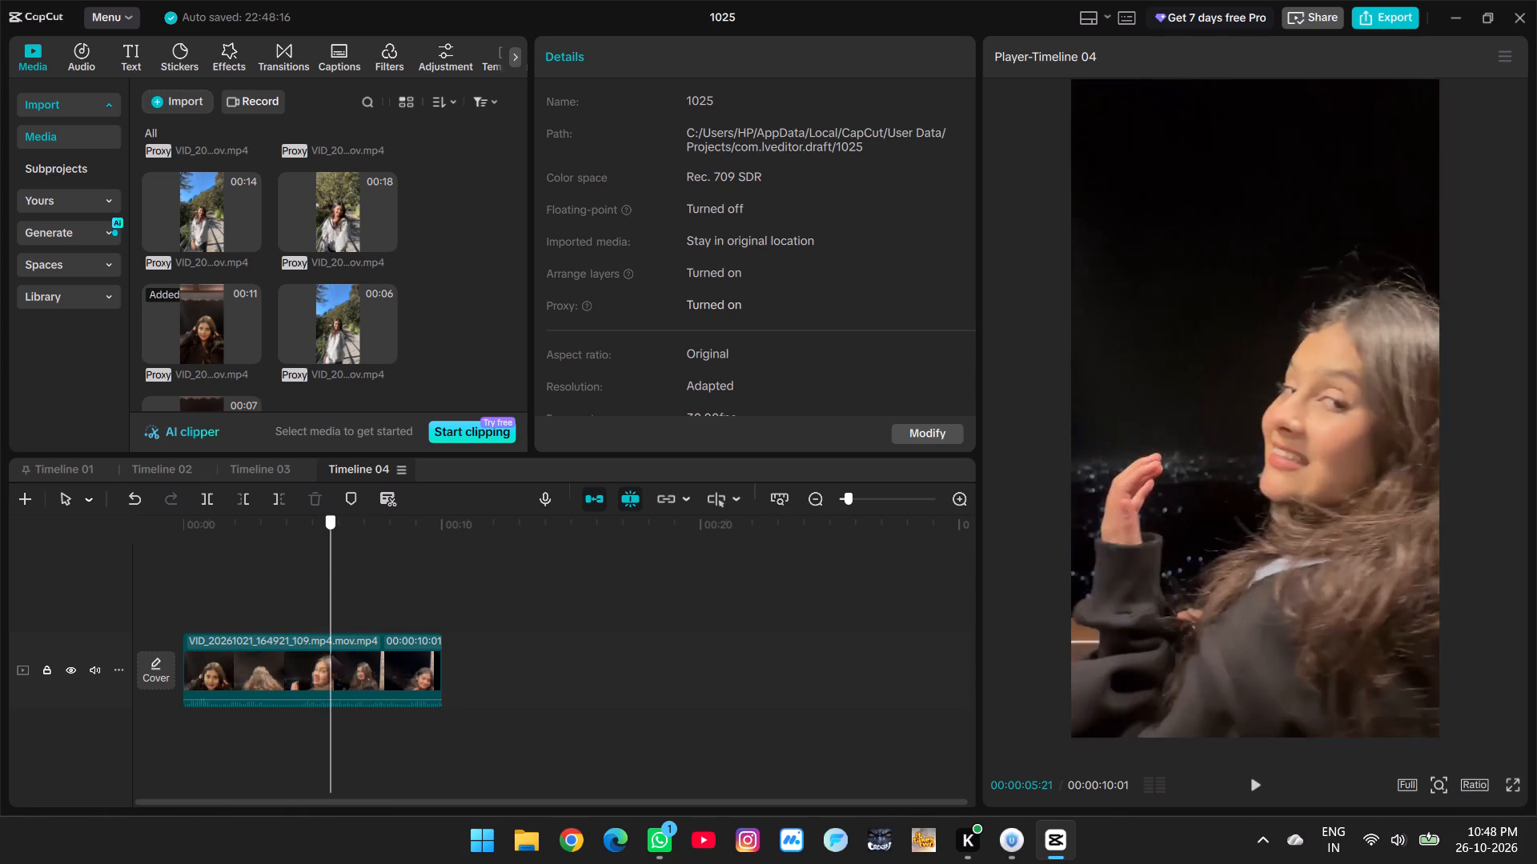
left_click_drag(331, 654, 347, 659)
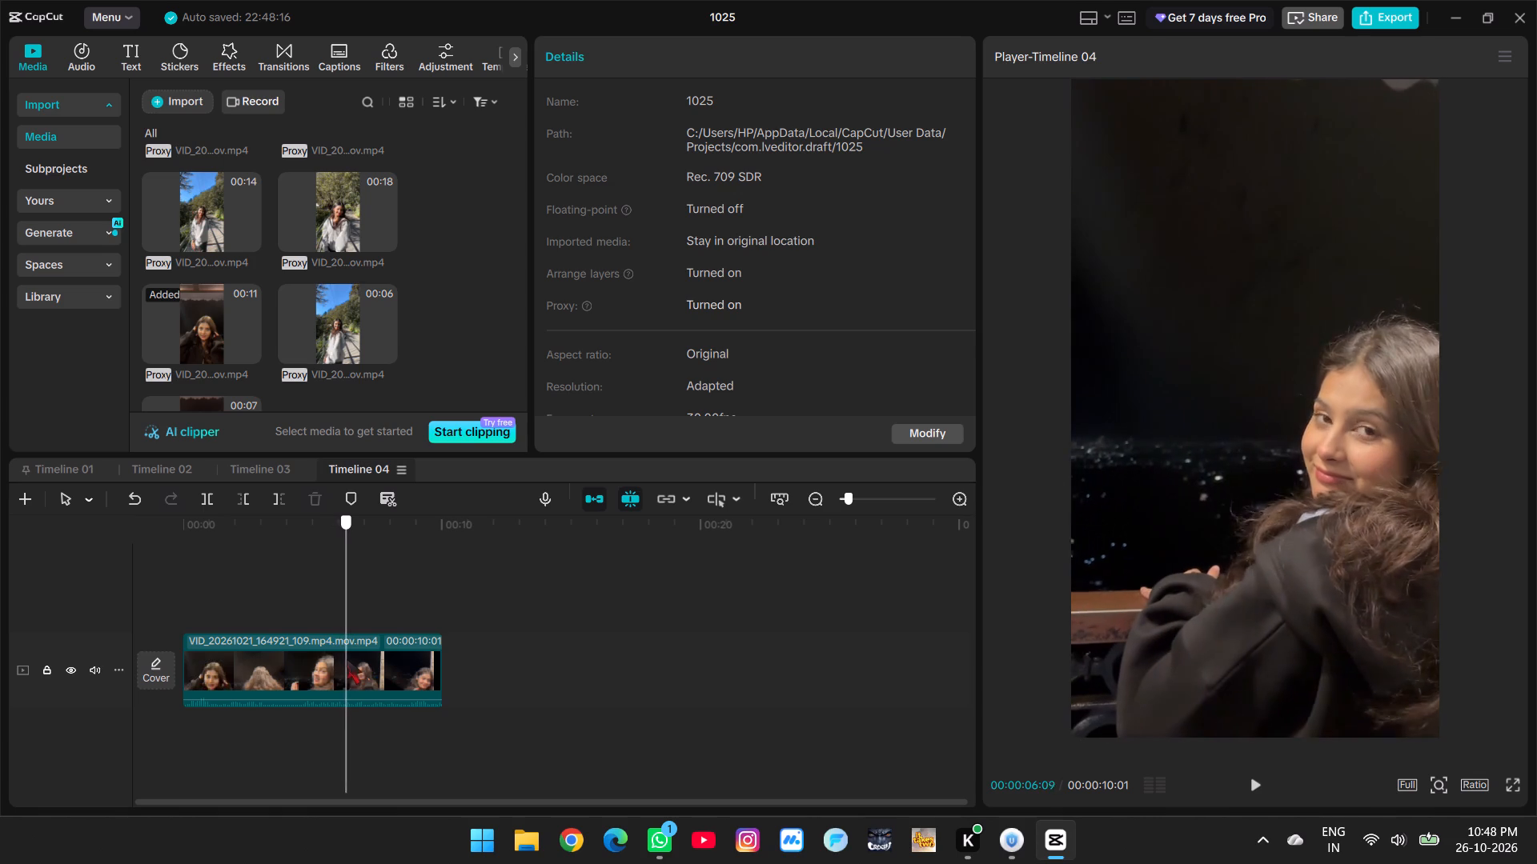
left_click_drag(347, 659, 347, 659)
Replay the night clip's opening in short bursts to examine the moment she turns her back to the camera.
left_click(213, 611)
left_click_drag(213, 611, 201, 611)
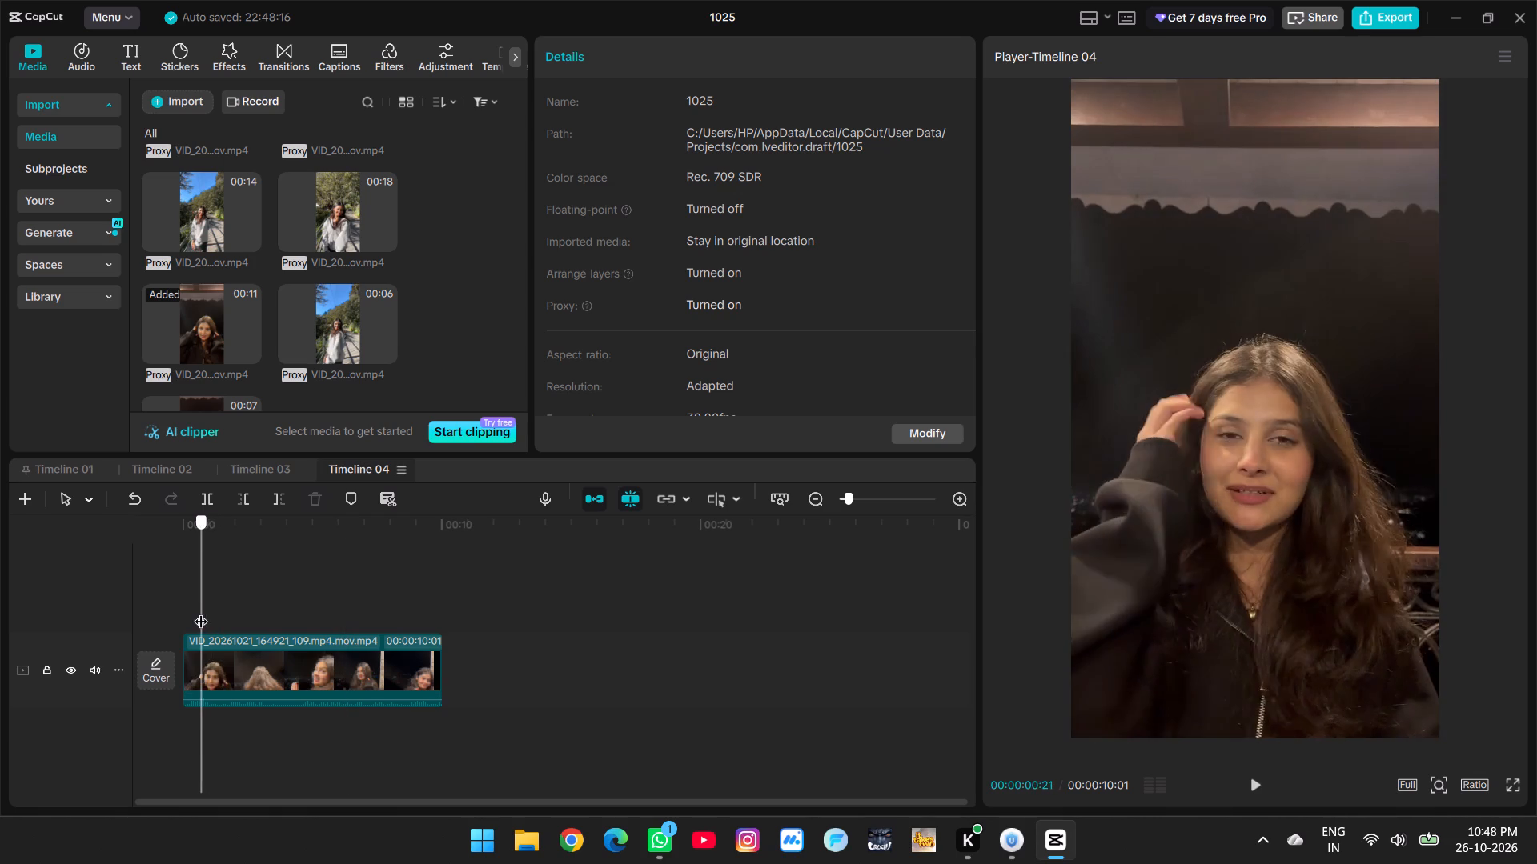
left_click_drag(201, 611, 231, 614)
key("space")
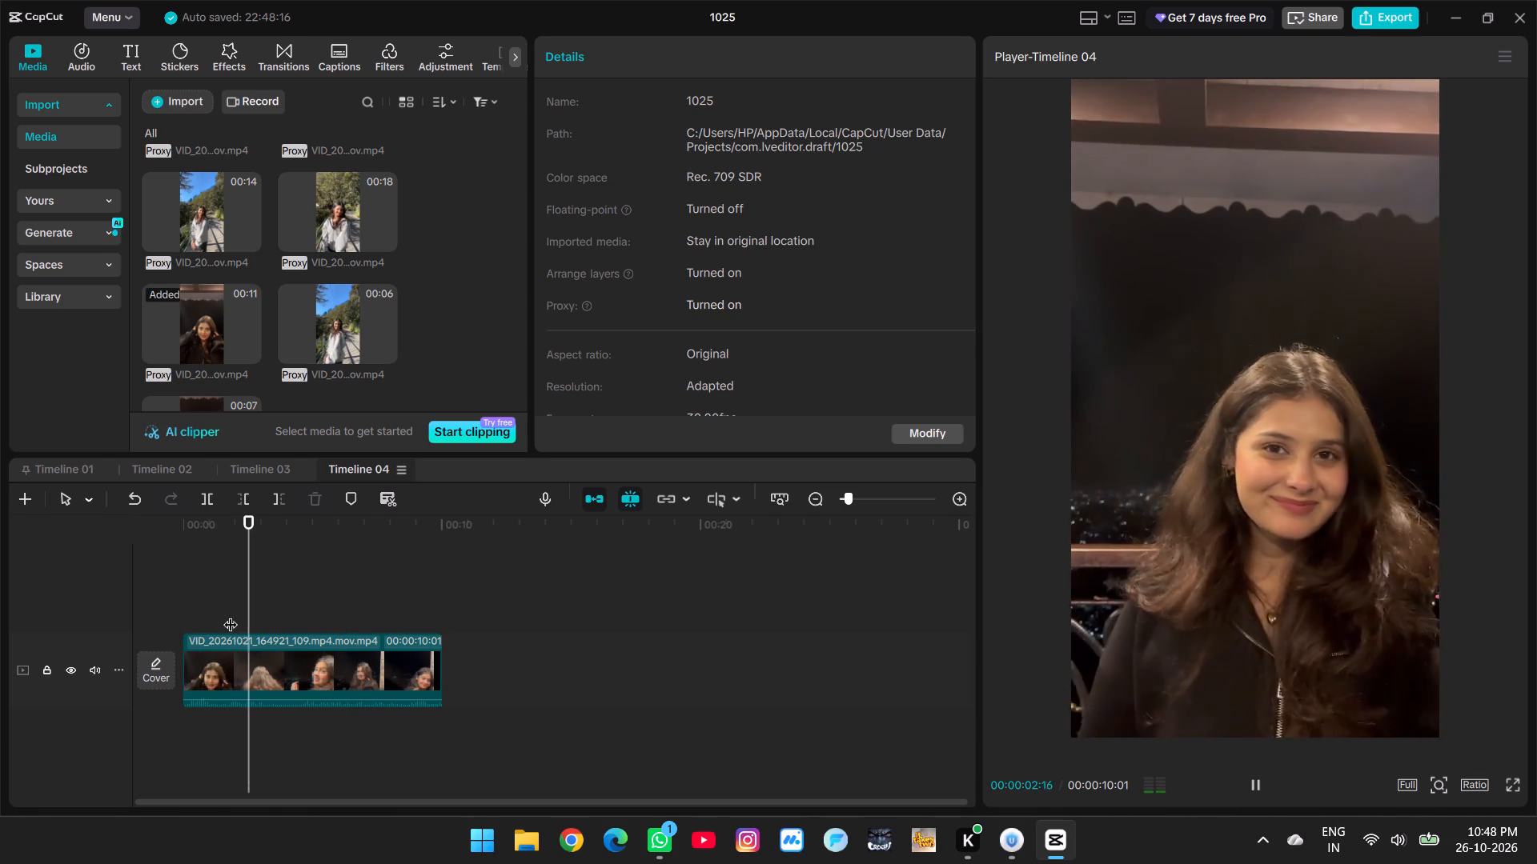
key("space")
key("space")
key("space")
key("space")
key("space")
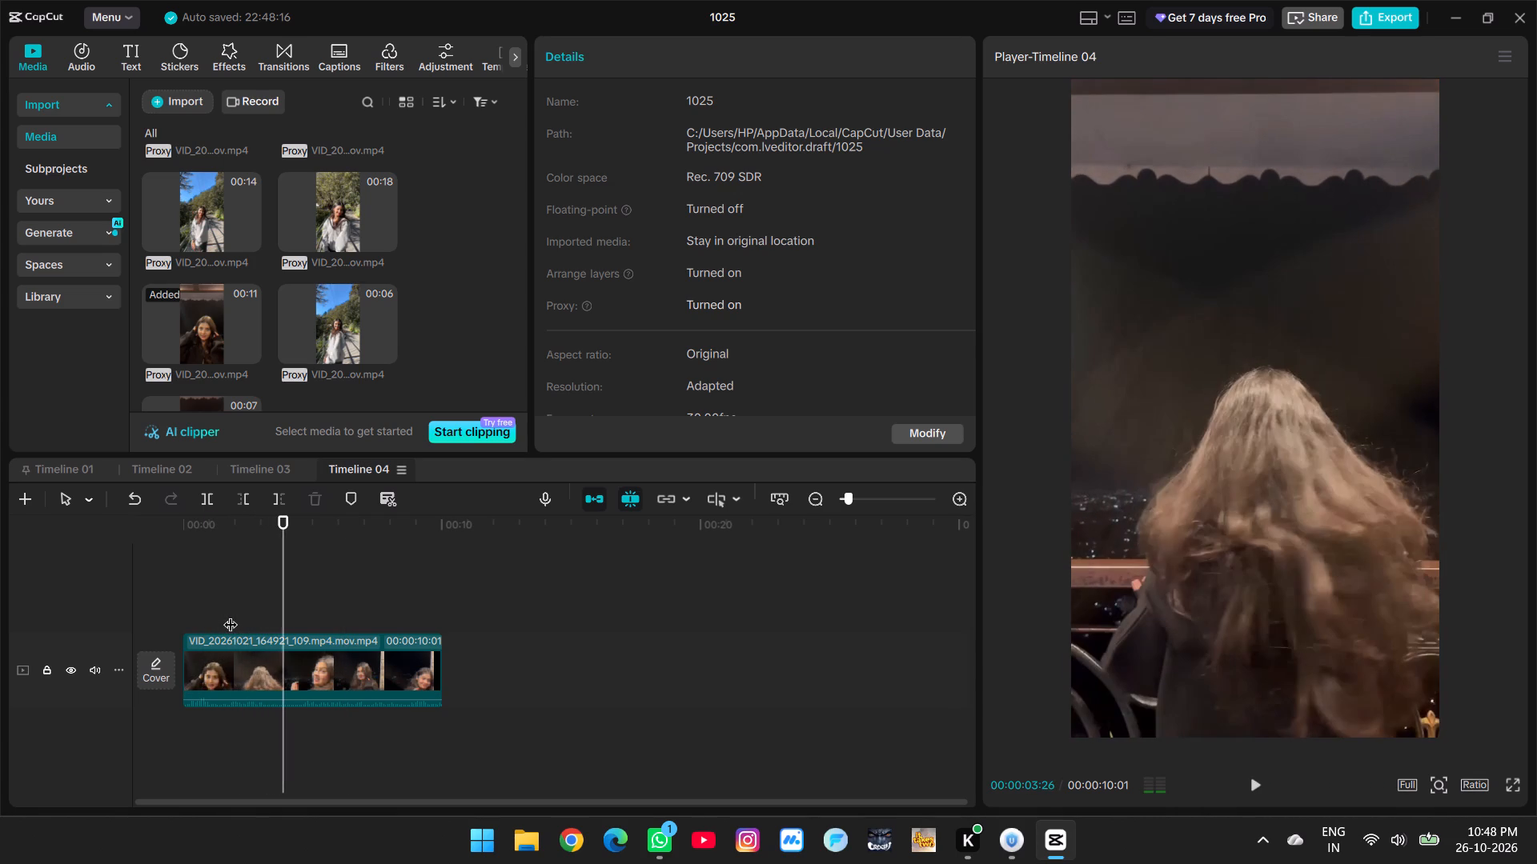
left_click(231, 614)
left_click_drag(231, 614, 279, 633)
key("space")
key("space")
double_click(277, 635)
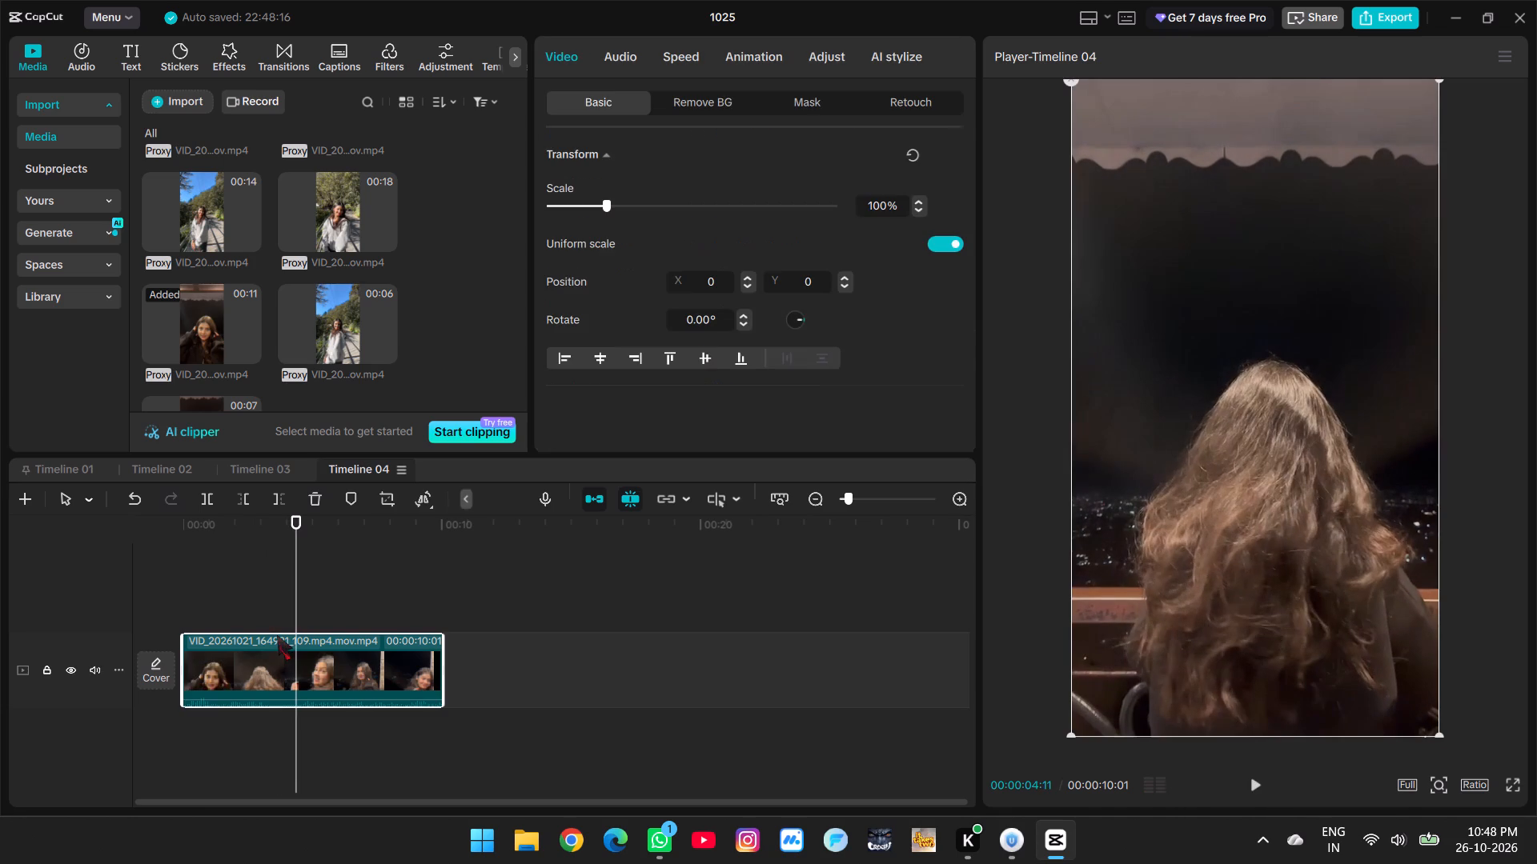
Trim off the night clip's beginning up to 00:00:04:01, so it starts with her back to the camera.
left_click(269, 617)
left_click_drag(269, 617, 283, 623)
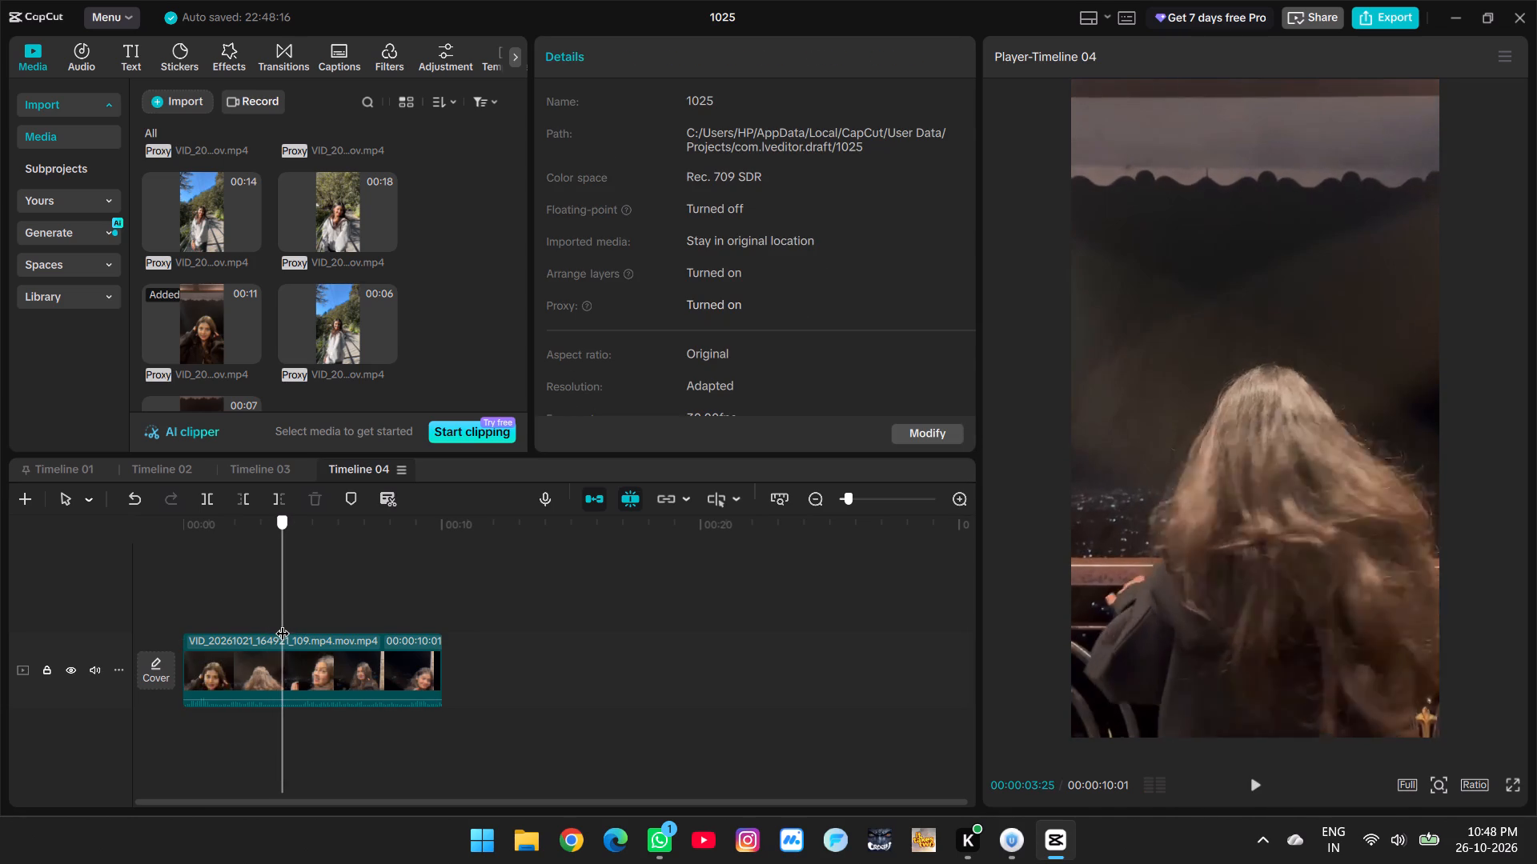
left_click_drag(283, 623, 287, 626)
left_click(284, 646)
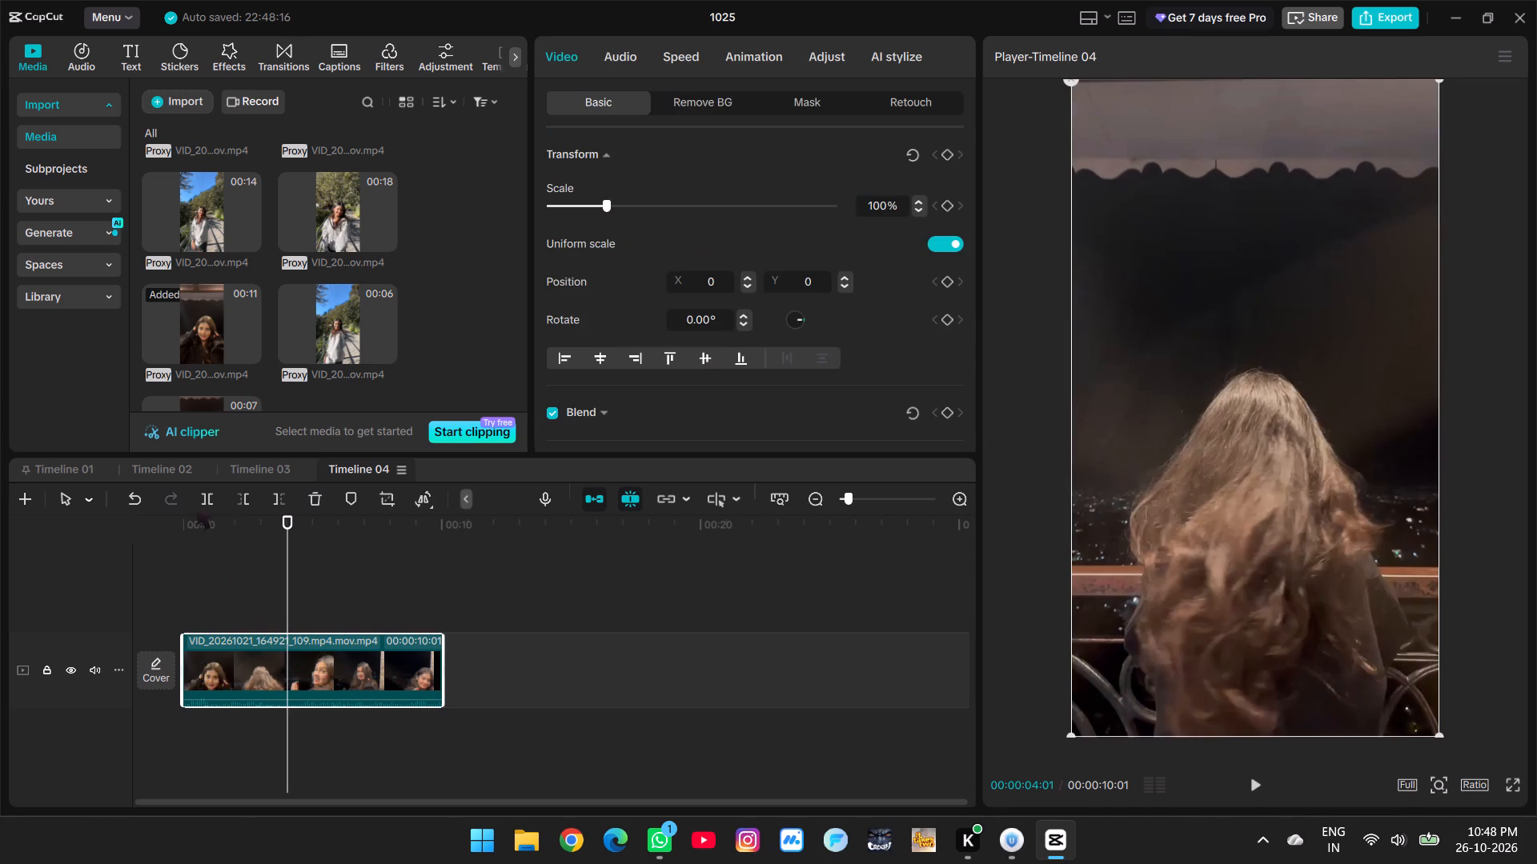
left_click(239, 502)
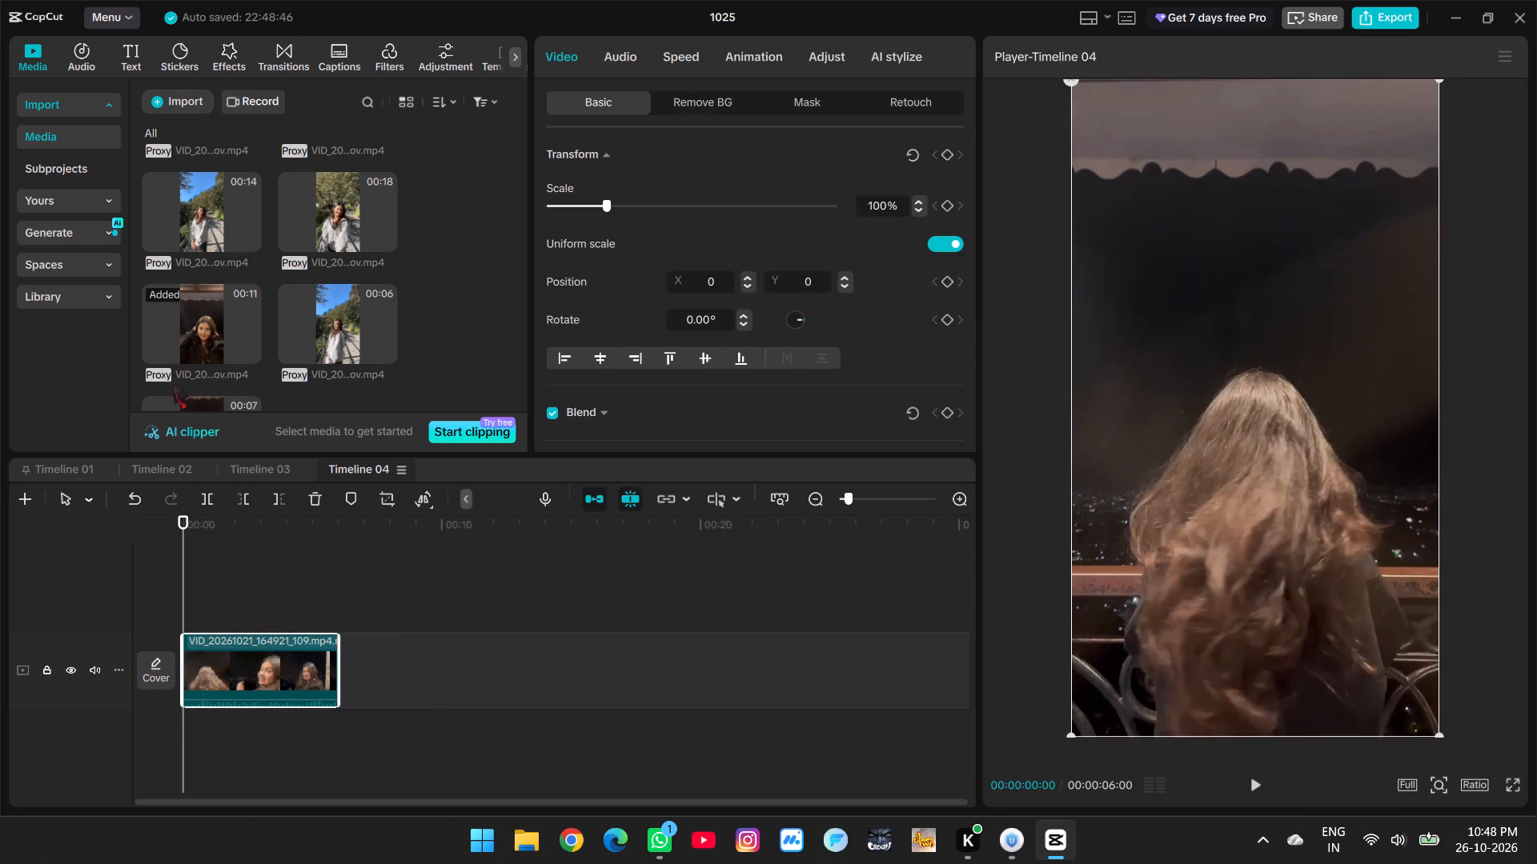
Import the song Gehra Hua from the Downloads > Music folder into the project's audio.
left_click(81, 62)
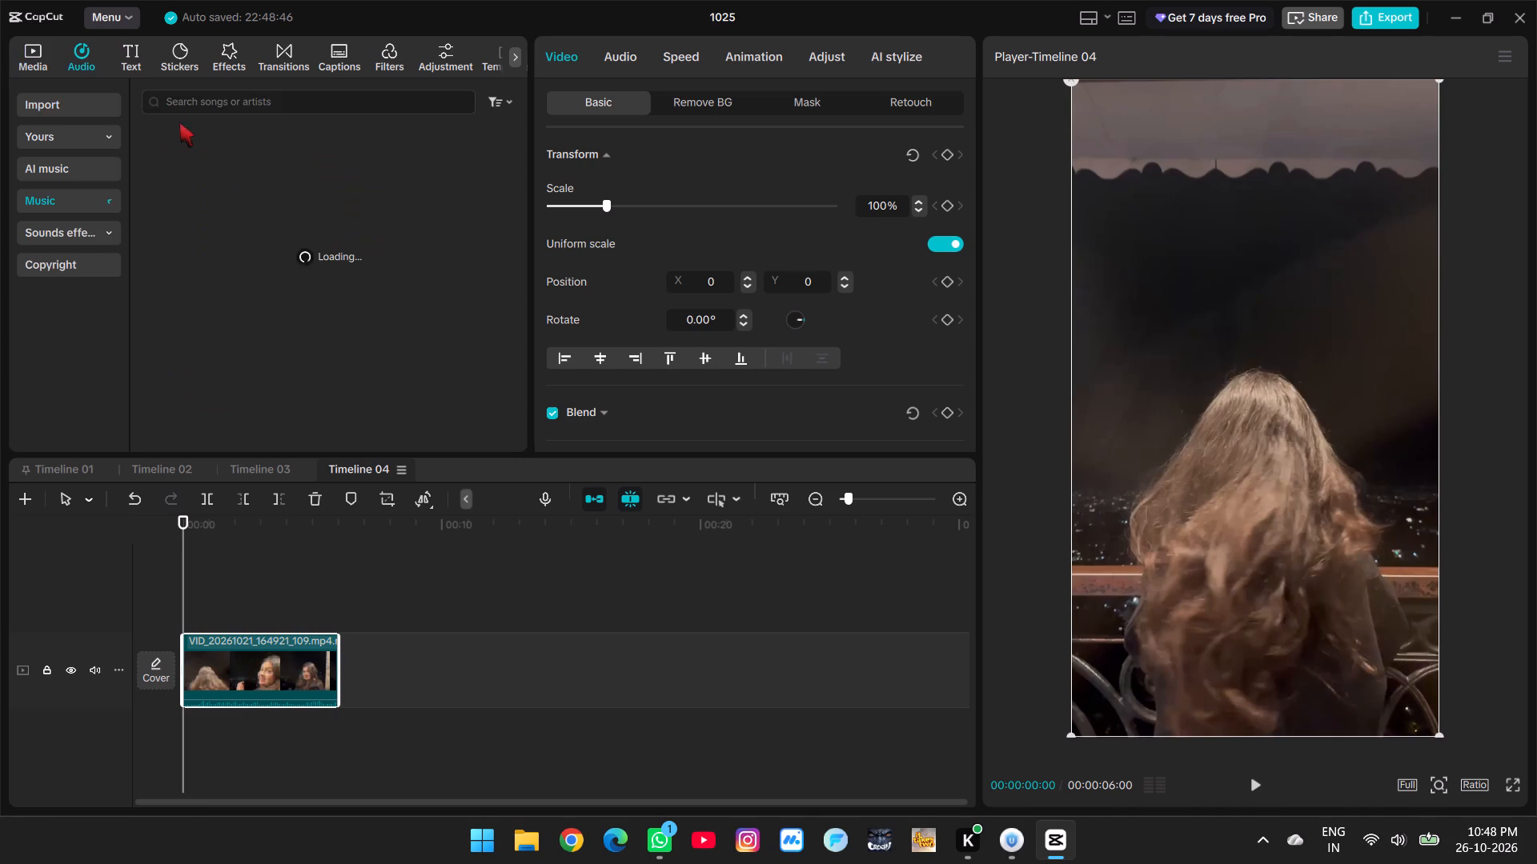
left_click(87, 107)
left_click(231, 106)
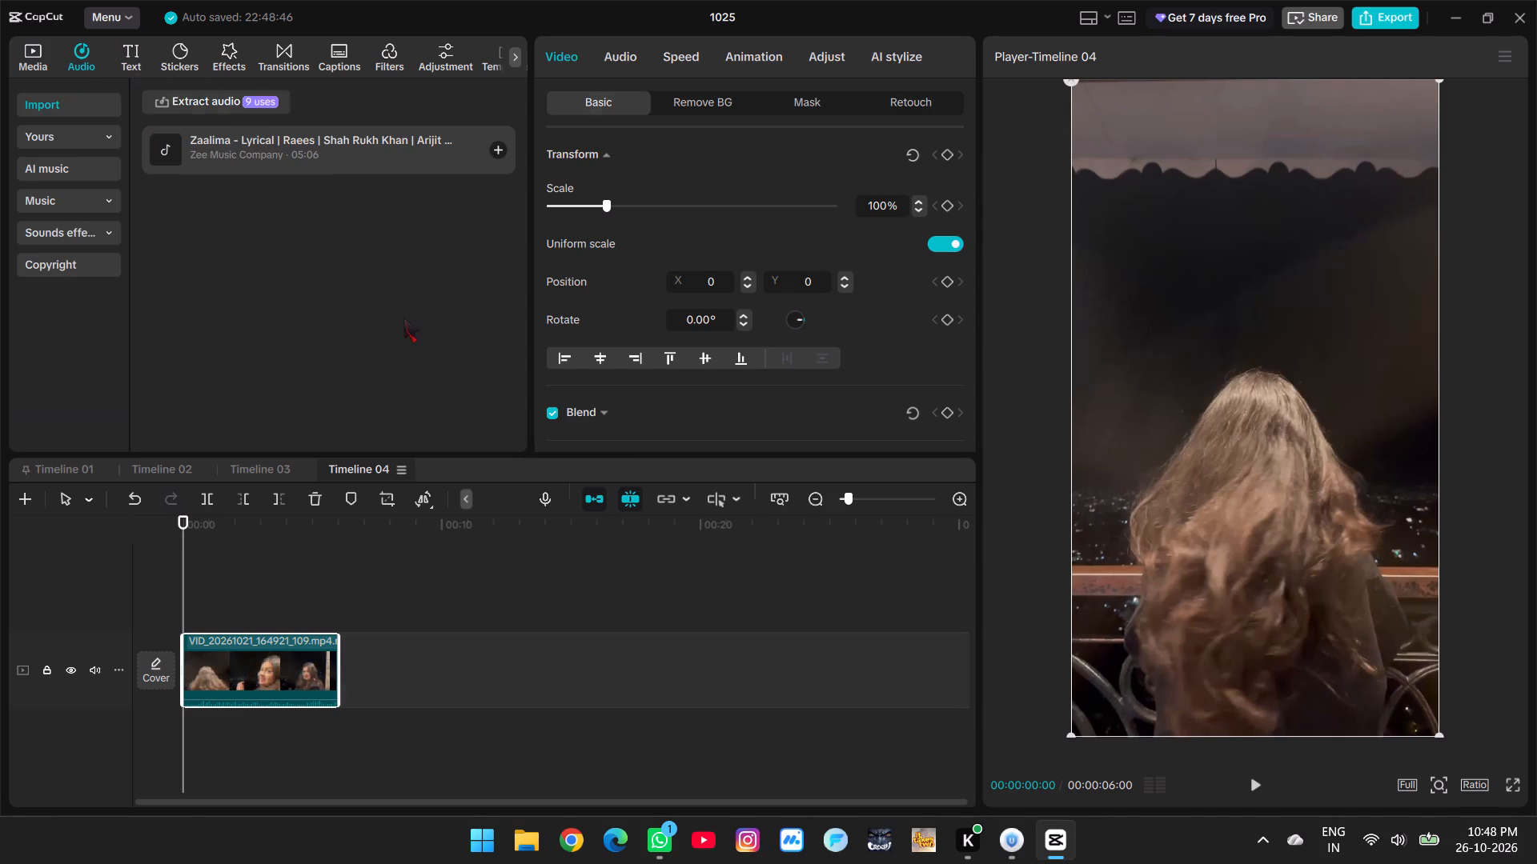
scroll(359, 453, "down", 8)
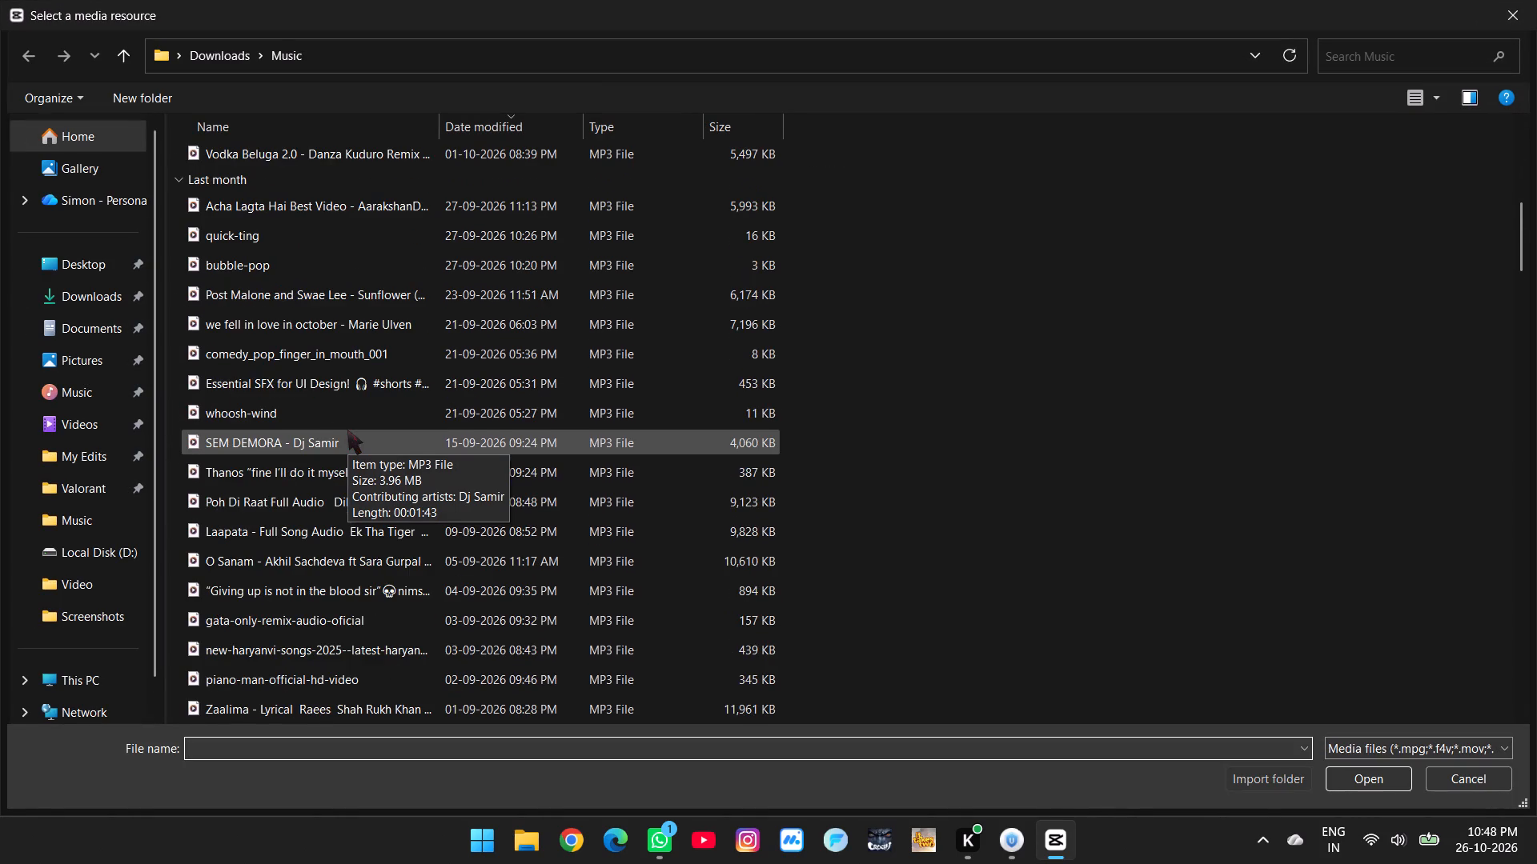
scroll(347, 430, "down", 2)
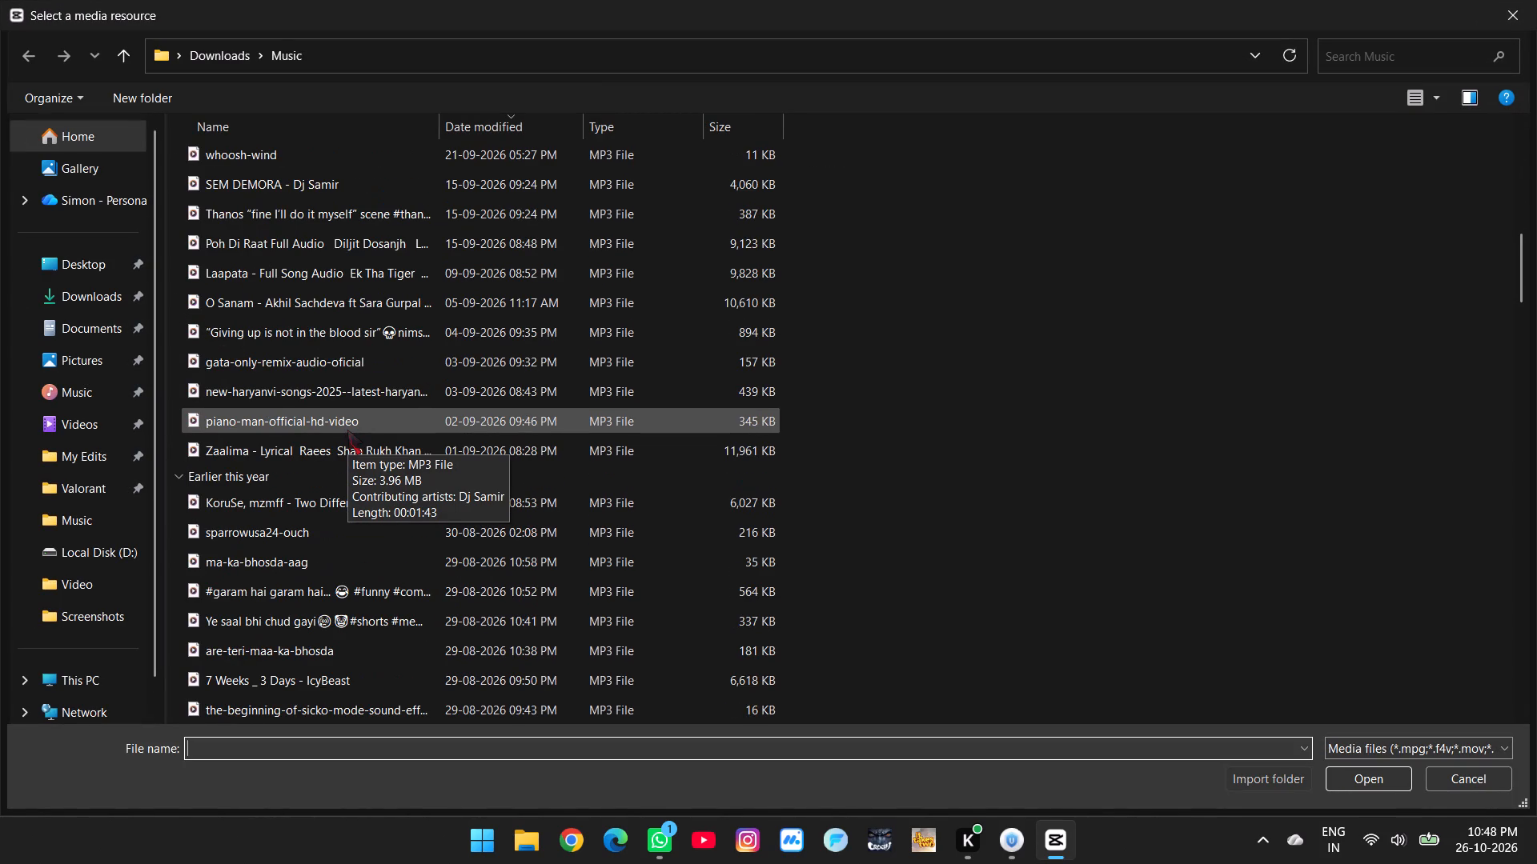
scroll(347, 430, "down", 1)
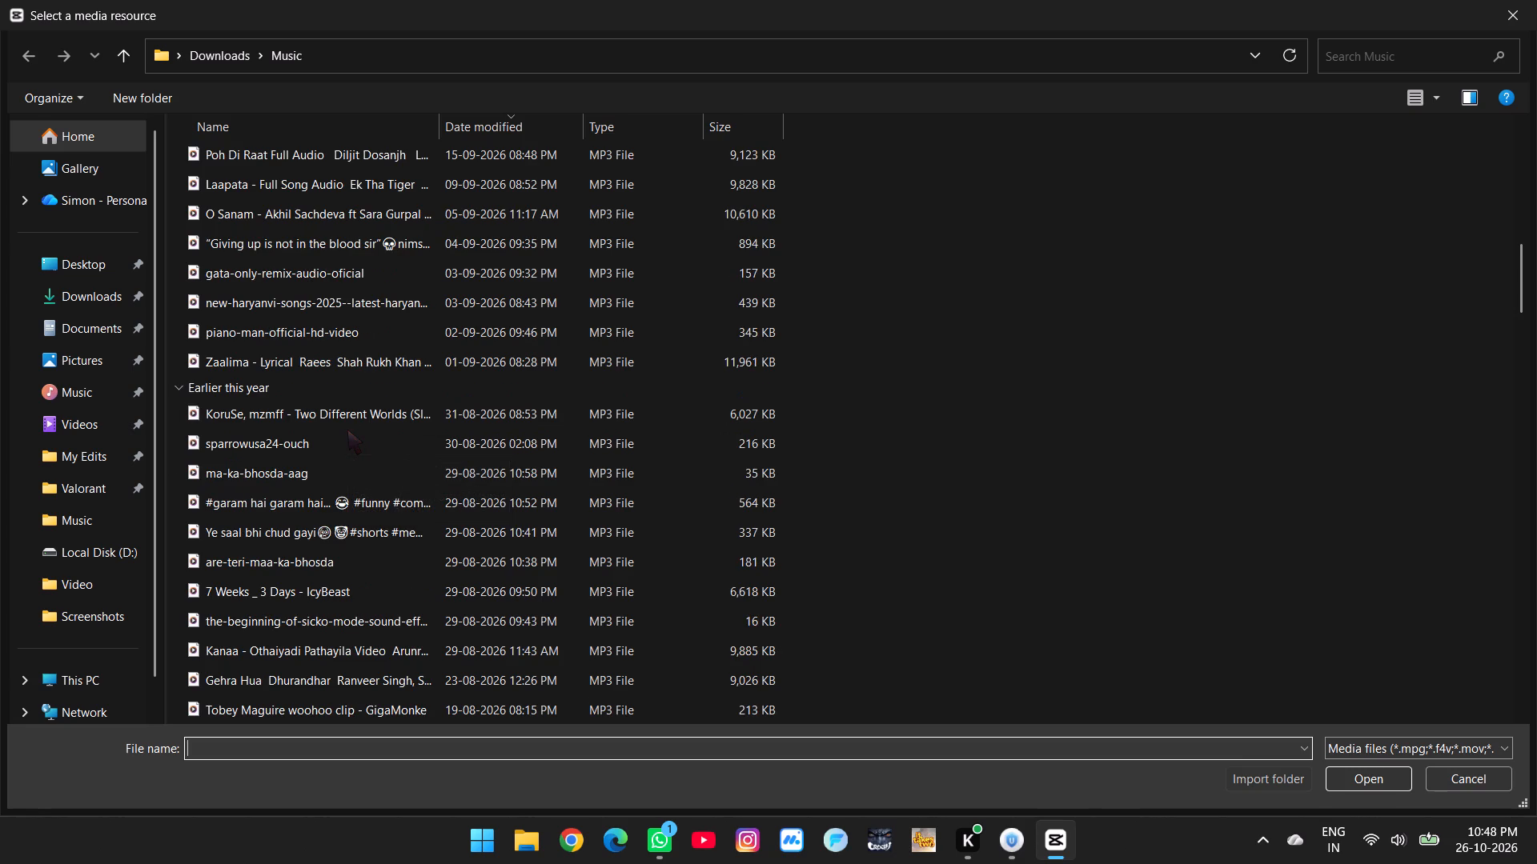
scroll(347, 430, "down", 1)
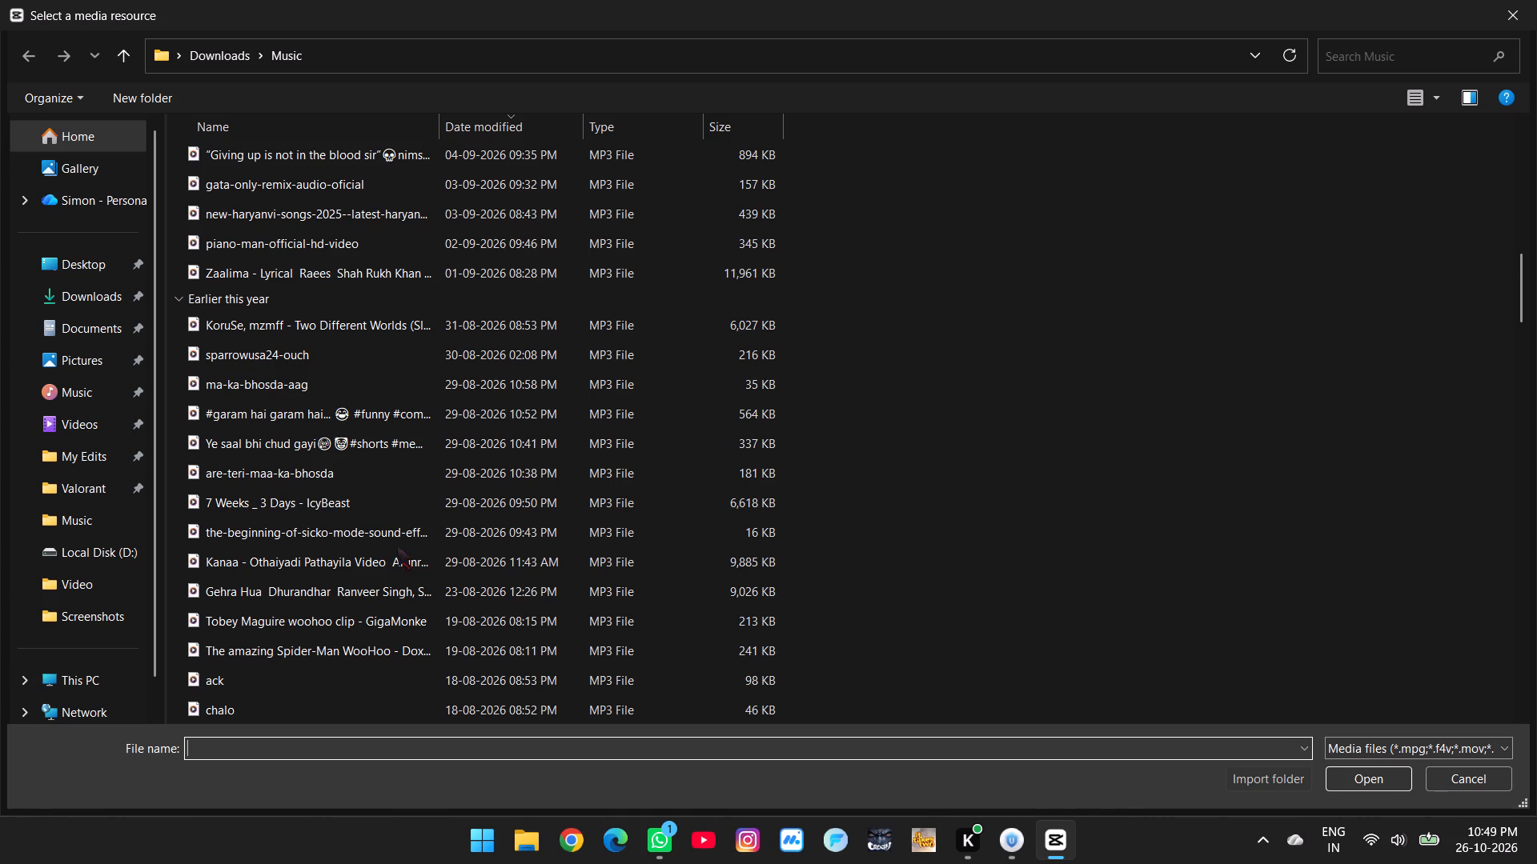
scroll(247, 594, "down", 3)
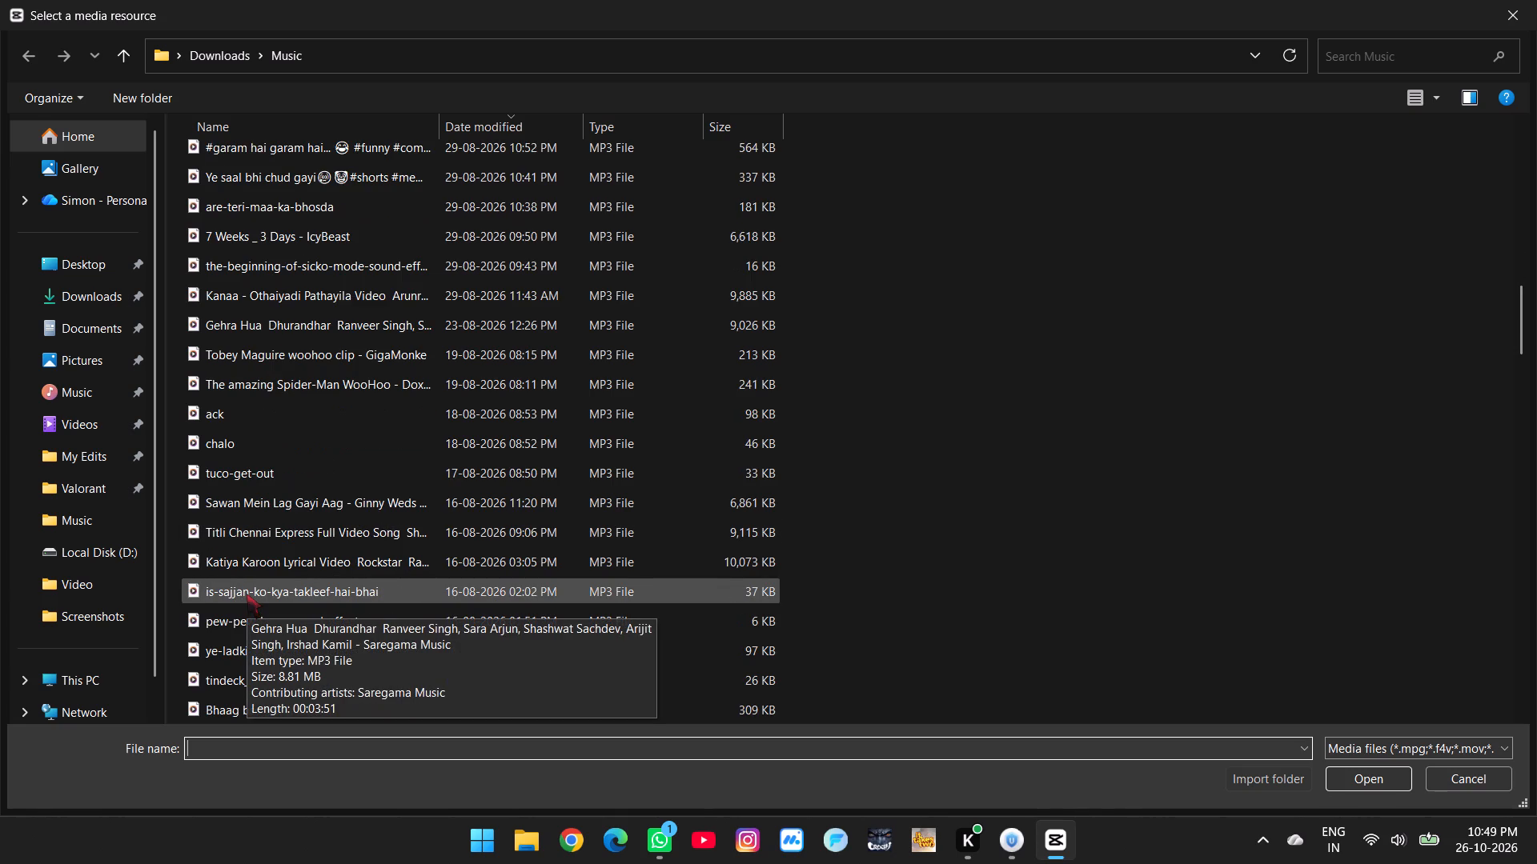
double_click(252, 319)
left_click(327, 219)
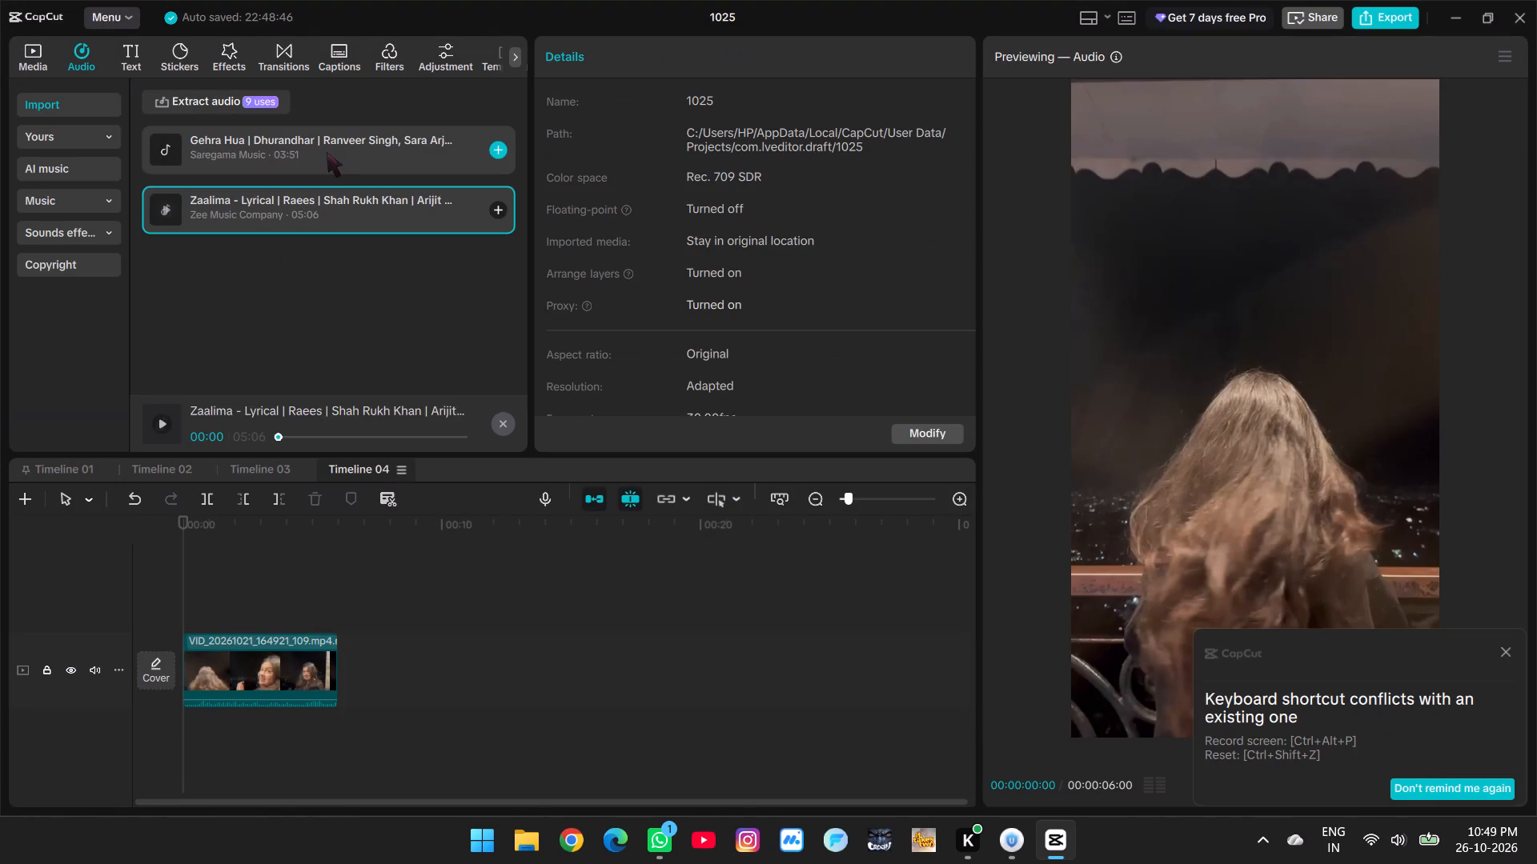
Place the Gehra Hua song on an audio track below the night clip, starting at the timeline's beginning.
left_click(327, 152)
left_click_drag(275, 136, 152, 569)
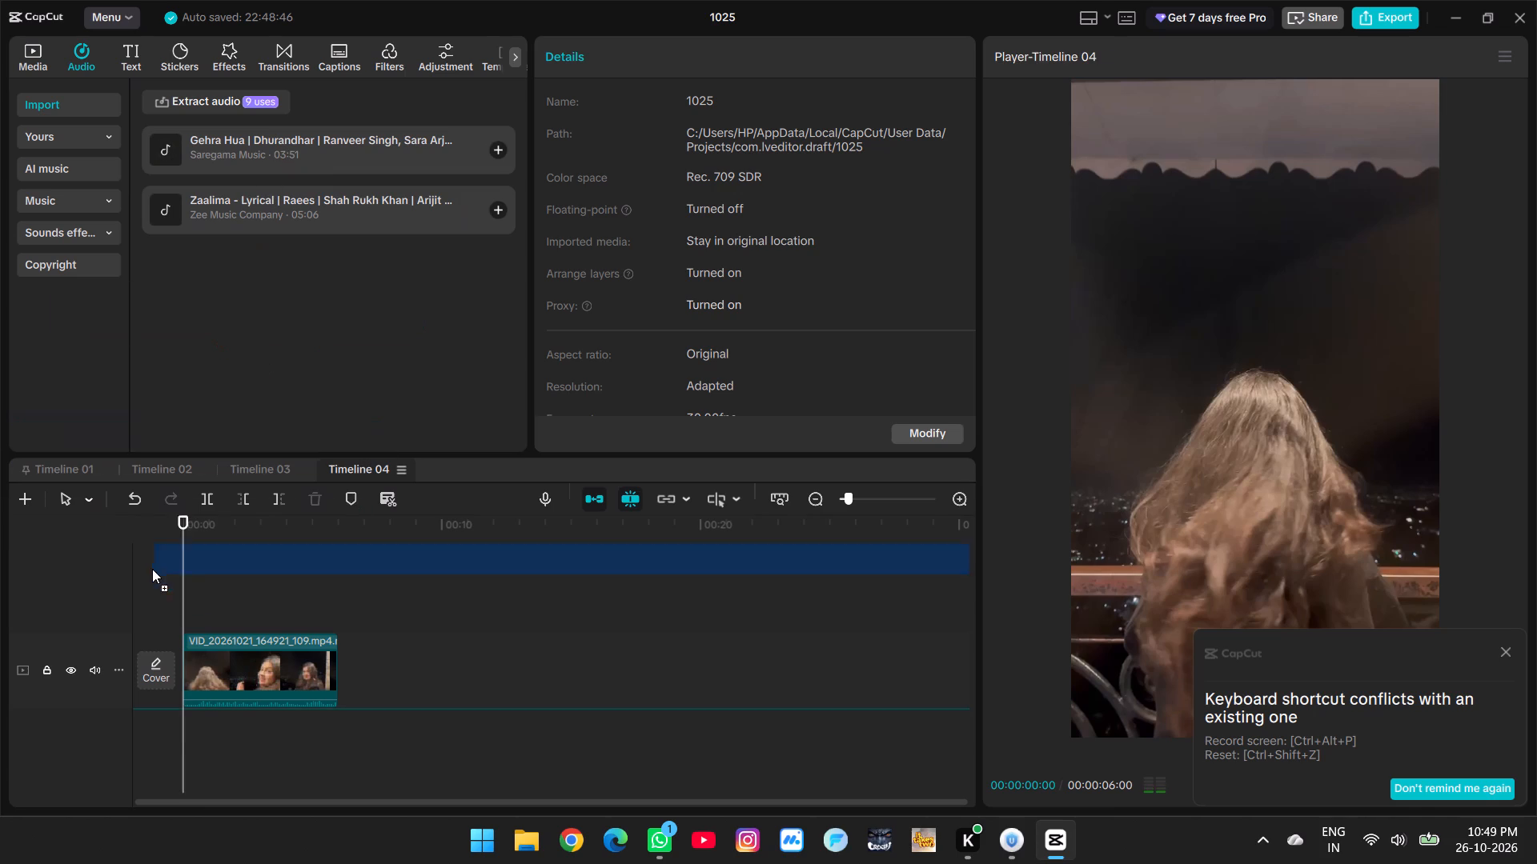
left_click_drag(152, 569, 175, 591)
Sample short passages across the song's first minute to find a section that suits the clip.
scroll(217, 600, "down", 4, "ctrl")
left_click(301, 653)
key("space")
scroll(303, 653, "down", 6)
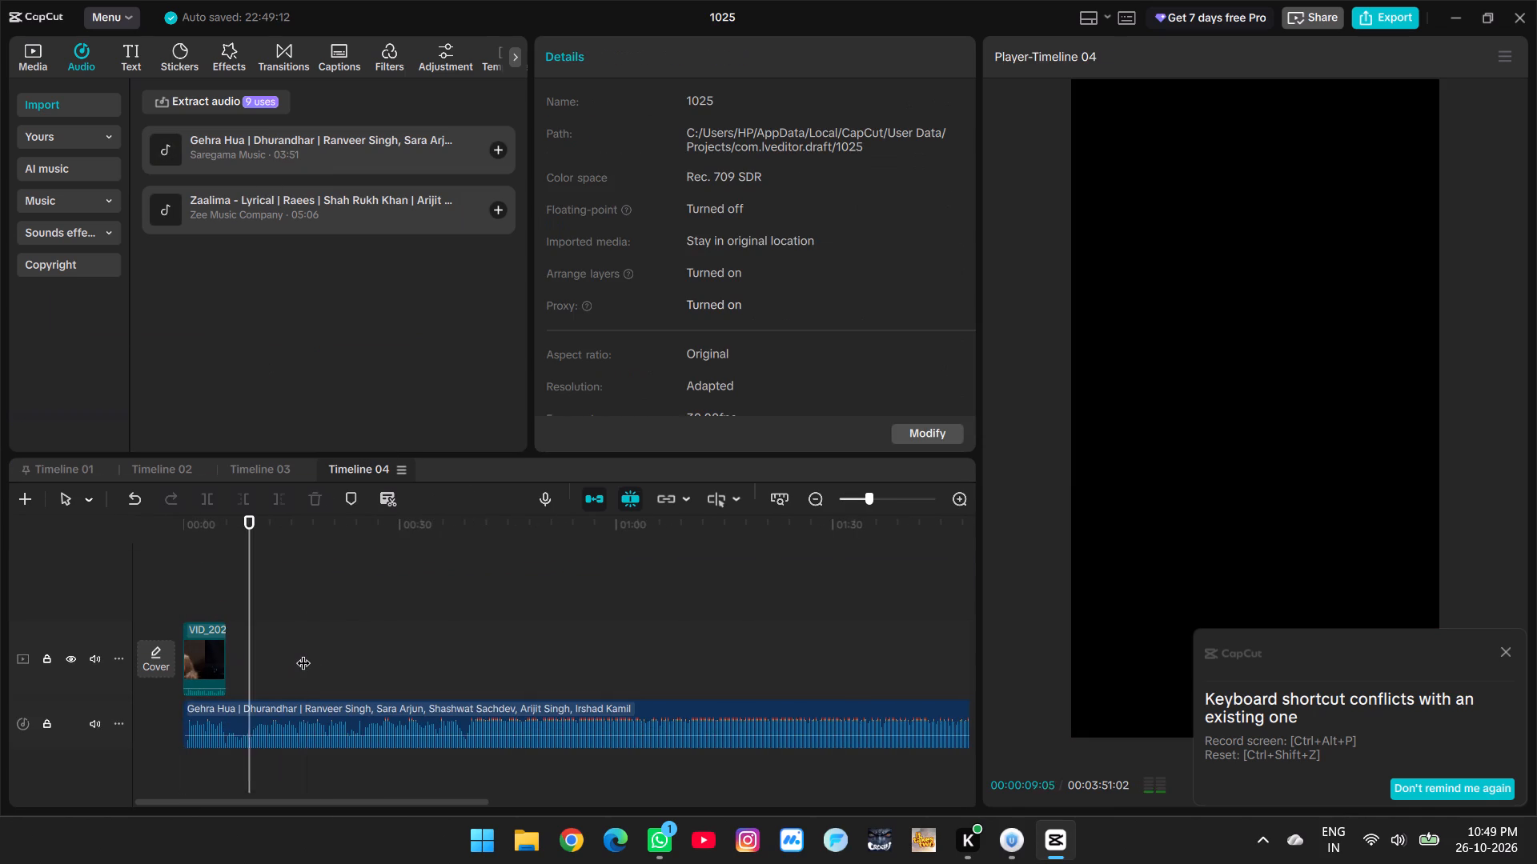
left_click(303, 653)
key("space")
left_click(347, 662)
key("space")
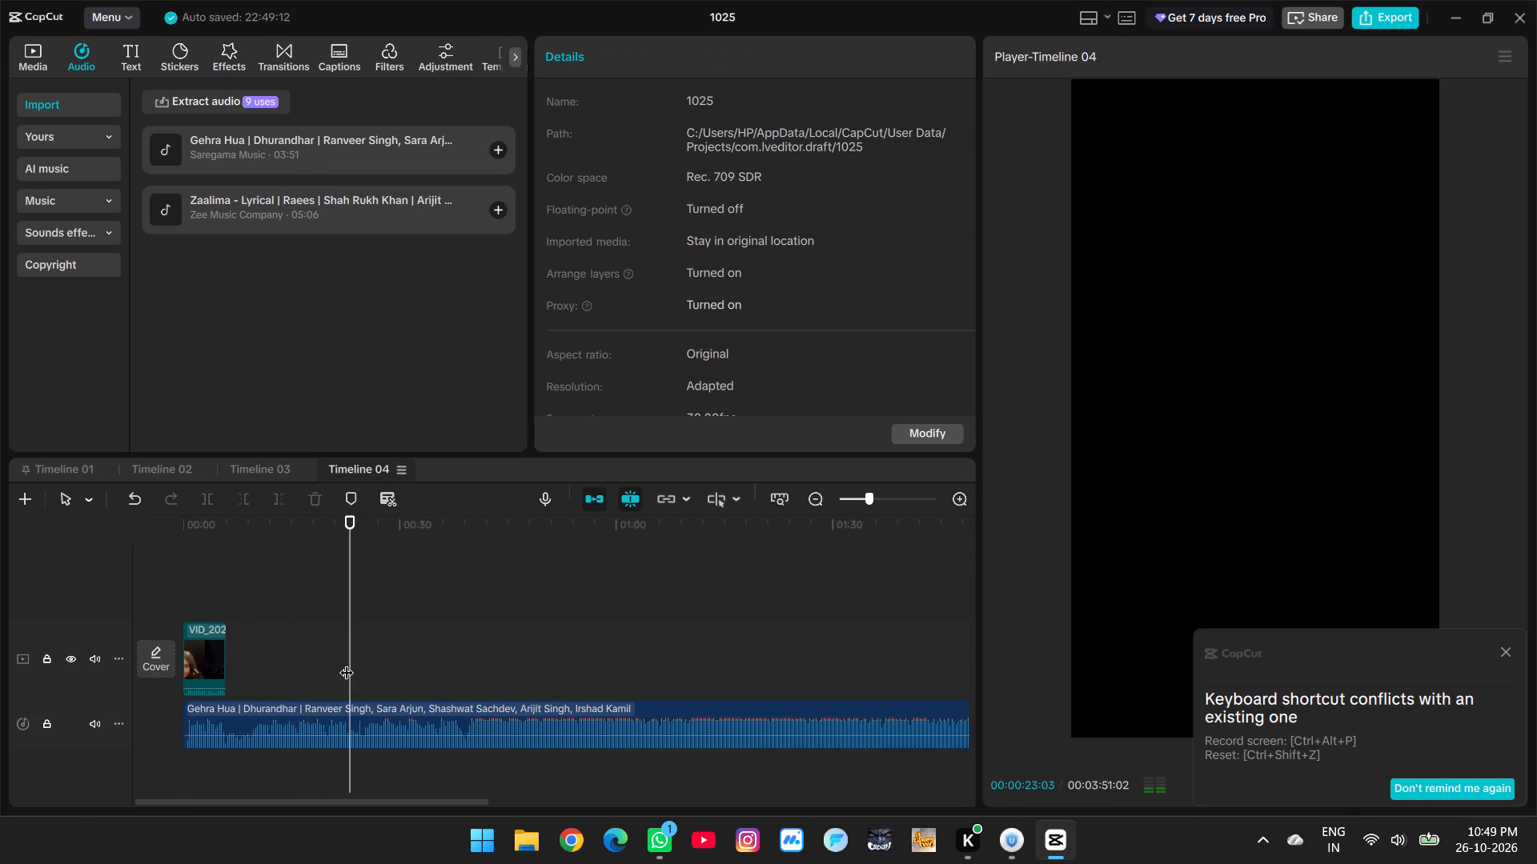
left_click(405, 661)
key("space")
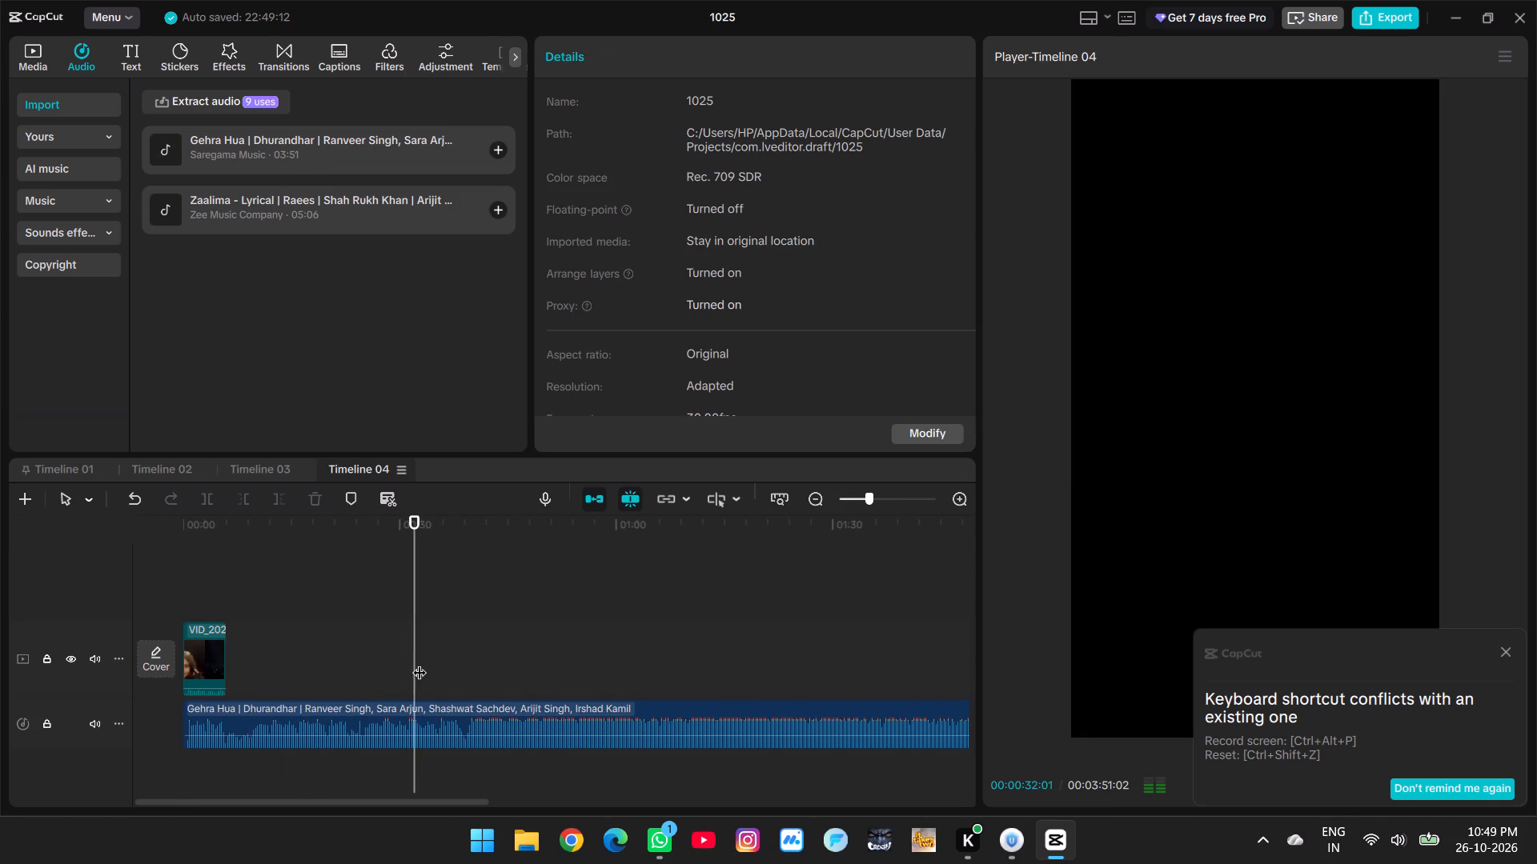
left_click(475, 664)
key("space")
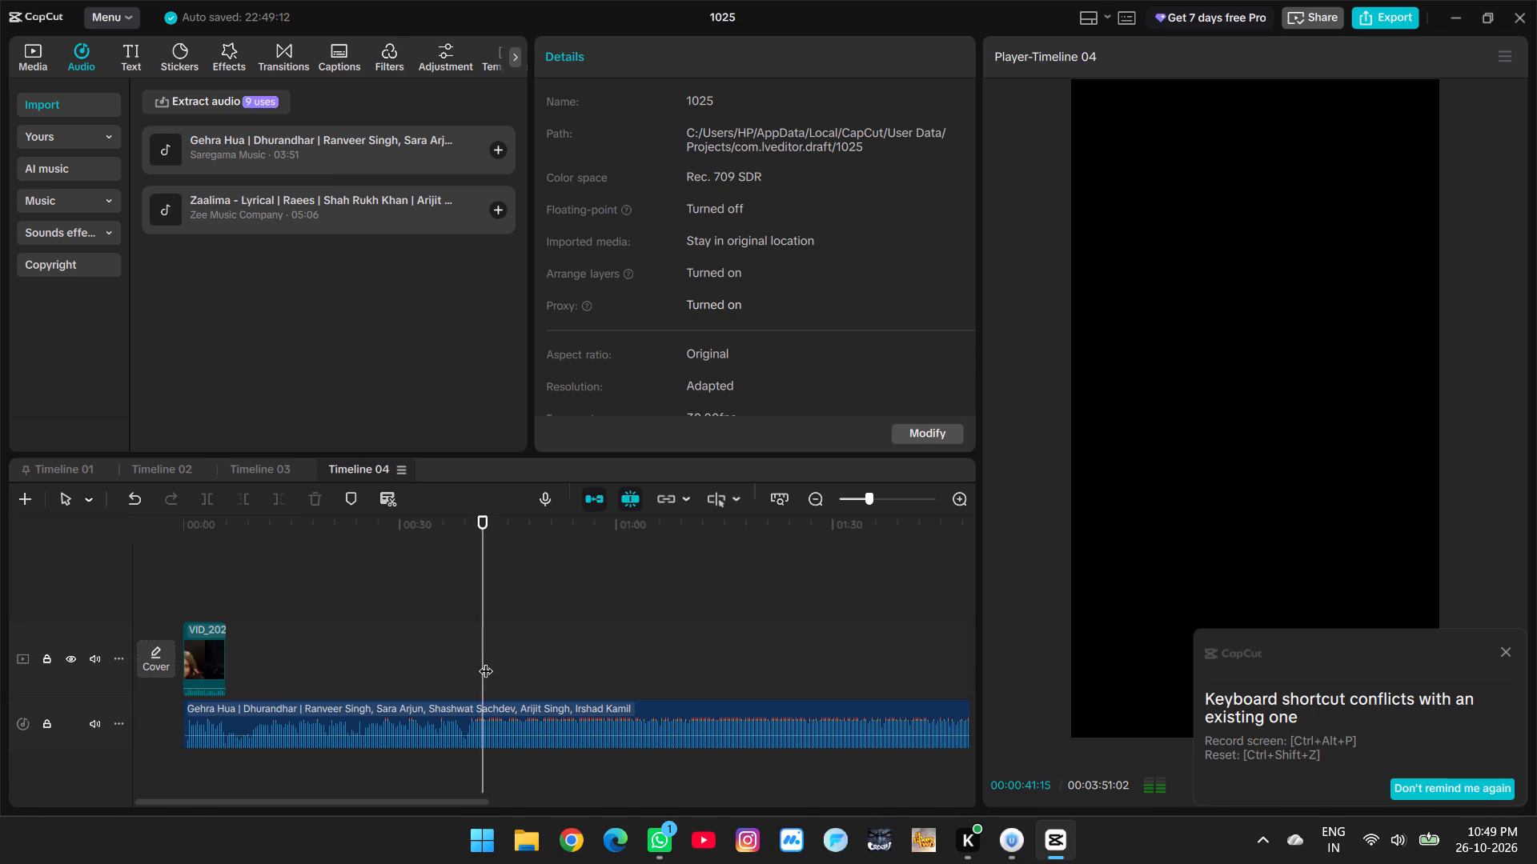
left_click(579, 662)
key("space")
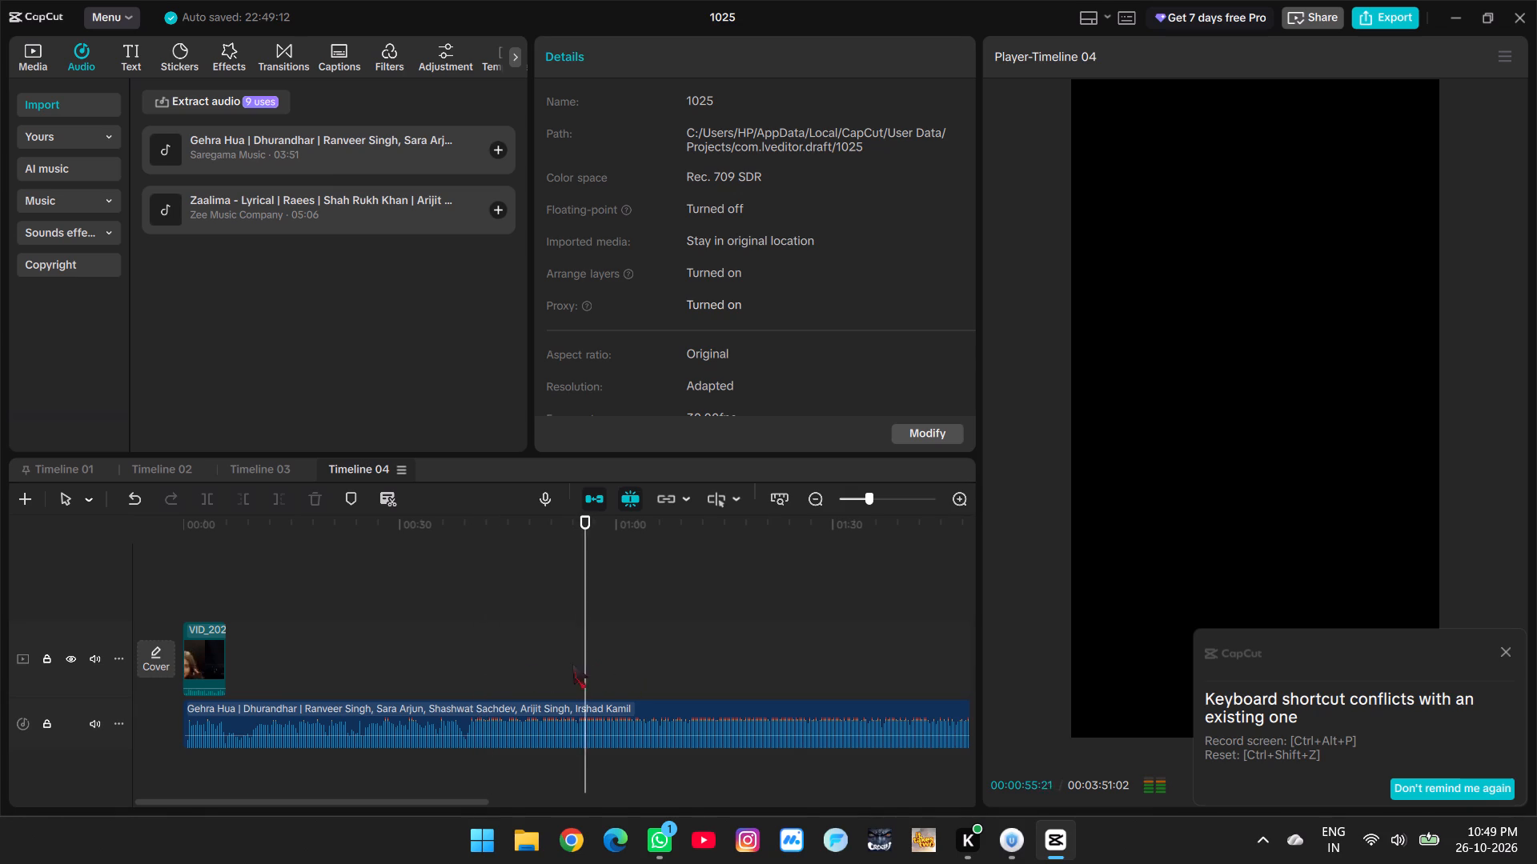
left_click(540, 664)
key("space")
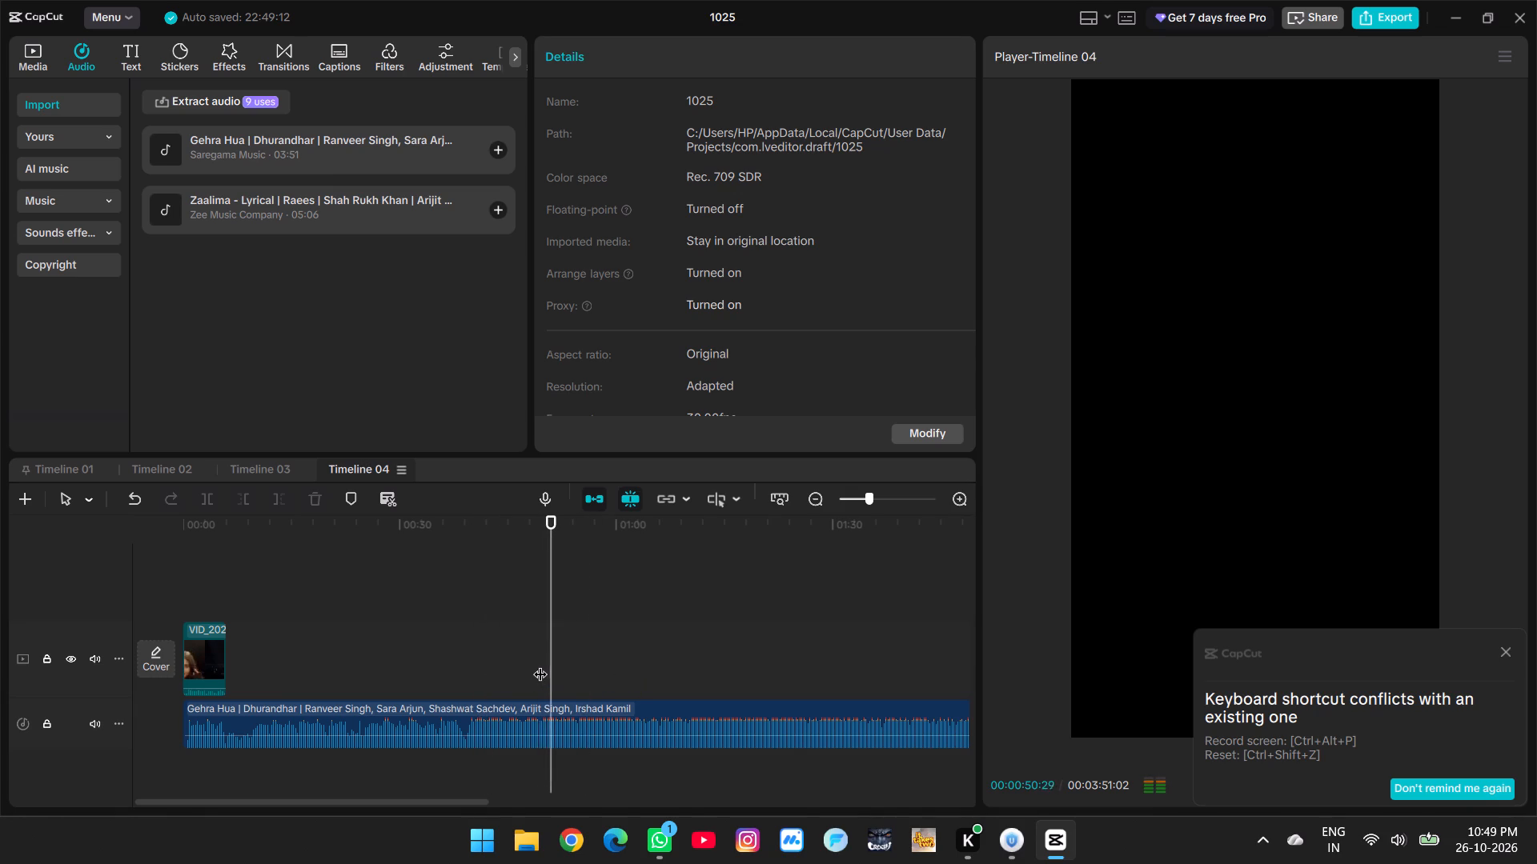
key("space")
Replay the song closely between about 00:00:49 and 00:00:54 to pinpoint a starting point for the music.
scroll(591, 718, "up", 4, "ctrl")
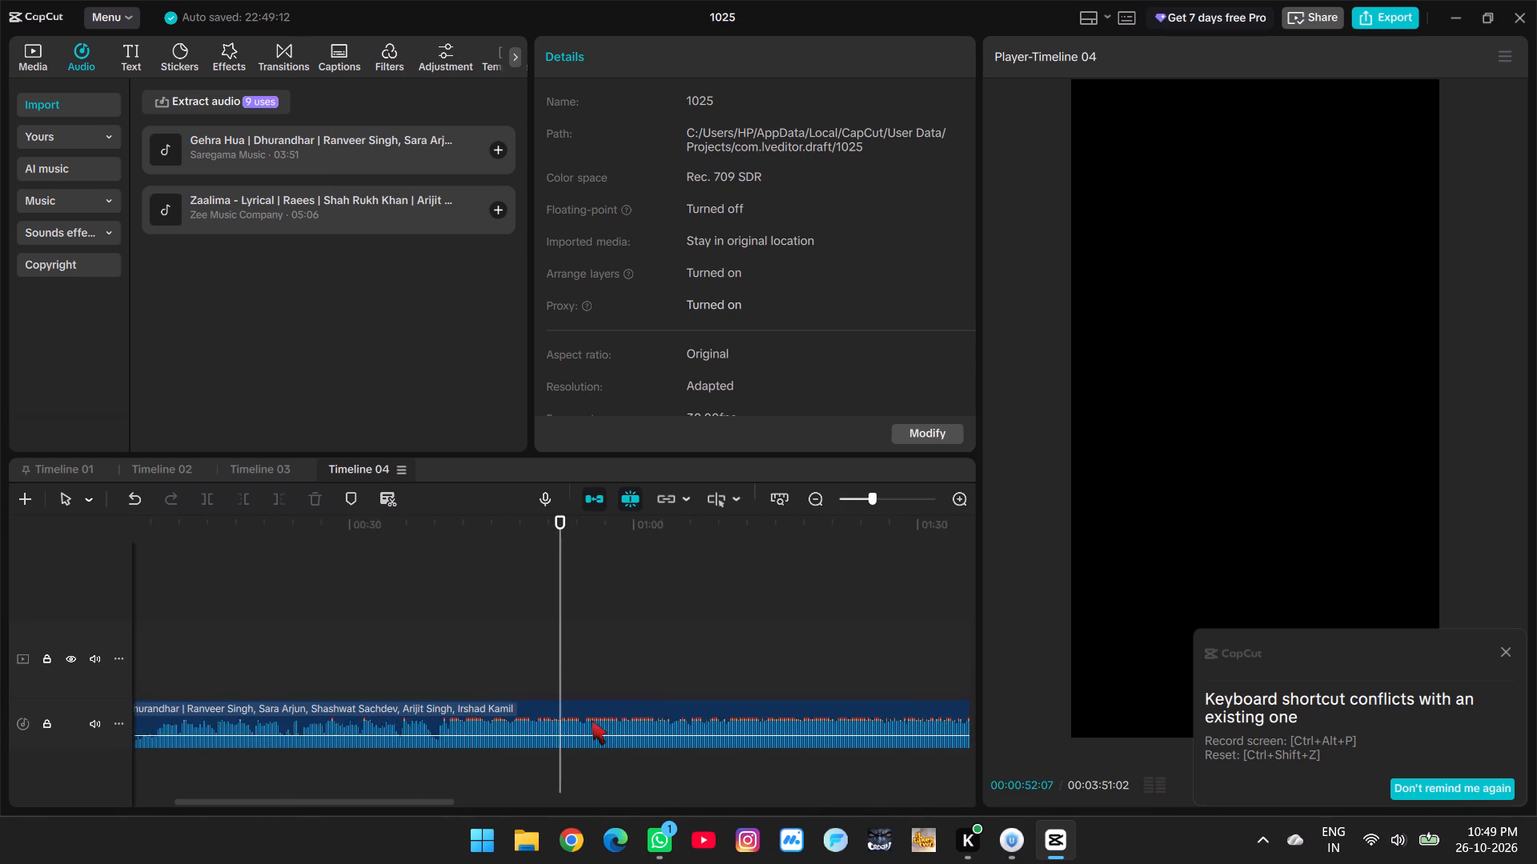
scroll(592, 720, "up", 9, "ctrl")
key("space")
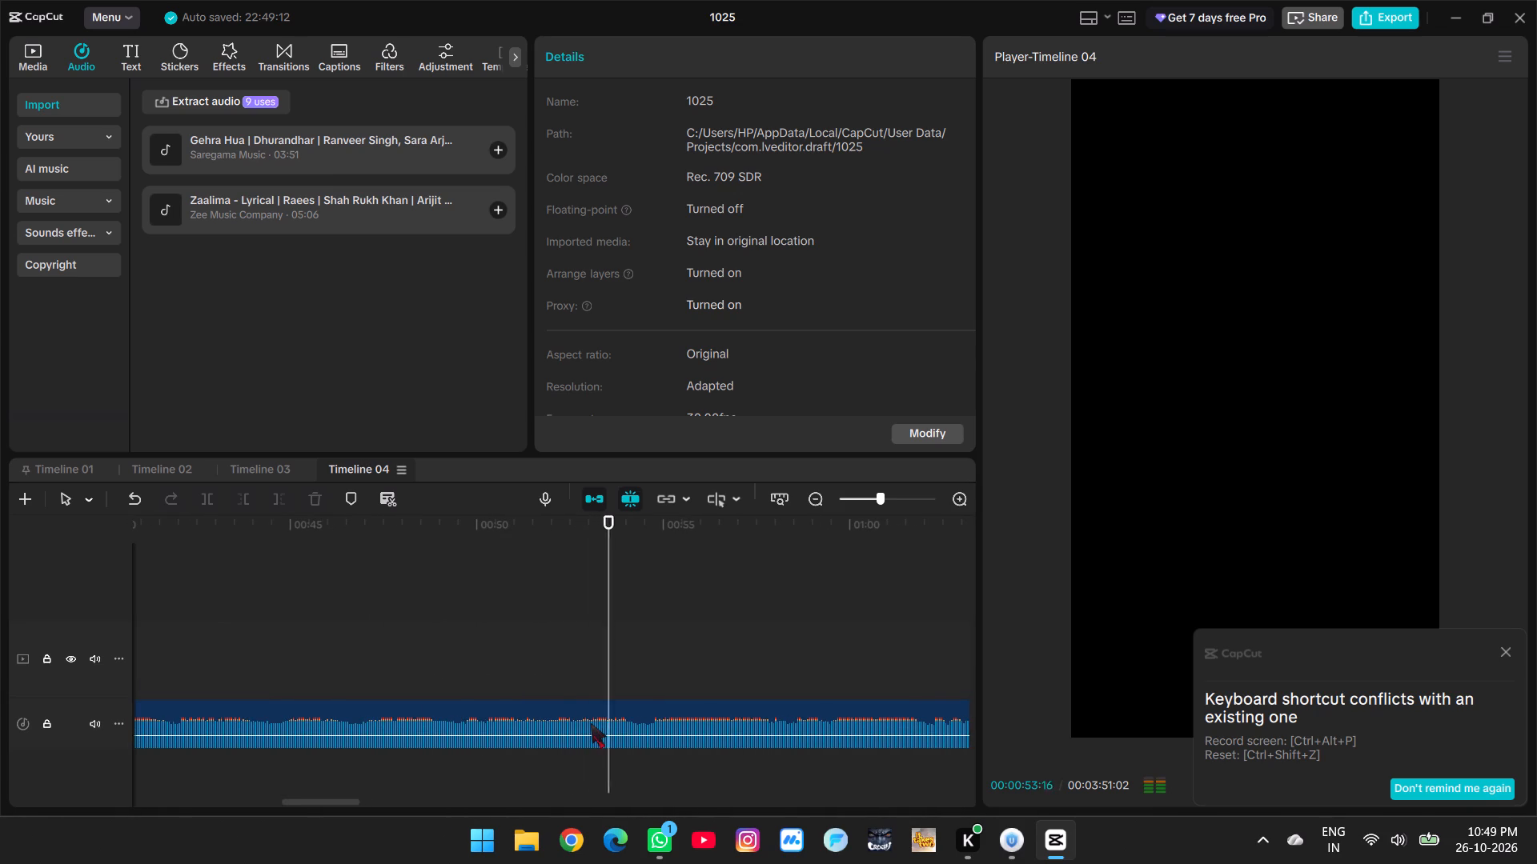
key("space")
left_click(515, 676)
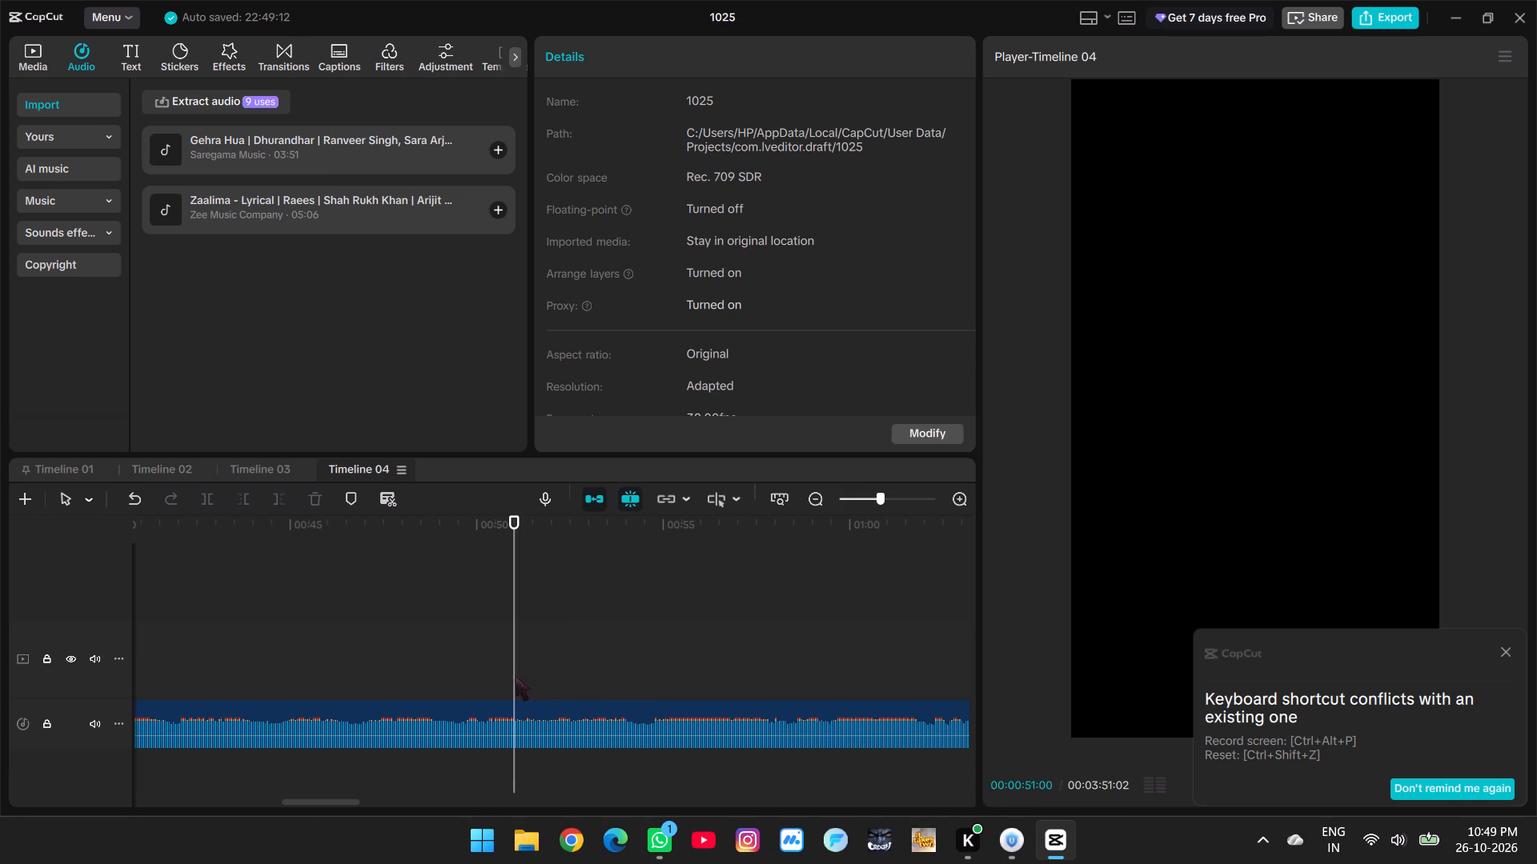
key("space")
key("space")
key("space")
key("space")
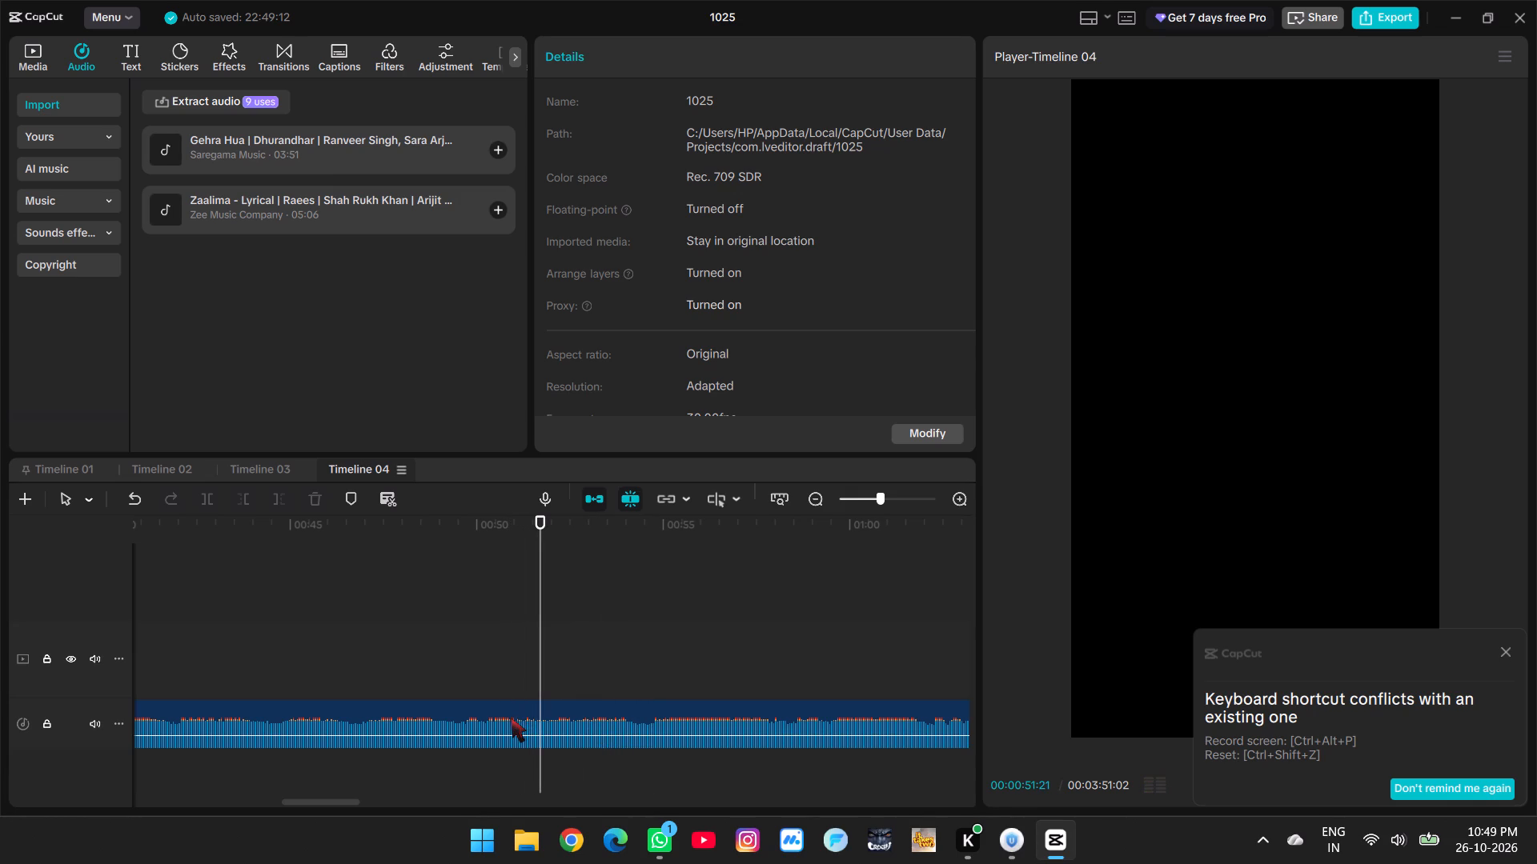
key("space")
left_click(532, 661)
left_click(466, 661)
key("space")
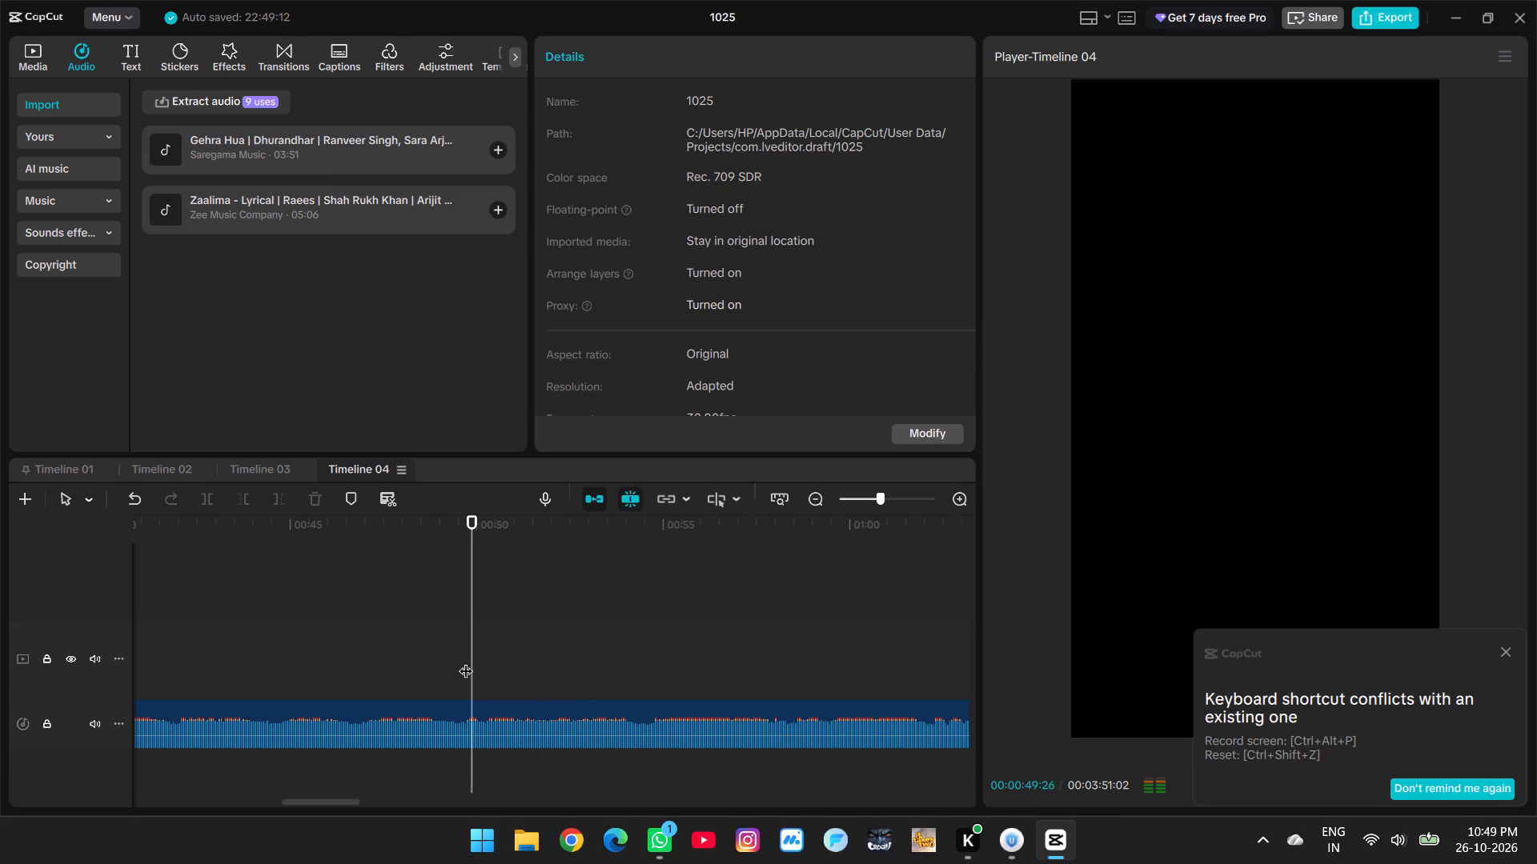
left_click(466, 661)
Trim off the song's beginning up to 00:00:49:21 and move the remainder to the start of the timeline.
left_click(512, 746)
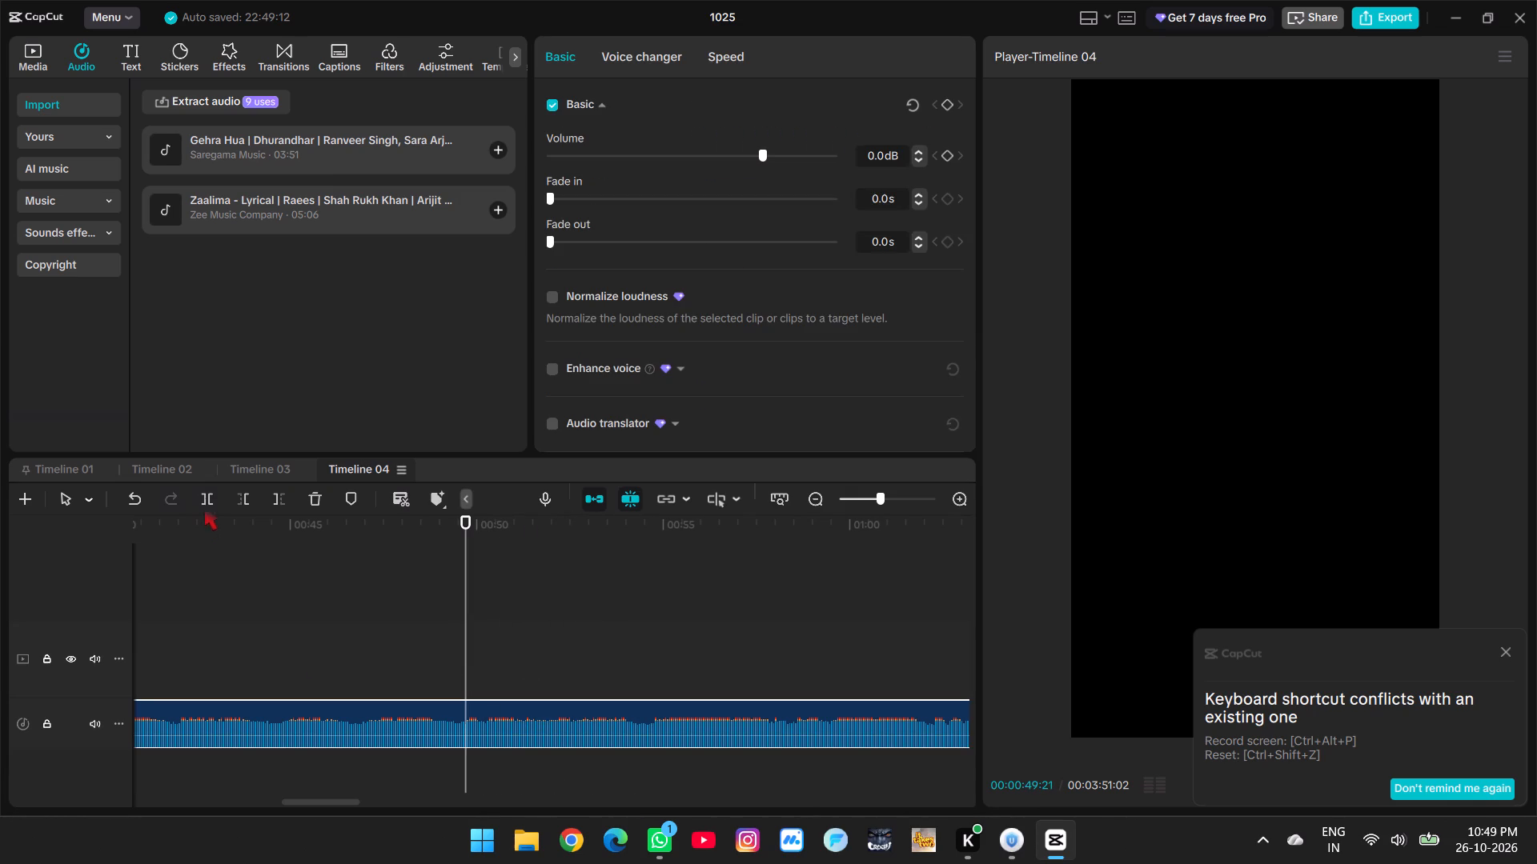
left_click(242, 503)
scroll(483, 730, "down", 5, "ctrl")
left_click_drag(584, 713, 102, 699)
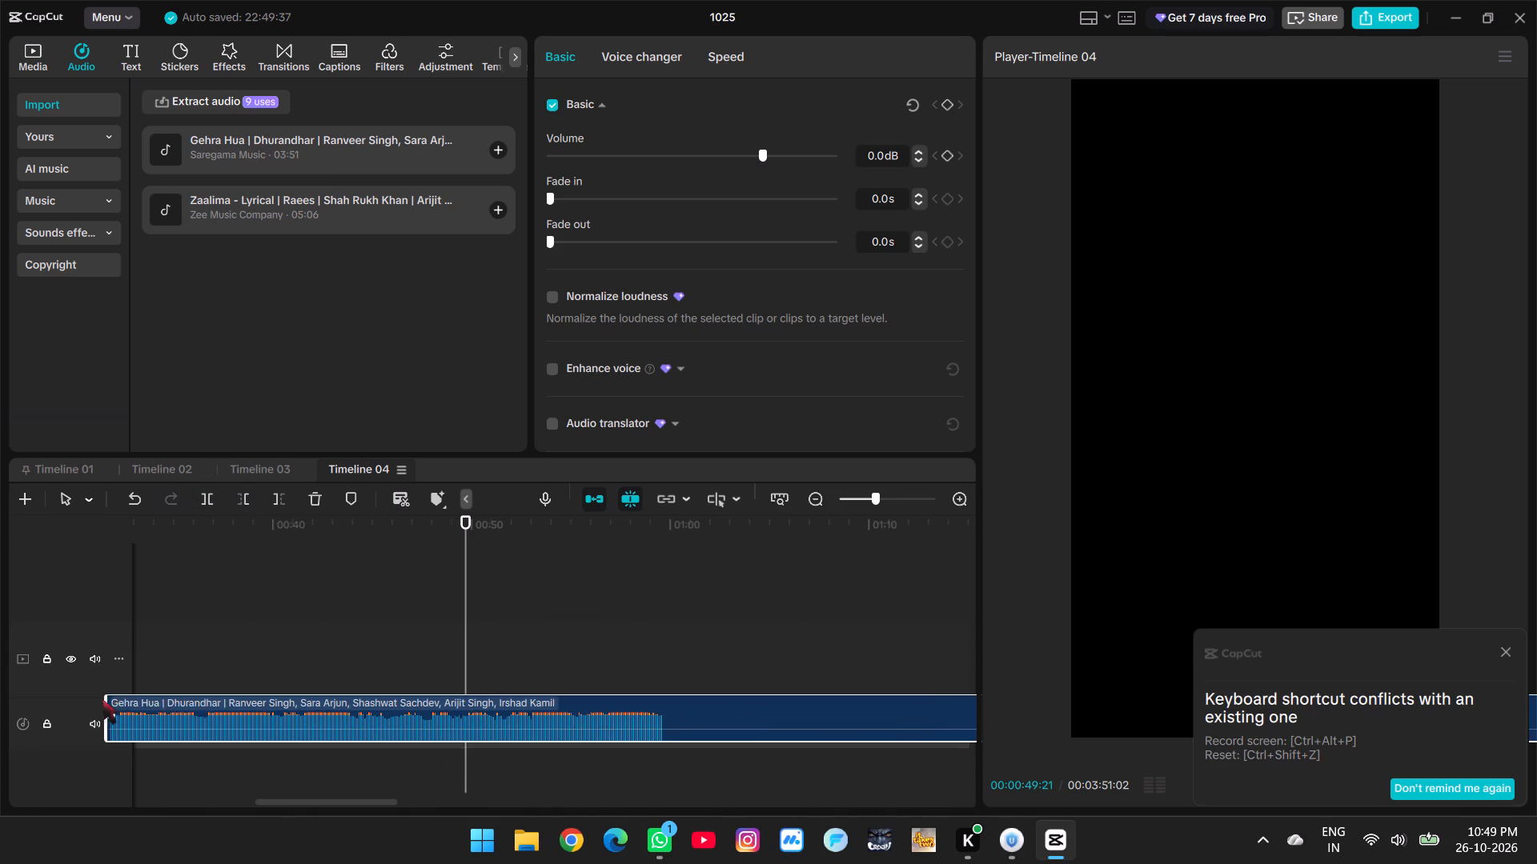
left_click_drag(102, 699, 0, 691)
Play the night clip with the trimmed song from the start to check how the turn fits the music.
left_click(268, 580)
left_click_drag(268, 580, 81, 603)
scroll(247, 671, "up", 7, "ctrl")
key("space")
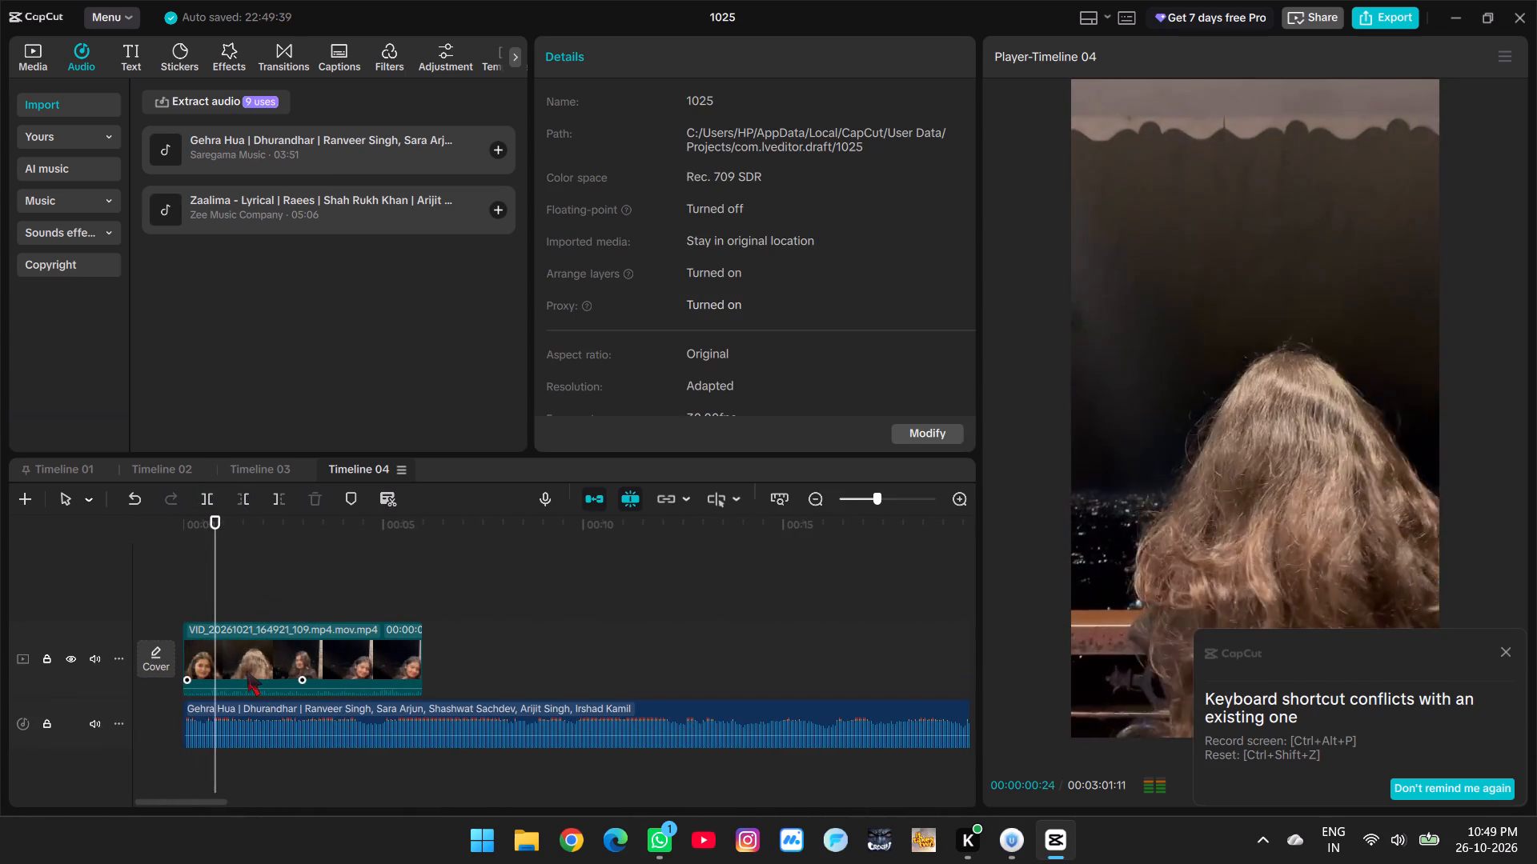
key("space")
key("space")
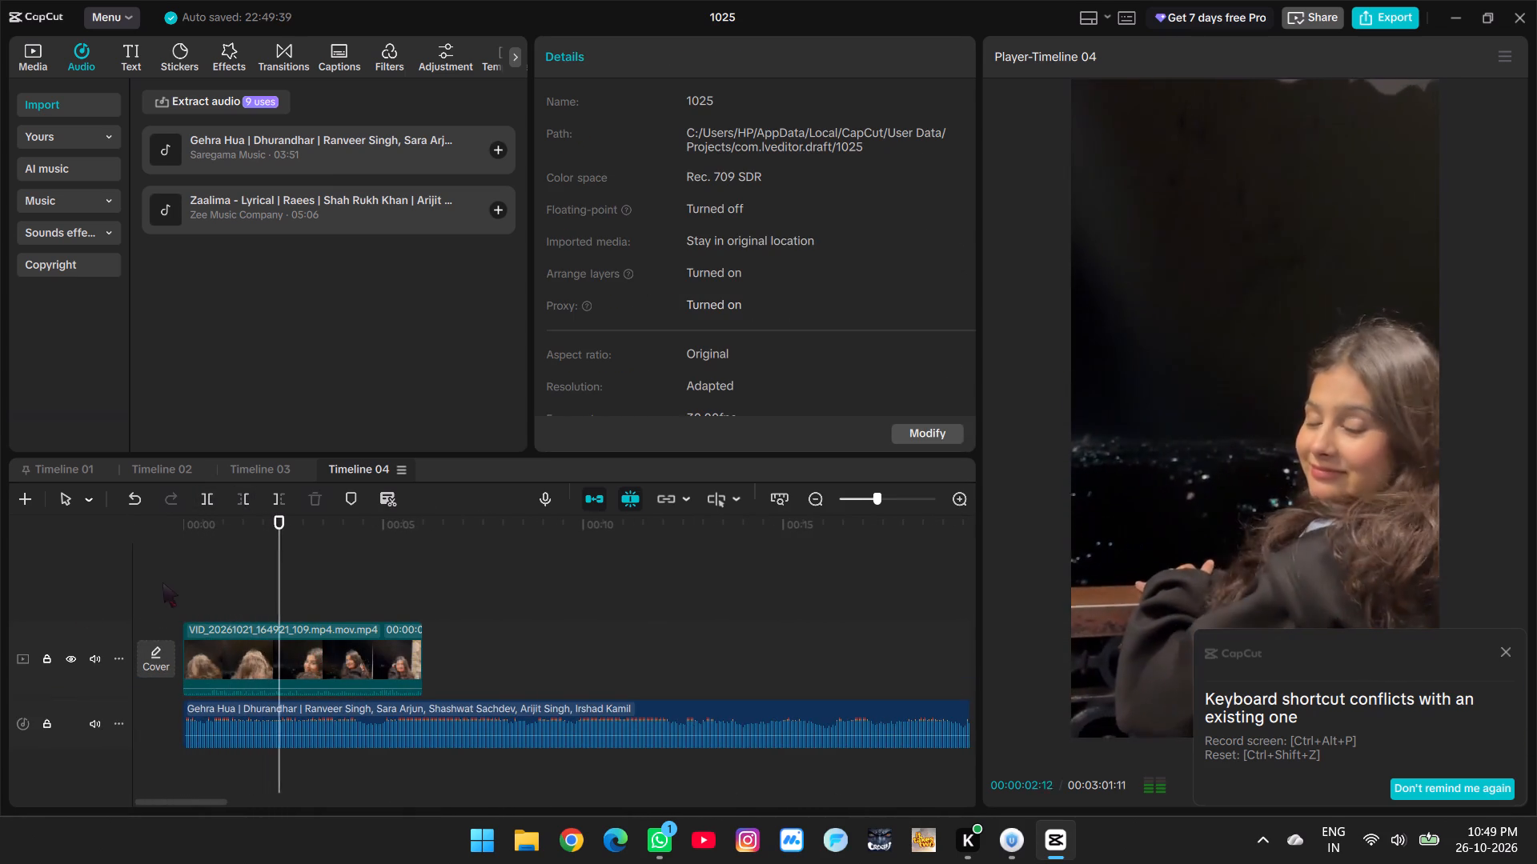
key("space")
Split the night clip at 00:00:01:06, just before the woman turns around.
left_click(218, 568)
left_click_drag(218, 568, 239, 590)
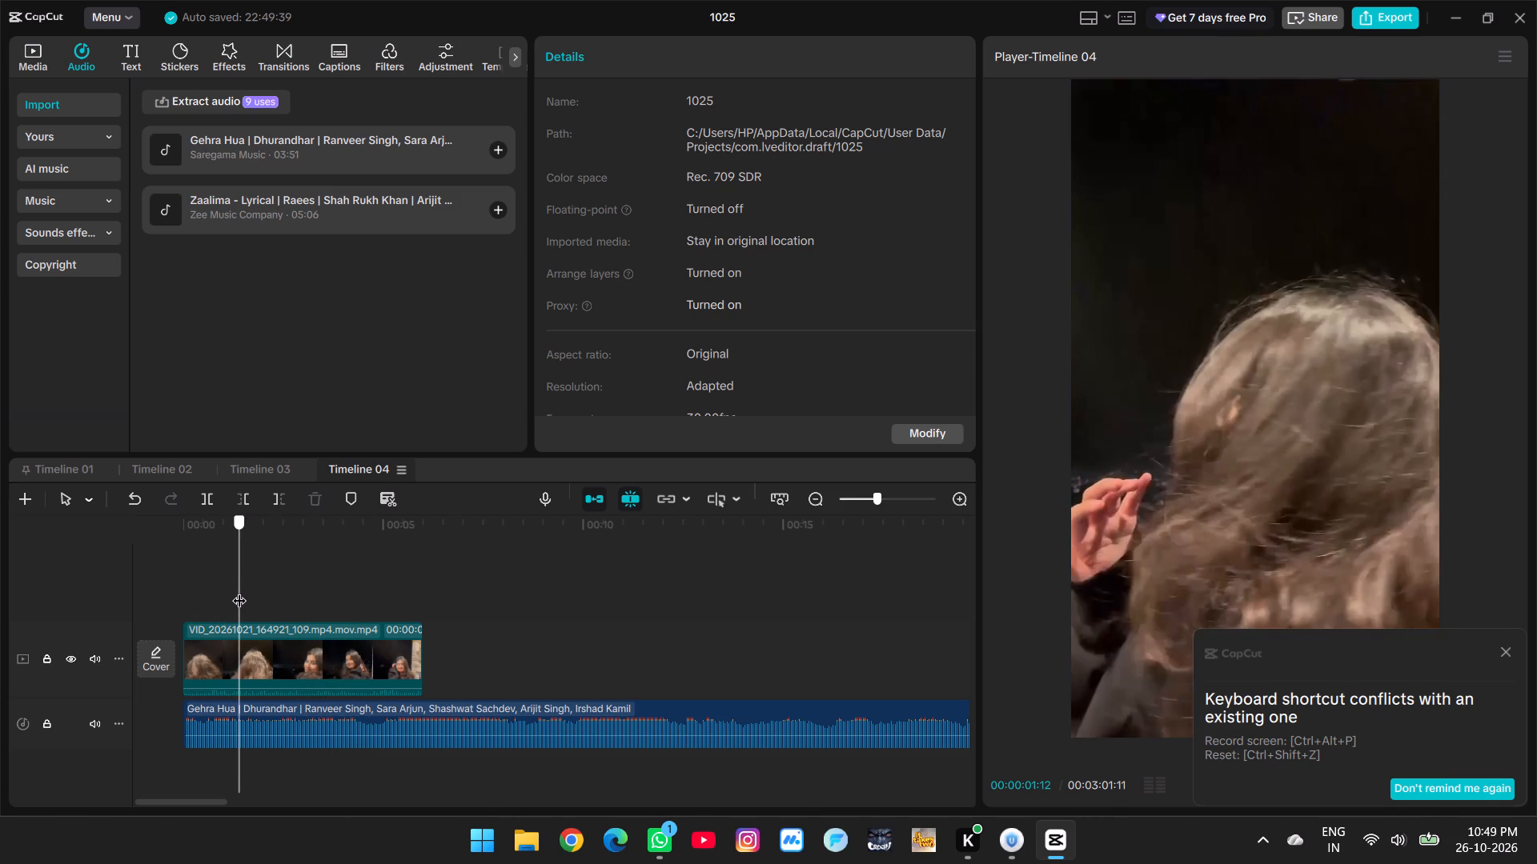
left_click_drag(239, 590, 231, 594)
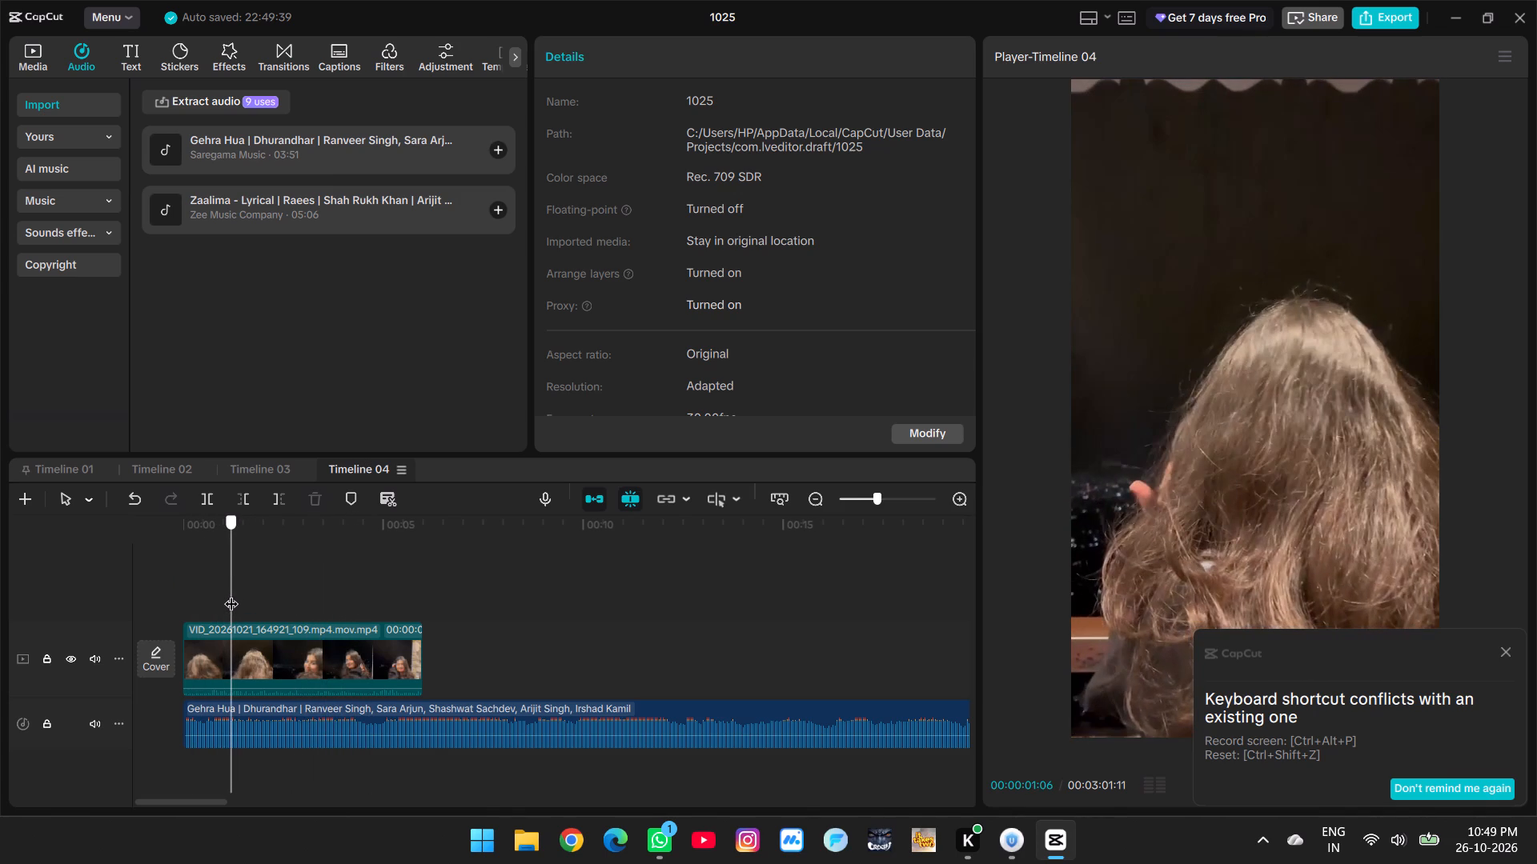
left_click_drag(231, 594, 231, 594)
left_click(228, 661)
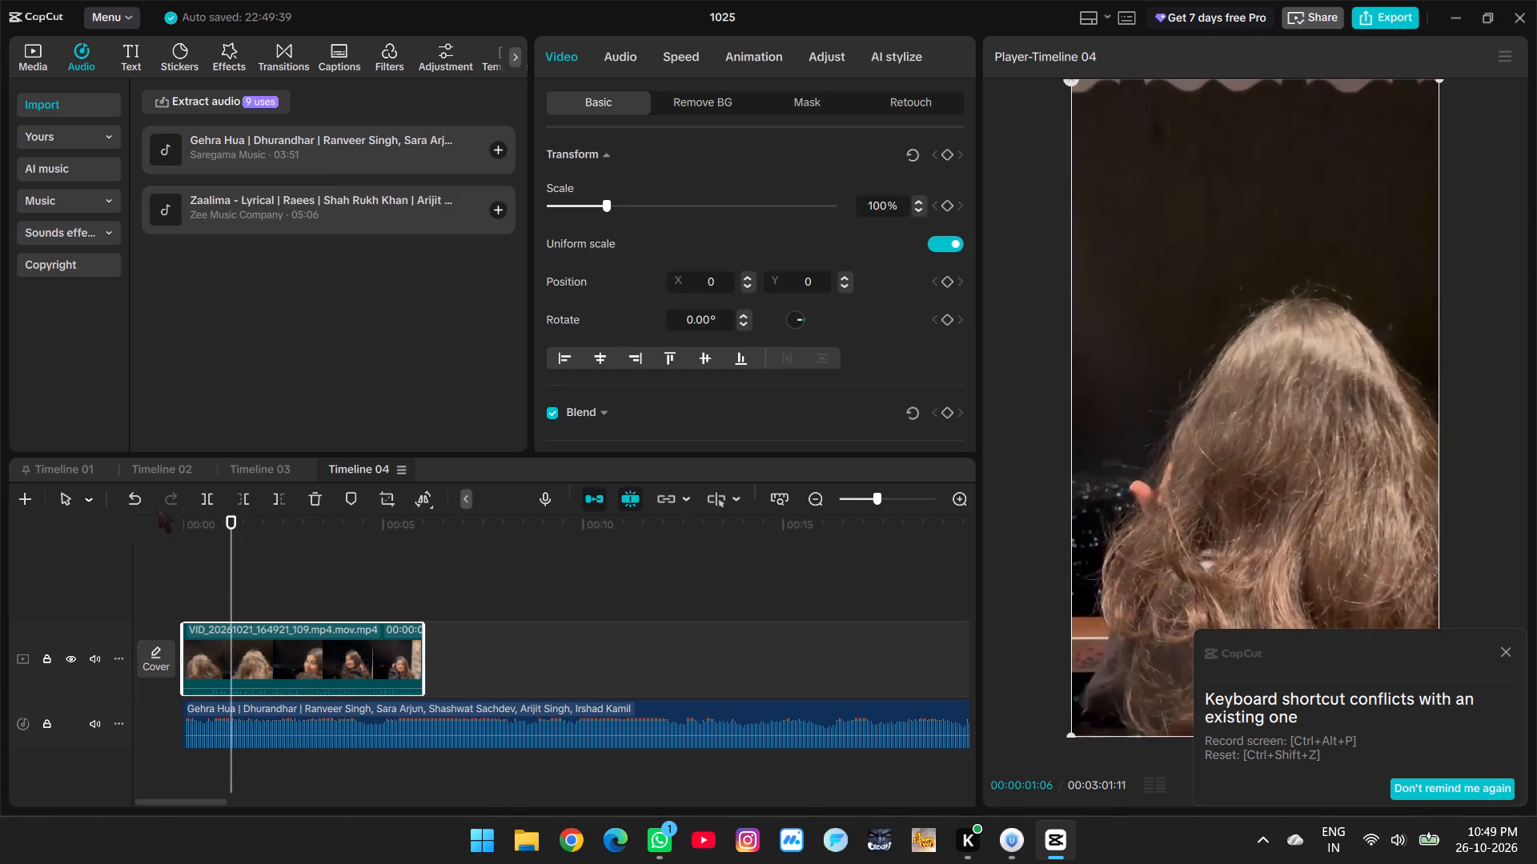
left_click(207, 504)
Scrub and replay the first two seconds around the split to compare the woman's turn with the music.
left_click(199, 586)
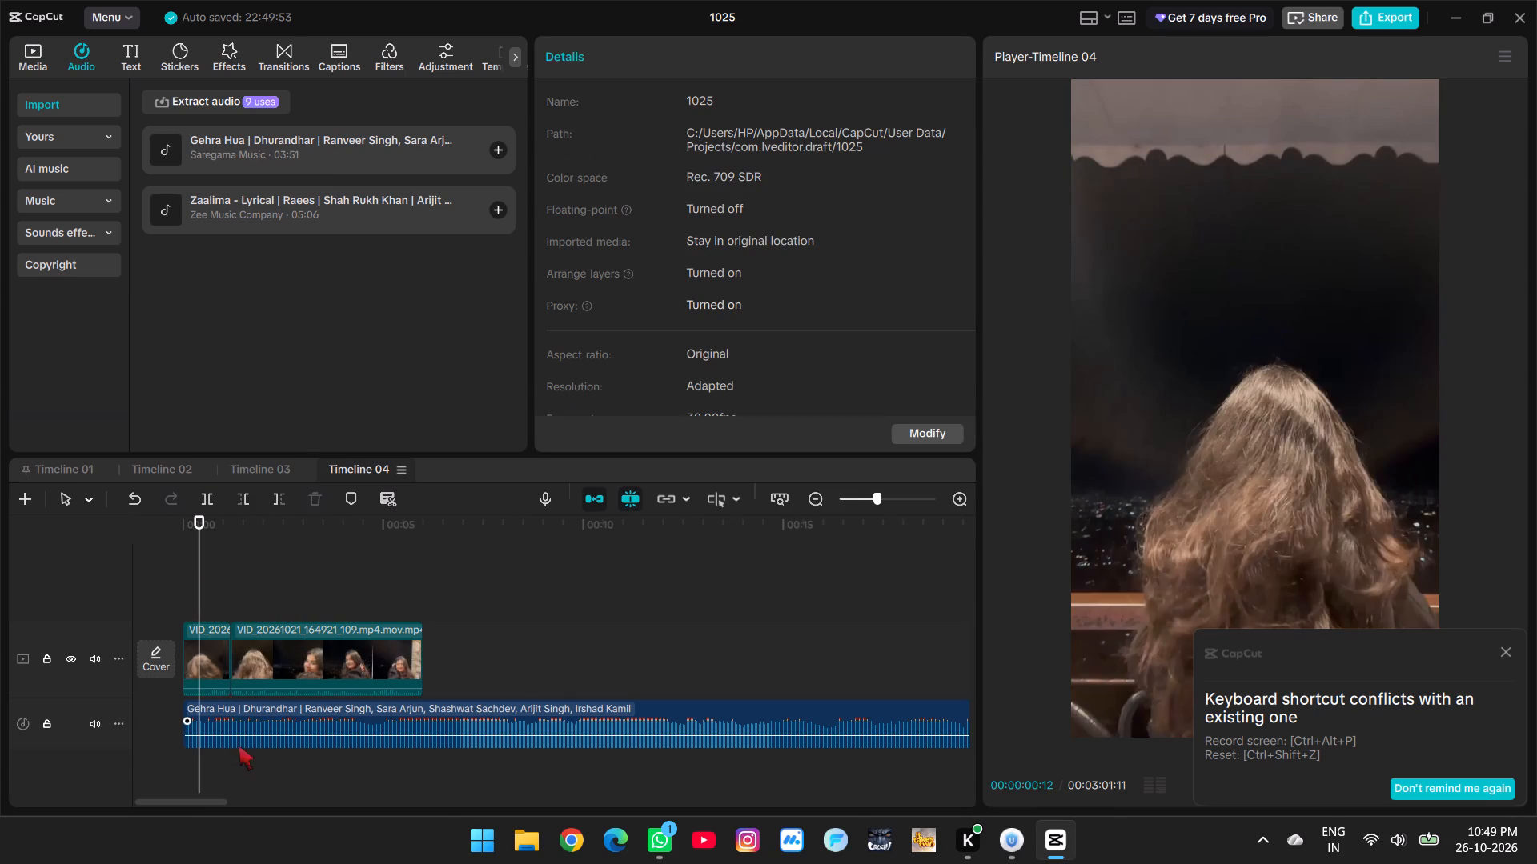
scroll(239, 746, "up", 9, "ctrl")
left_click(243, 771)
left_click_drag(243, 770, 259, 770)
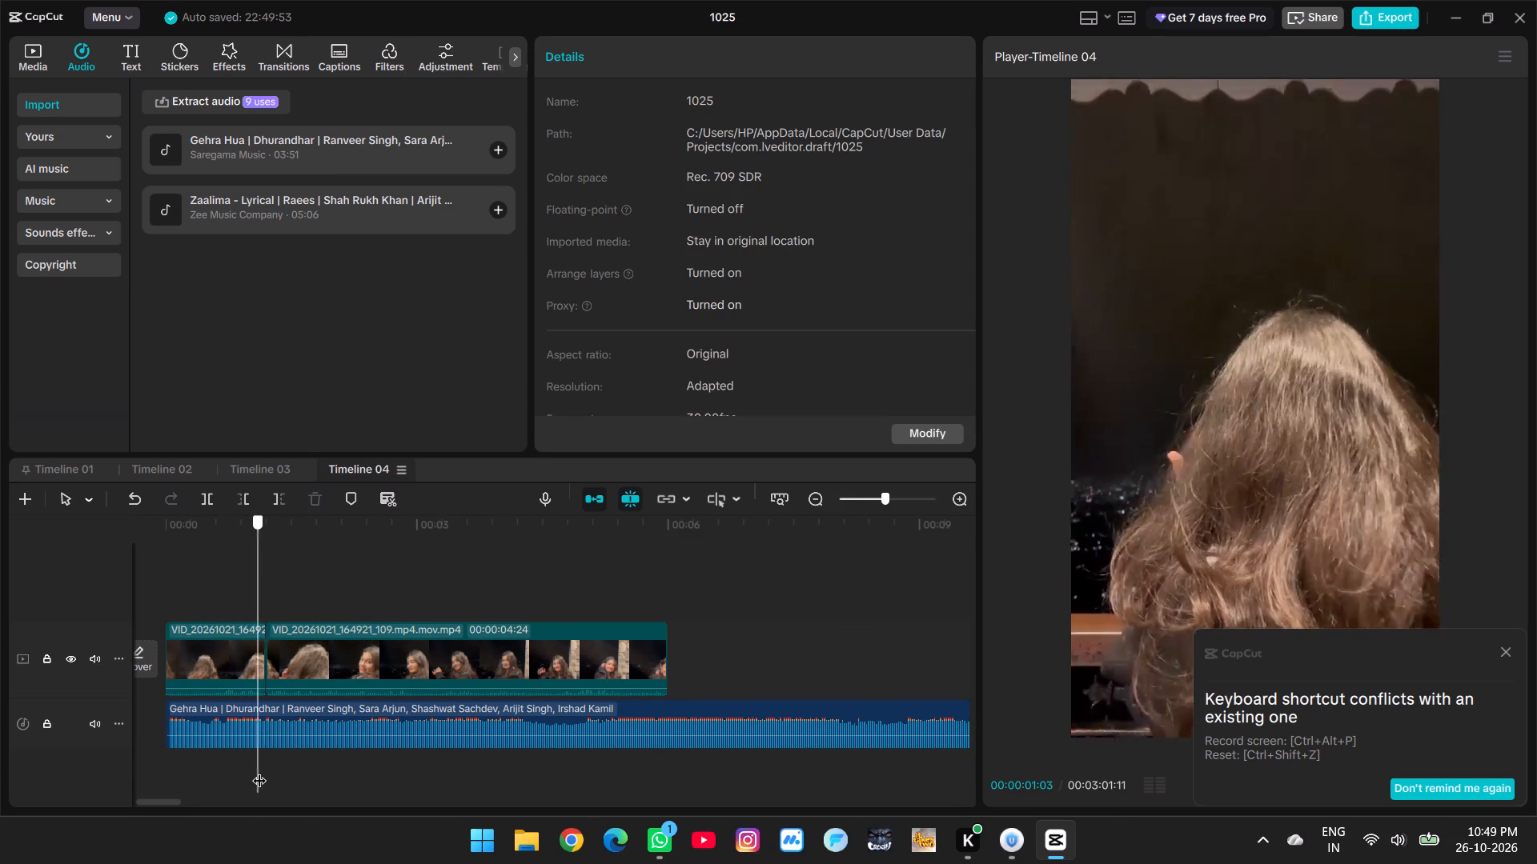
left_click_drag(259, 770, 276, 774)
key("space")
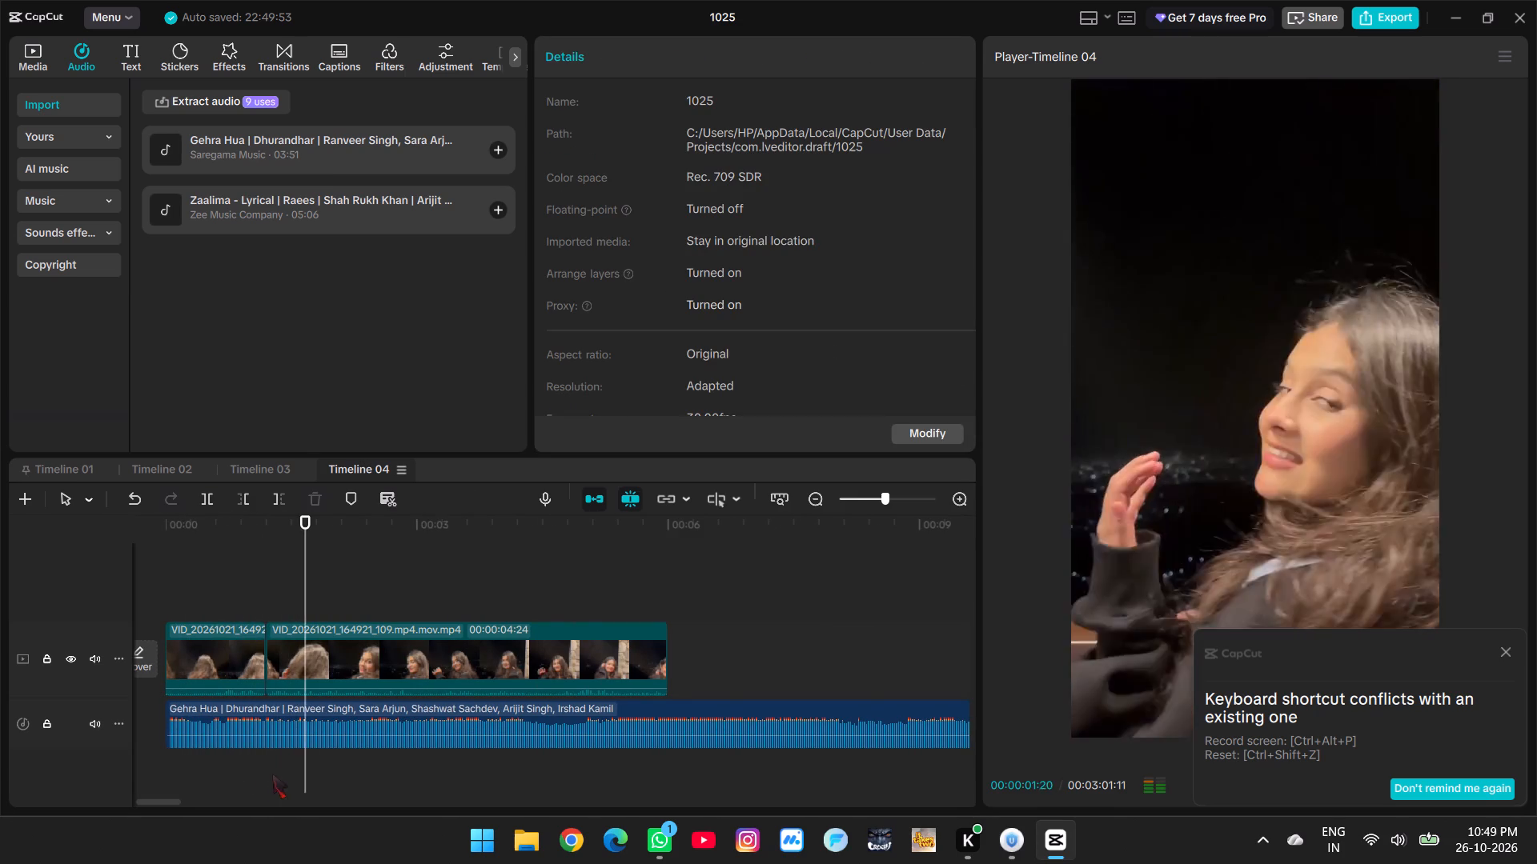
left_click(225, 766)
left_click(224, 766)
key("space")
key("space")
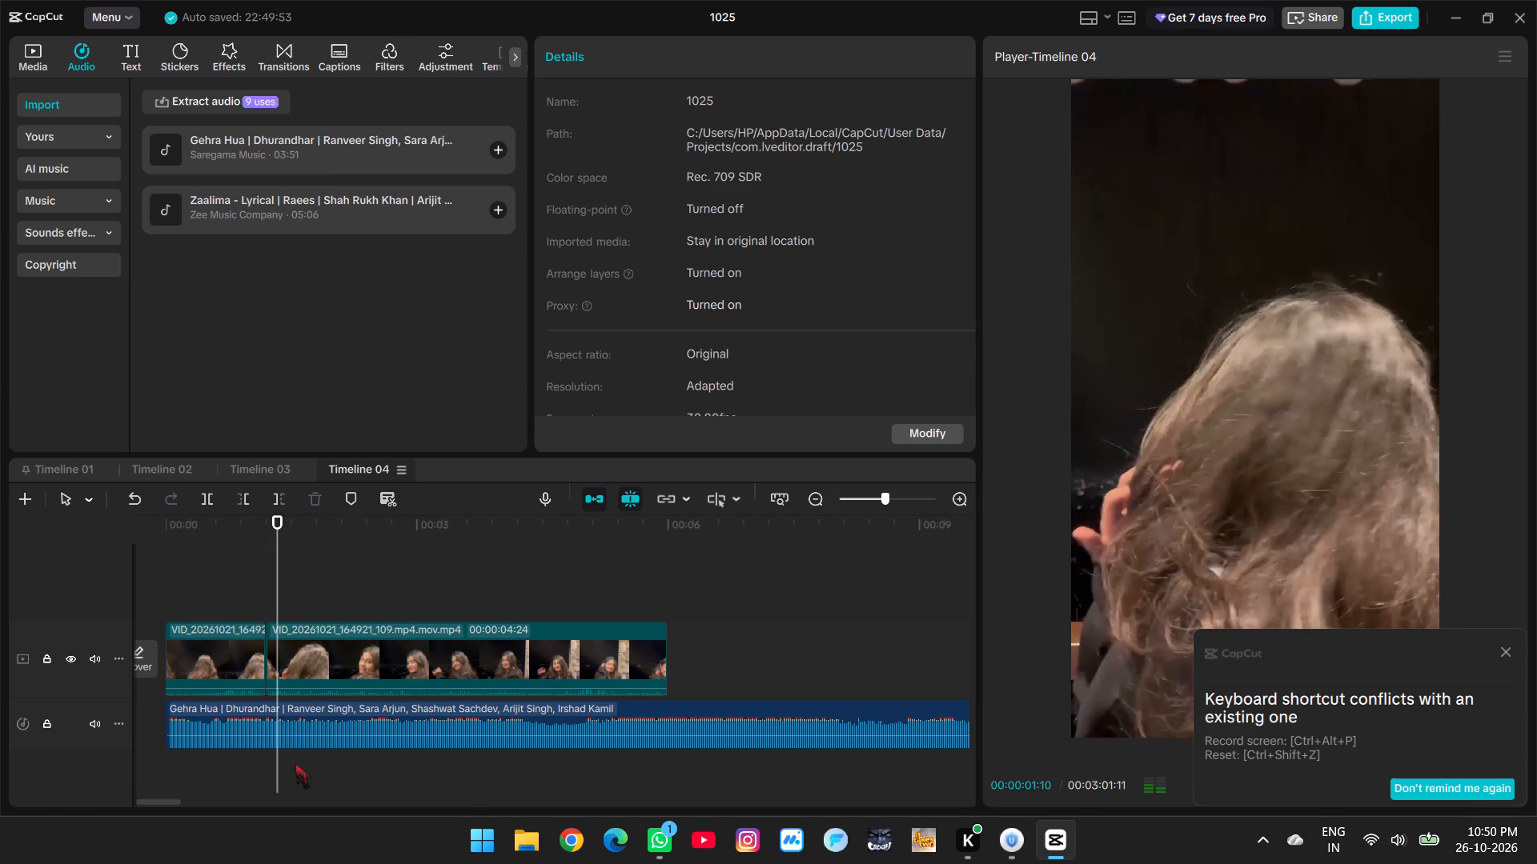
key("space")
key("space")
Trim another stretch off the song's beginning up to 00:00:02:03 and move the remainder back to the timeline's start.
left_click(235, 730)
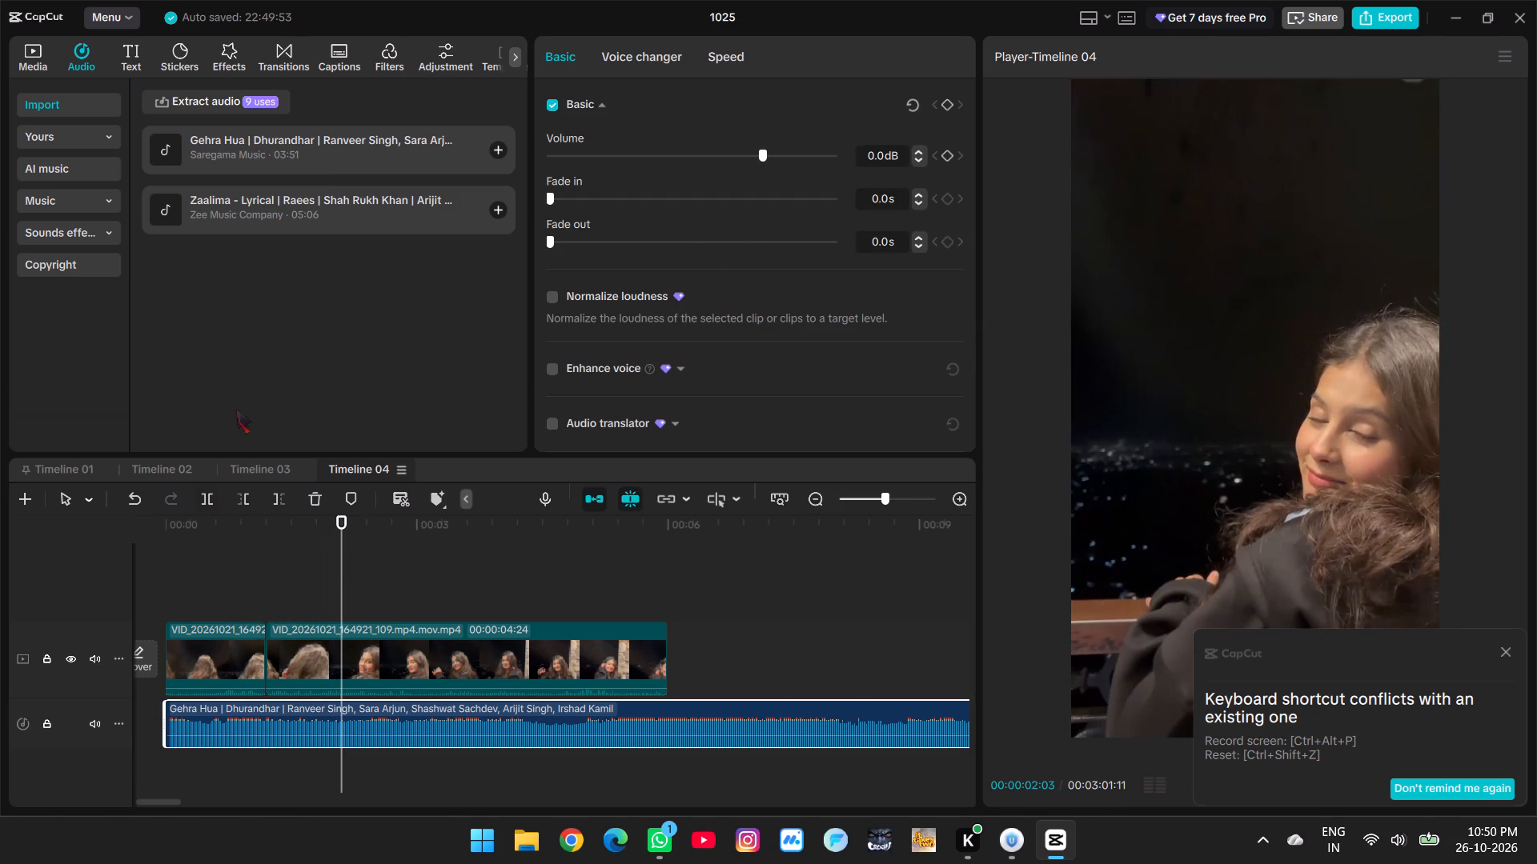
left_click(239, 500)
left_click_drag(460, 736, 228, 730)
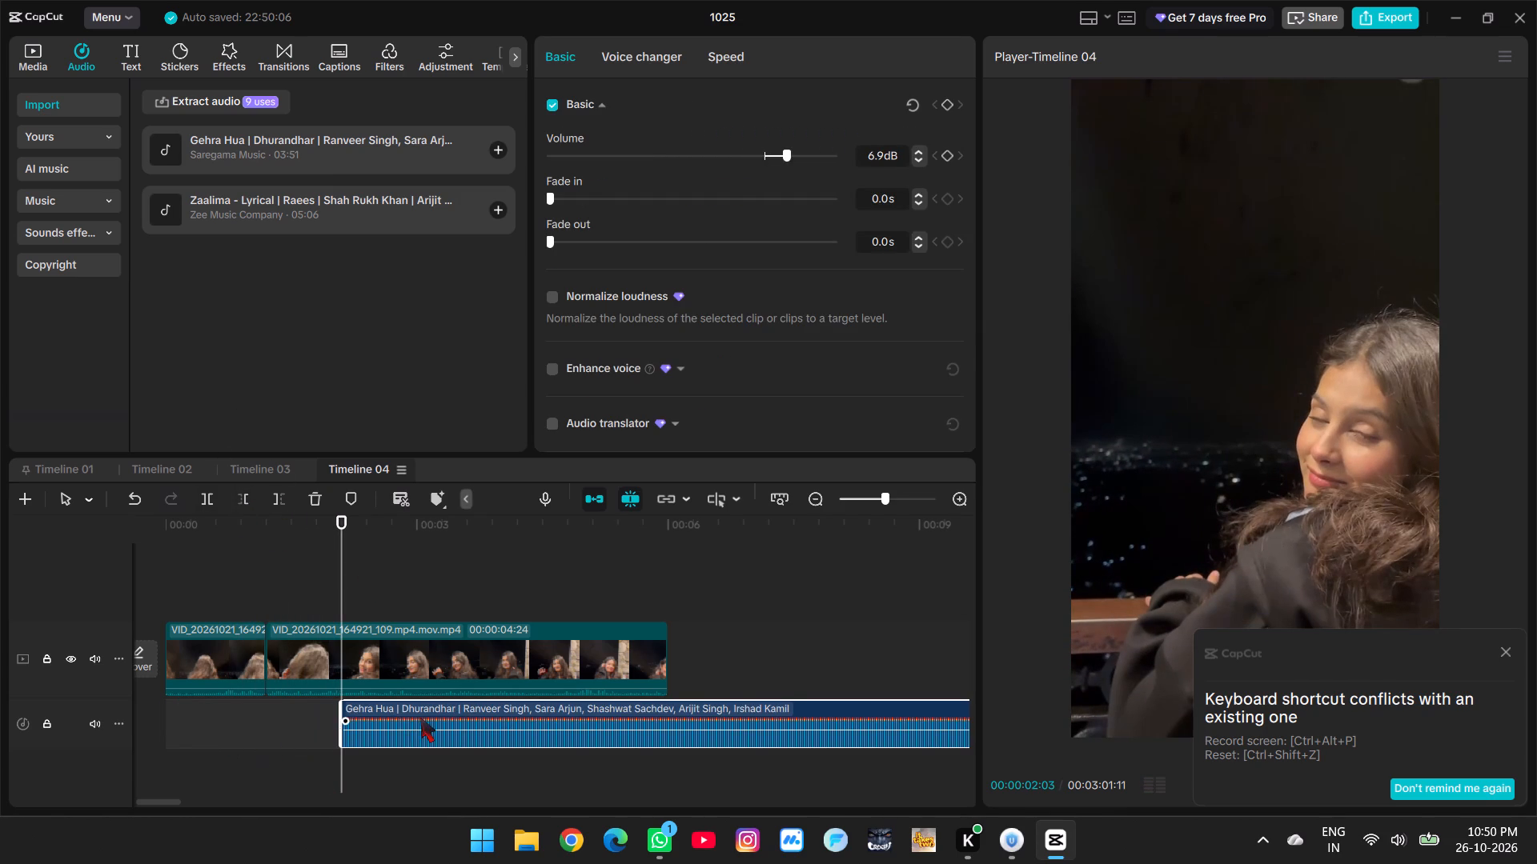
key("ctrl+z")
left_click_drag(427, 711, 135, 688)
Replay the opening three seconds of the night clip with the trimmed song to find where the music should start.
left_click(217, 560)
left_click_drag(217, 560, 159, 567)
key("space")
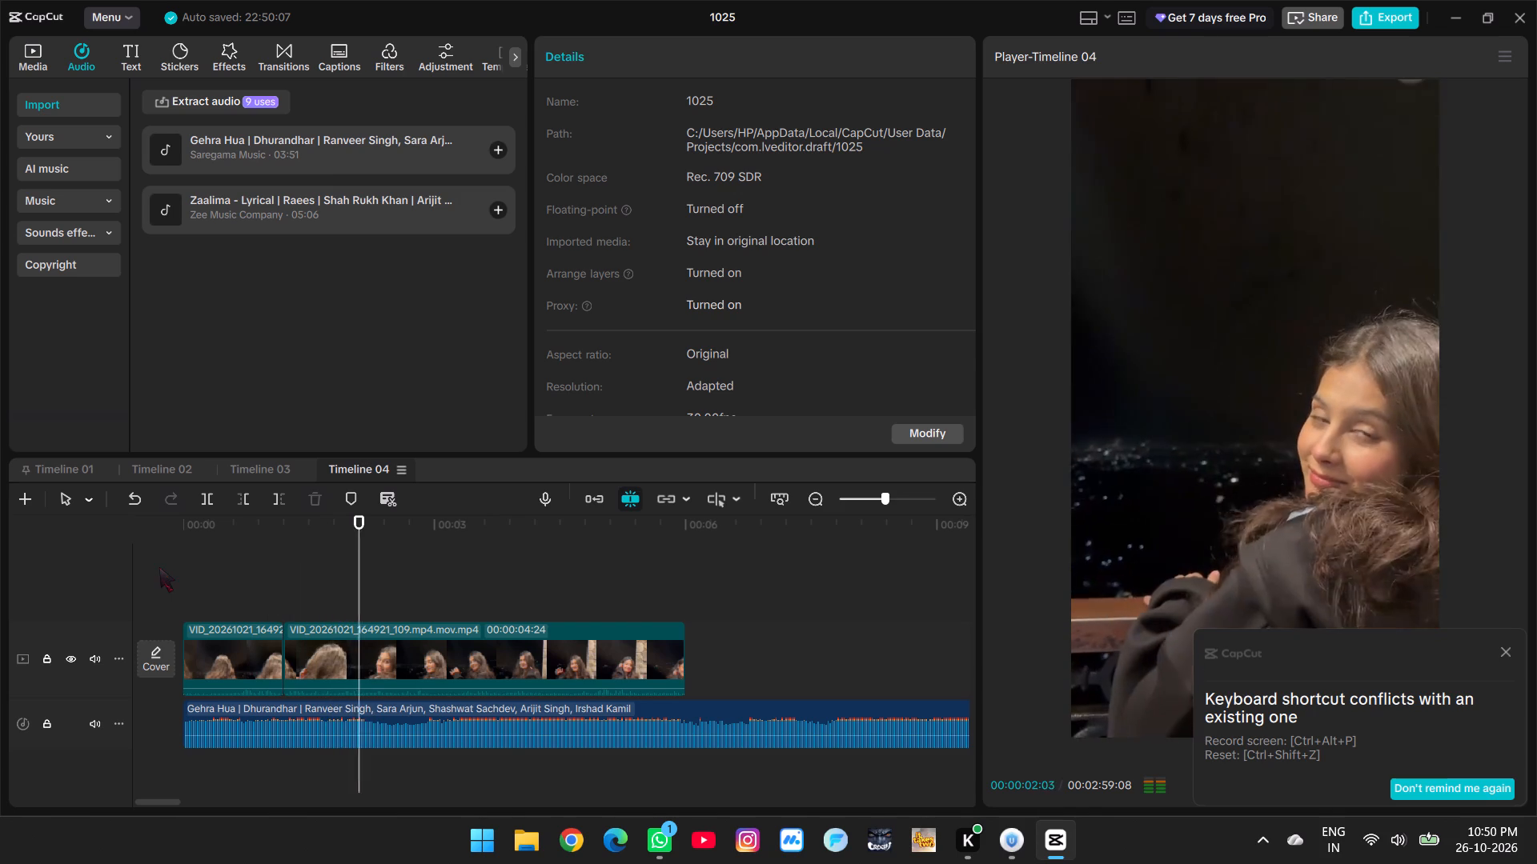
key("space")
left_click(243, 582)
left_click_drag(243, 582, 184, 587)
key("space")
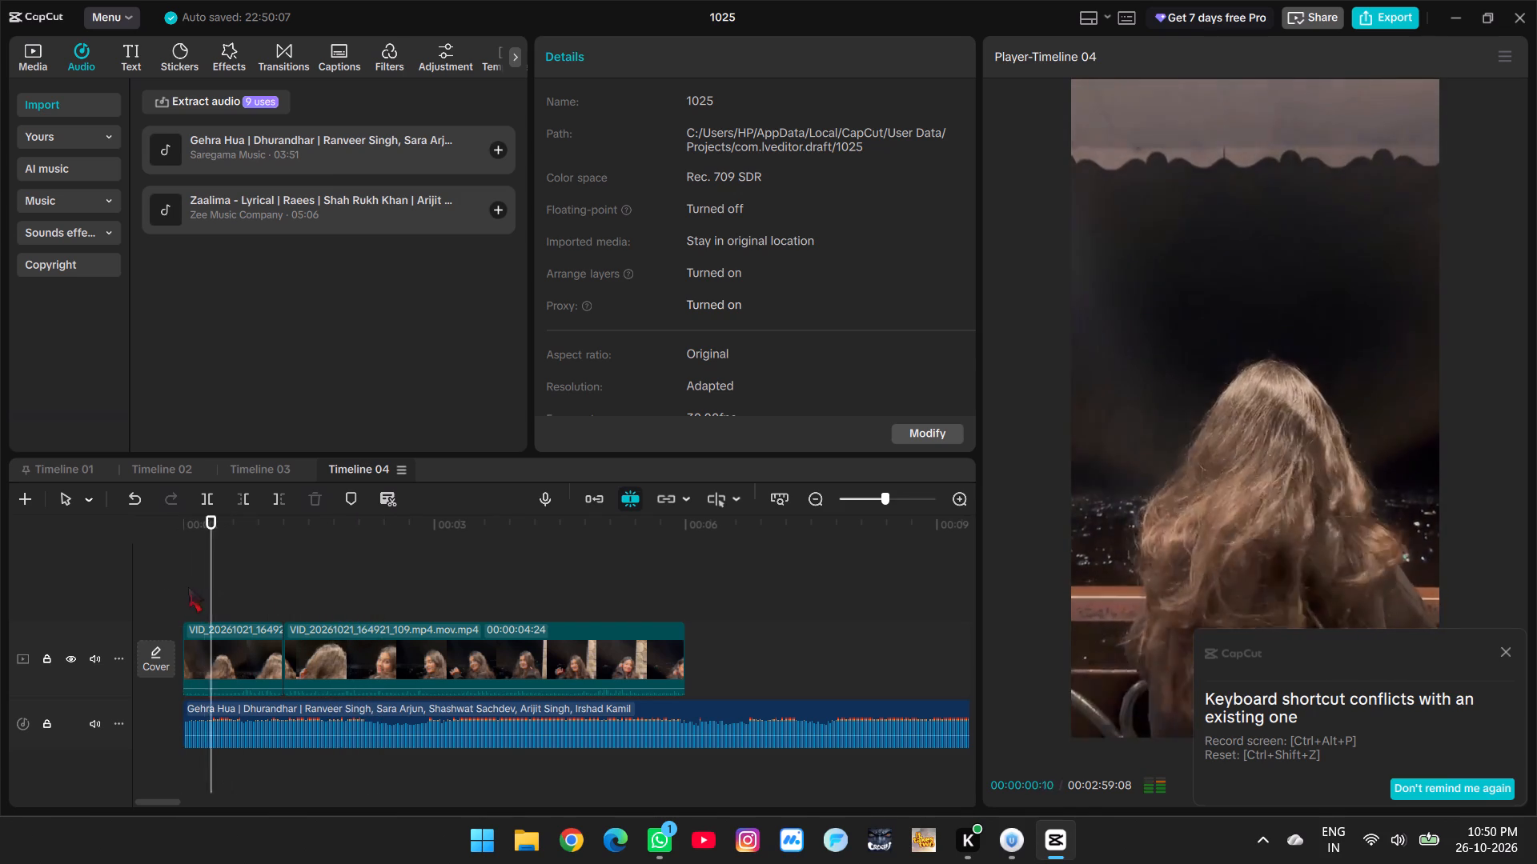
key("space")
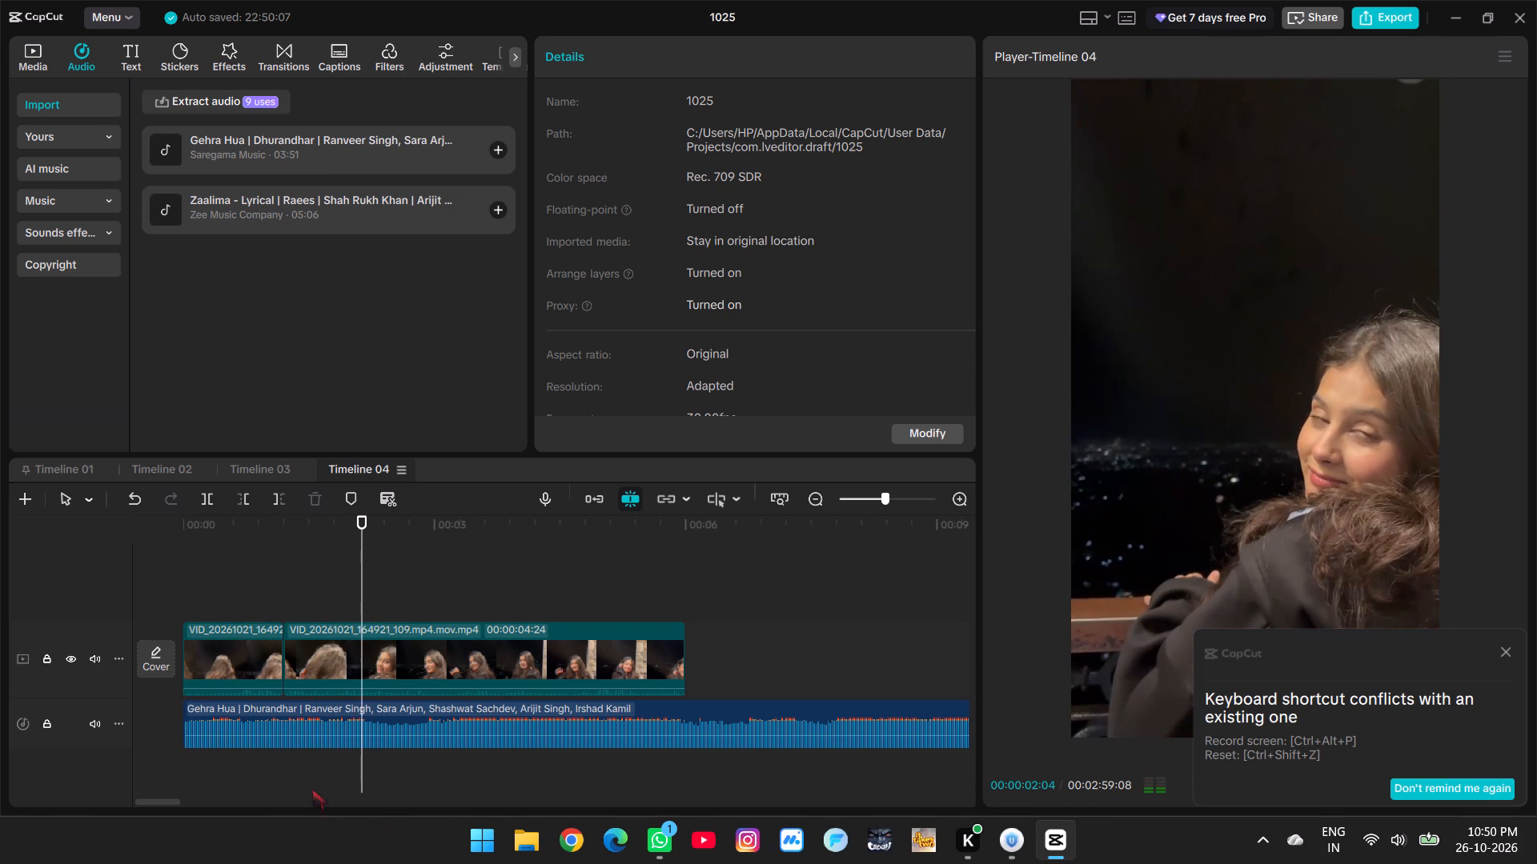
left_click(367, 790)
key("space")
left_click(355, 788)
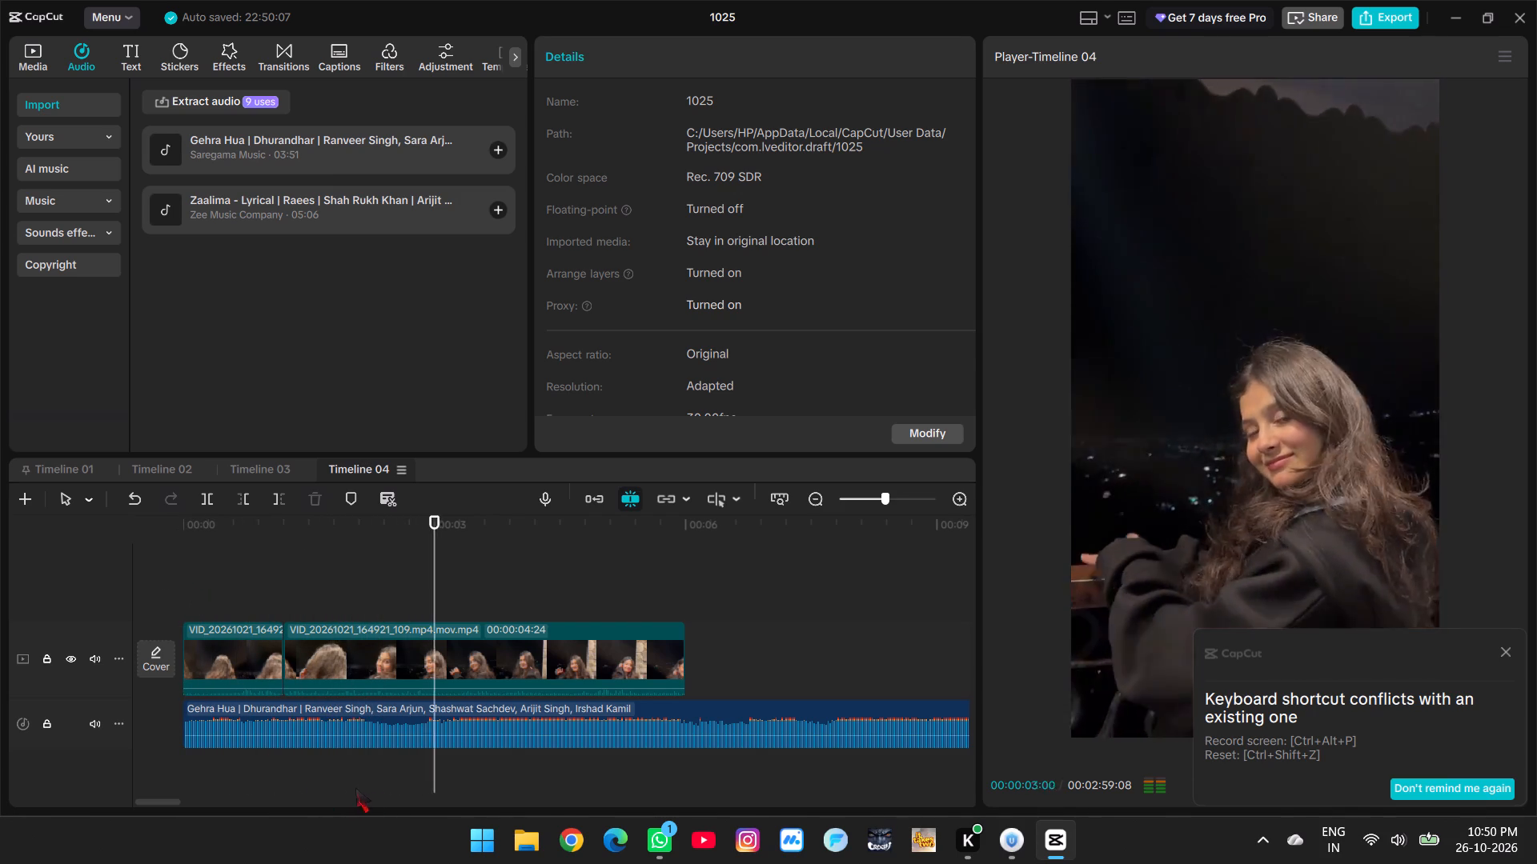
left_click(335, 786)
key("space")
Trim the song's beginning up to 00:00:01:16 and move the remainder back to the timeline's start.
left_click(311, 782)
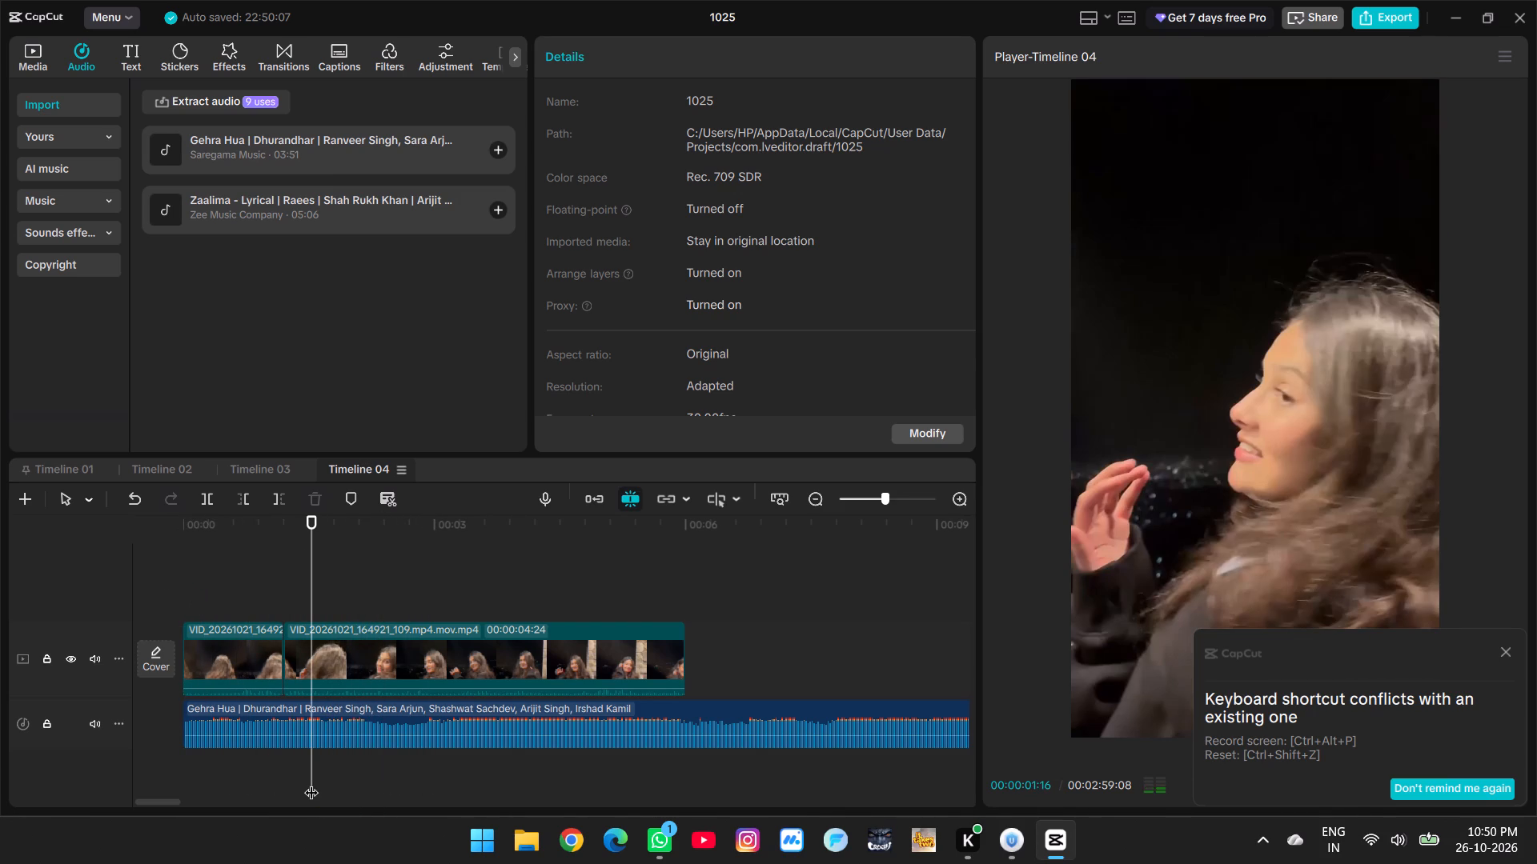
left_click(325, 723)
left_click(247, 498)
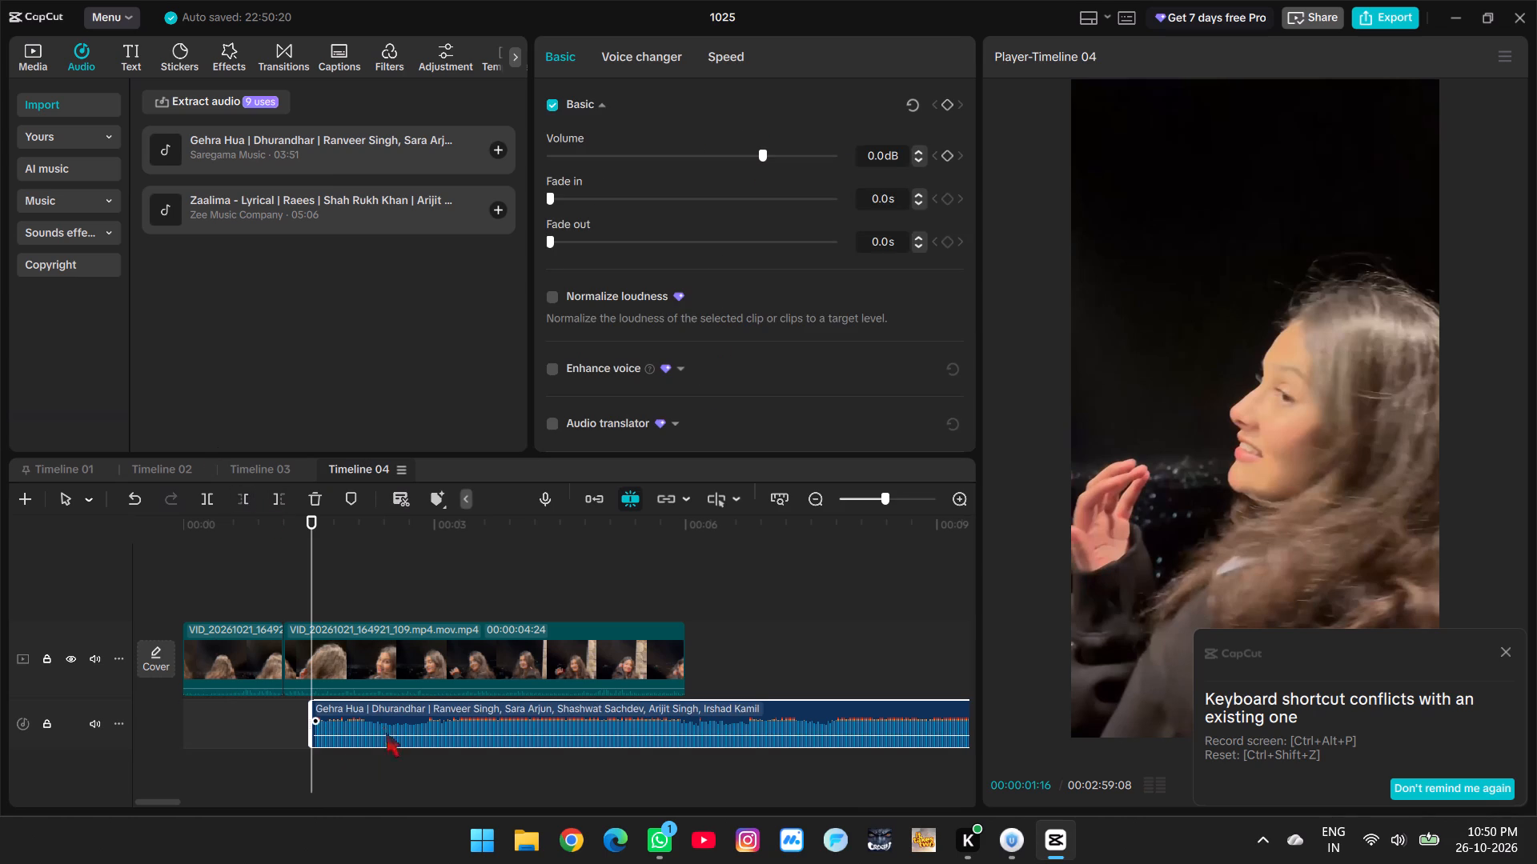
left_click_drag(386, 735, 238, 727)
key("ctrl+z")
left_click_drag(387, 714, 233, 708)
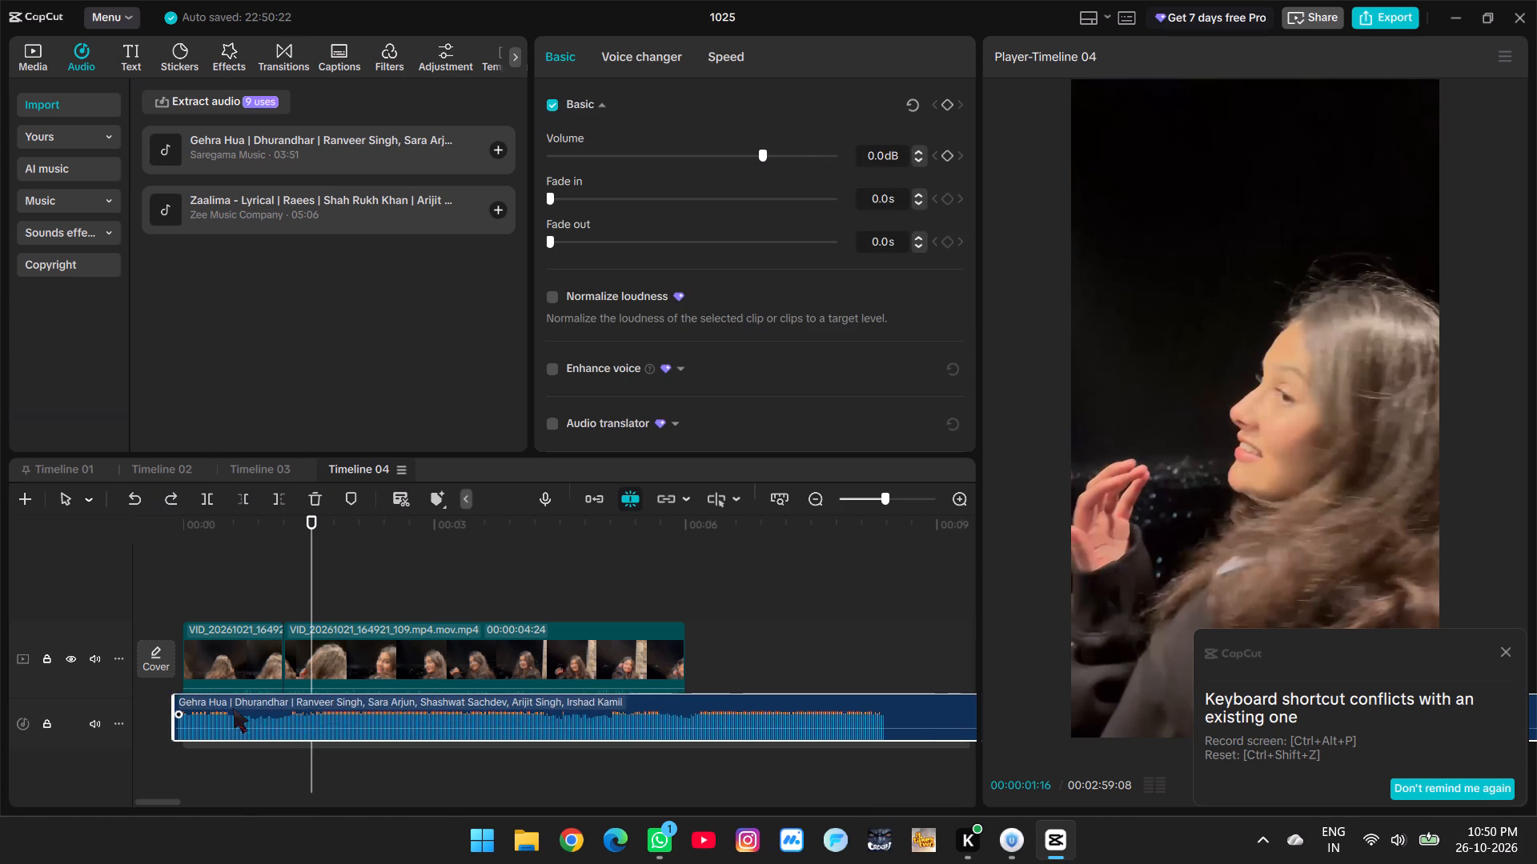
left_click_drag(233, 708, 215, 708)
Trim a further short piece off the song's beginning up to 00:00:00:06 and move the rest back to the timeline's start.
left_click(285, 566)
left_click_drag(285, 566, 227, 581)
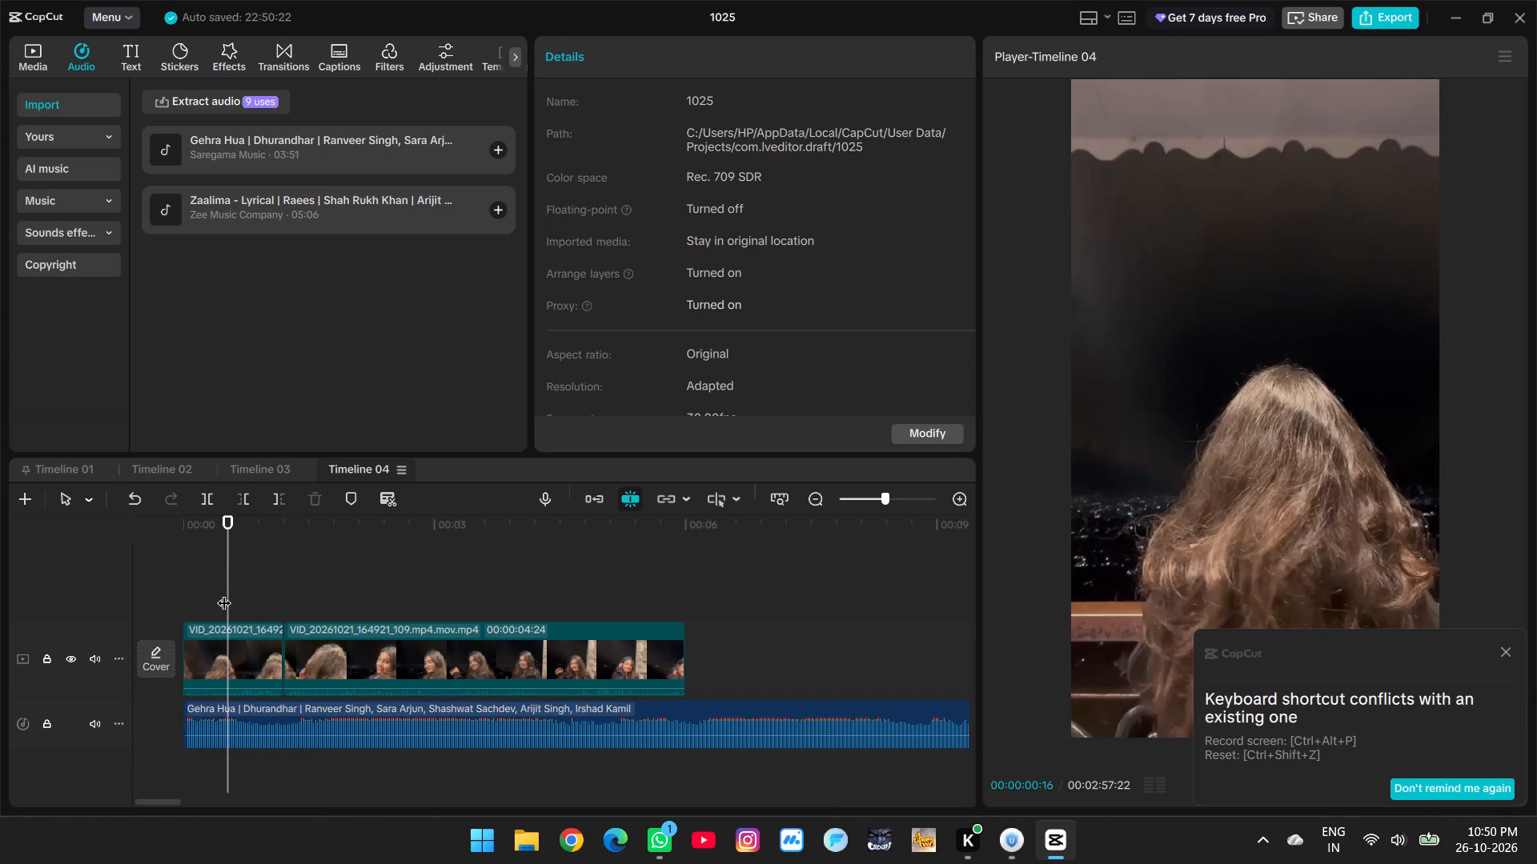
left_click(201, 598)
left_click(225, 711)
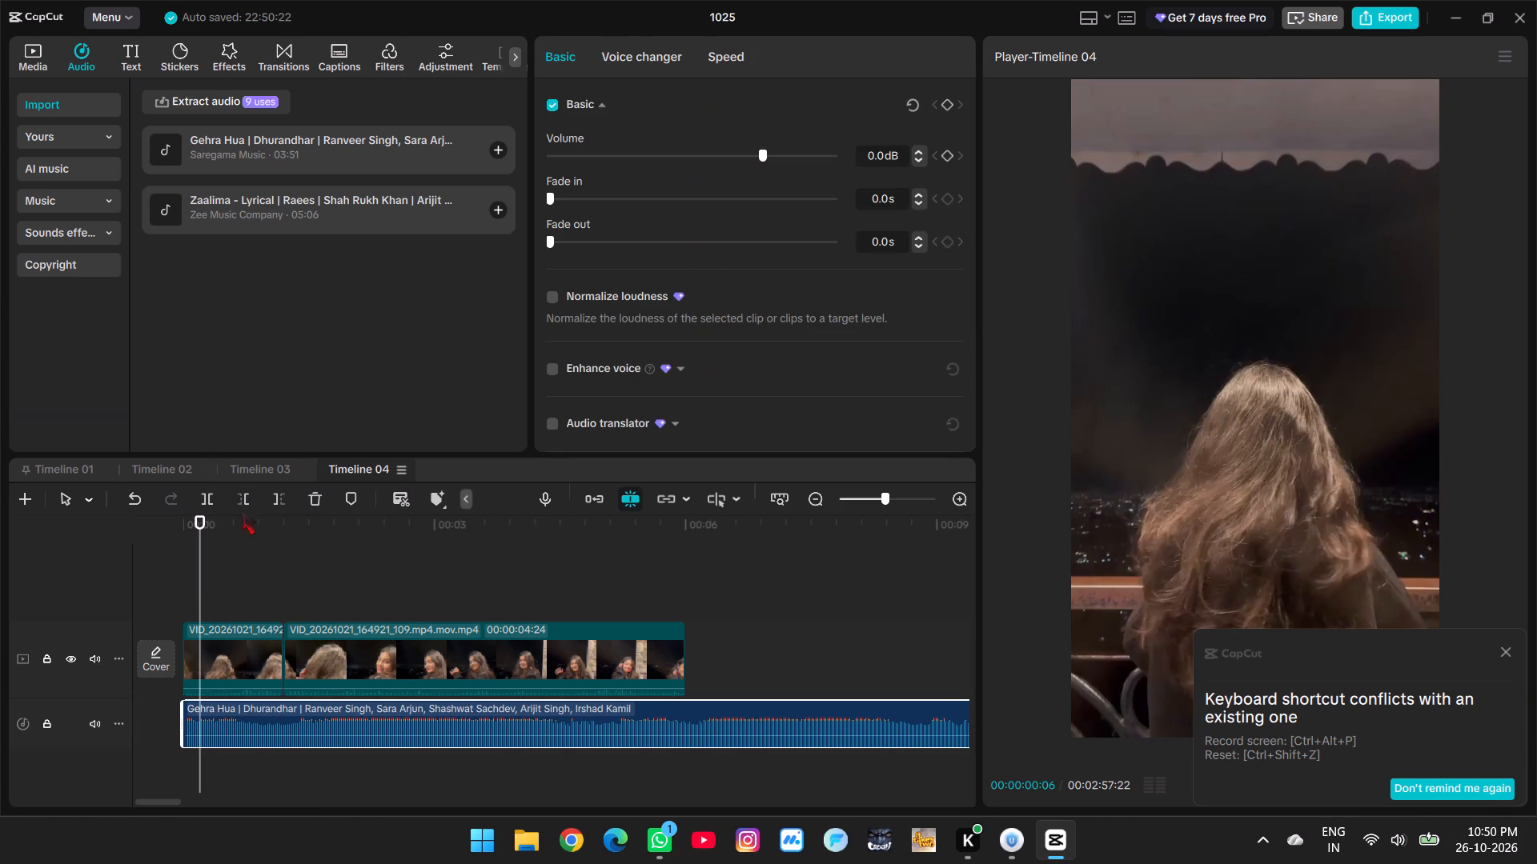
left_click(247, 504)
left_click_drag(280, 708, 227, 714)
Play the opening and scrub between 00:00:01:06 and 00:00:02:10 to compare the woman's turn with the retrimmed song.
left_click(203, 555)
left_click_drag(203, 555, 160, 559)
key("space")
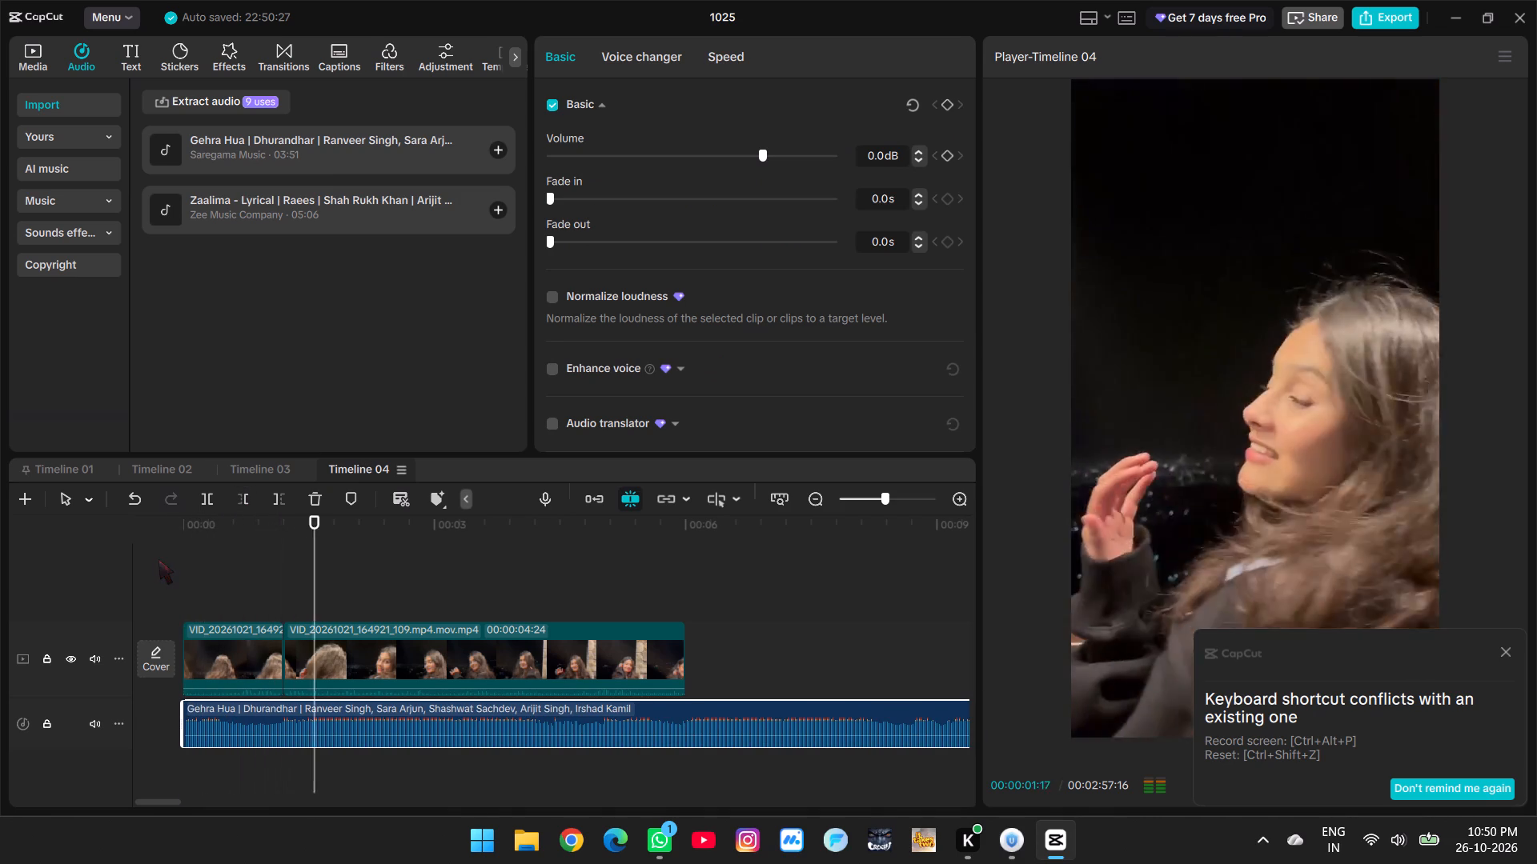
key("space")
left_click(300, 590)
left_click_drag(300, 590, 285, 590)
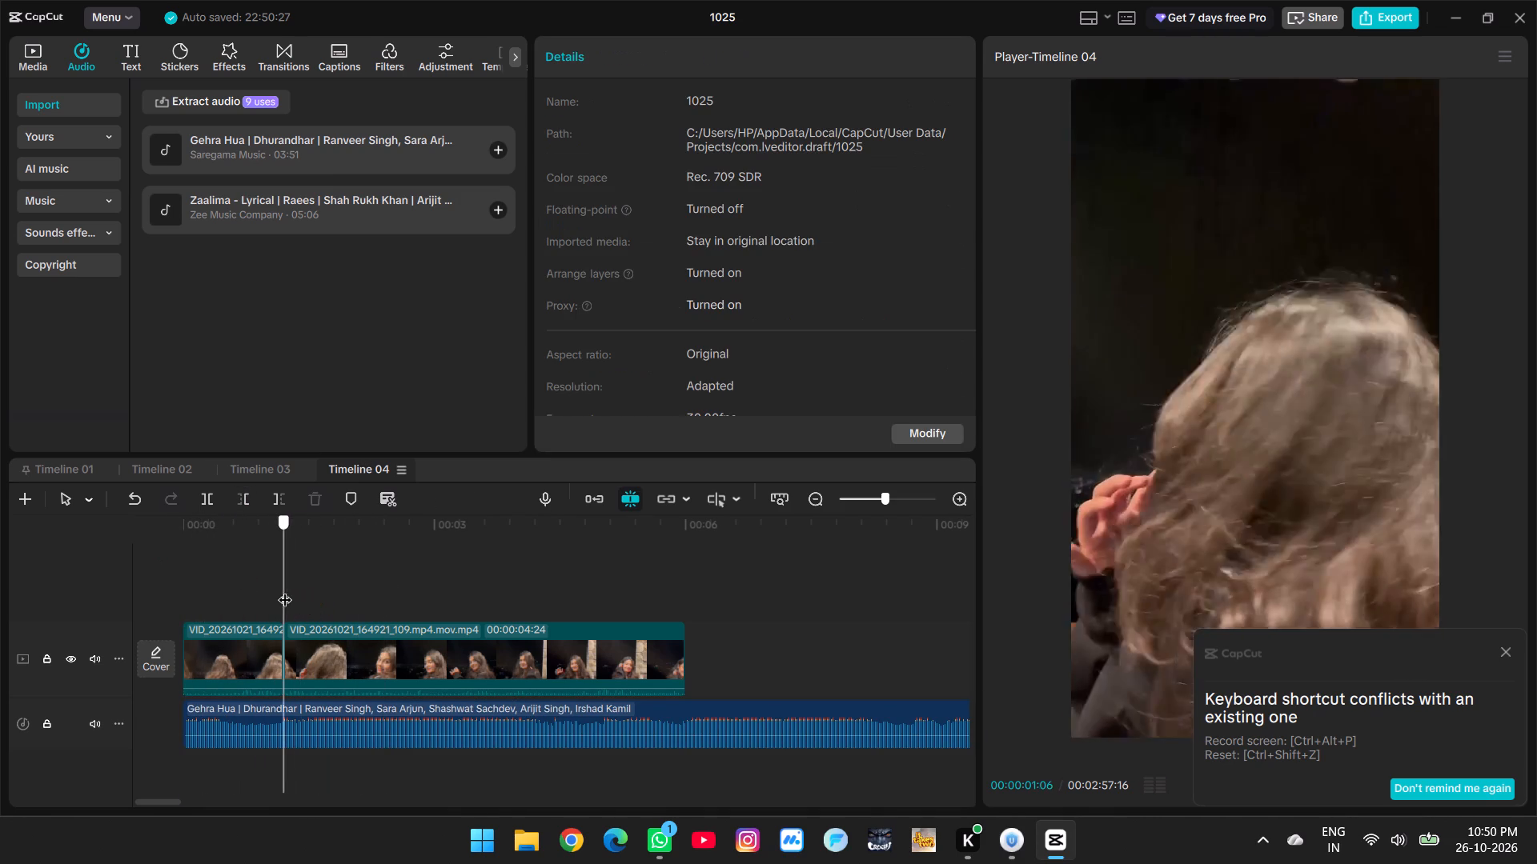
left_click_drag(285, 590, 319, 596)
key("space")
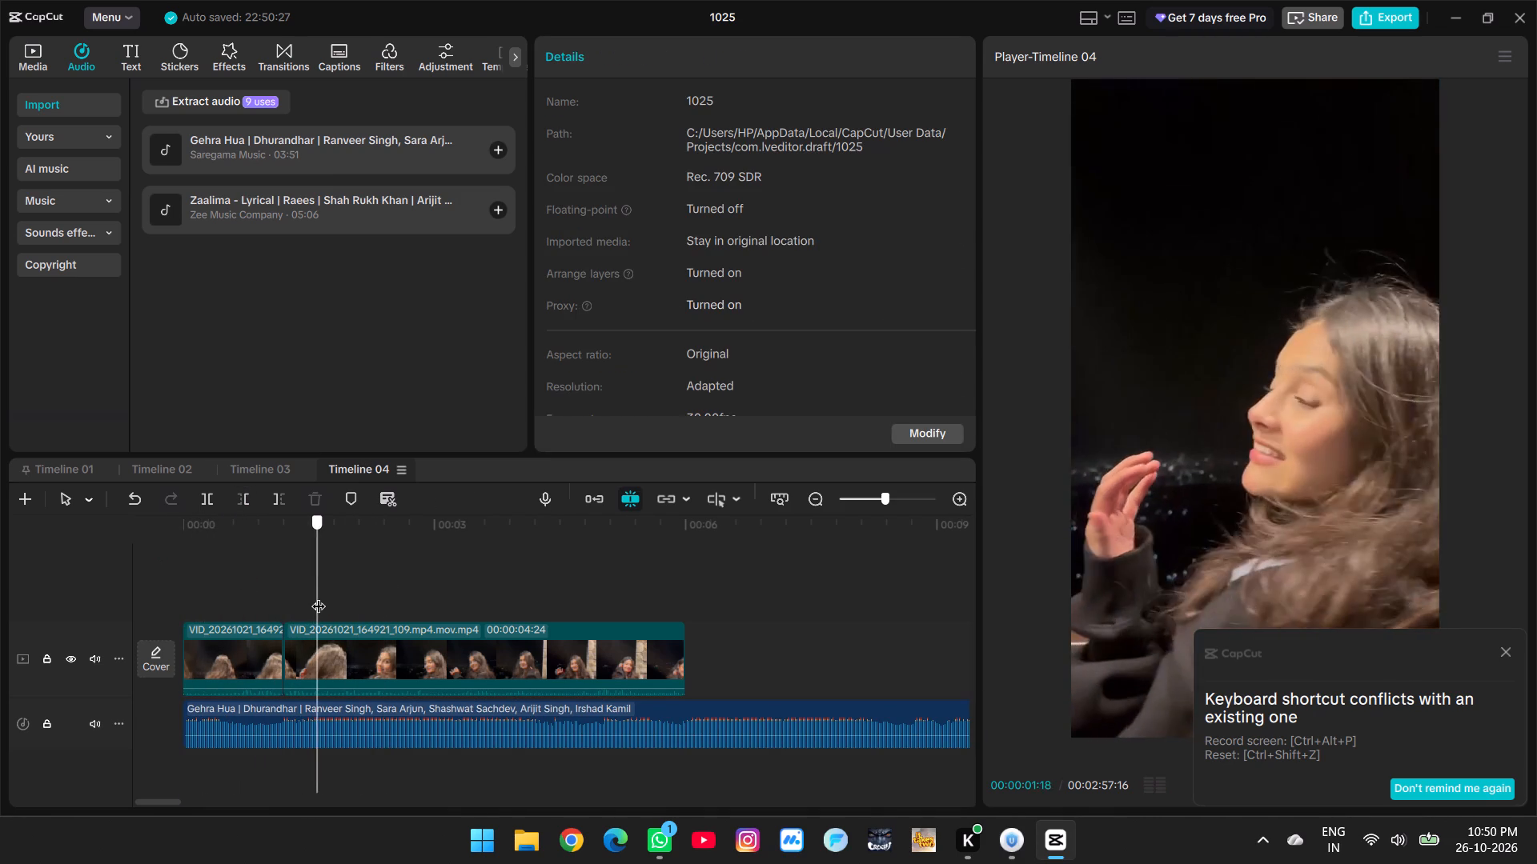
left_click_drag(319, 596, 348, 606)
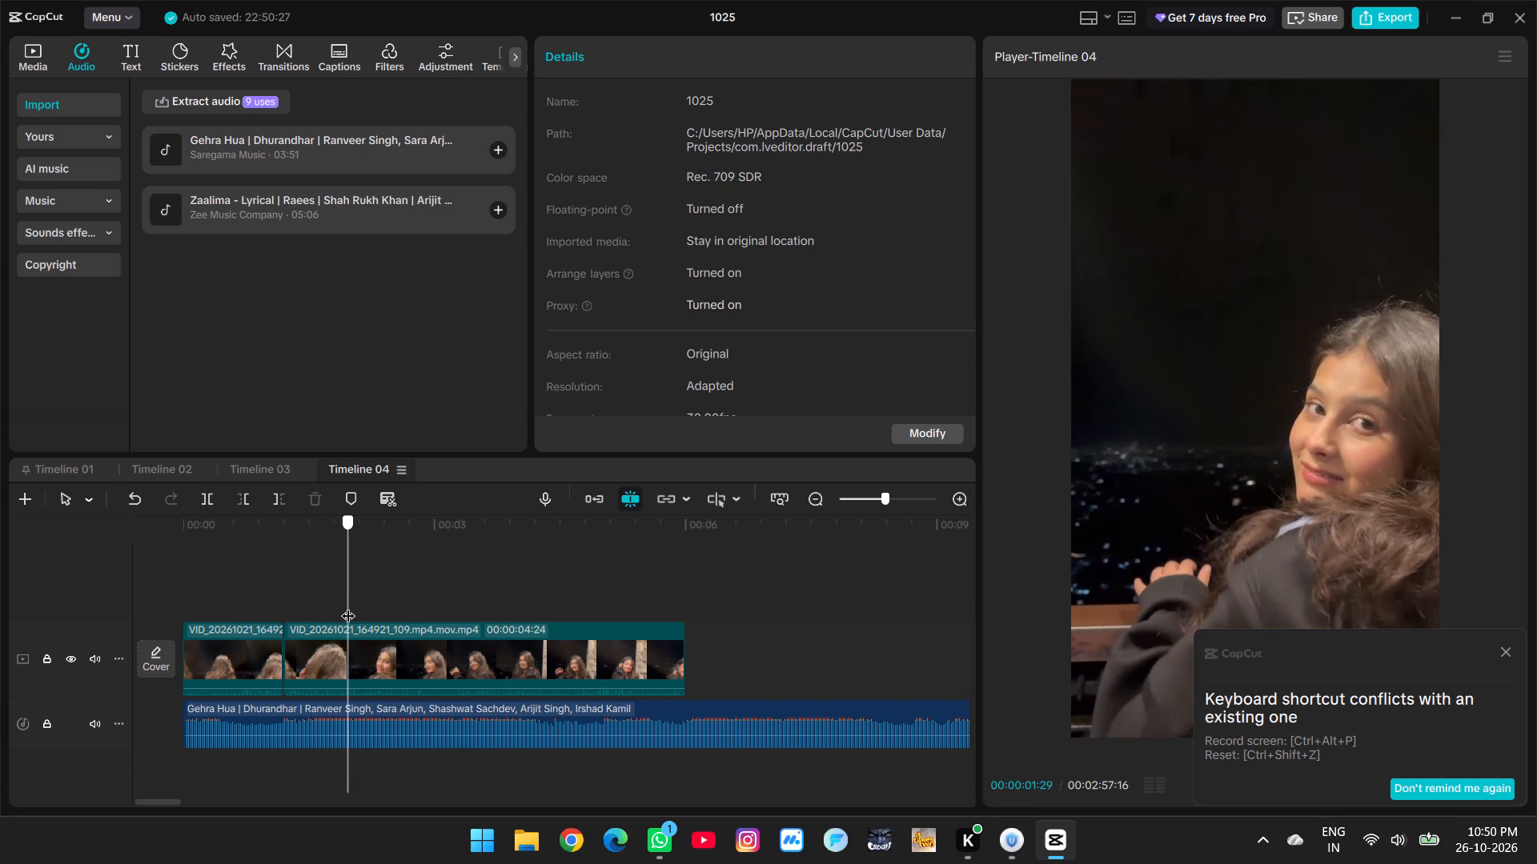
left_click_drag(348, 606, 378, 618)
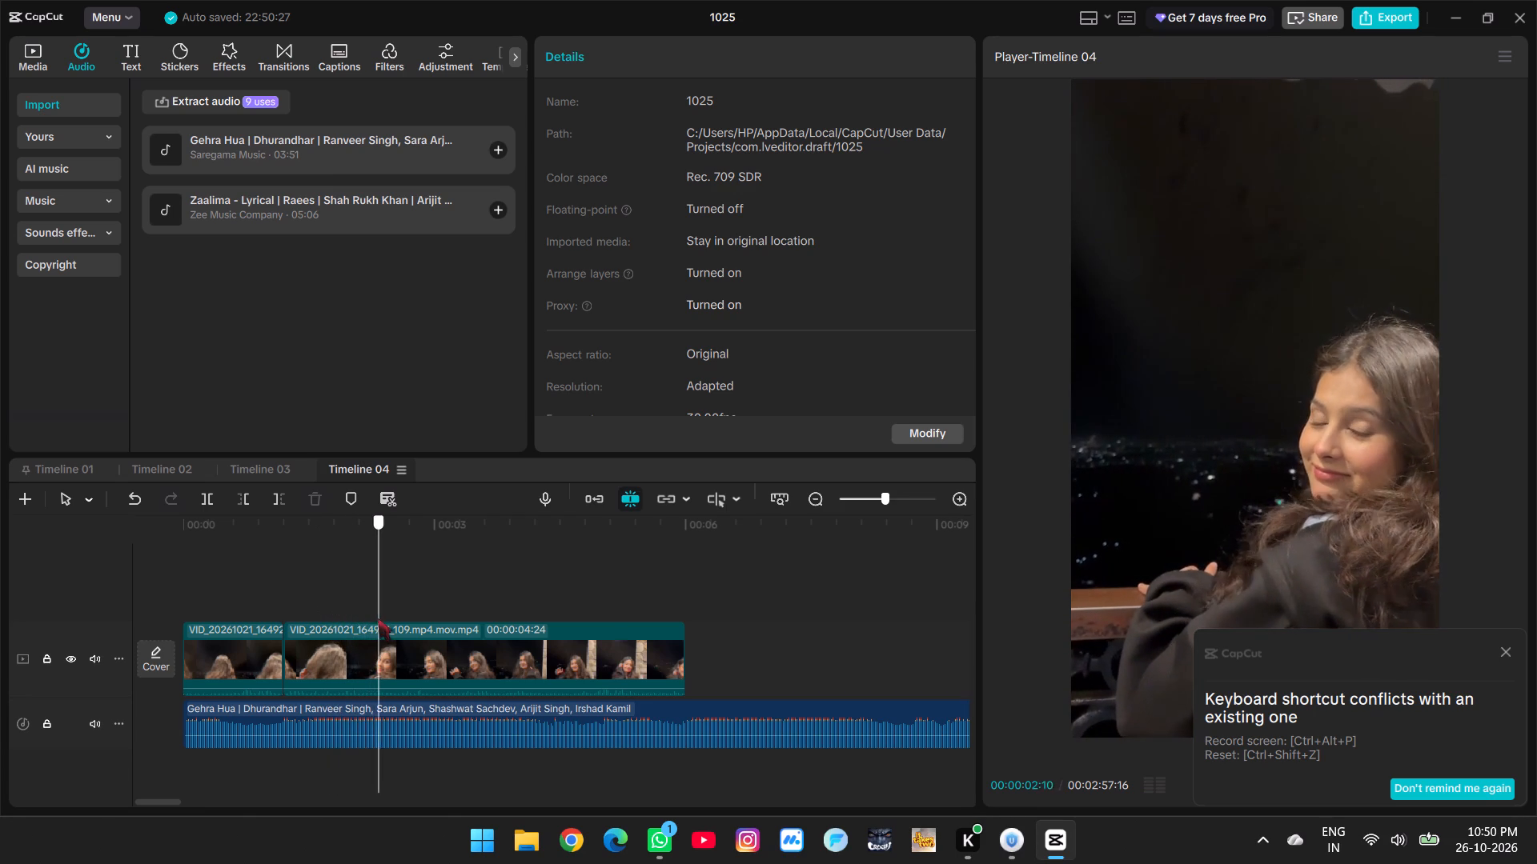
left_click_drag(378, 618, 326, 619)
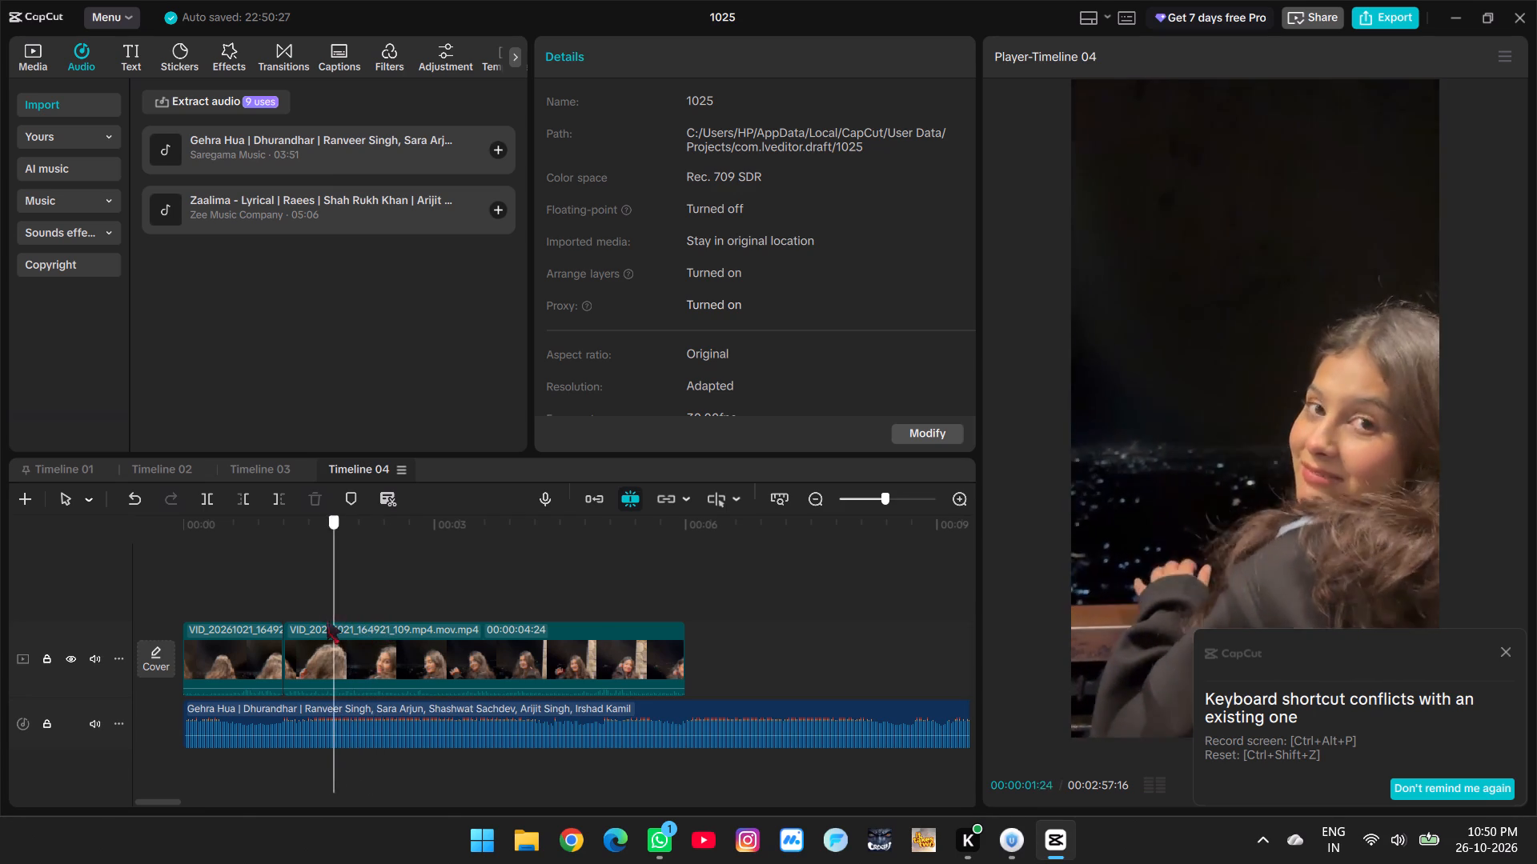
left_click_drag(326, 619, 343, 625)
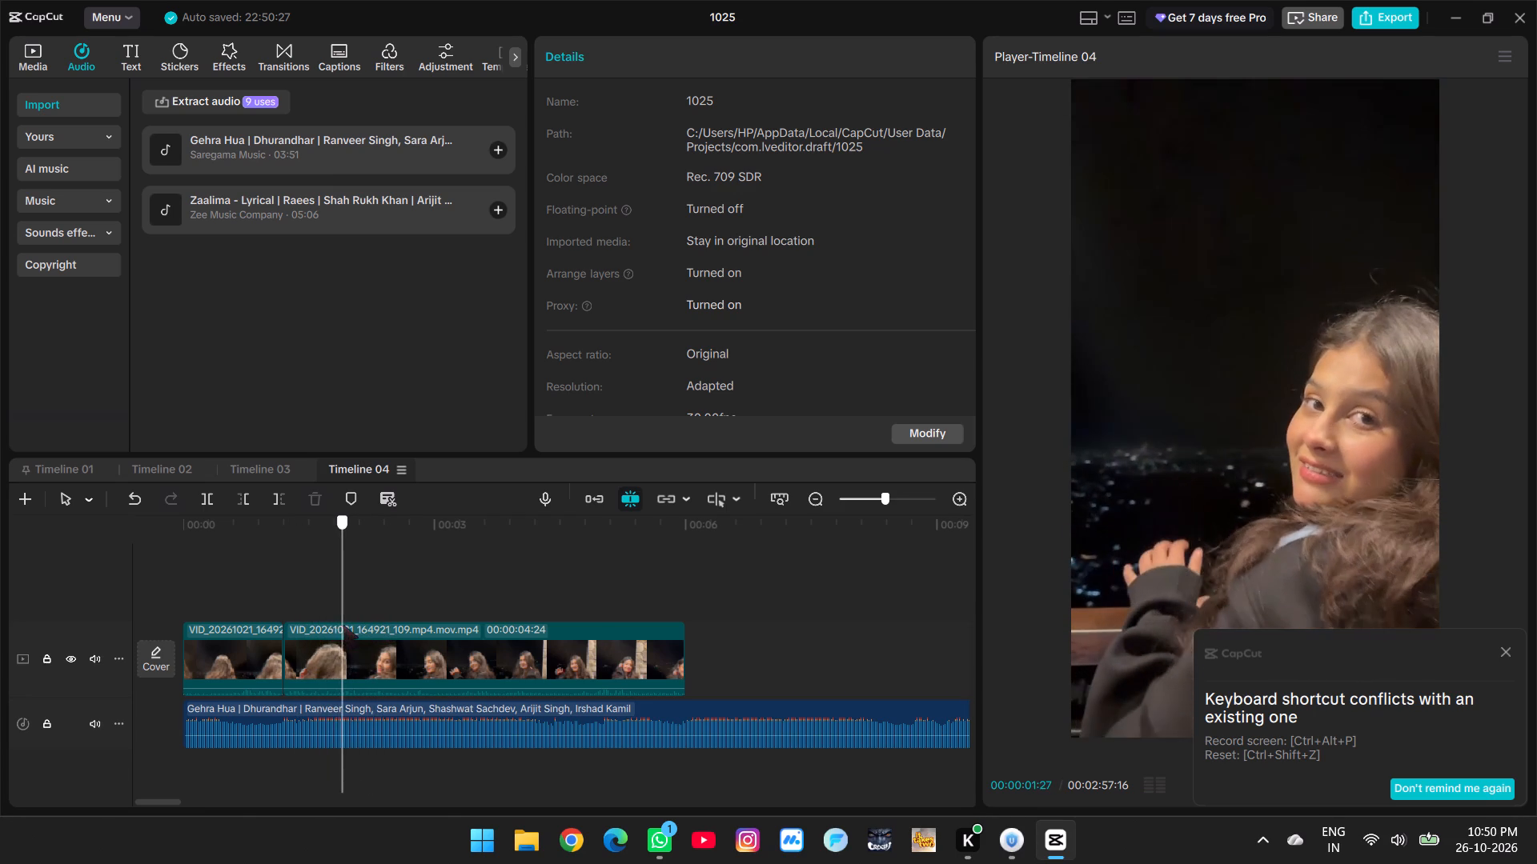
left_click_drag(343, 625, 346, 625)
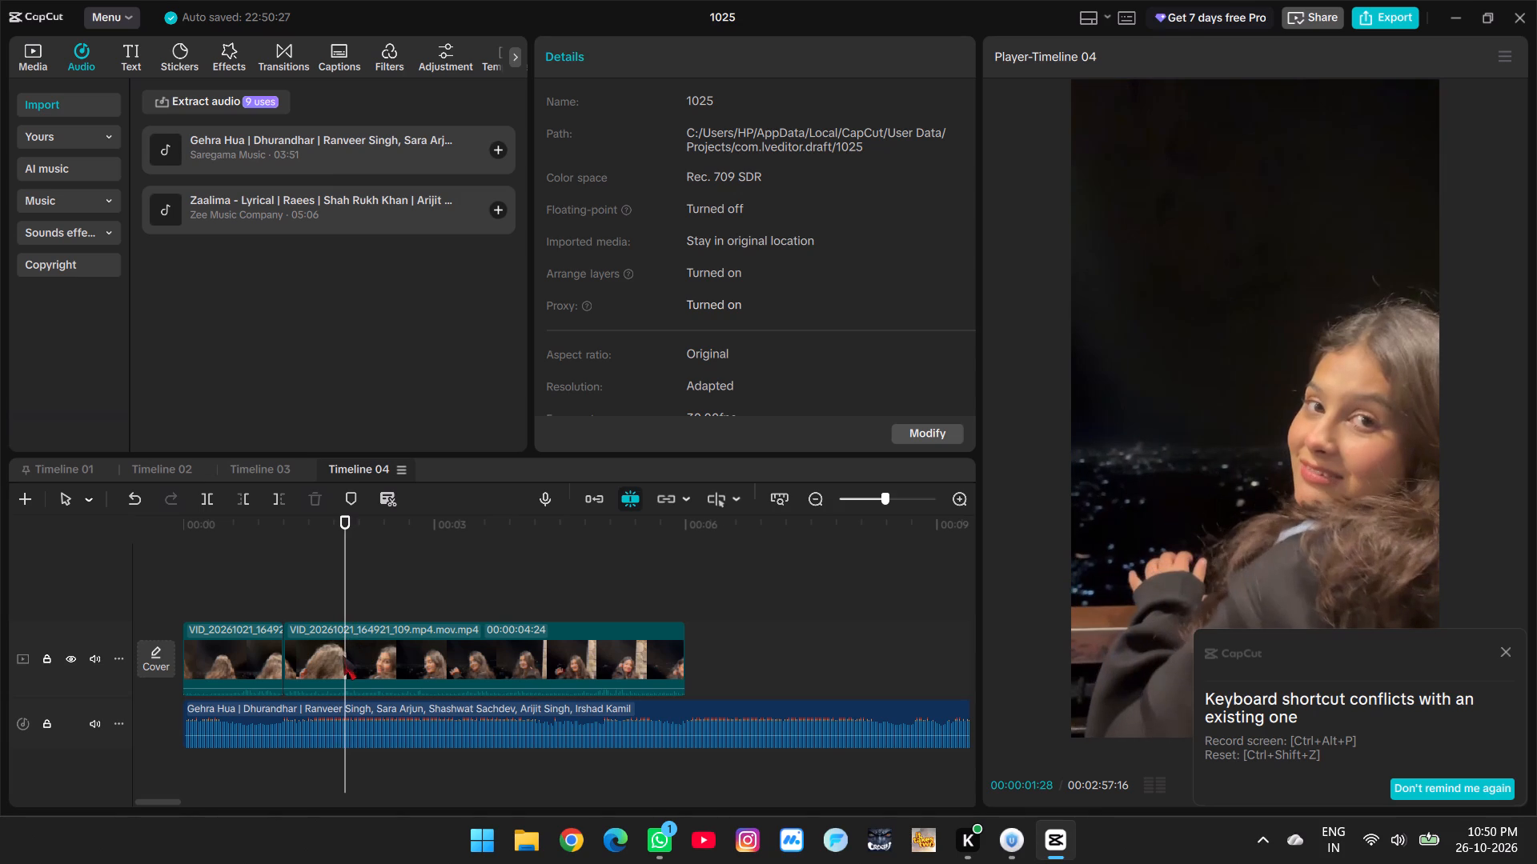
Replay the woman's turn, and play again from the start, to check the timing against the music.
left_click(343, 655)
left_click(259, 578)
key("space")
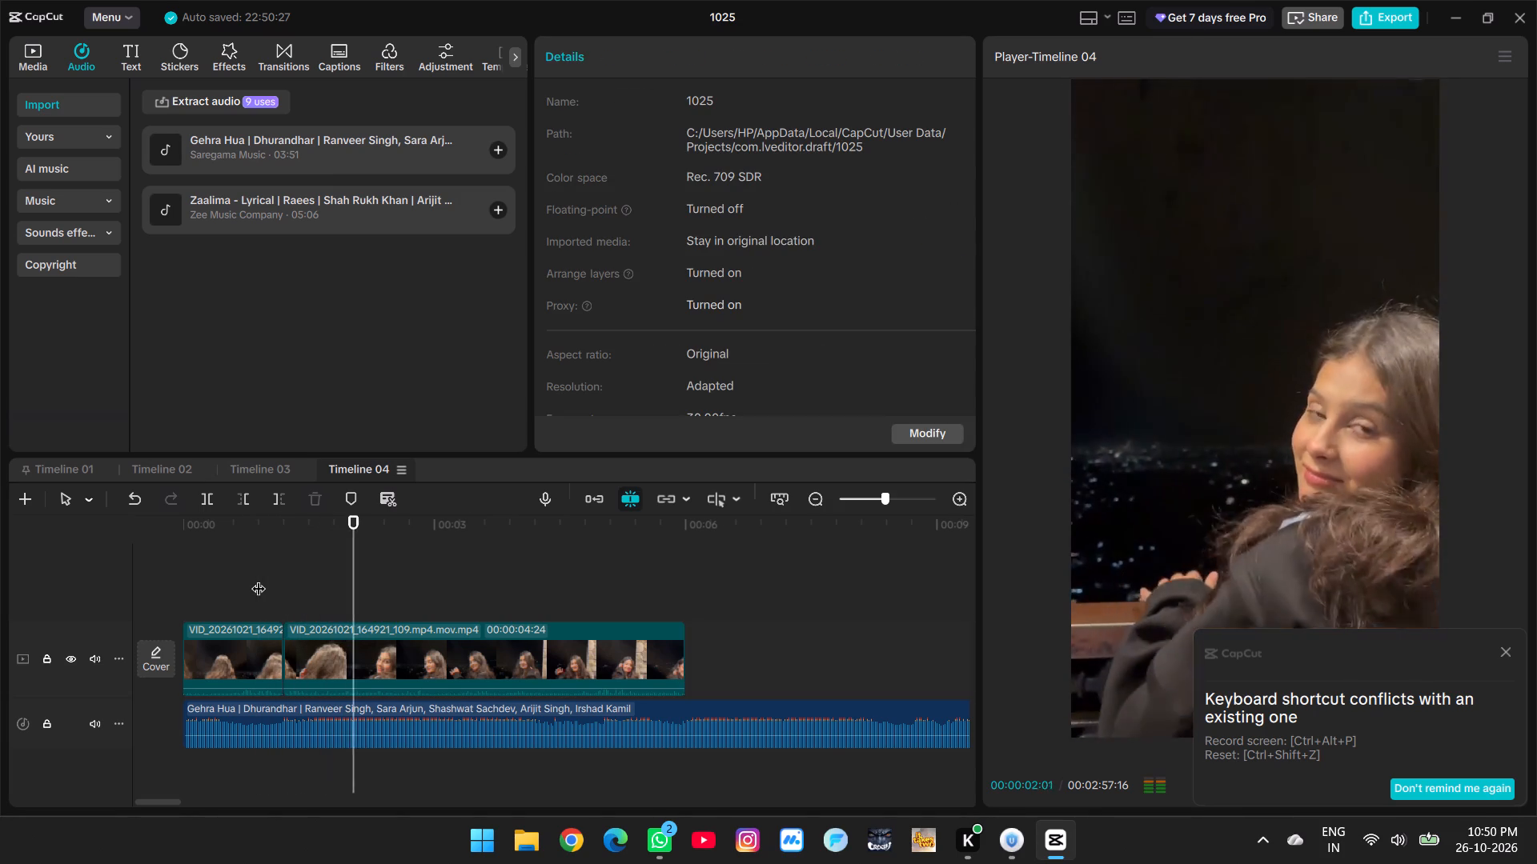
key("space")
scroll(395, 585, "down", 9, "ctrl")
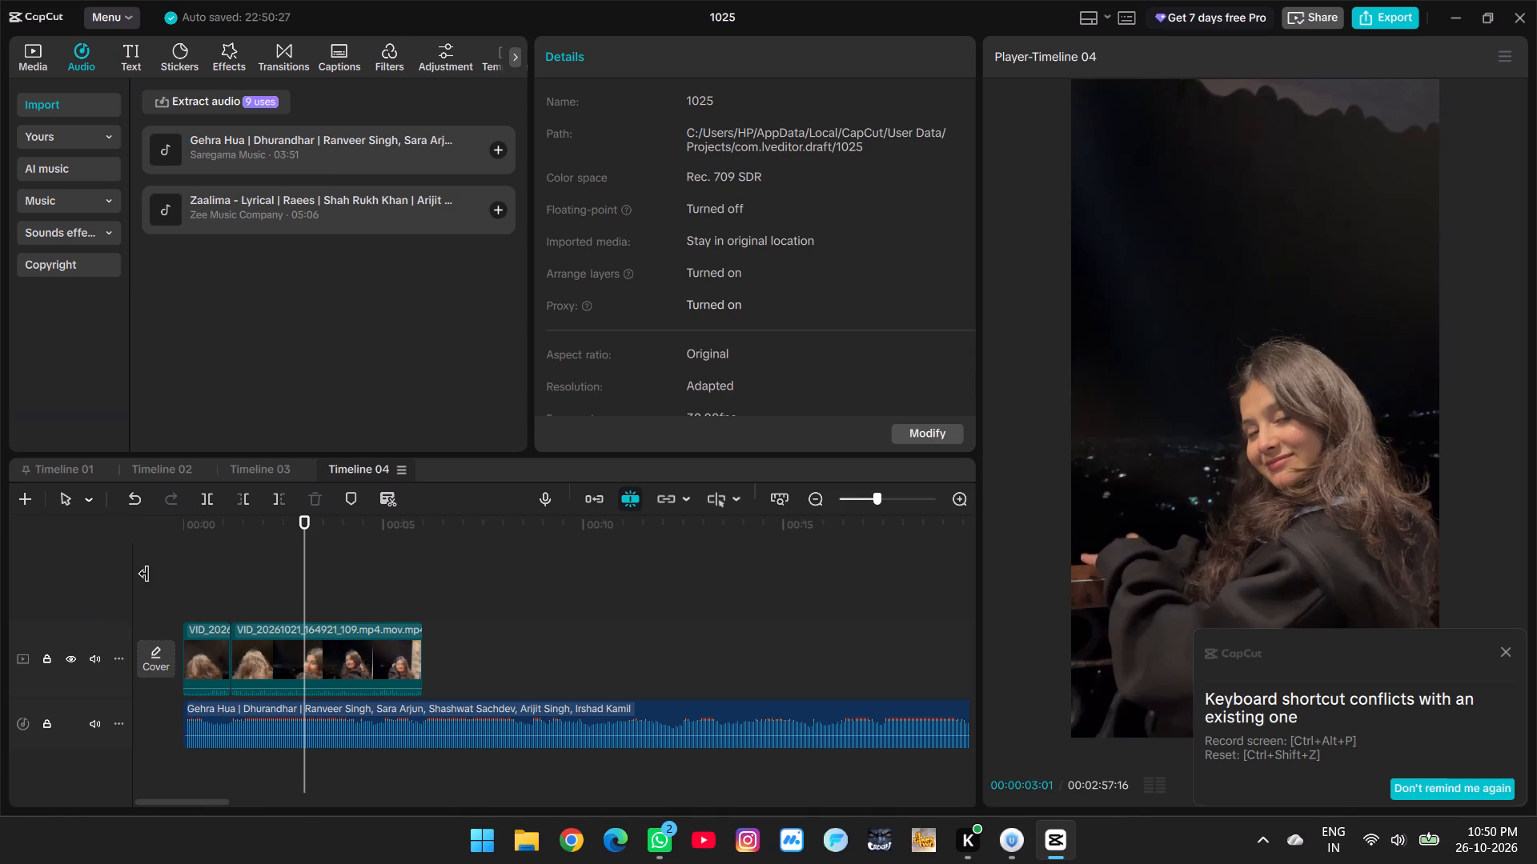
left_click(192, 567)
left_click_drag(192, 567, 155, 567)
key("space")
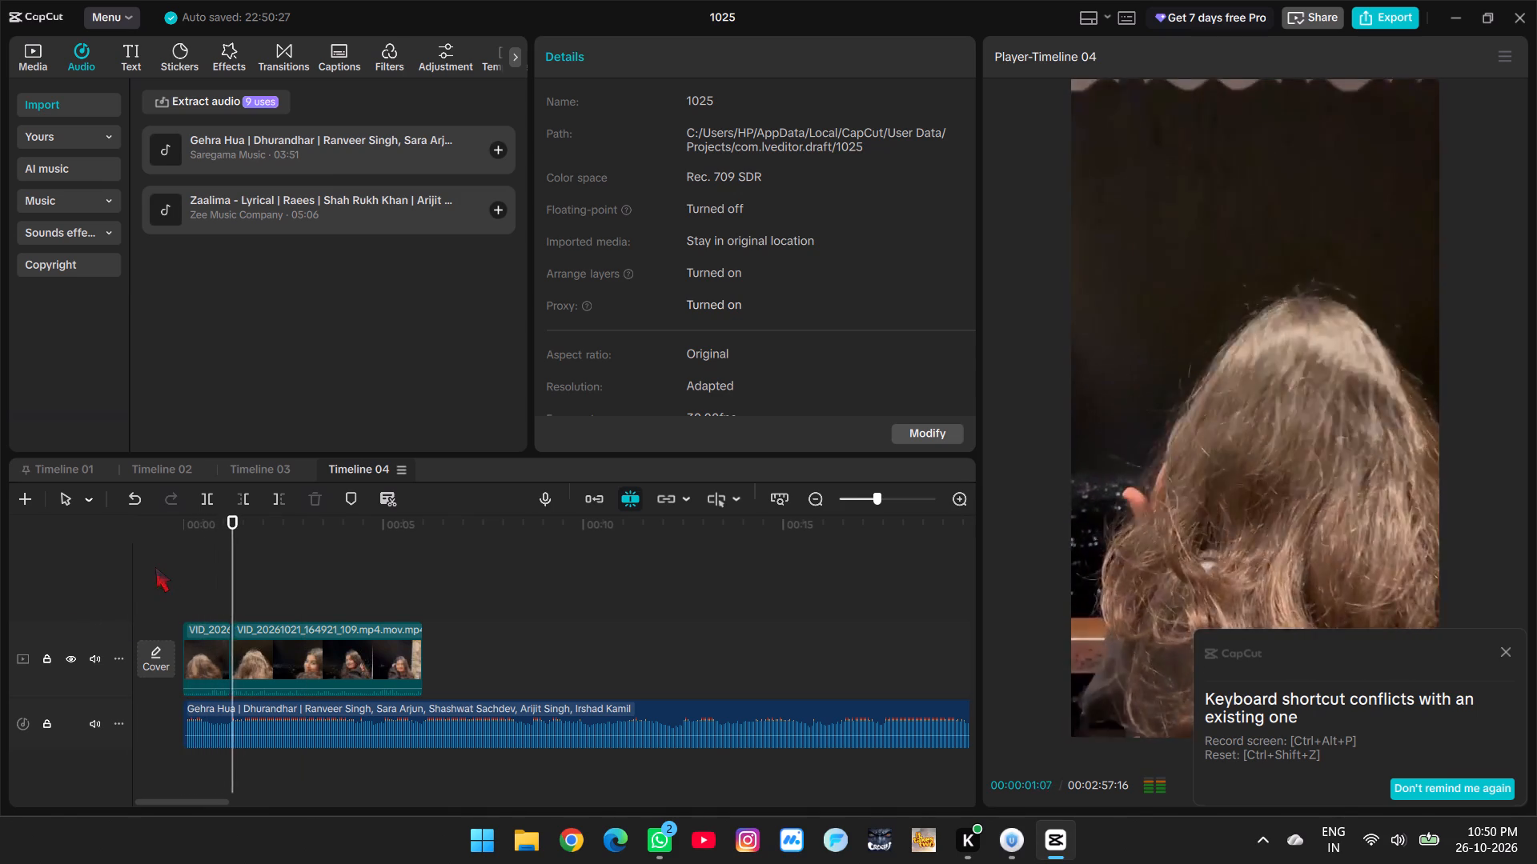
left_click(183, 570)
key("space")
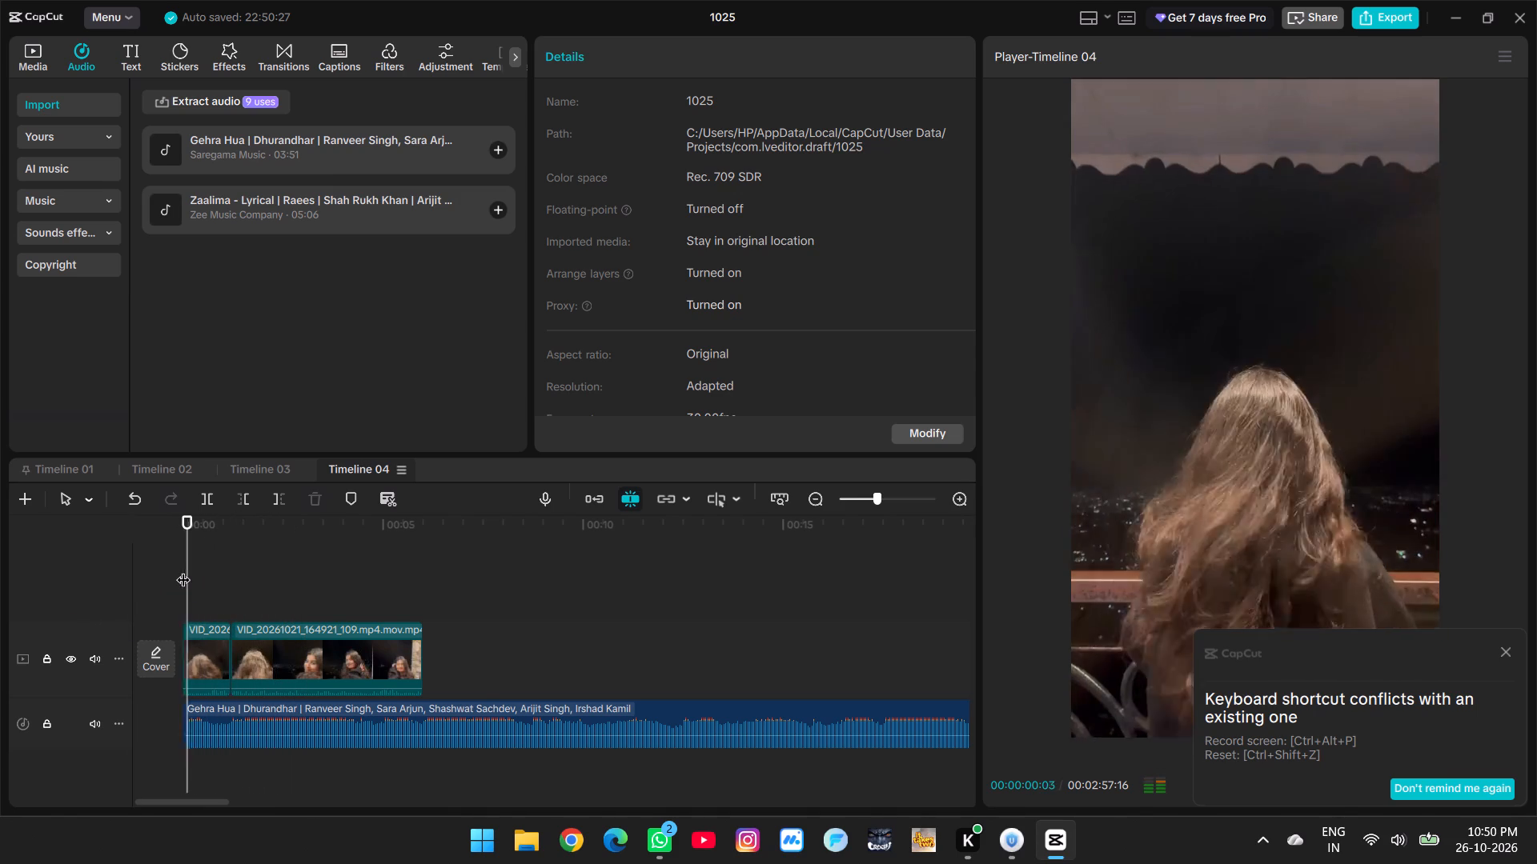
key("space")
Preview the seven-second night clip in the imported media as possible further footage.
left_click(28, 59)
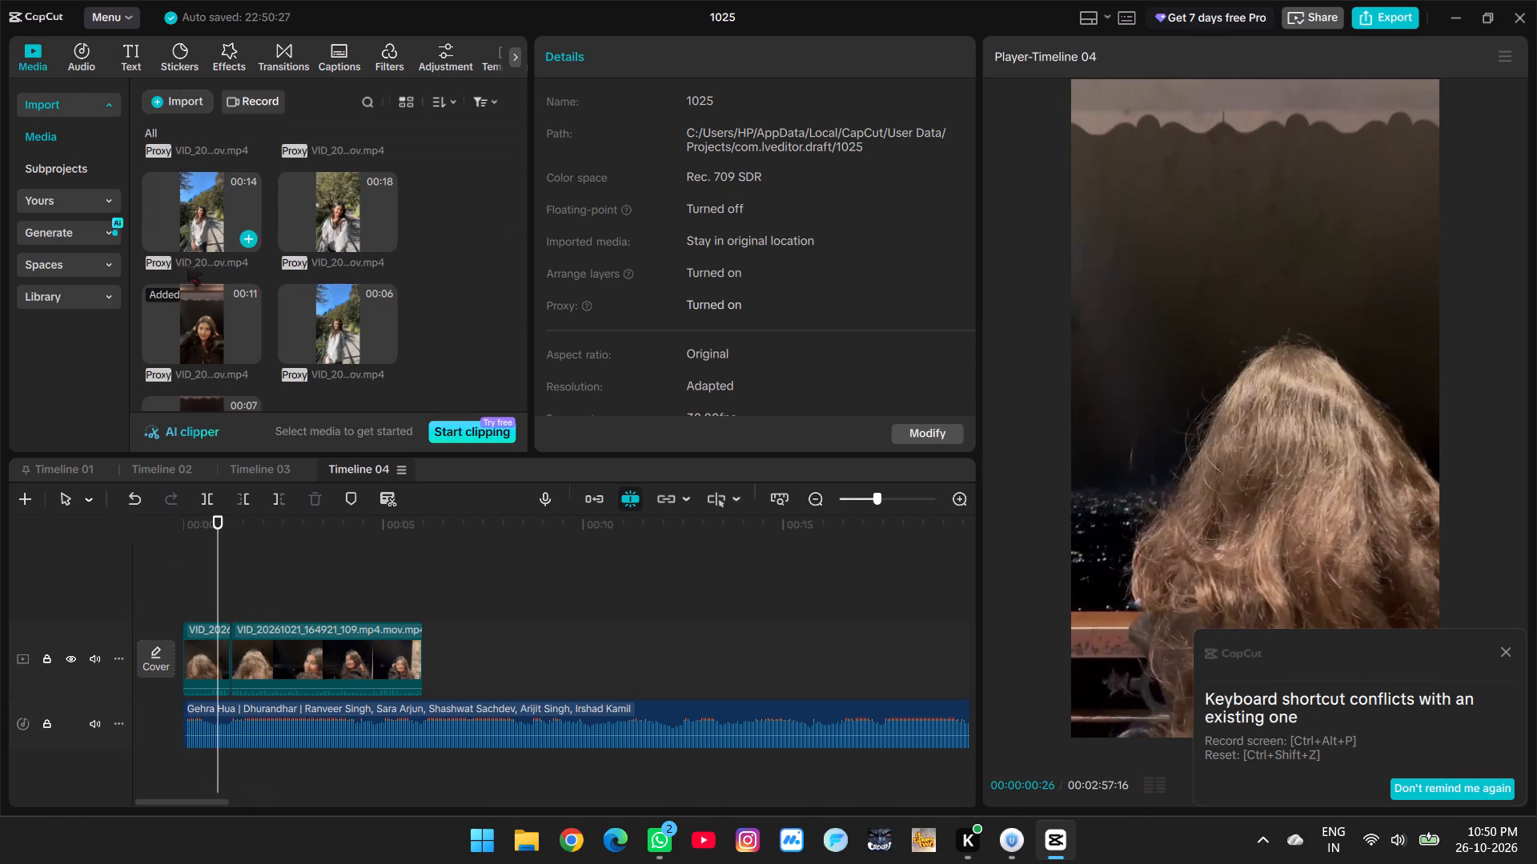
scroll(263, 323, "down", 2)
left_click(216, 340)
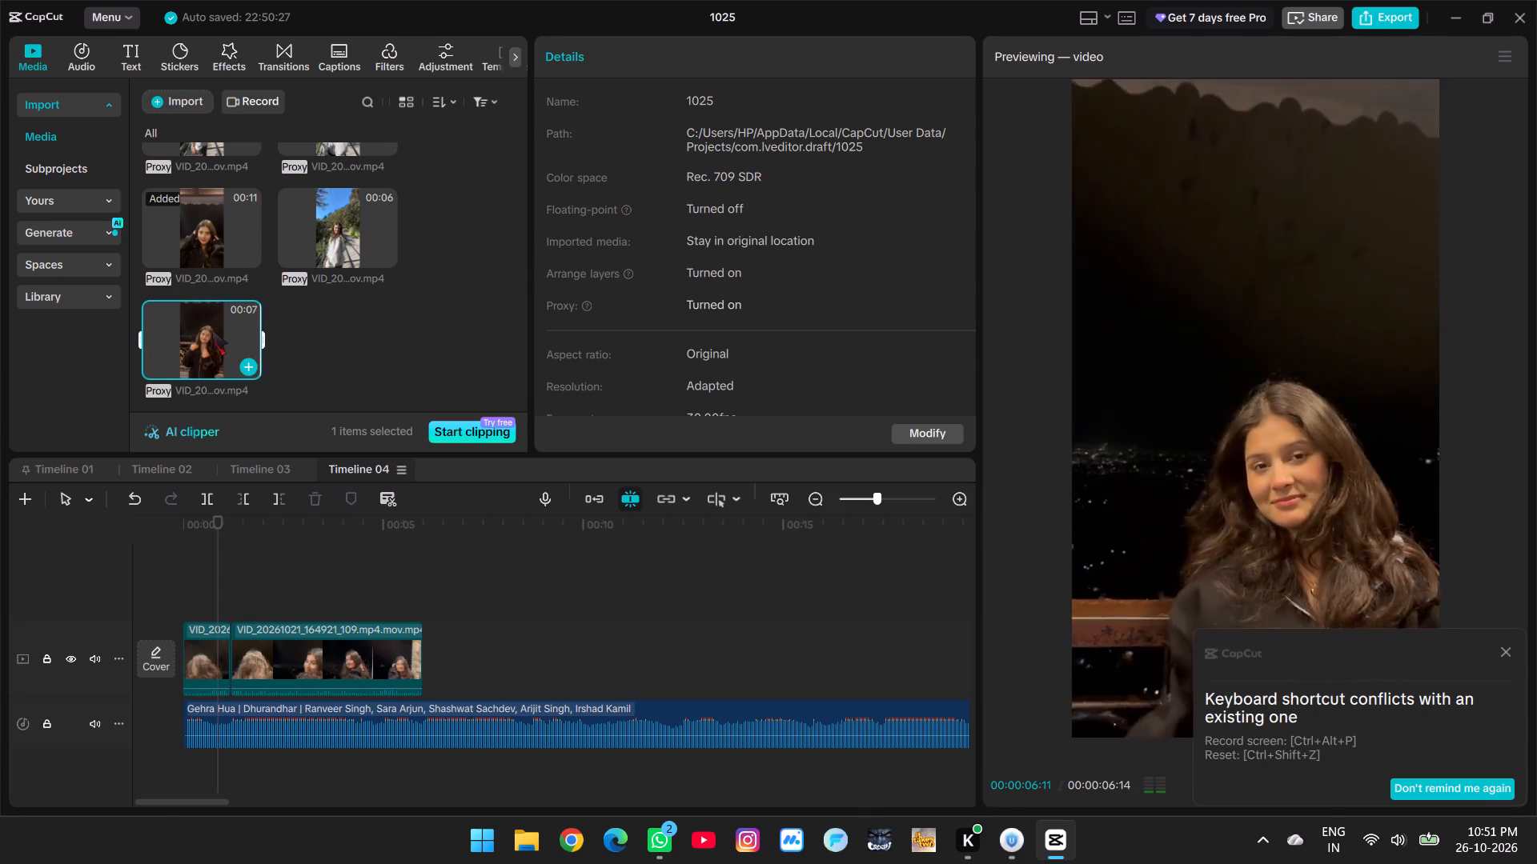
scroll(212, 330, "up", 1)
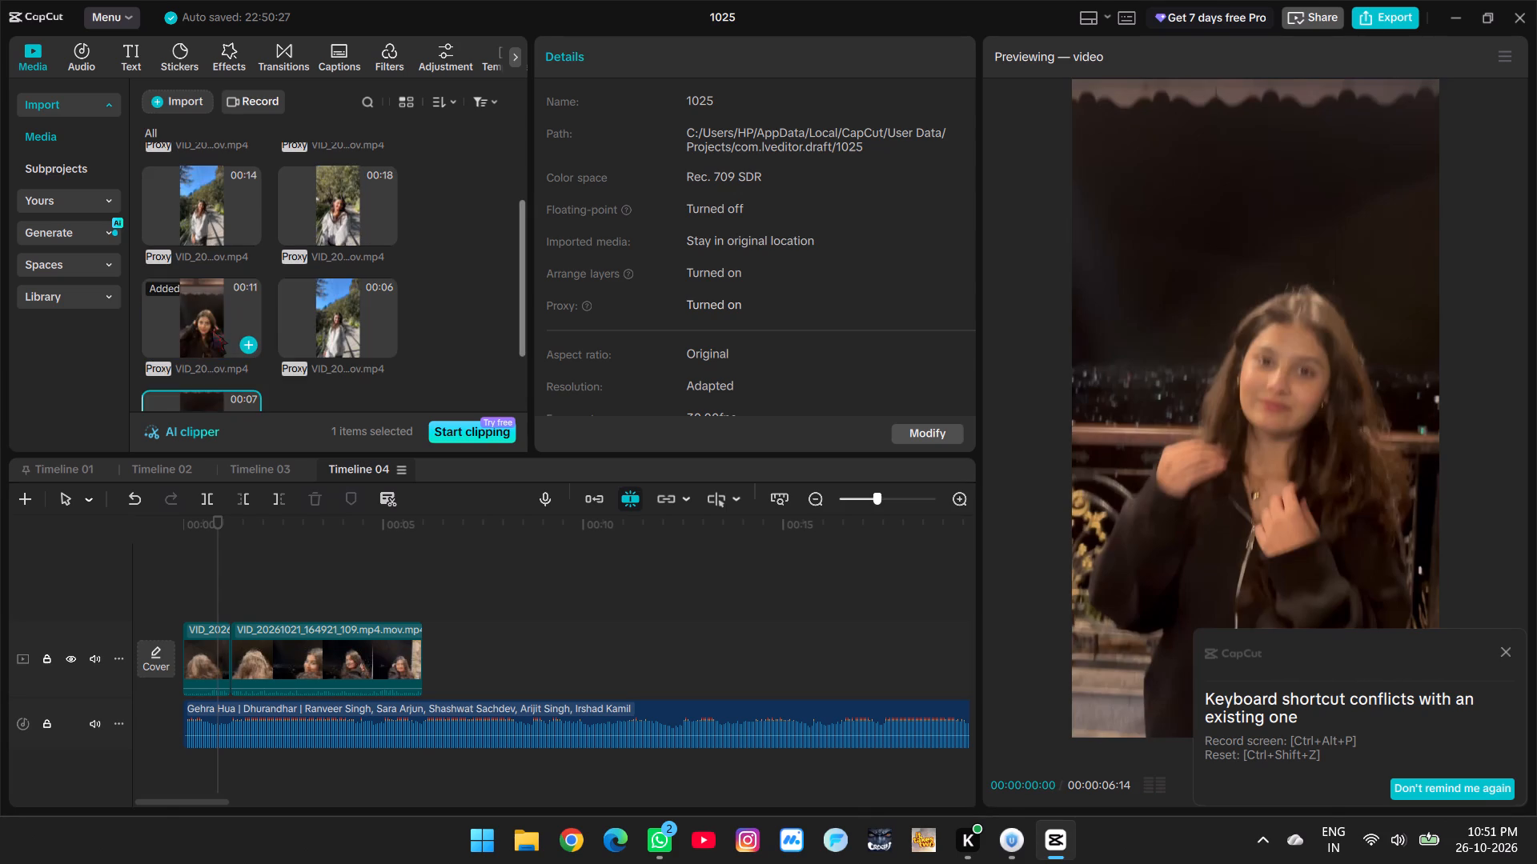
scroll(212, 330, "down", 3)
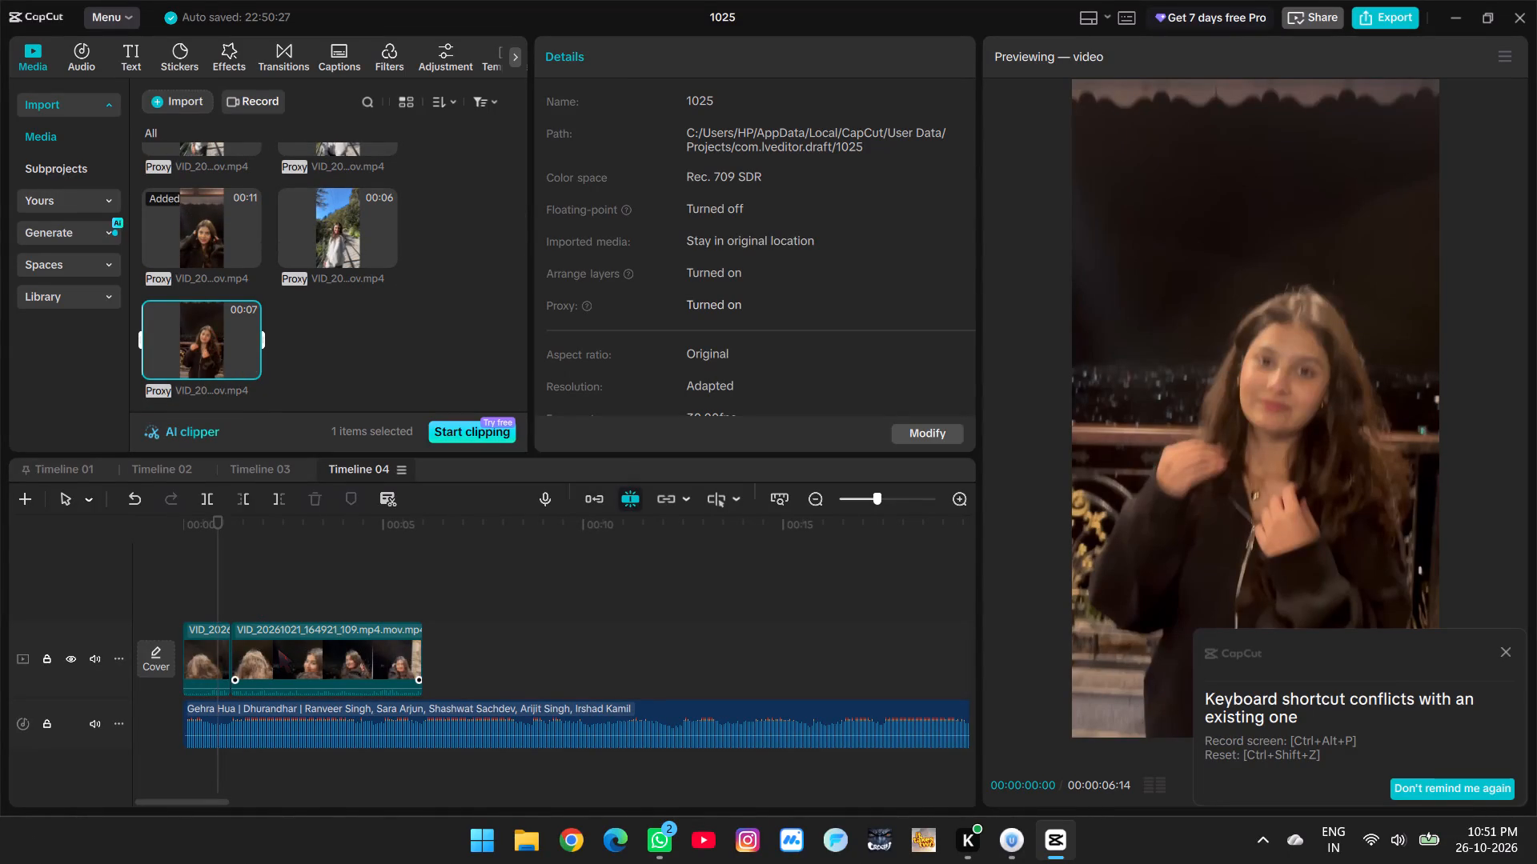
Apply the Cross Open entrance animation to the second segment of the night clip, where the woman turns around.
left_click(278, 649)
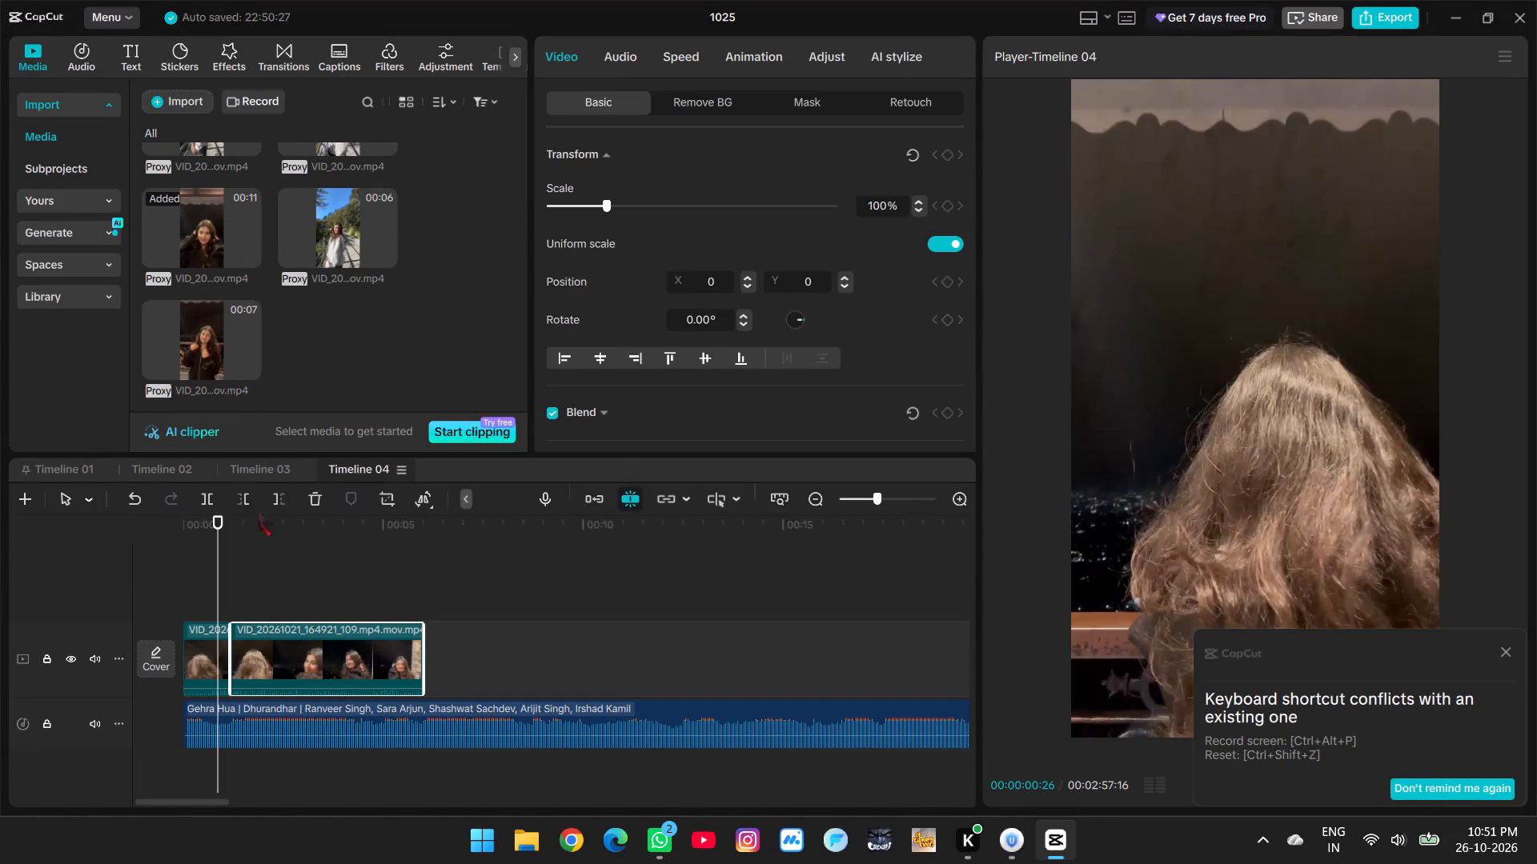
left_click(226, 569)
left_click(303, 588)
left_click(330, 587)
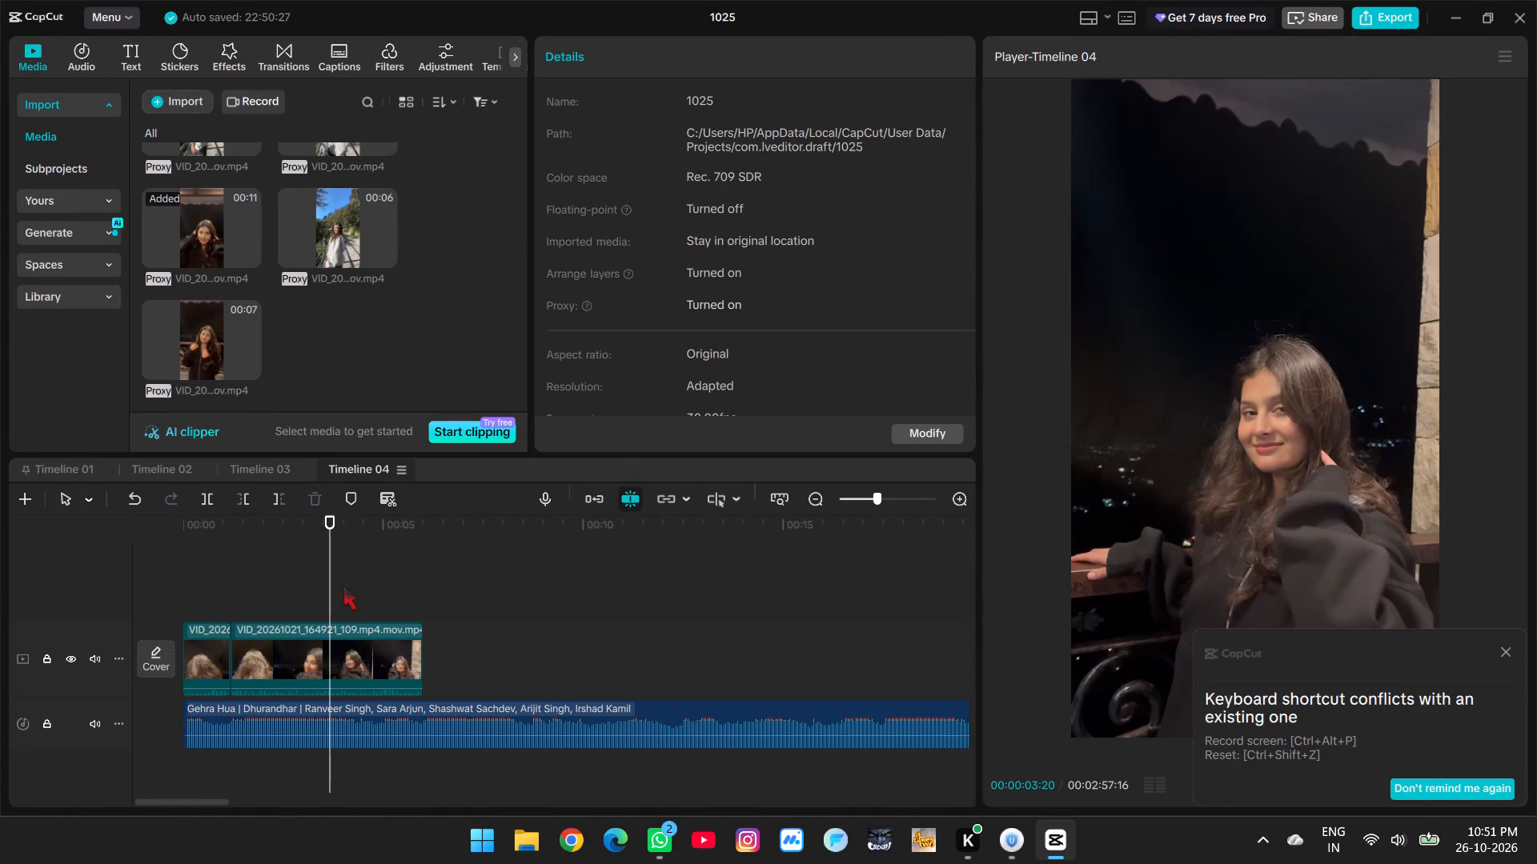
left_click(364, 649)
left_click(744, 63)
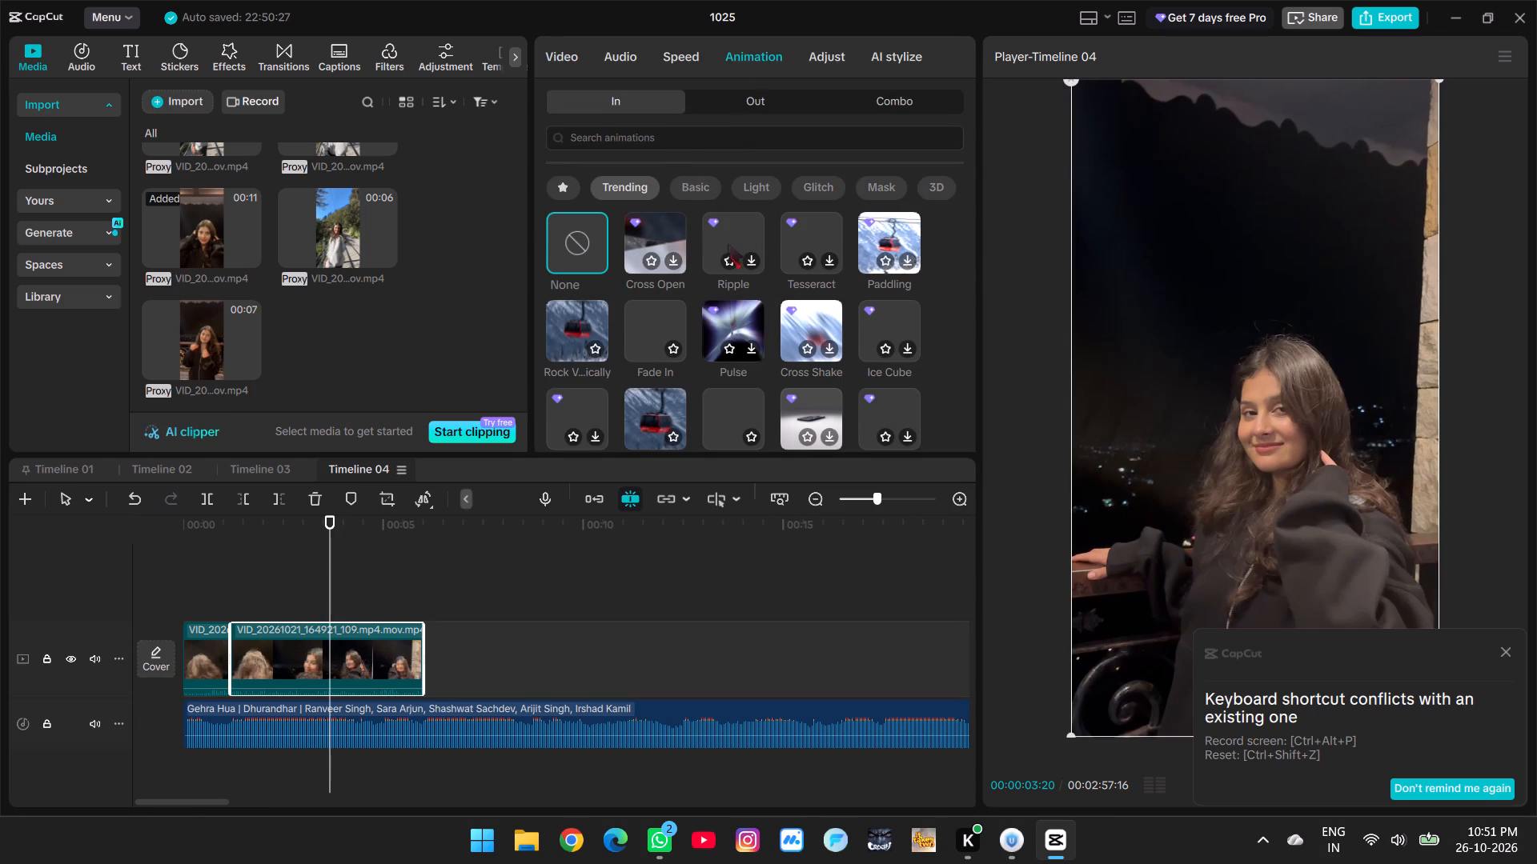
left_click(729, 227)
left_click(673, 228)
left_click(644, 228)
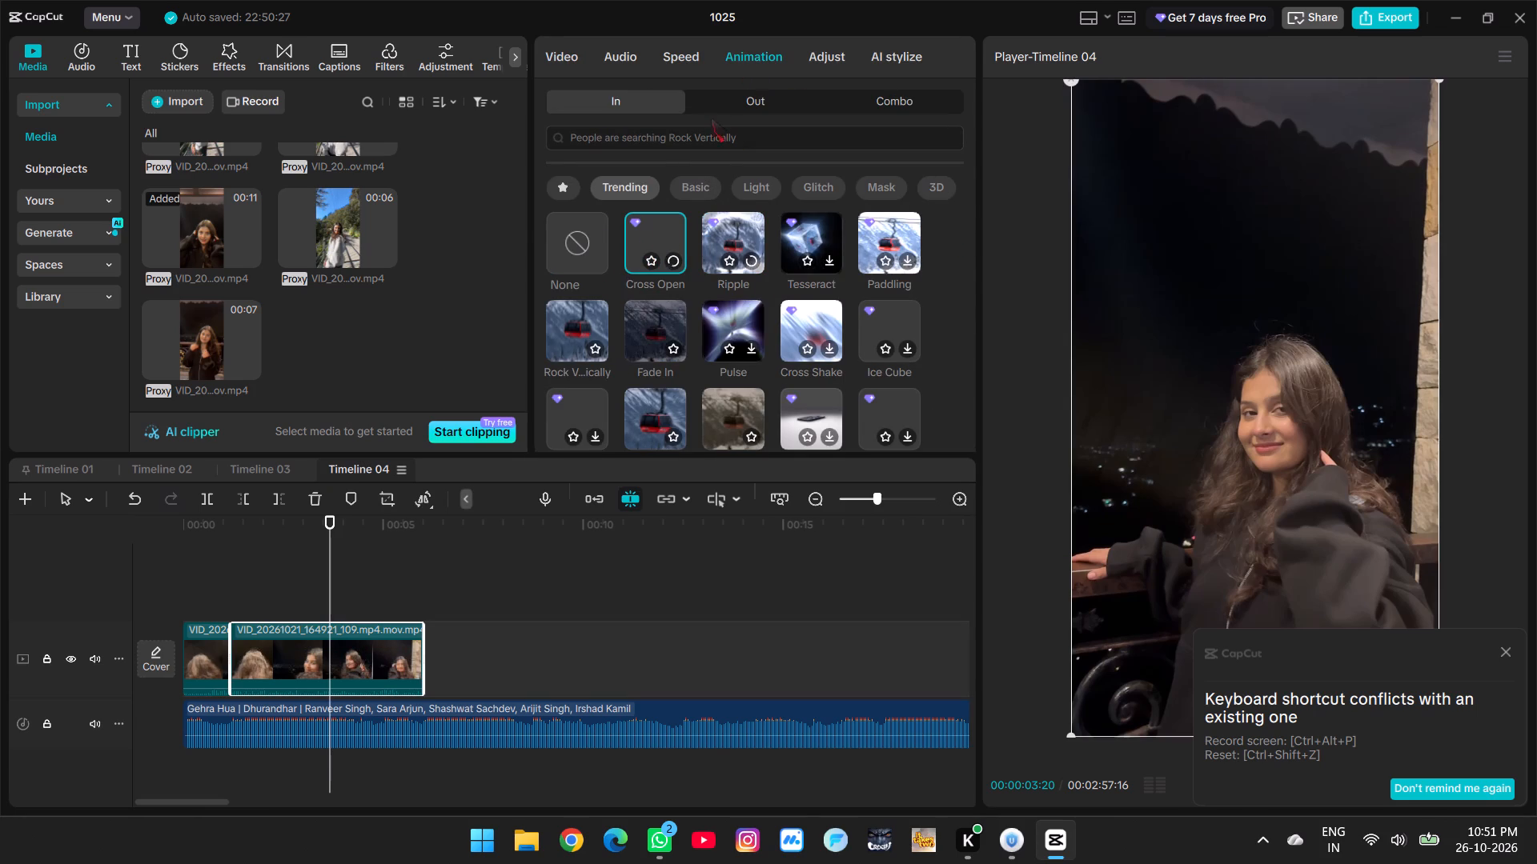
left_click(703, 191)
left_click(644, 188)
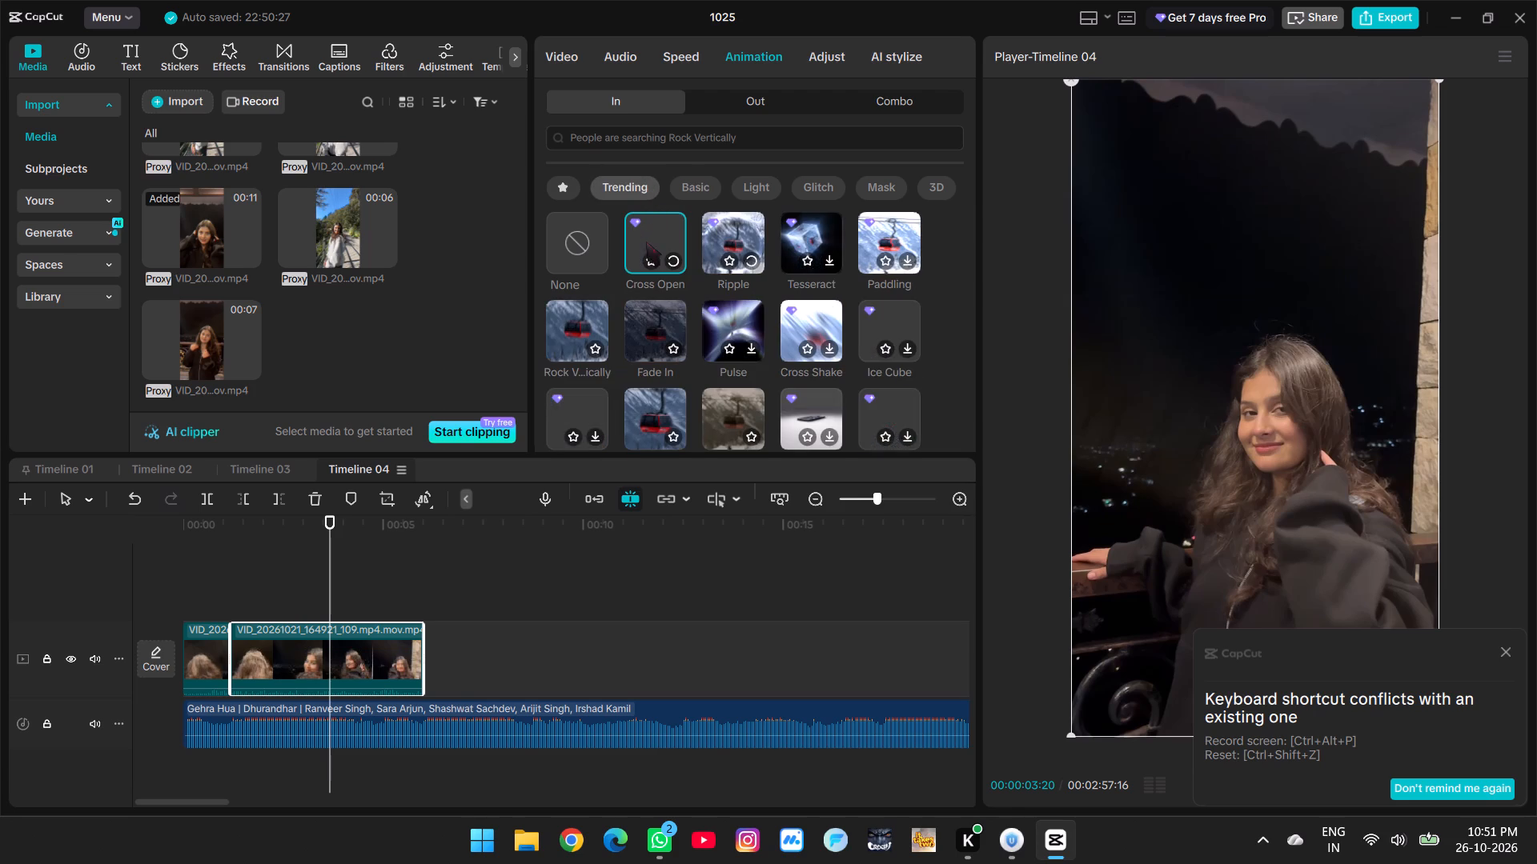
left_click(817, 246)
left_click(636, 238)
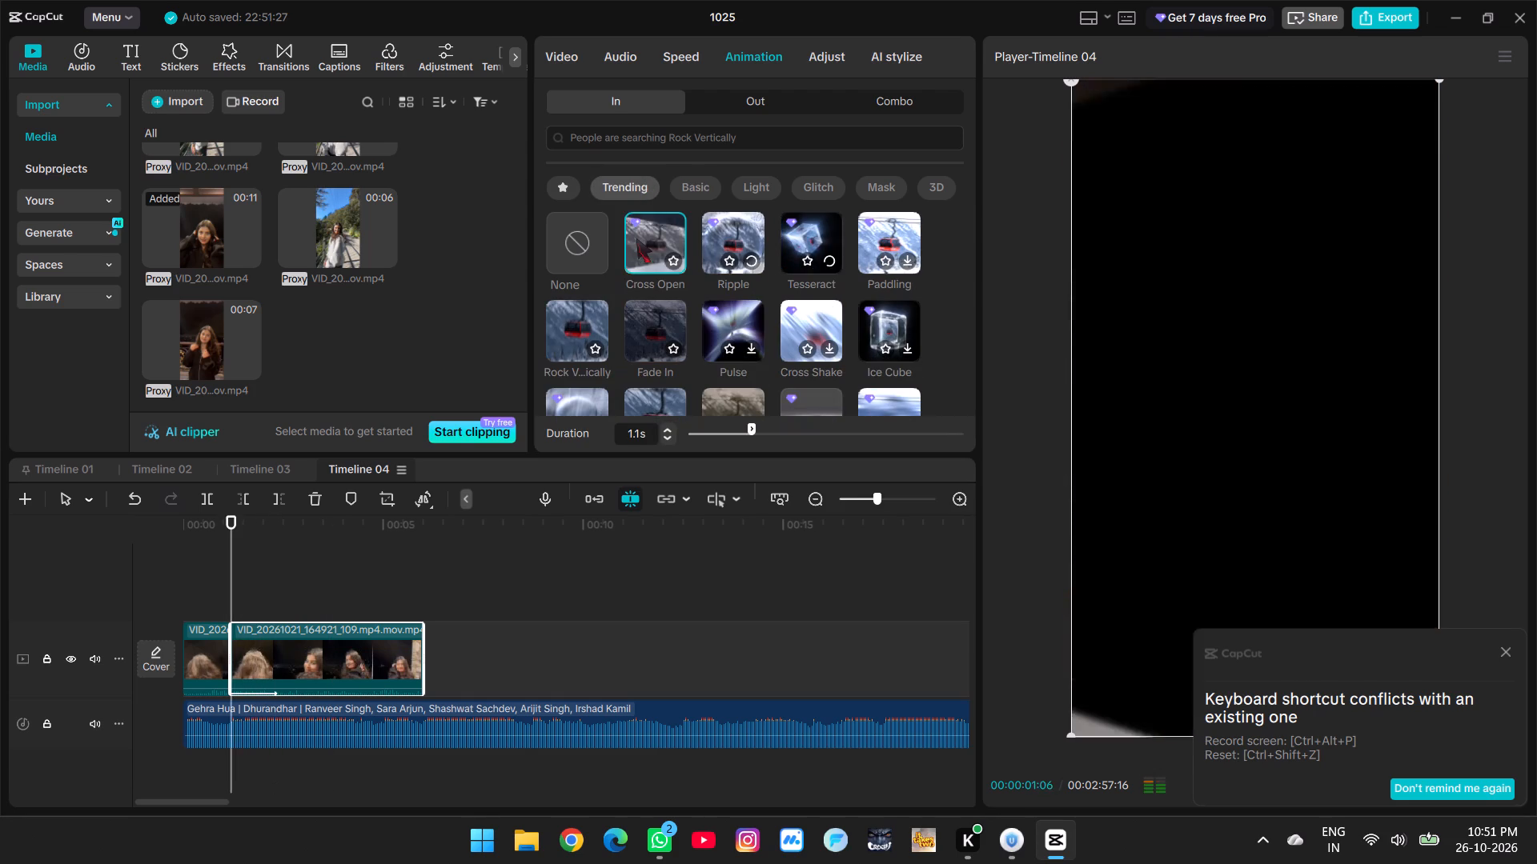
Play from the start to check the Cross Open animation against the music, stopping at 00:00:02:21.
double_click(216, 579)
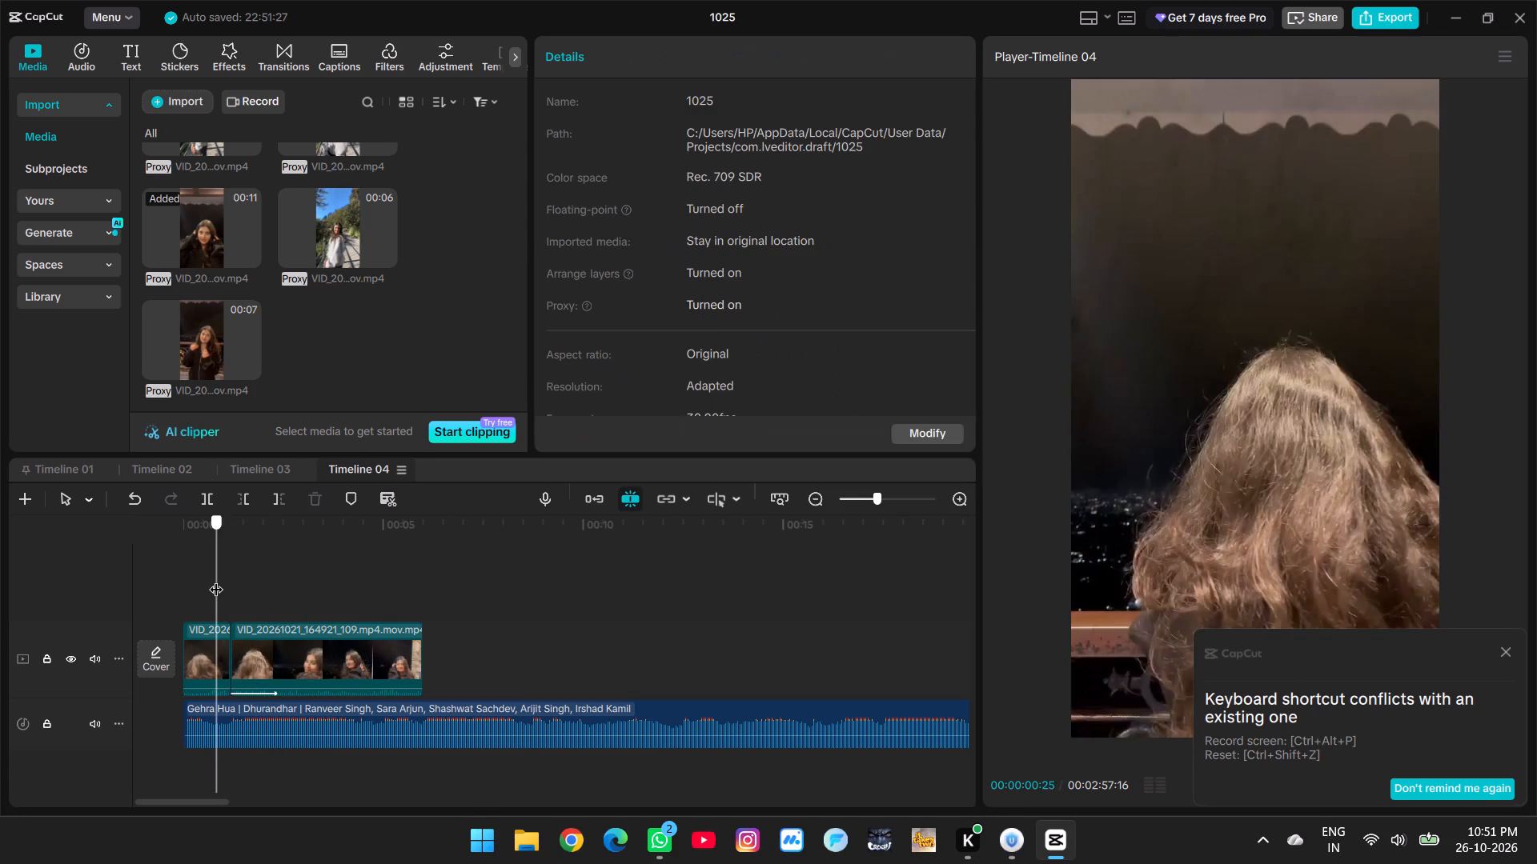
left_click(155, 566)
key("space")
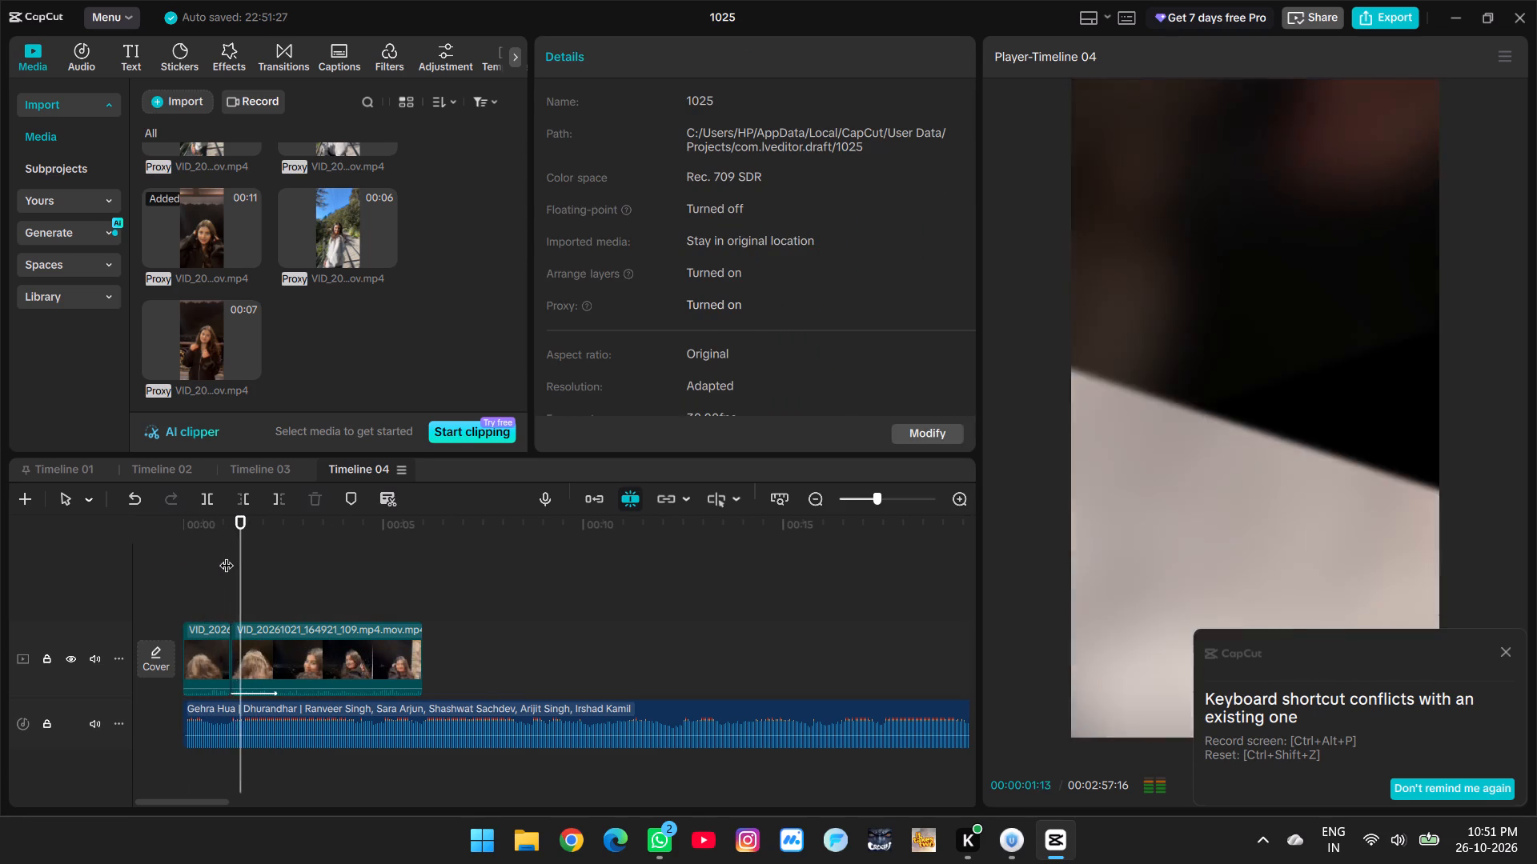
key("space")
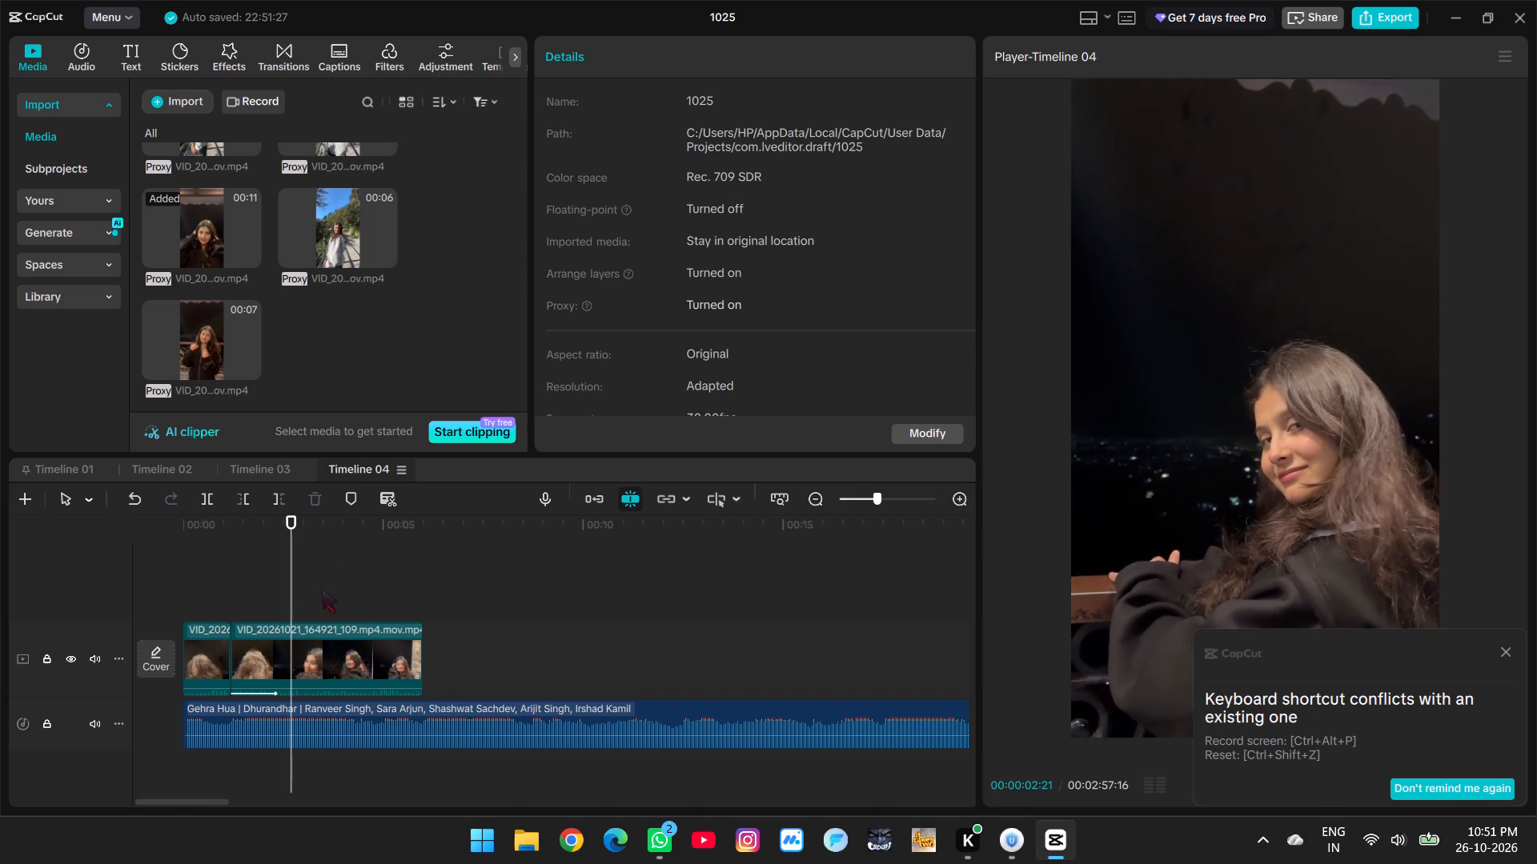
Split the animated night clip segment at 00:00:02:21 and select the piece before the cut.
left_click(204, 495)
left_click(275, 629)
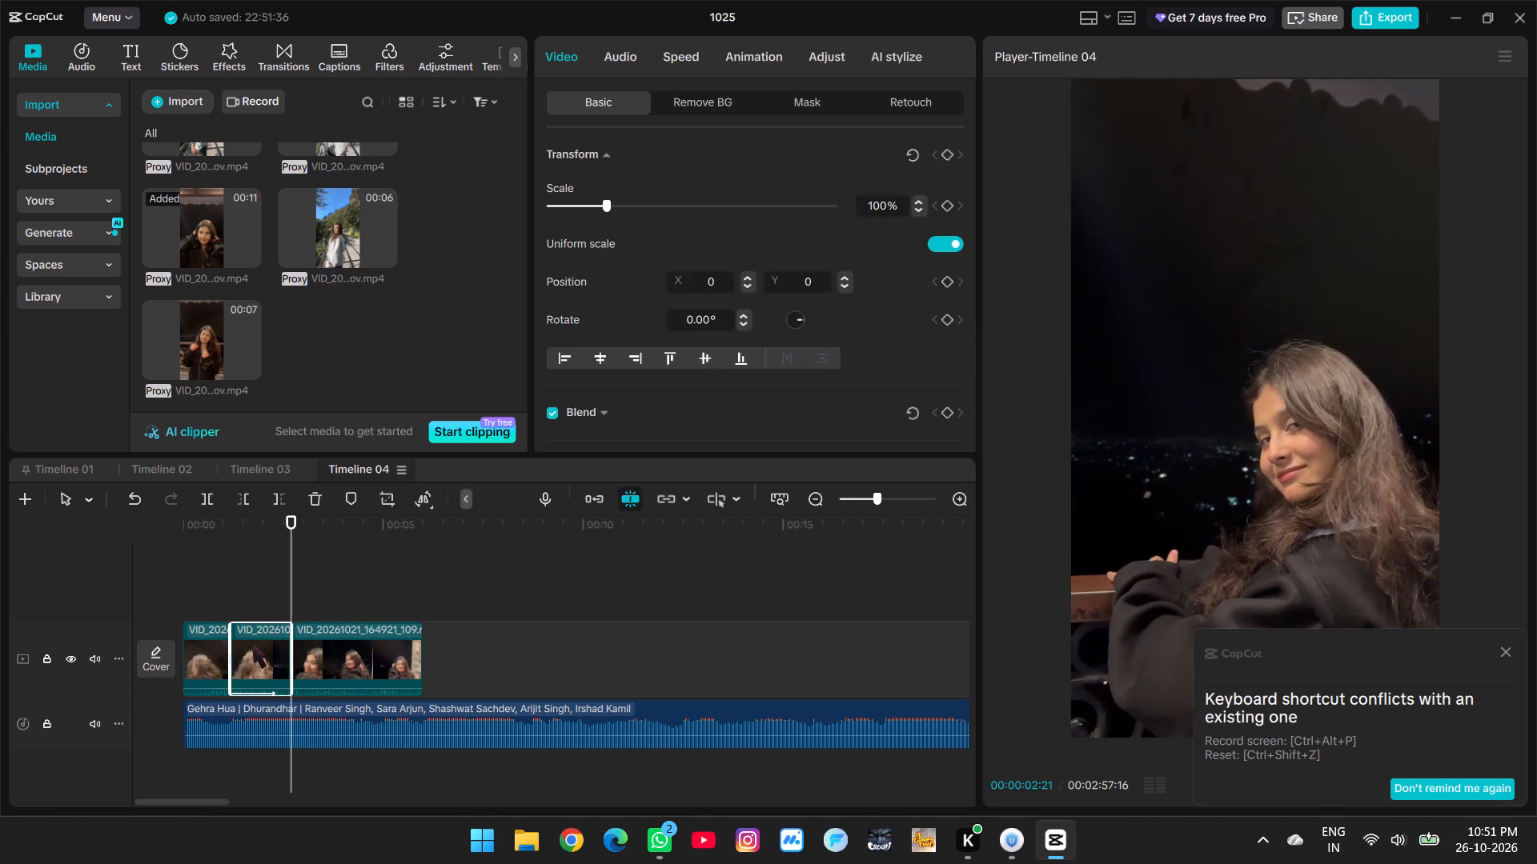
Slow the turning-around segment of the night clip to 0.40x and enable Smooth slow-mo with Optical flow.
left_click(258, 582)
left_click(259, 655)
left_click(684, 58)
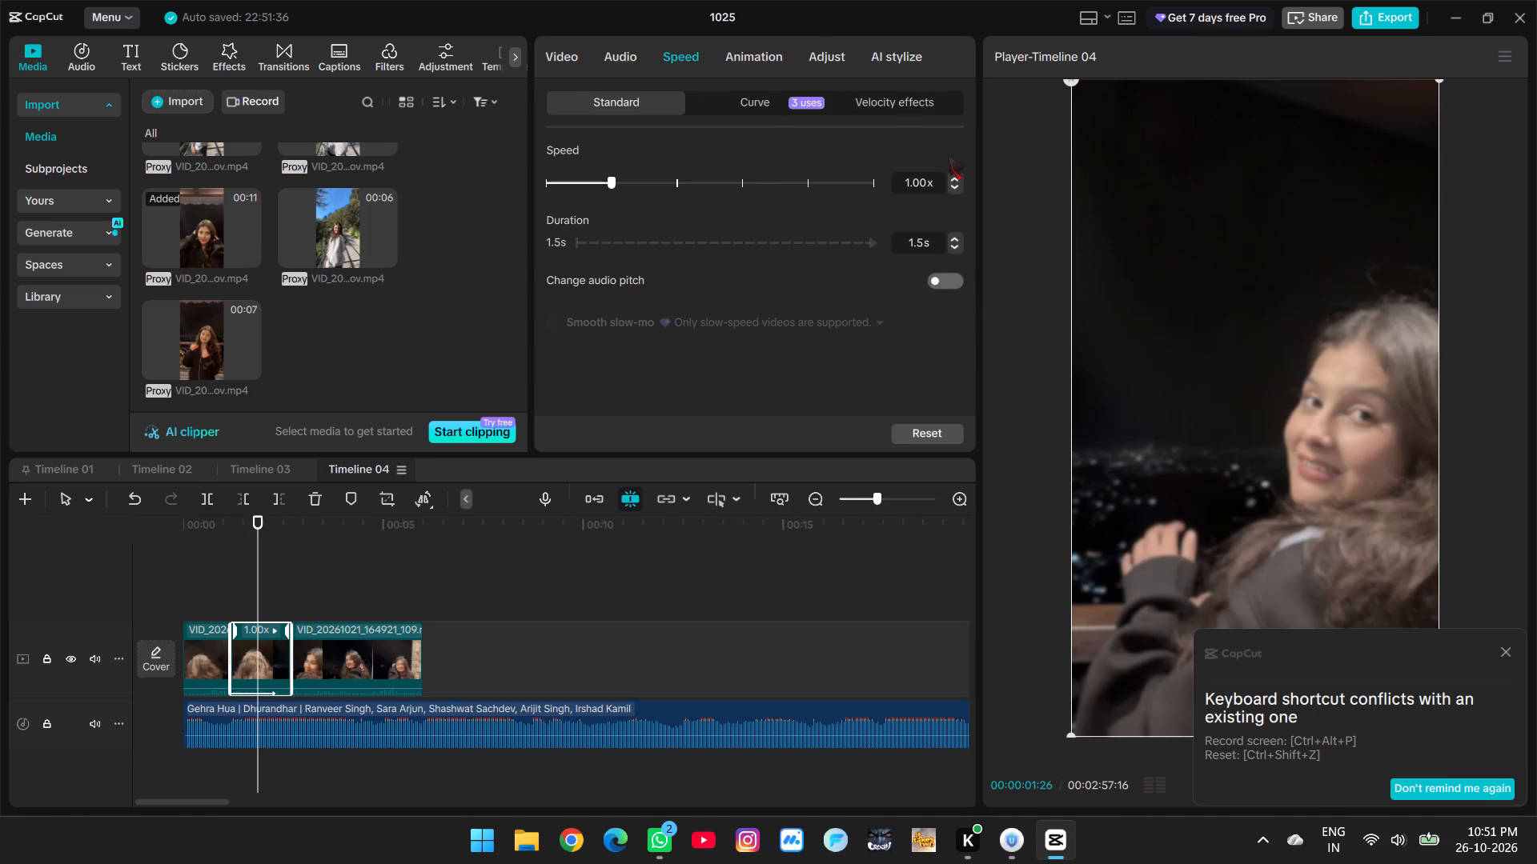
triple_click(953, 186)
double_click(953, 186)
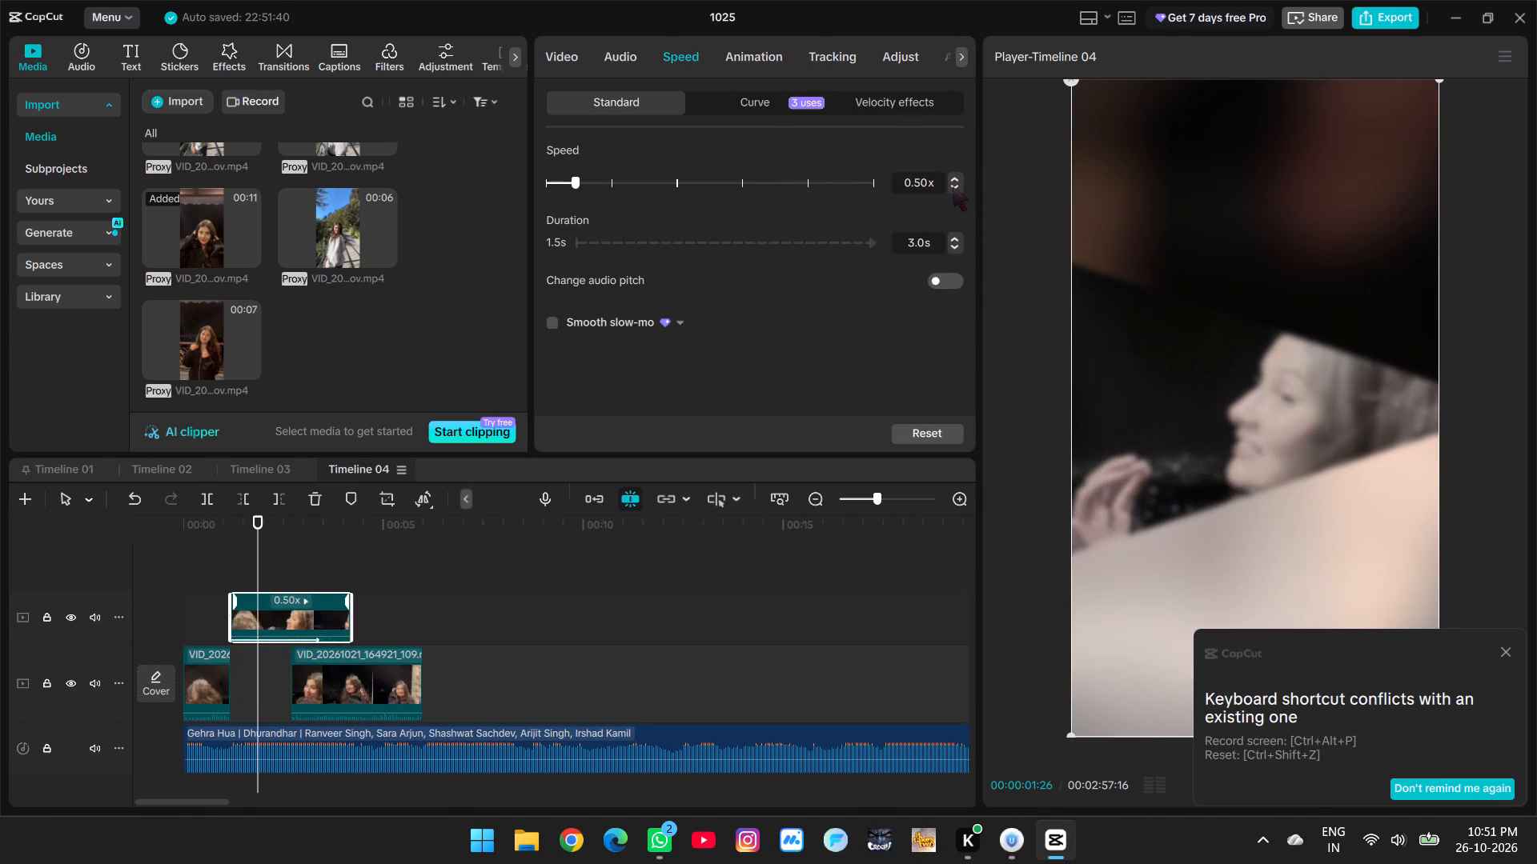
left_click(953, 186)
left_click(549, 319)
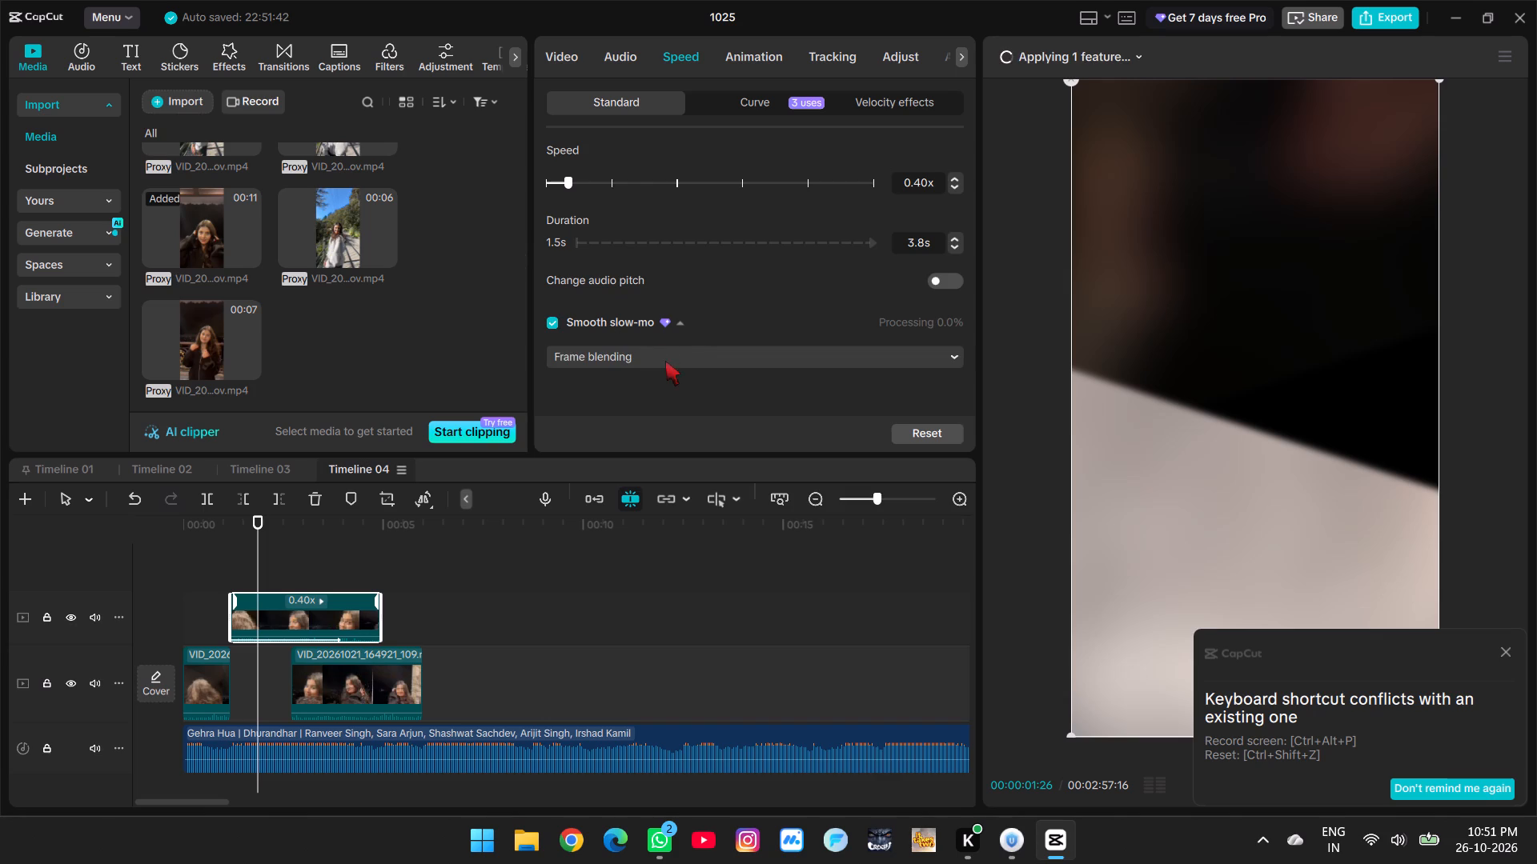
left_click(665, 361)
left_click(655, 438)
Shift the last night clip segment to start at about 6 seconds and fit the slowed segment onto the main track after the first one.
left_click_drag(355, 690, 493, 670)
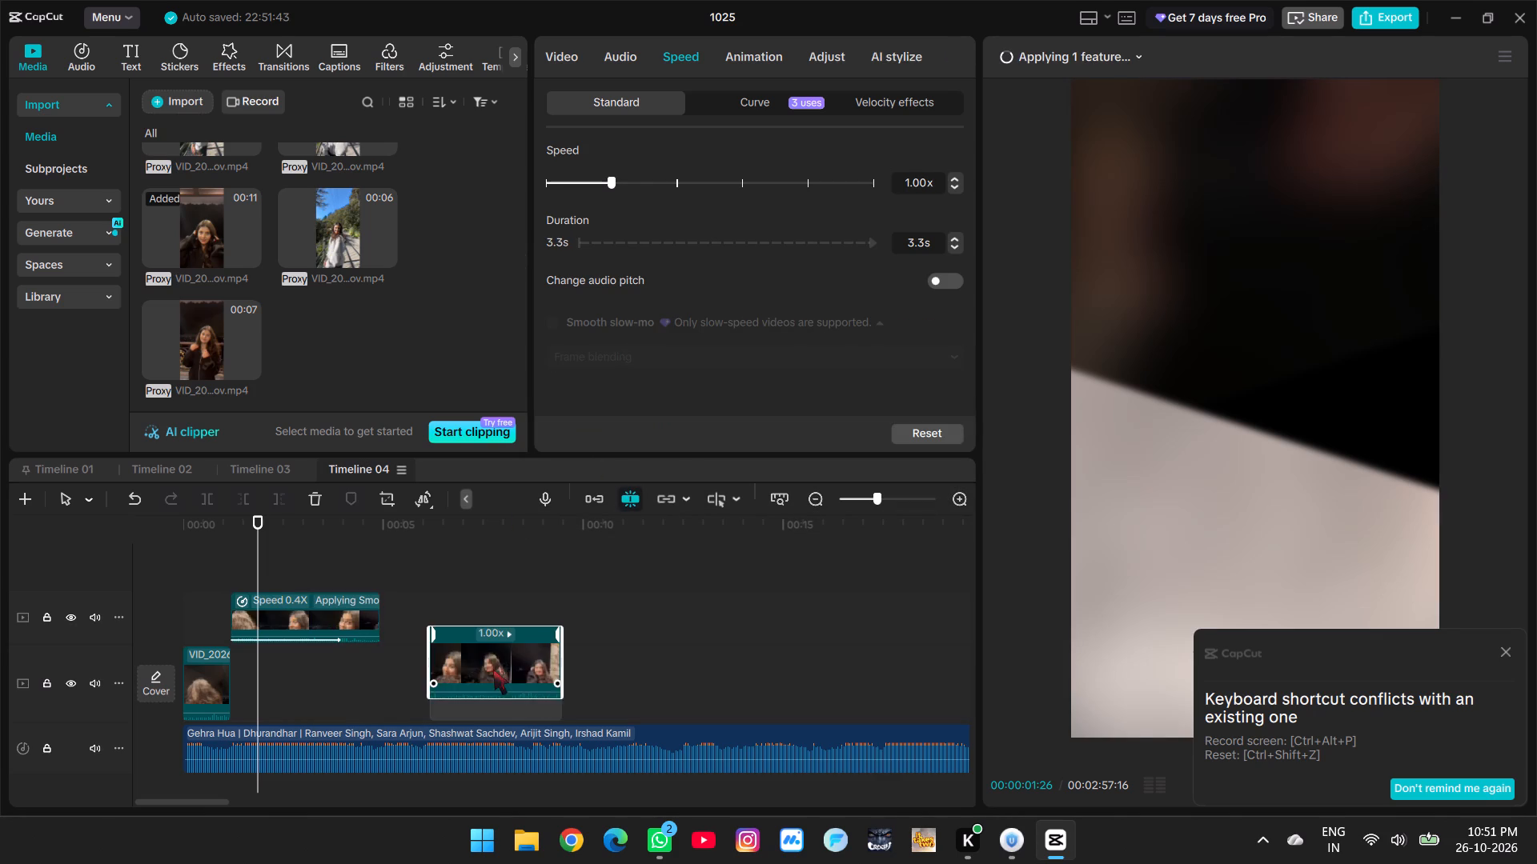
left_click_drag(493, 670, 492, 670)
left_click_drag(315, 620, 314, 691)
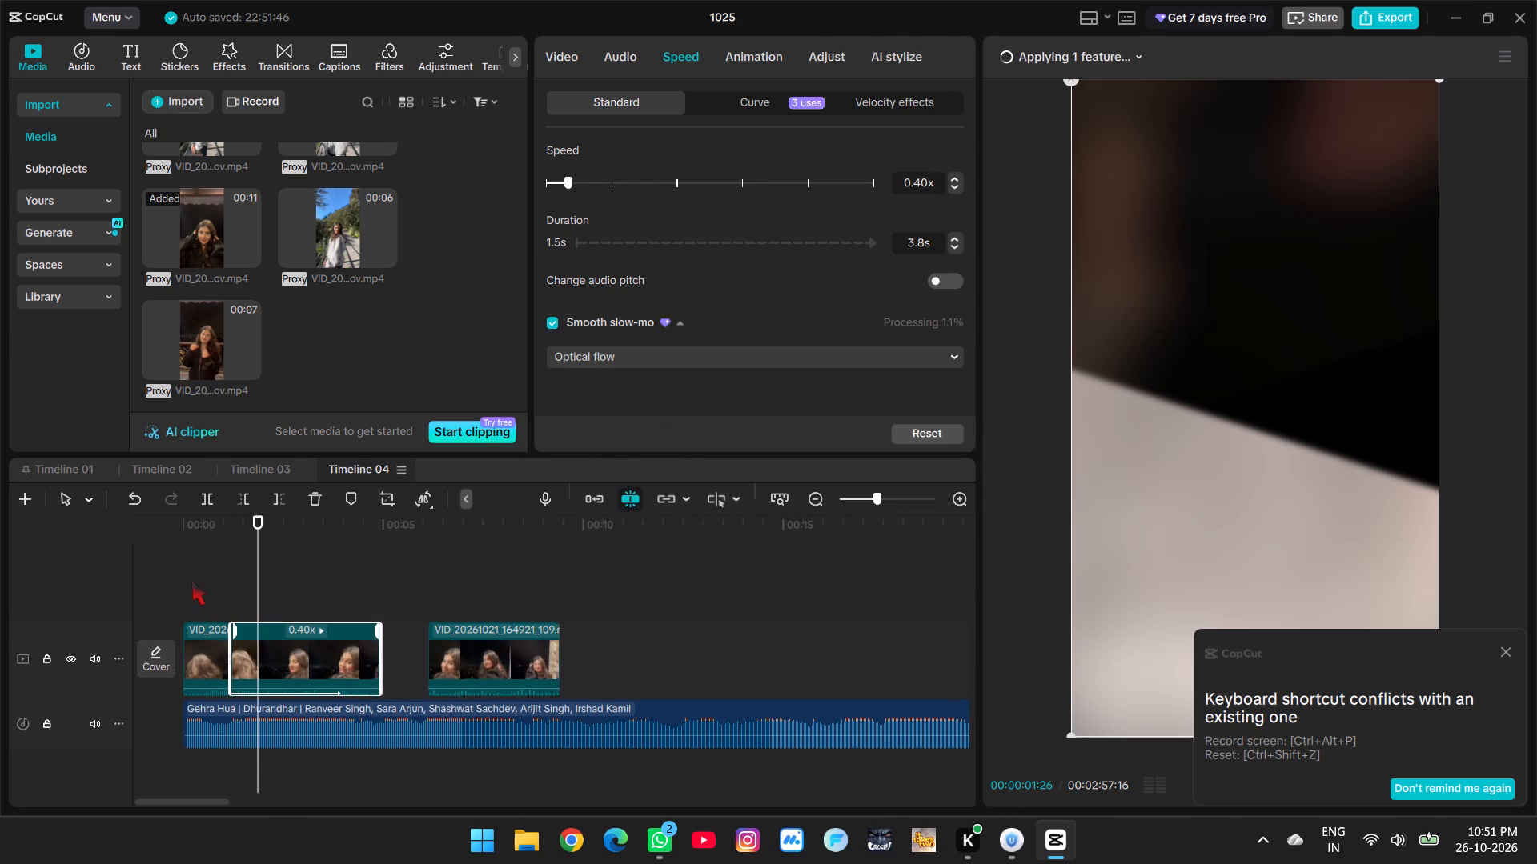
Play from the start to check the slowed segment against the music.
left_click(191, 581)
key("space")
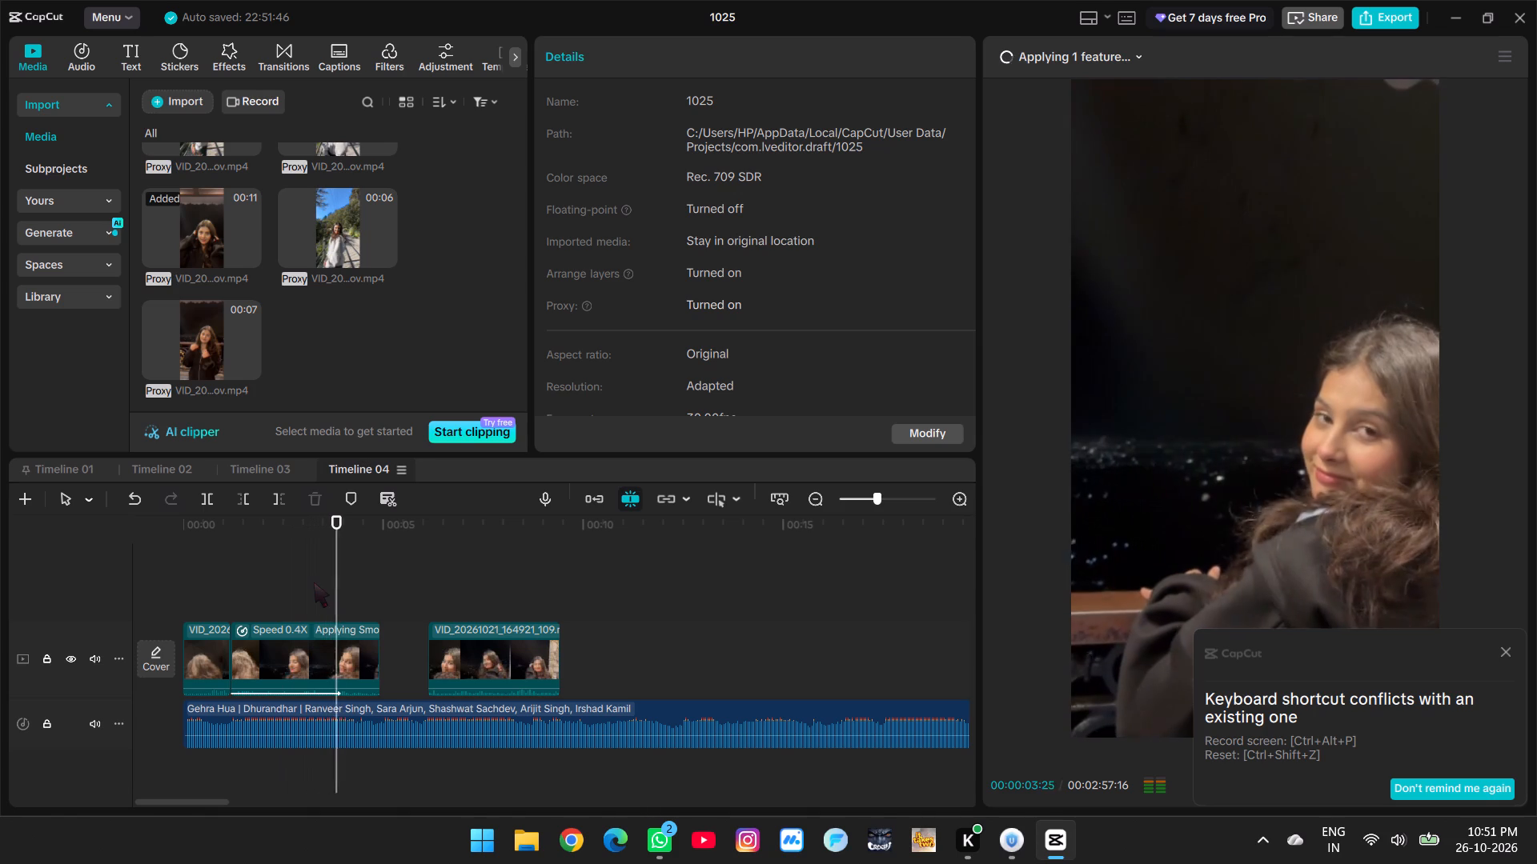
key("space")
left_click(331, 581)
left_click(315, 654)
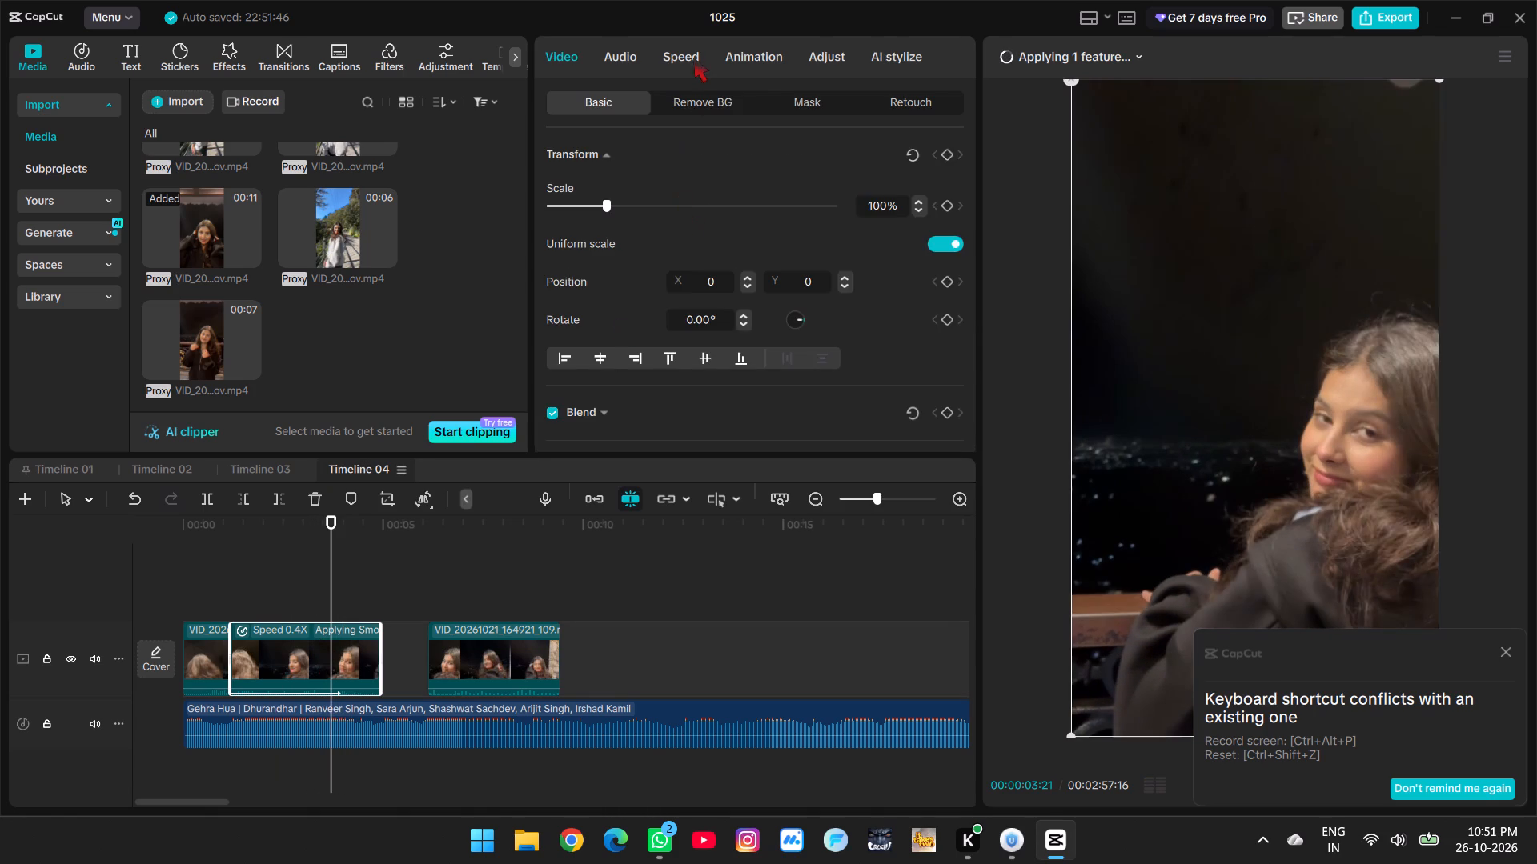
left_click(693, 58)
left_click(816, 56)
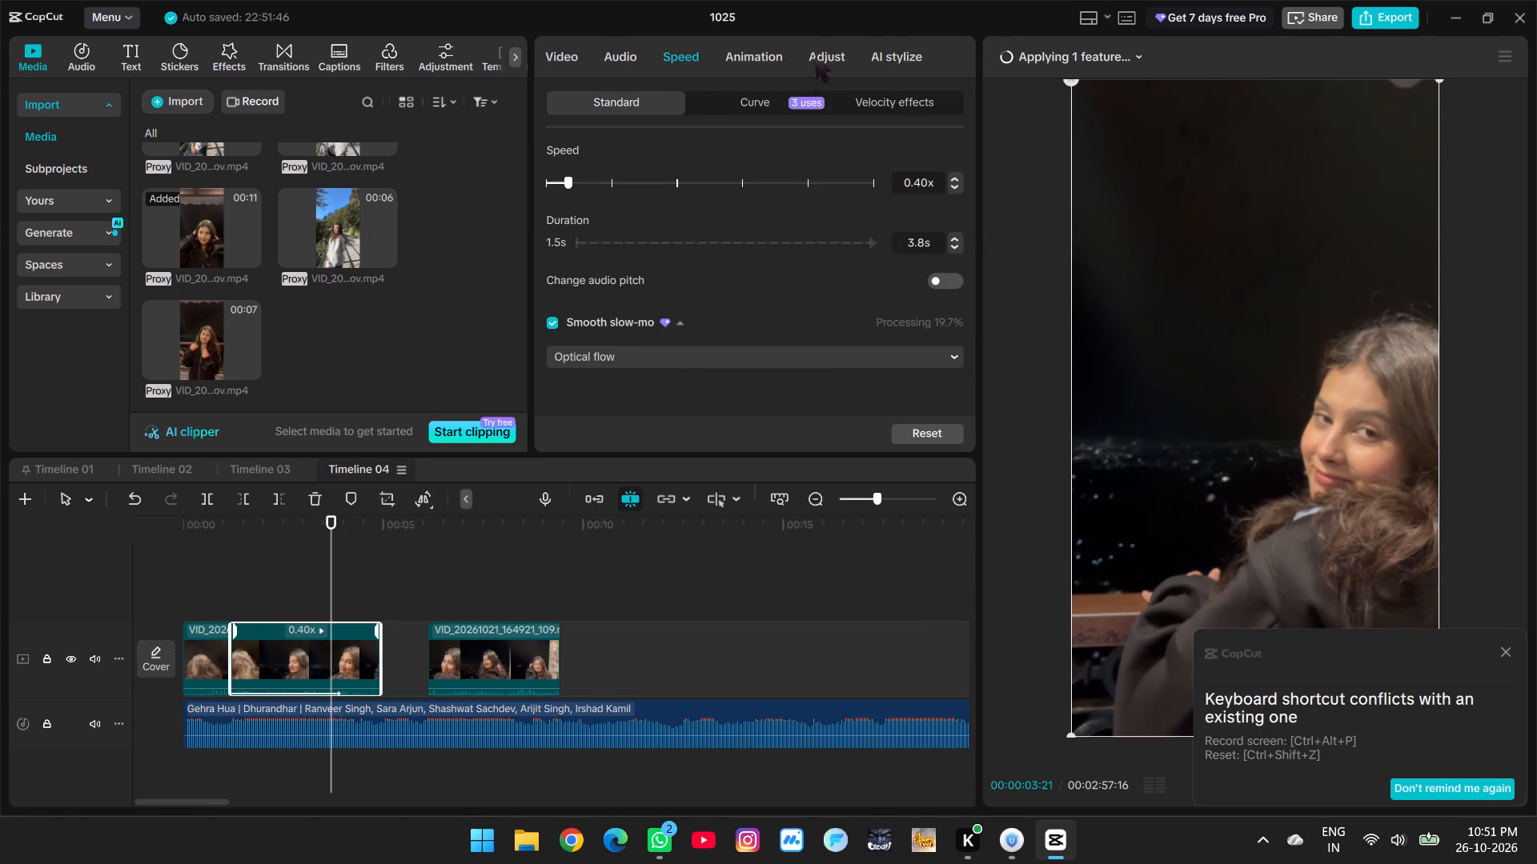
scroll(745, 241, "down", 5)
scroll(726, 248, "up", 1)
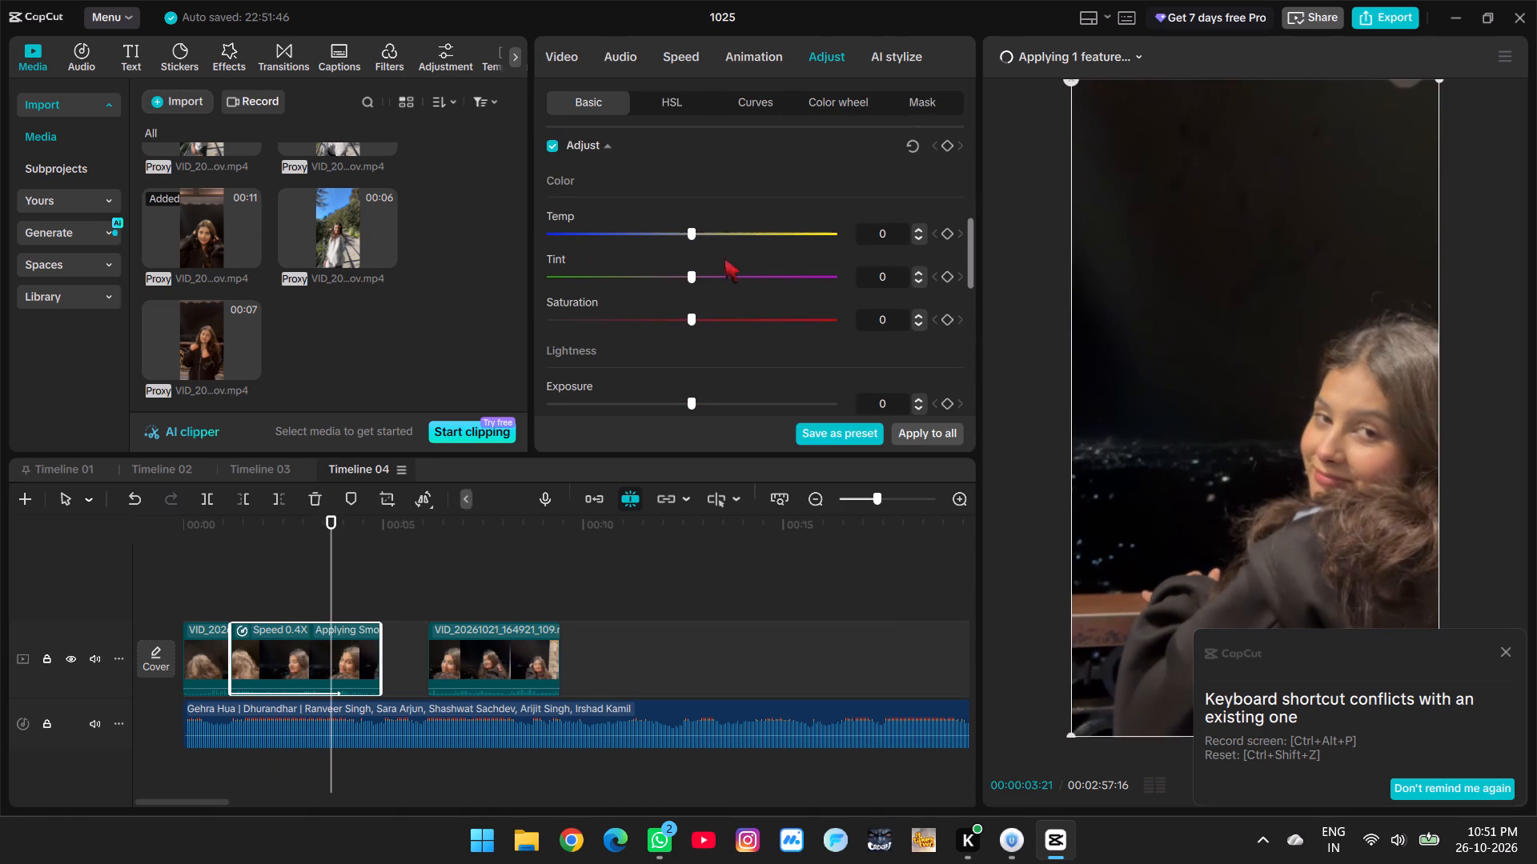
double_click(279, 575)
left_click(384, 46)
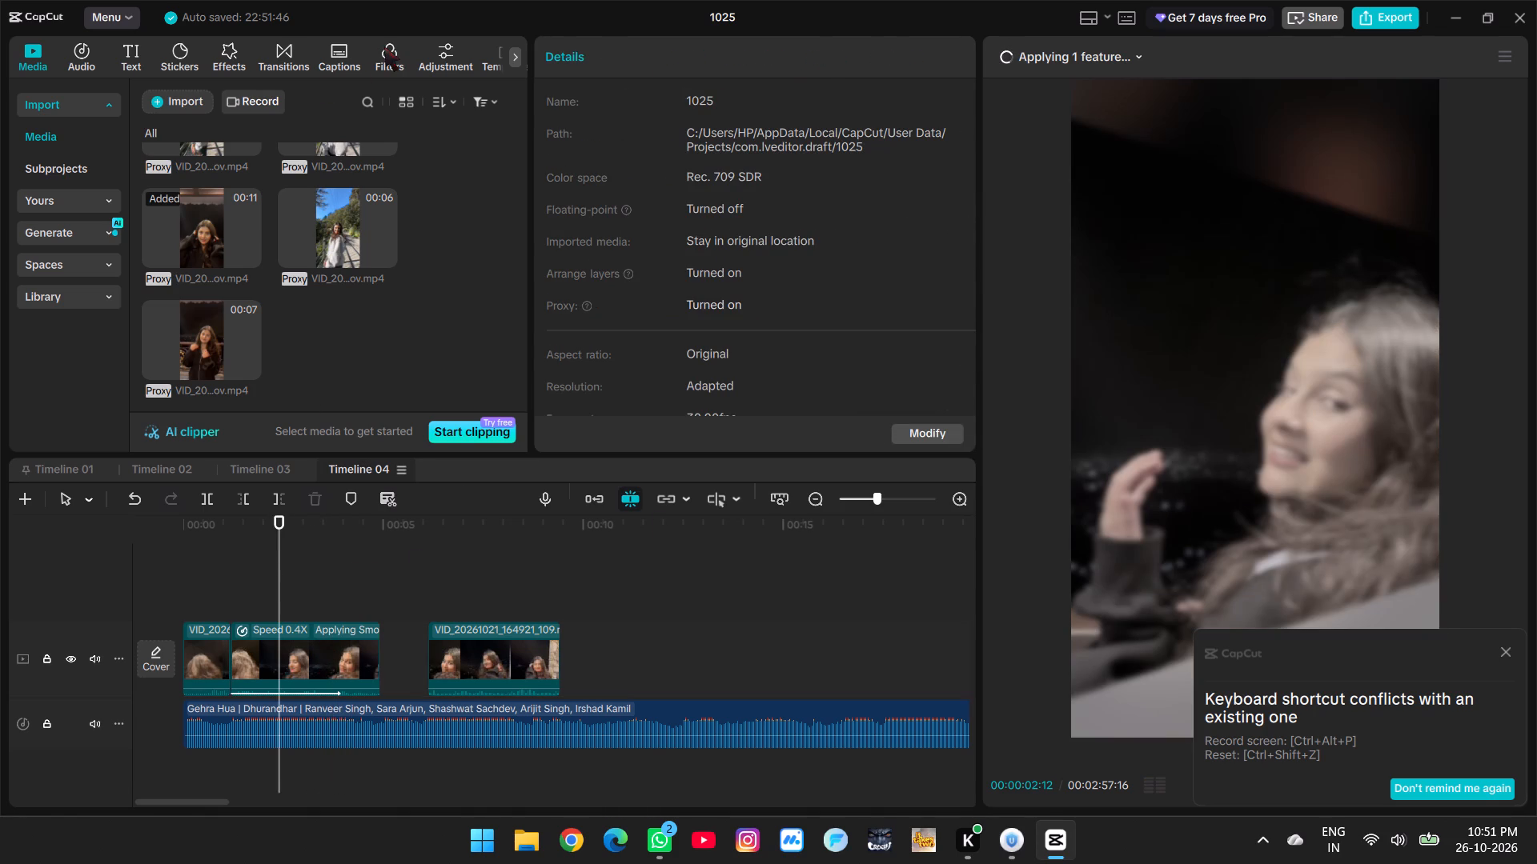
Dismiss the keyboard shortcut conflict notification.
left_click(1504, 653)
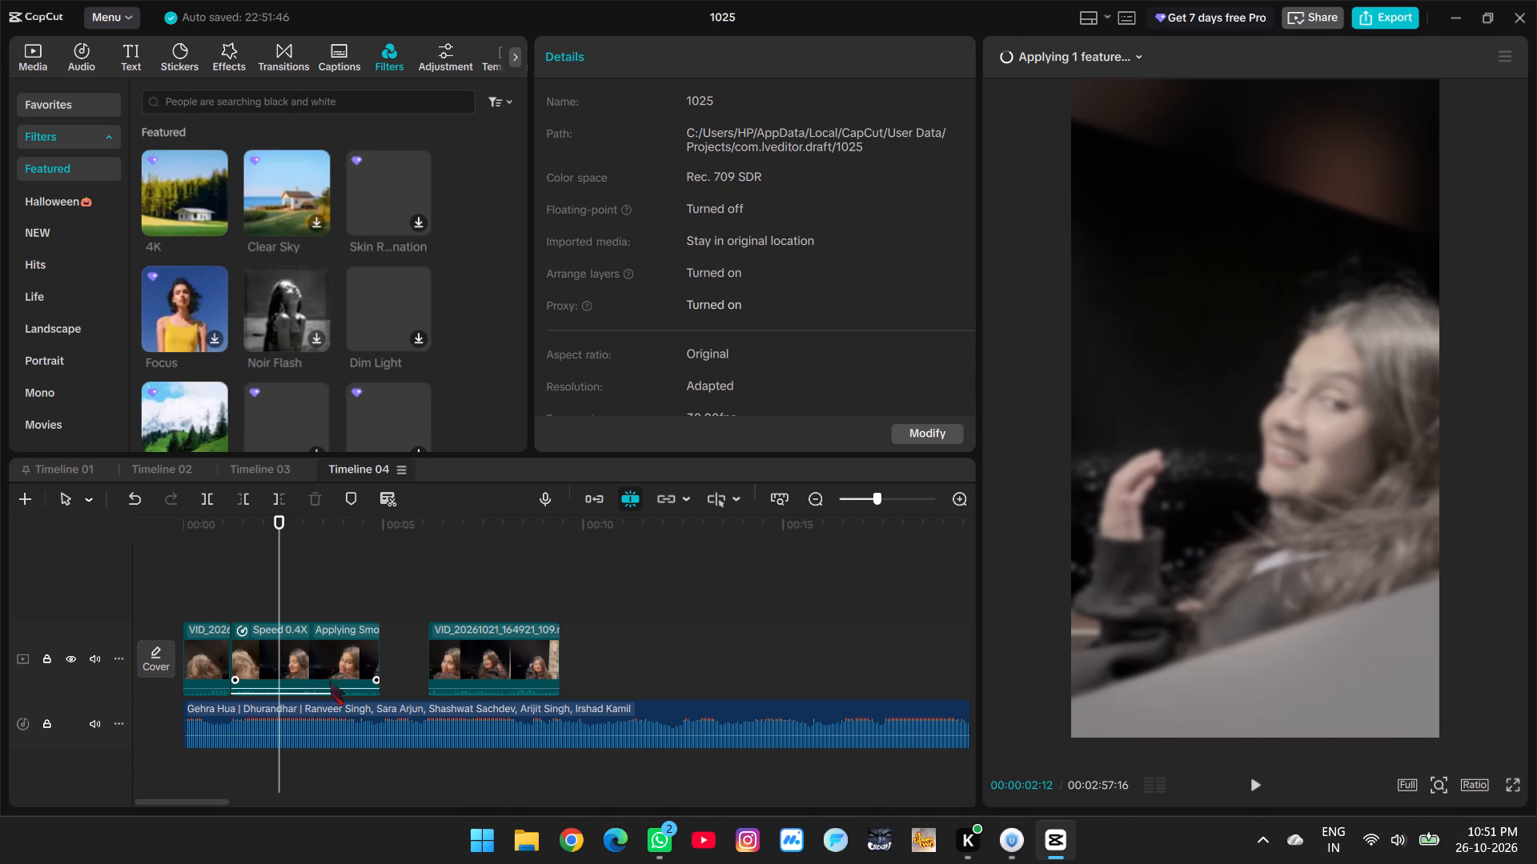
Shorten the Cross Open entrance animation on the slowed segment to 0.7 s.
left_click(326, 674)
left_click(744, 62)
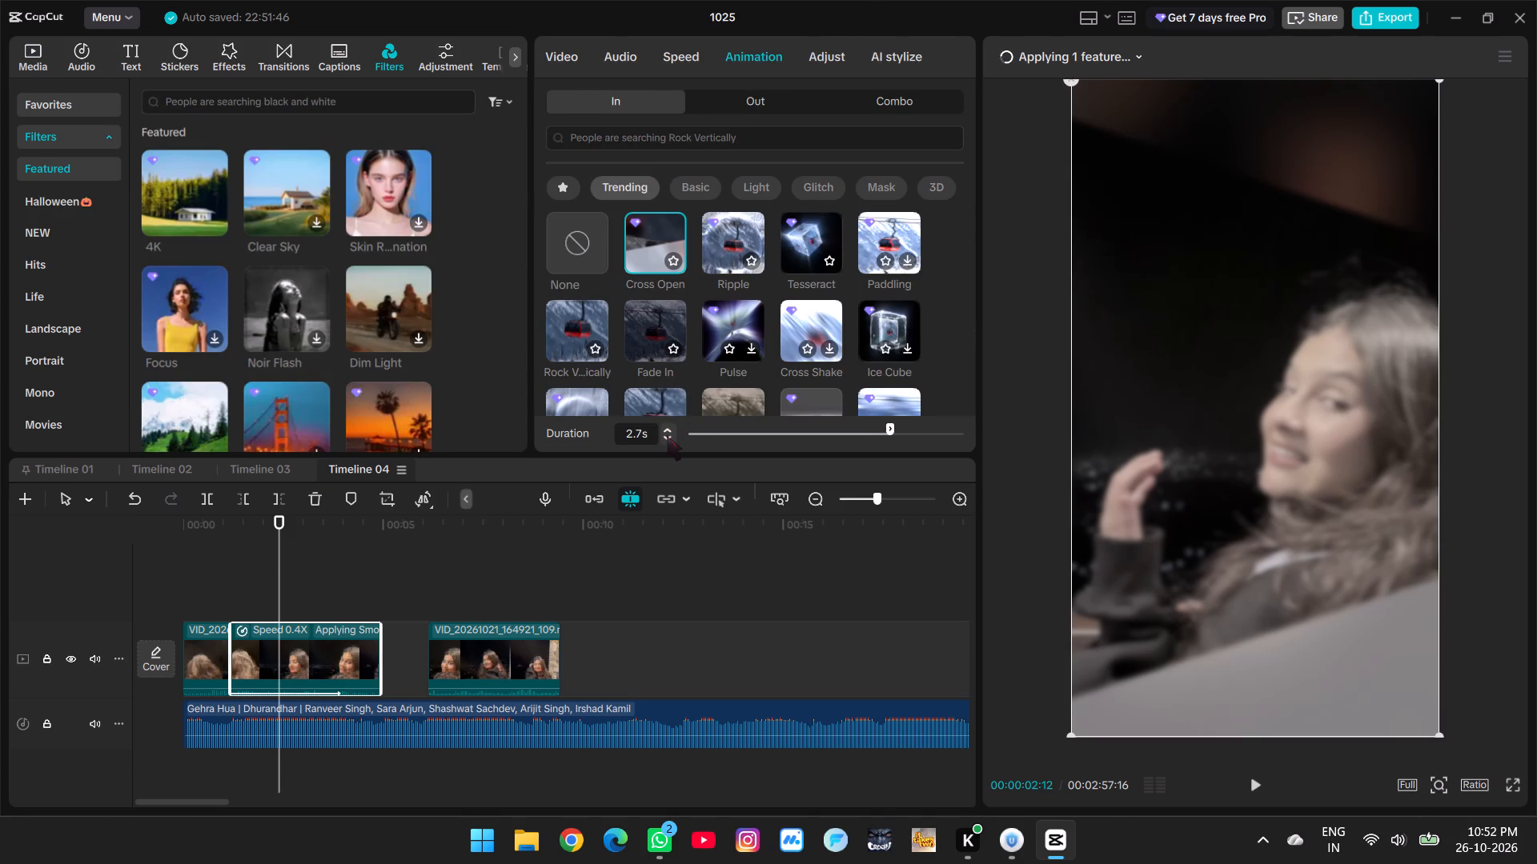
triple_click(670, 441)
double_click(670, 441)
left_click(732, 430)
left_click_drag(732, 430, 737, 430)
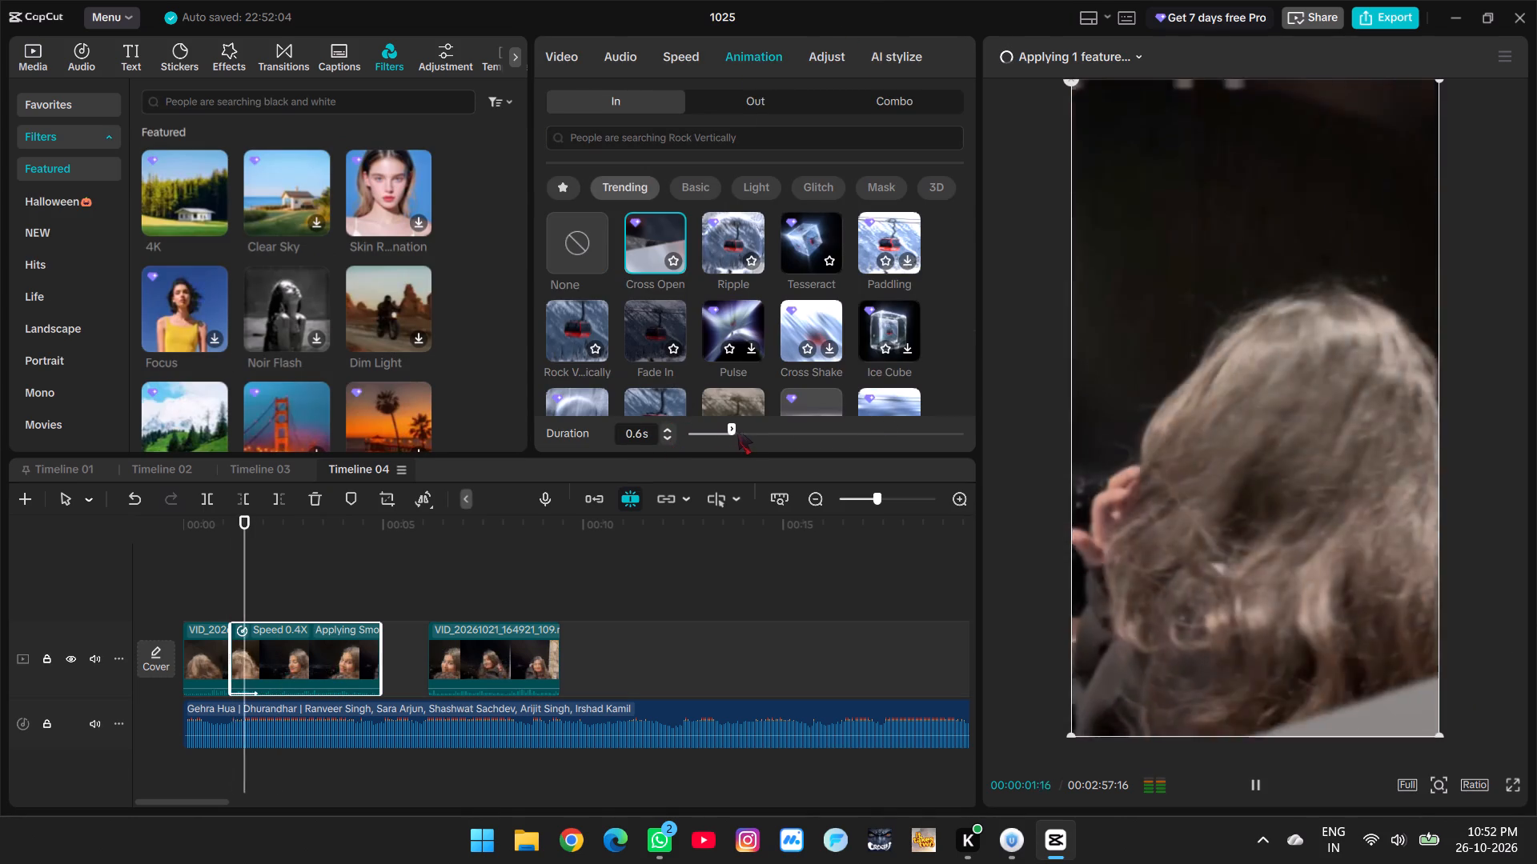
left_click_drag(737, 430, 744, 430)
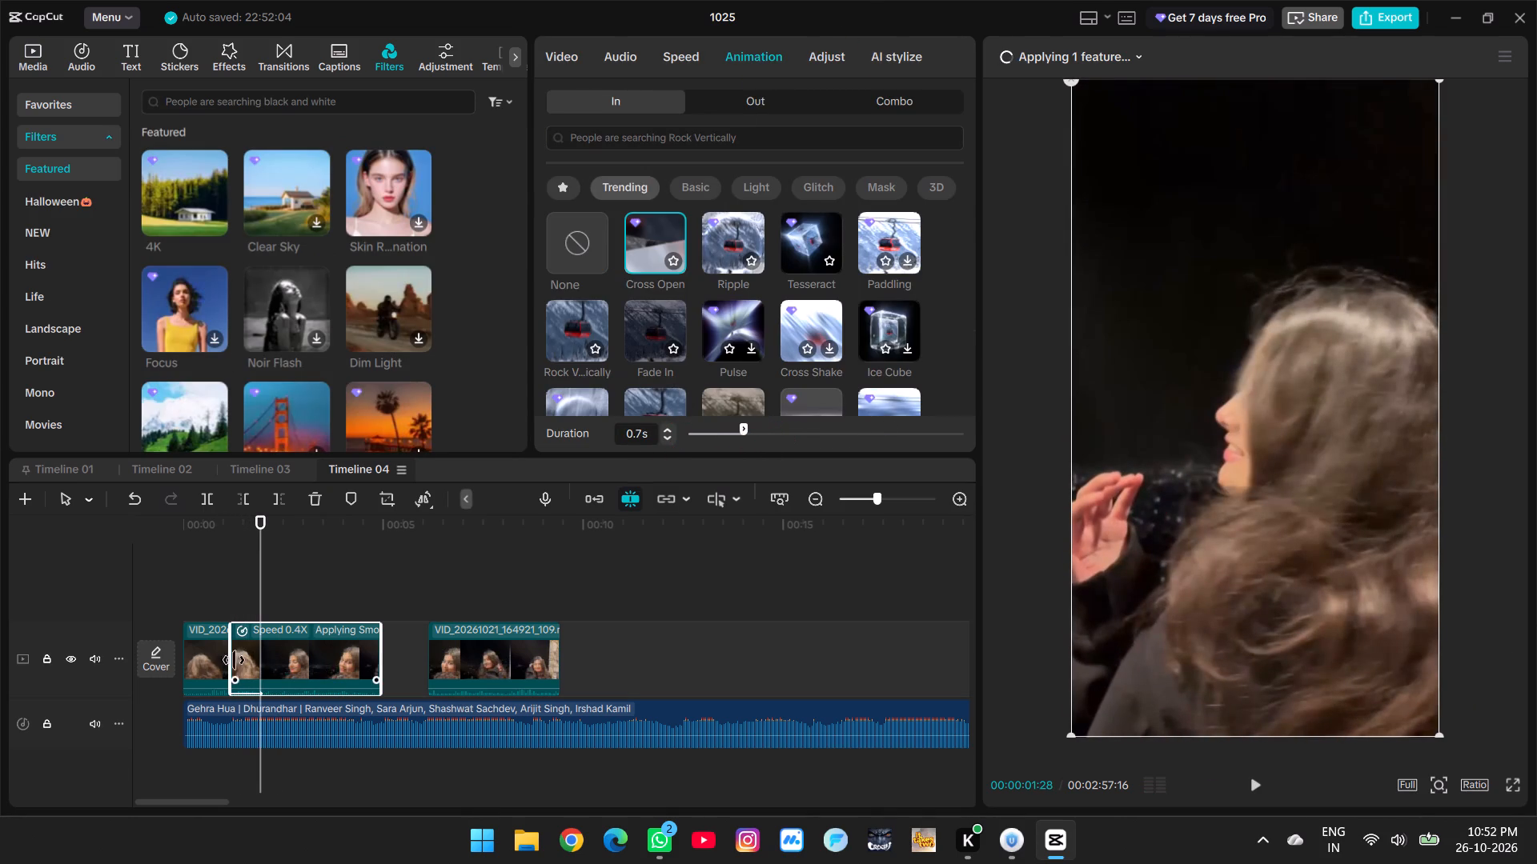
Play from near the start and scrub through the slowed segment to check the shortened animation and slow motion.
left_click(220, 602)
left_click_drag(220, 602, 200, 601)
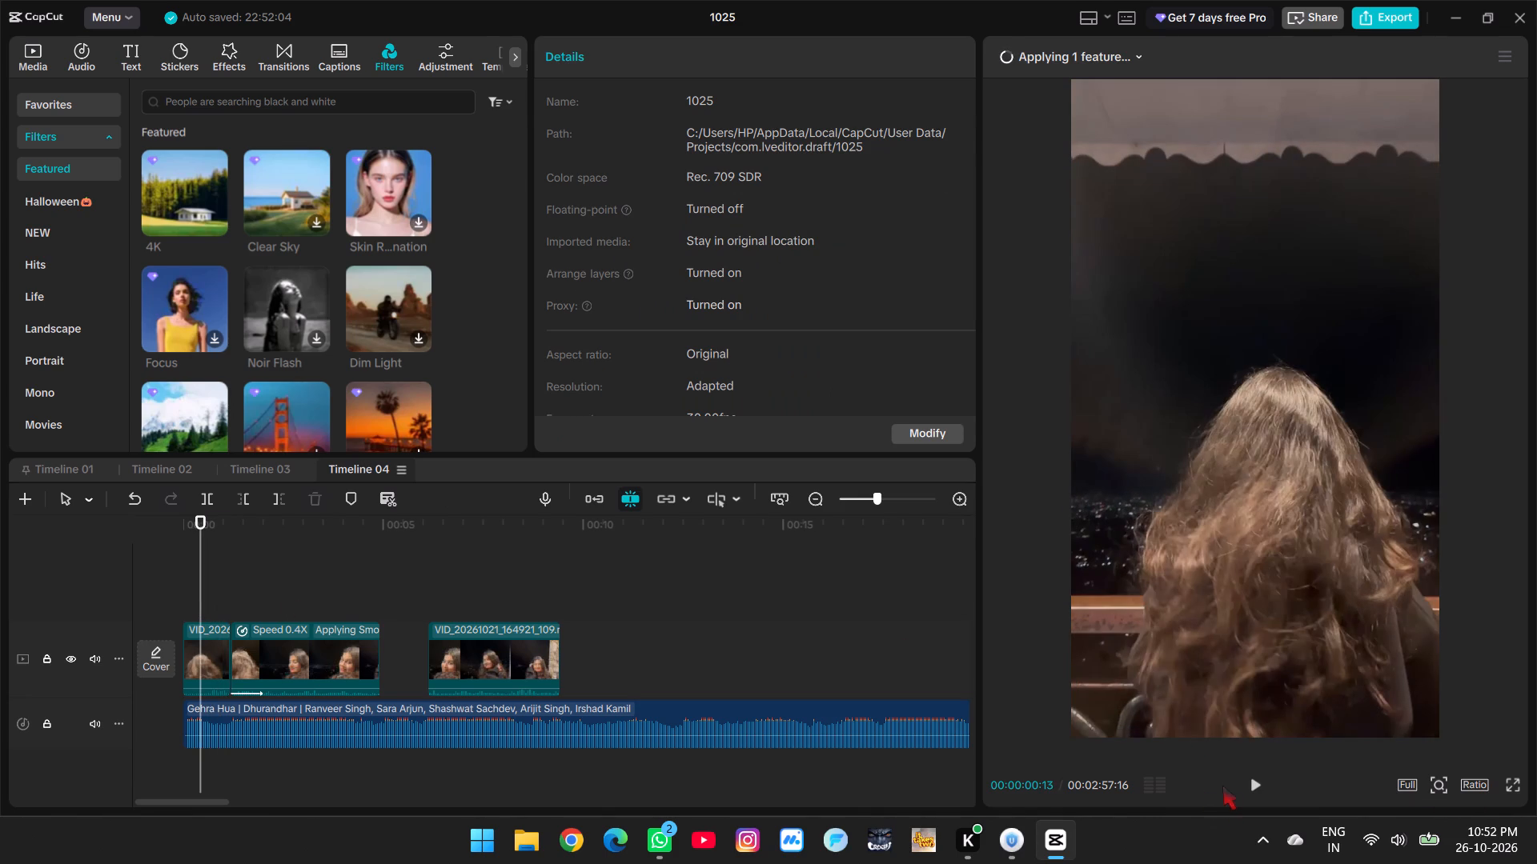
left_click(1268, 775)
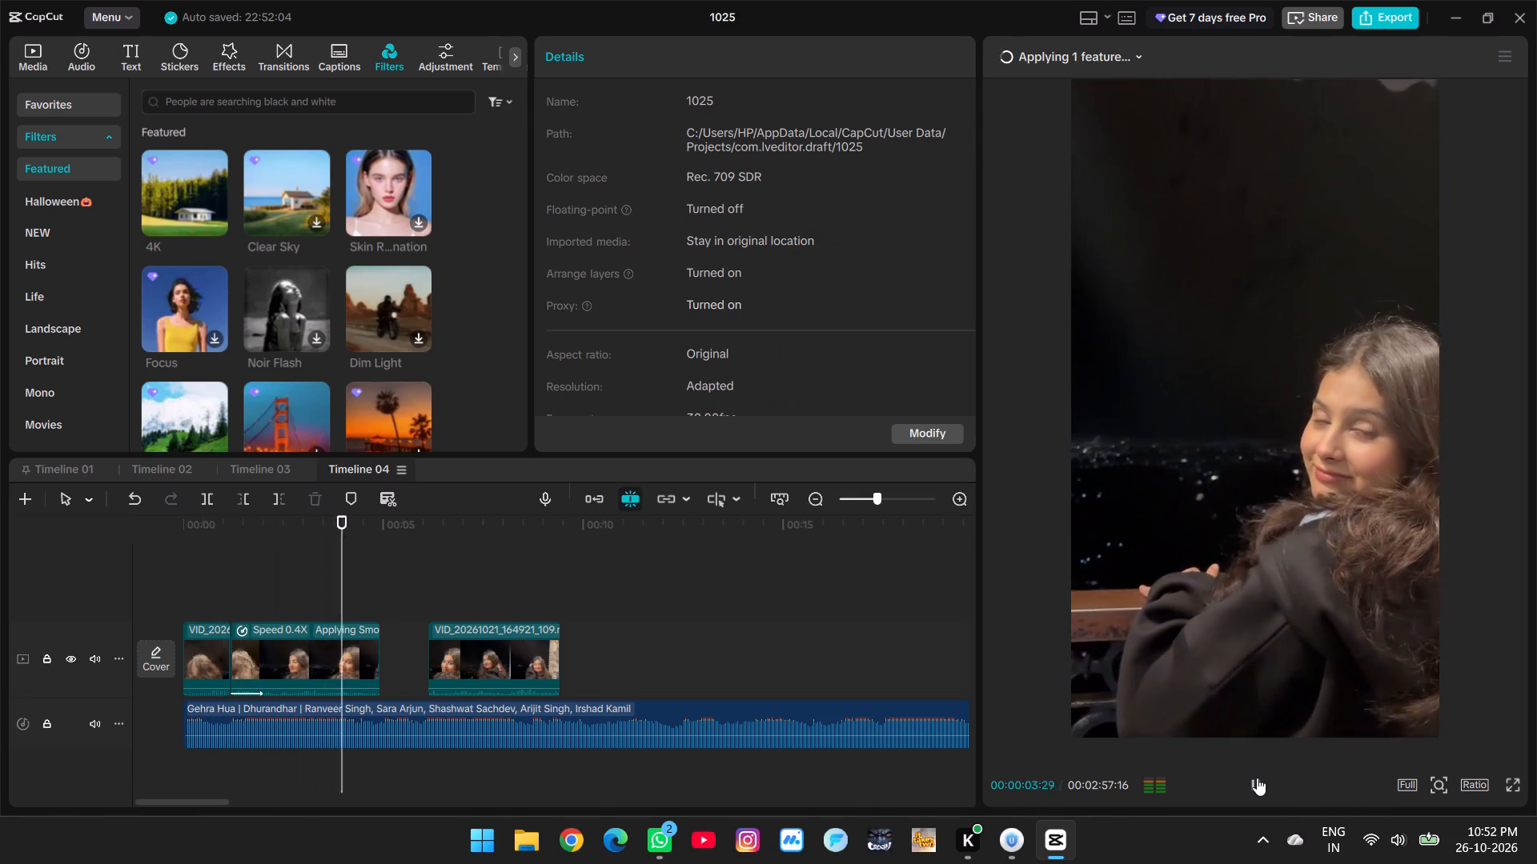
left_click(1257, 778)
left_click(322, 596)
left_click_drag(322, 596, 323, 596)
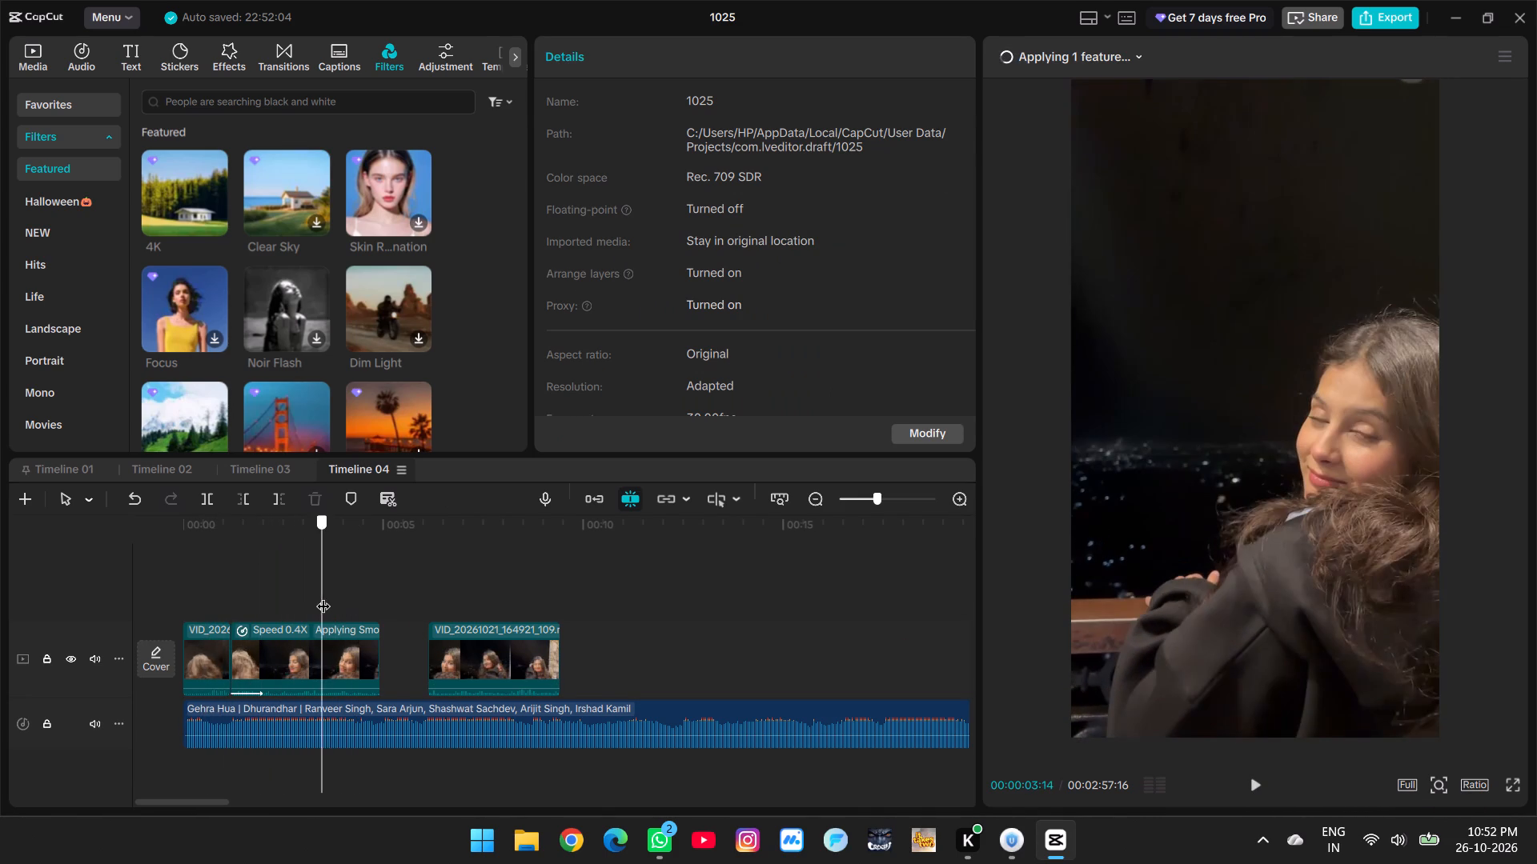
left_click_drag(323, 596, 371, 614)
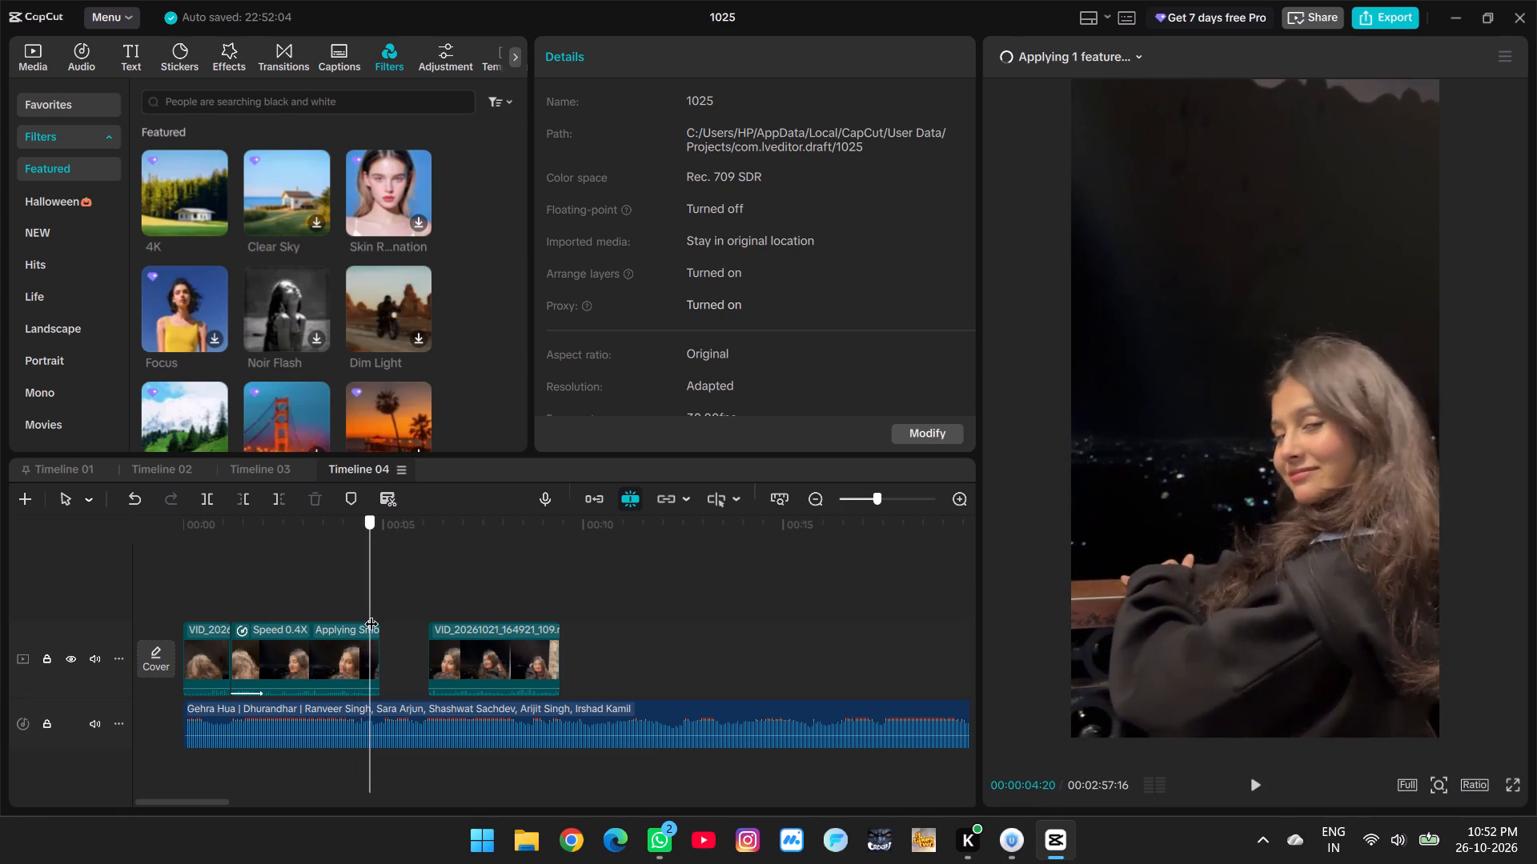
left_click_drag(371, 614, 433, 615)
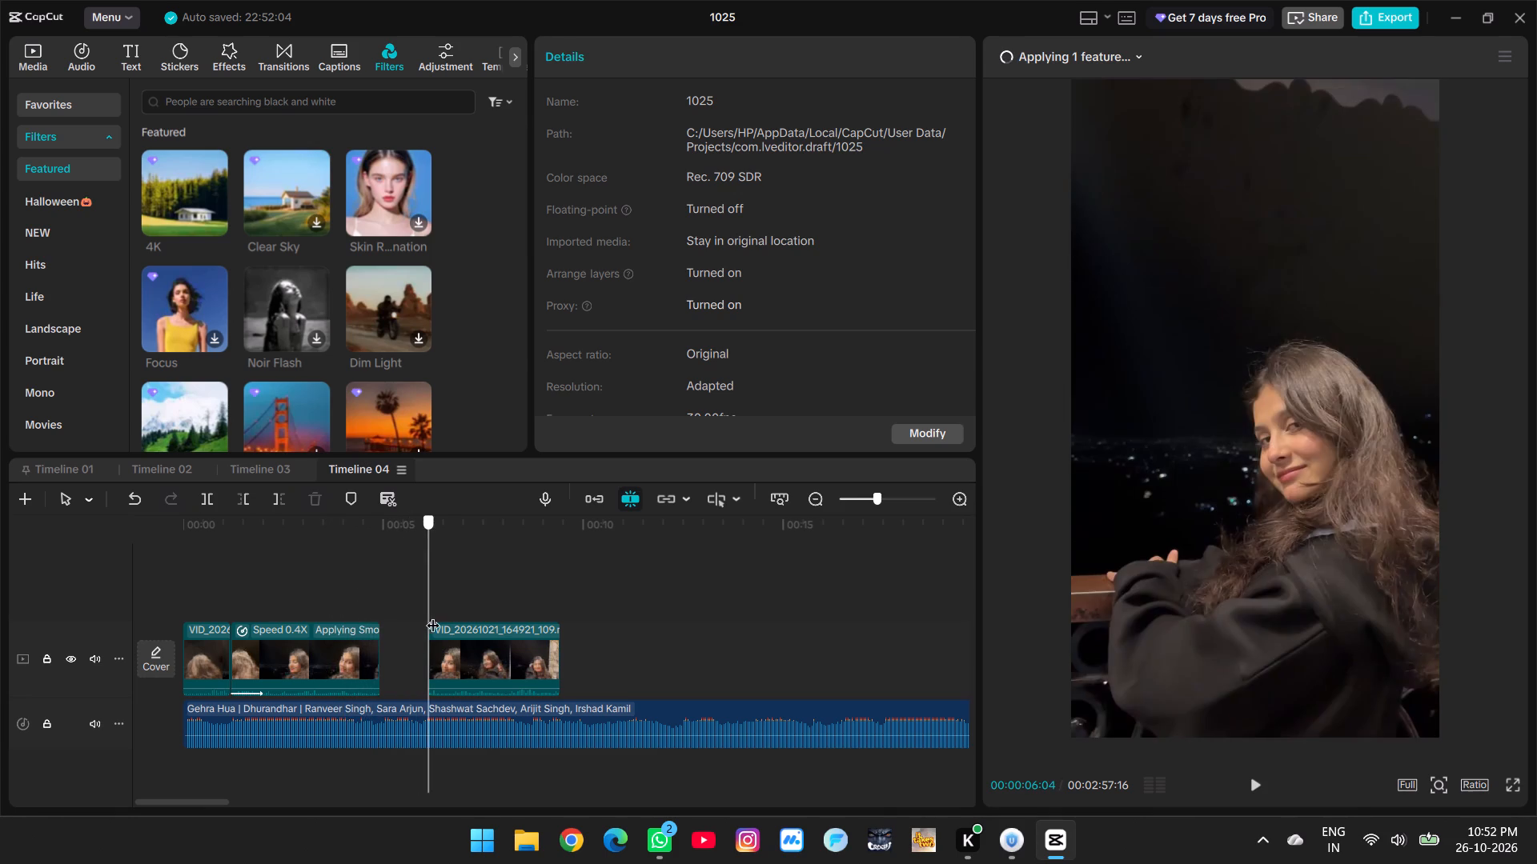
left_click_drag(433, 615, 334, 586)
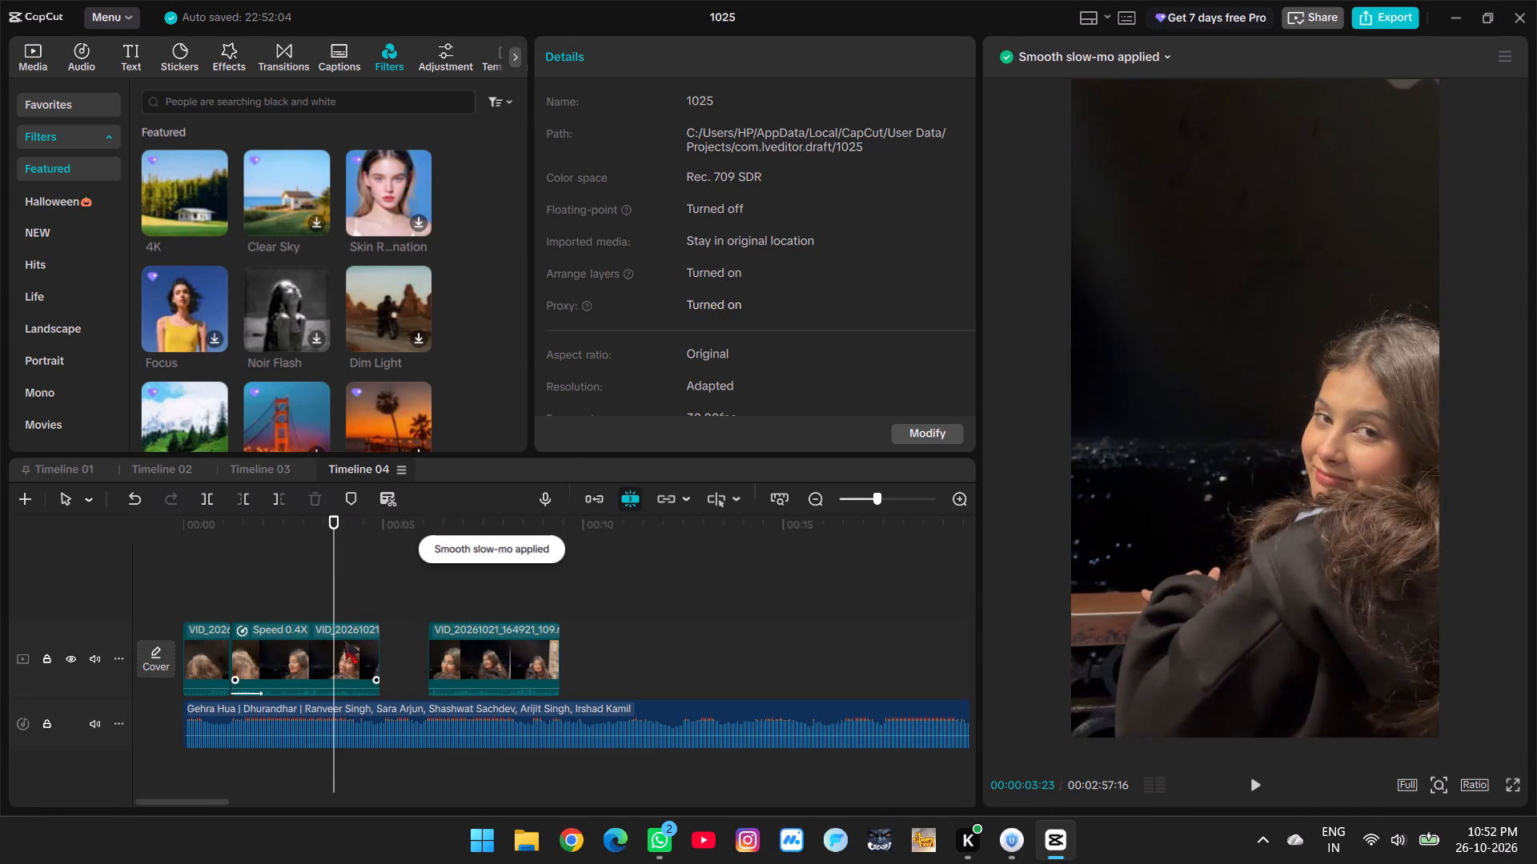
left_click(213, 586)
left_click(272, 626)
left_click(249, 572)
left_click(223, 574)
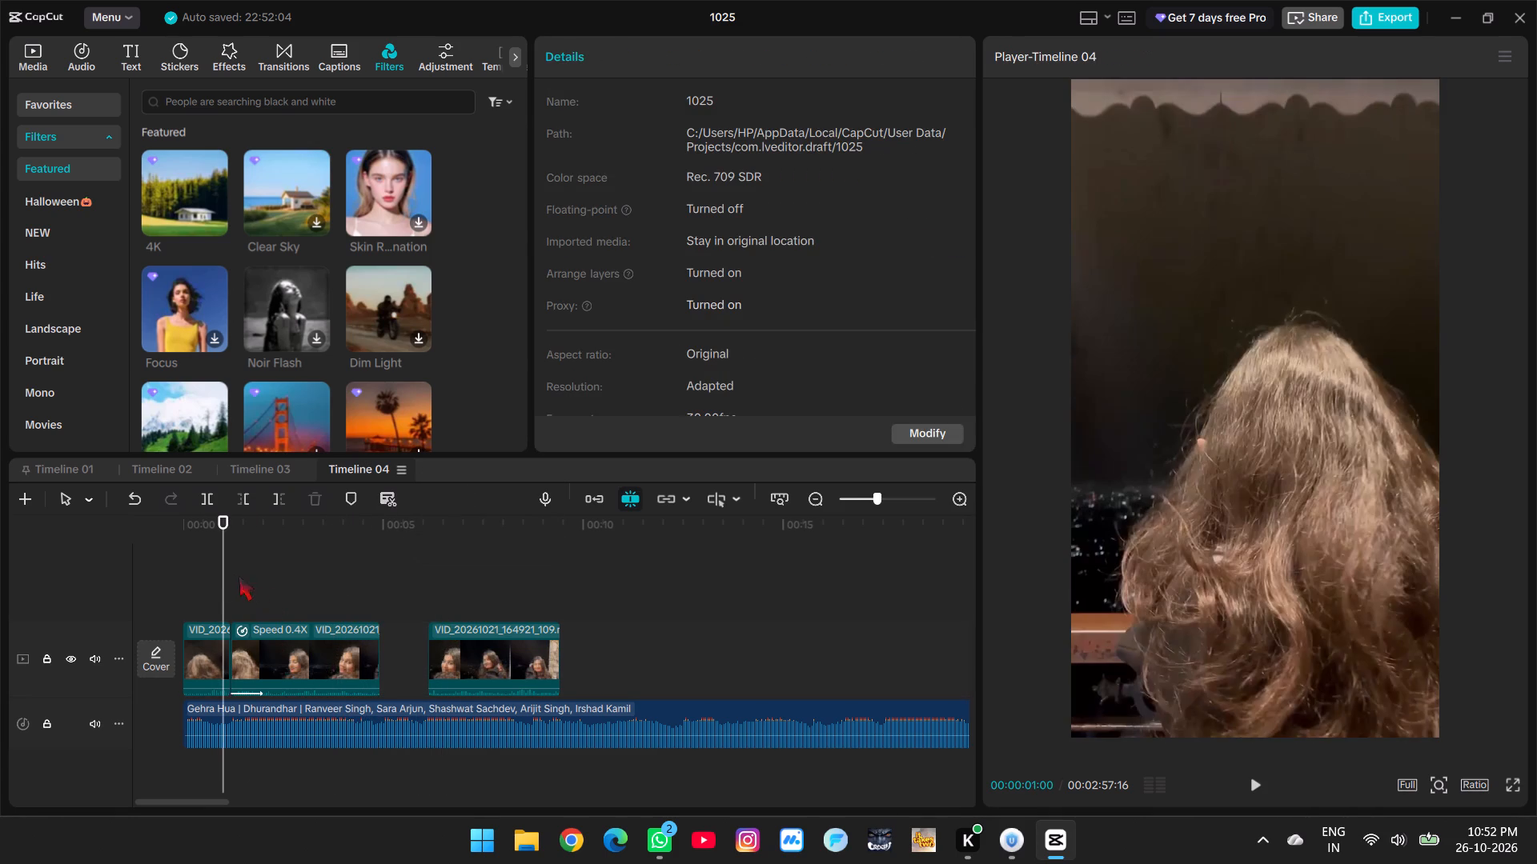
Color-adjust the slowed segment with Temp -22, Saturation 8 and Exposure 4.
left_click(295, 590)
left_click(303, 646)
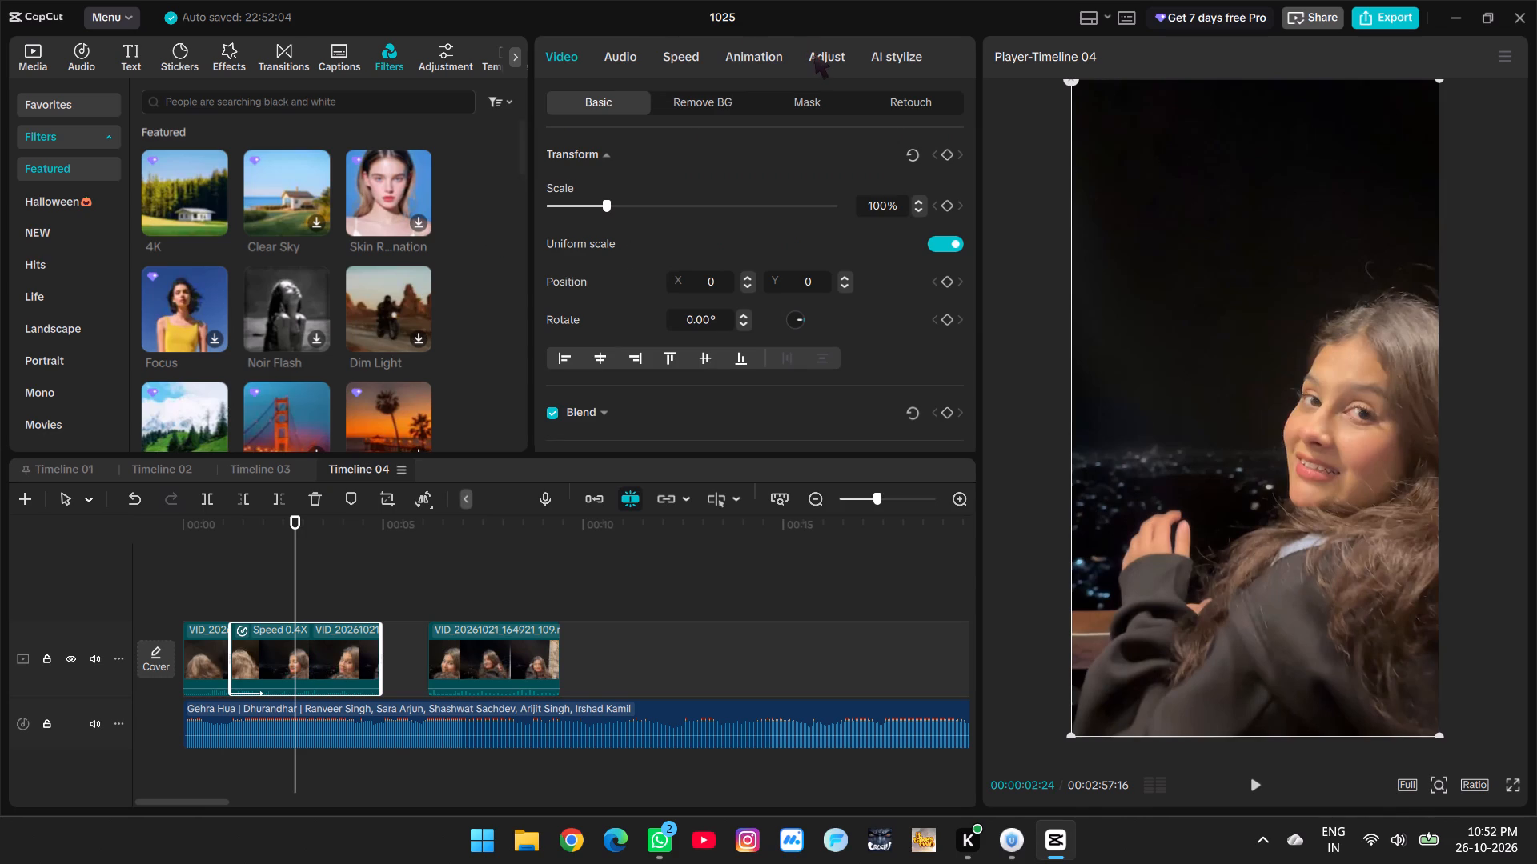
left_click(817, 54)
scroll(693, 205, "down", 4)
left_click_drag(688, 233, 632, 246)
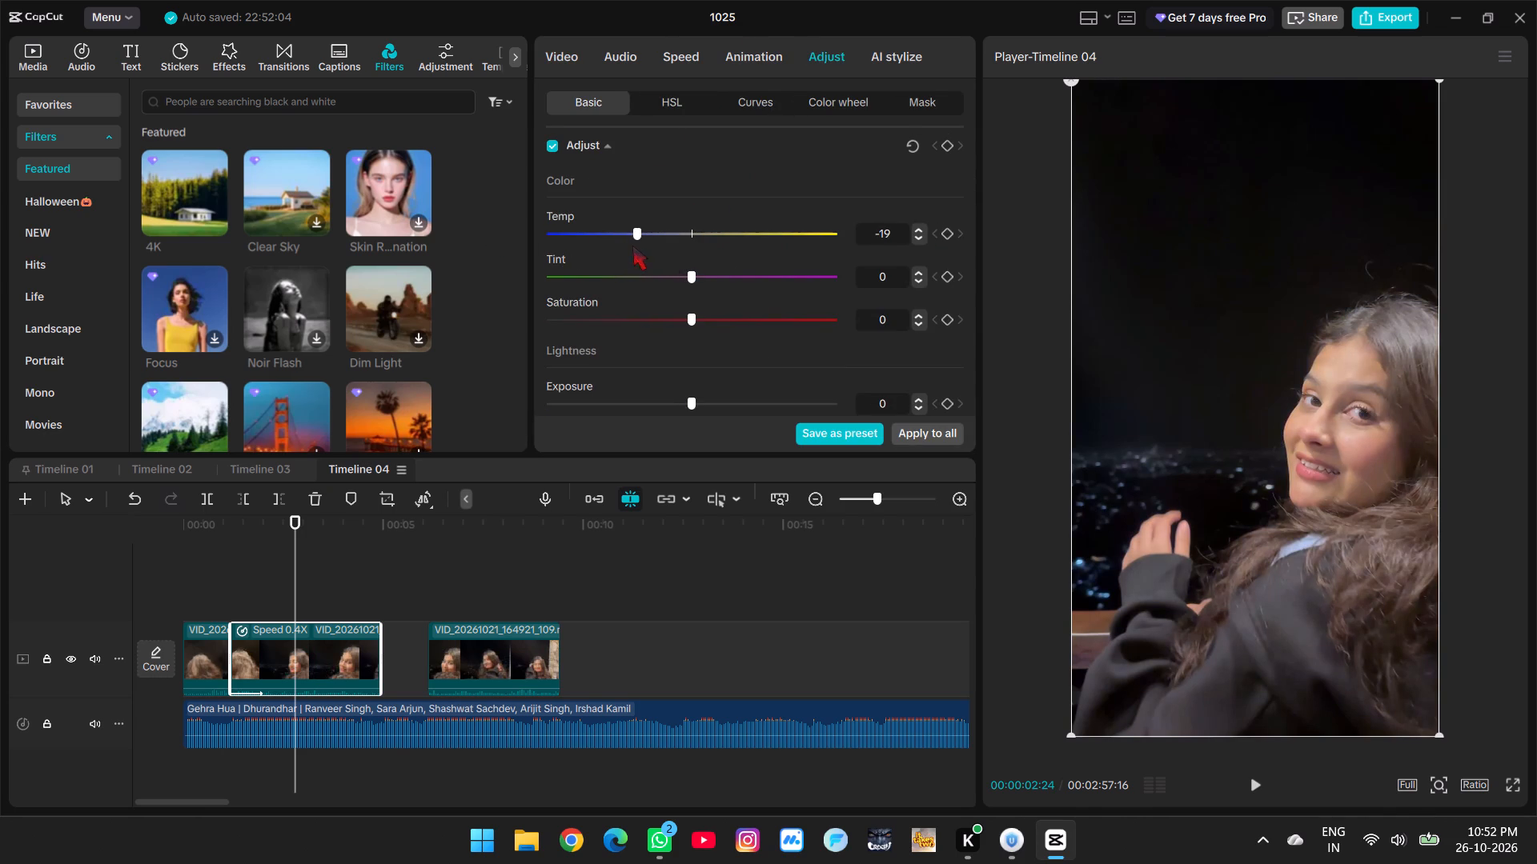
left_click_drag(632, 246, 635, 247)
left_click_drag(689, 324, 716, 336)
left_click_drag(716, 336, 696, 330)
left_click_drag(696, 330, 709, 333)
left_click_drag(640, 230, 615, 230)
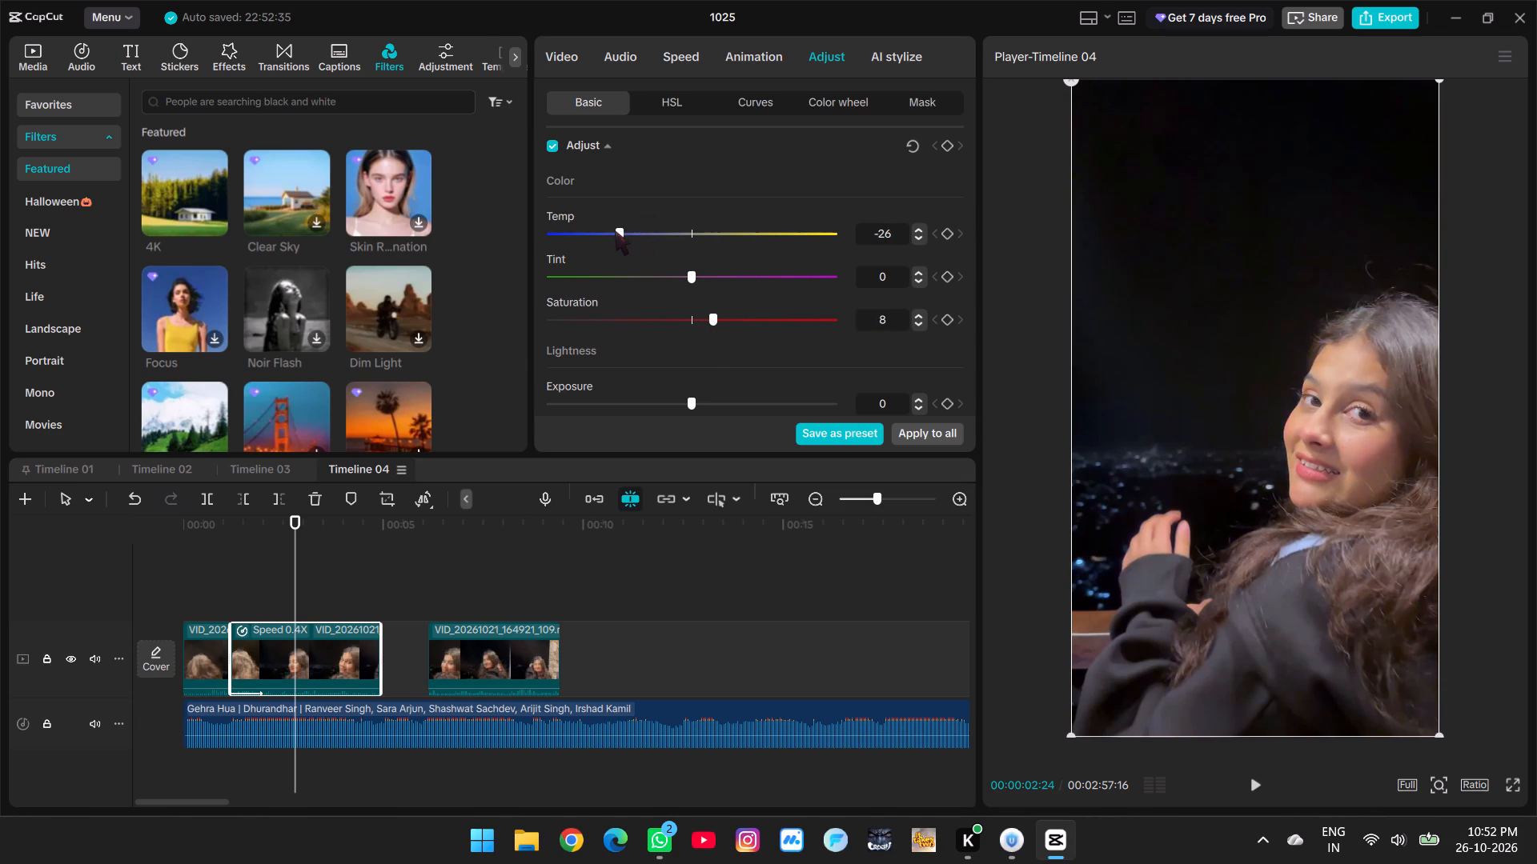
left_click_drag(615, 230, 626, 230)
scroll(660, 257, "down", 1)
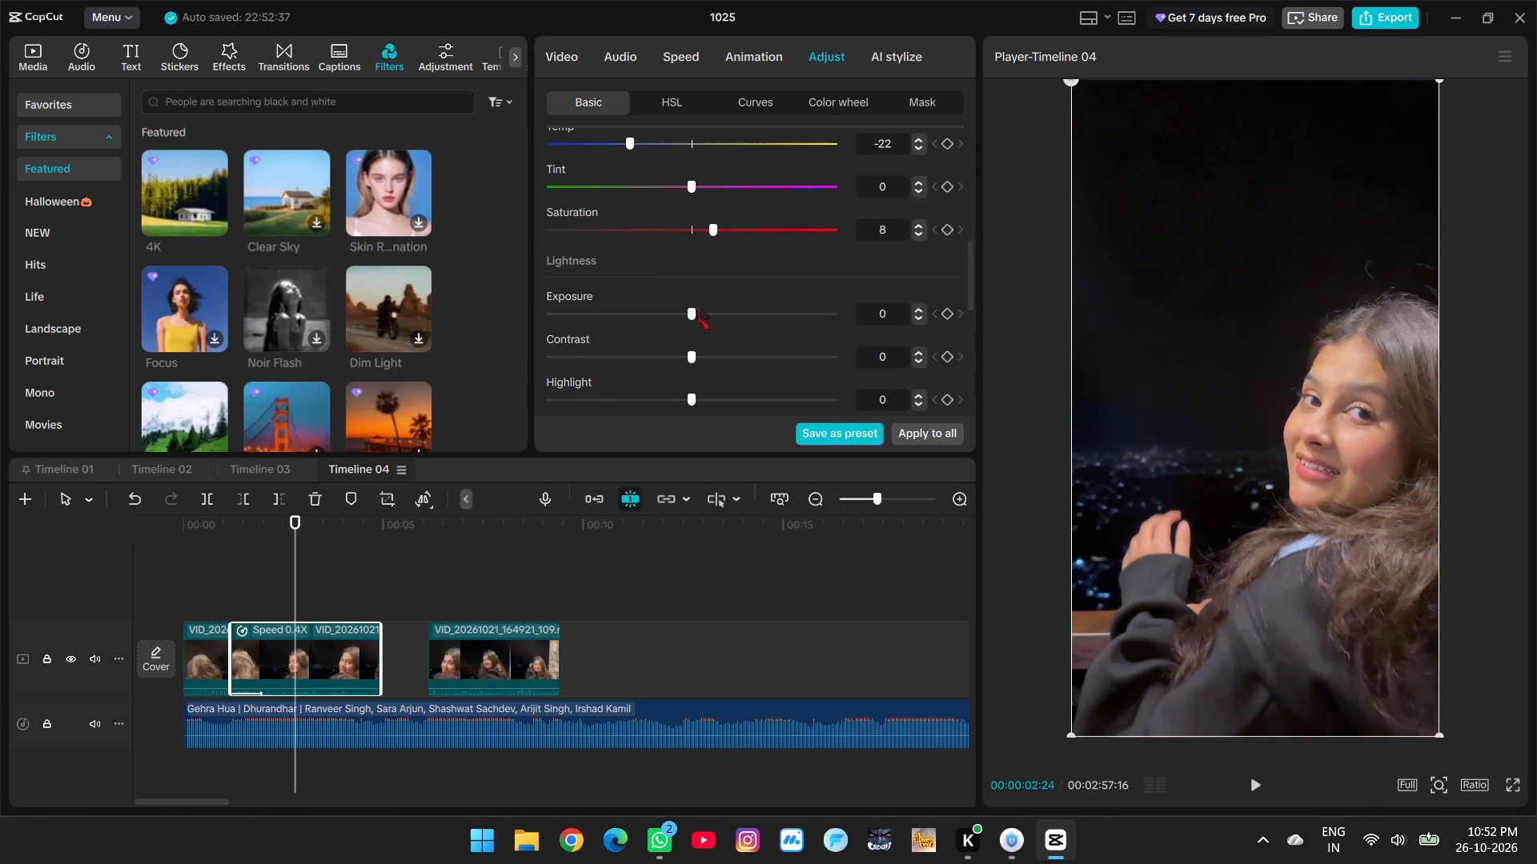
left_click(694, 310)
Look through the Retouch options for the slowed segment at a frame showing the woman's face, including the hair styles and Customize prompt.
left_click(275, 556)
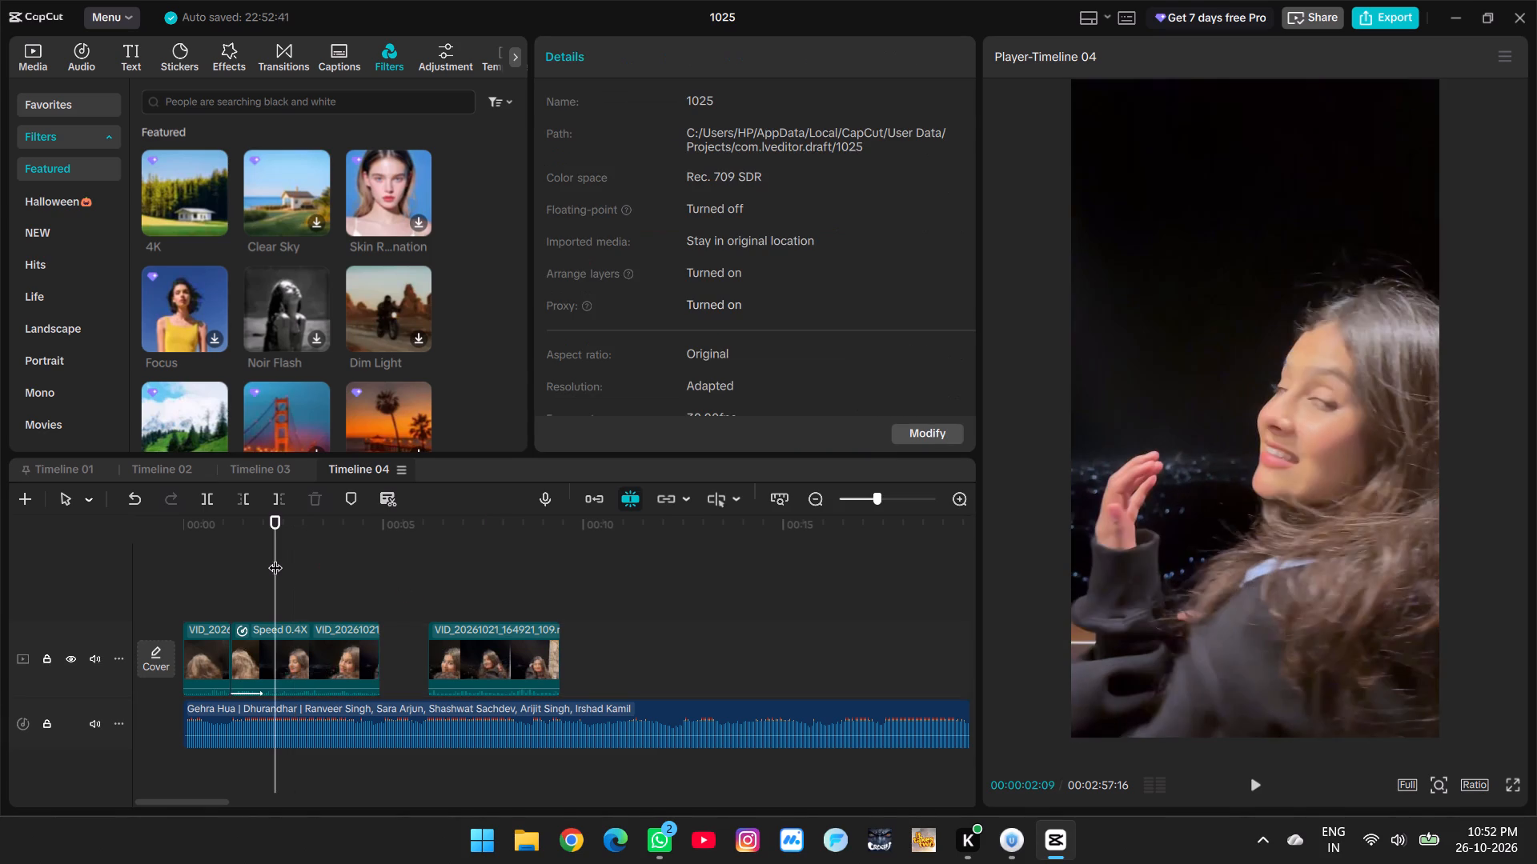
left_click_drag(275, 558, 299, 581)
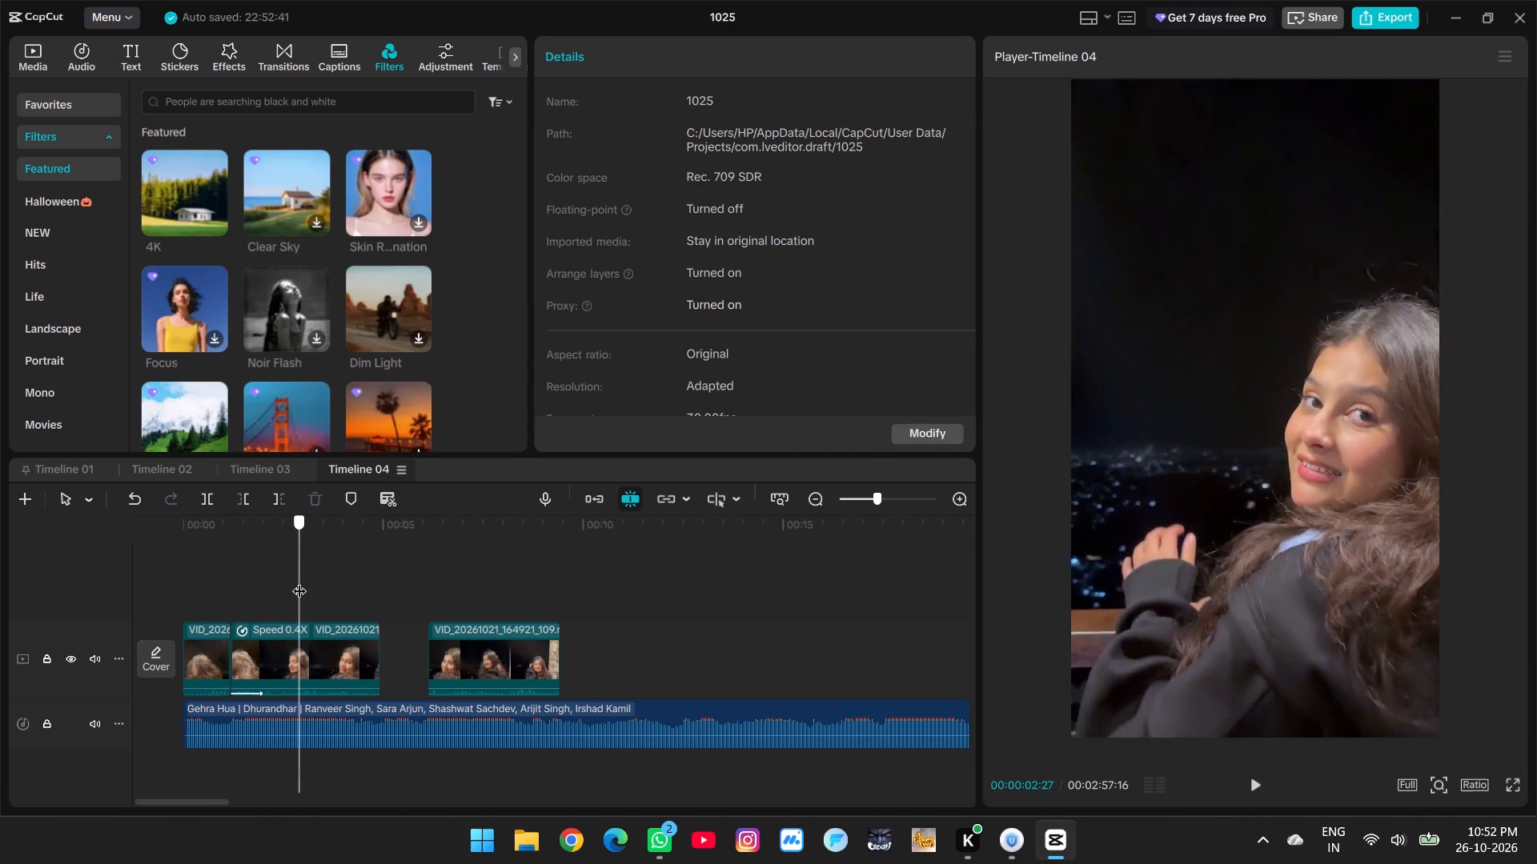
left_click_drag(299, 581, 307, 586)
left_click(295, 641)
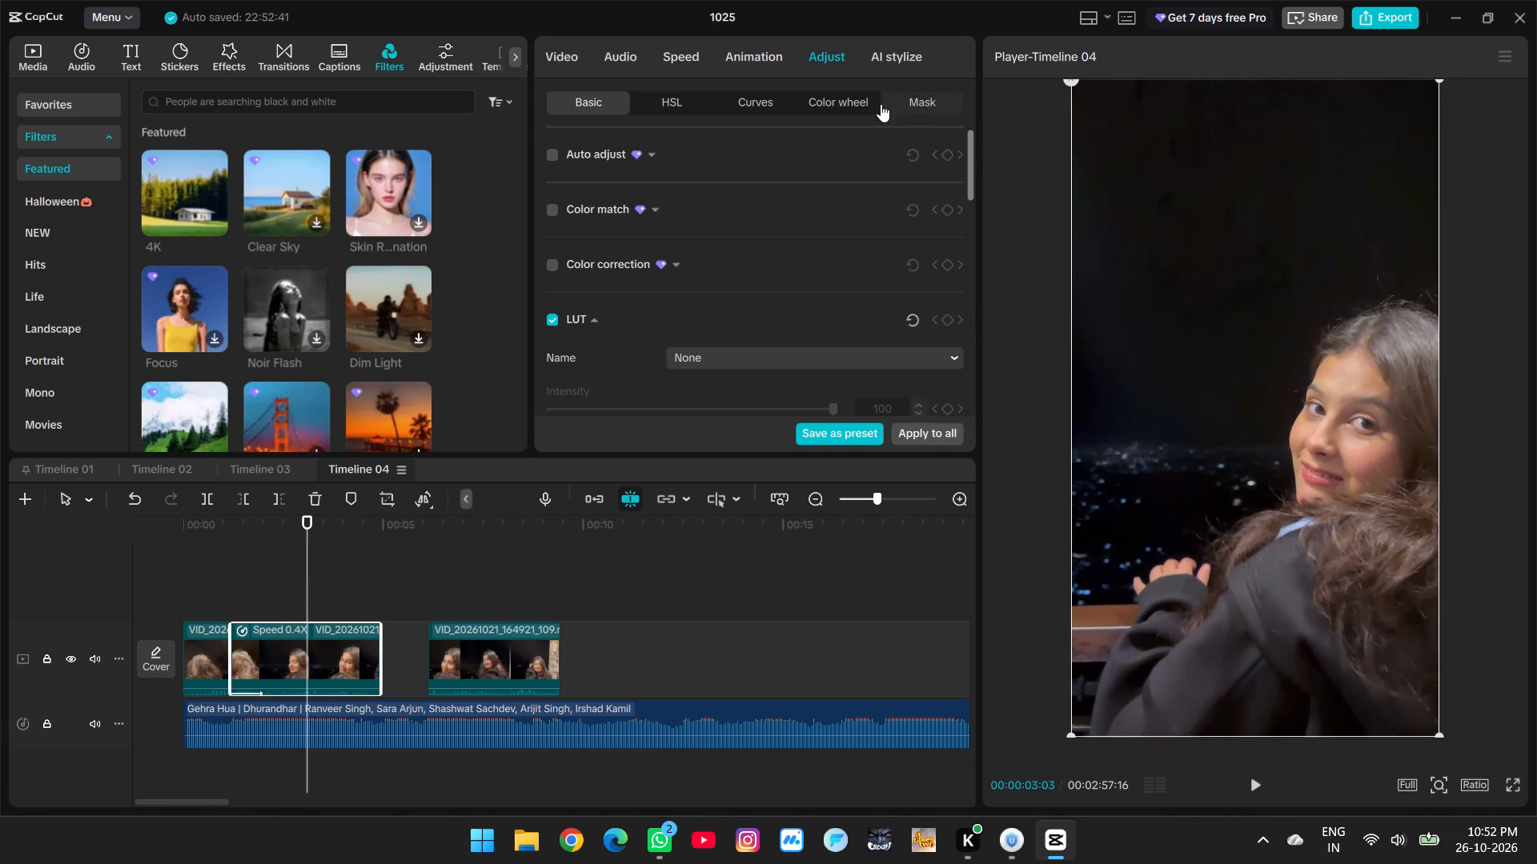
left_click(574, 50)
left_click(898, 114)
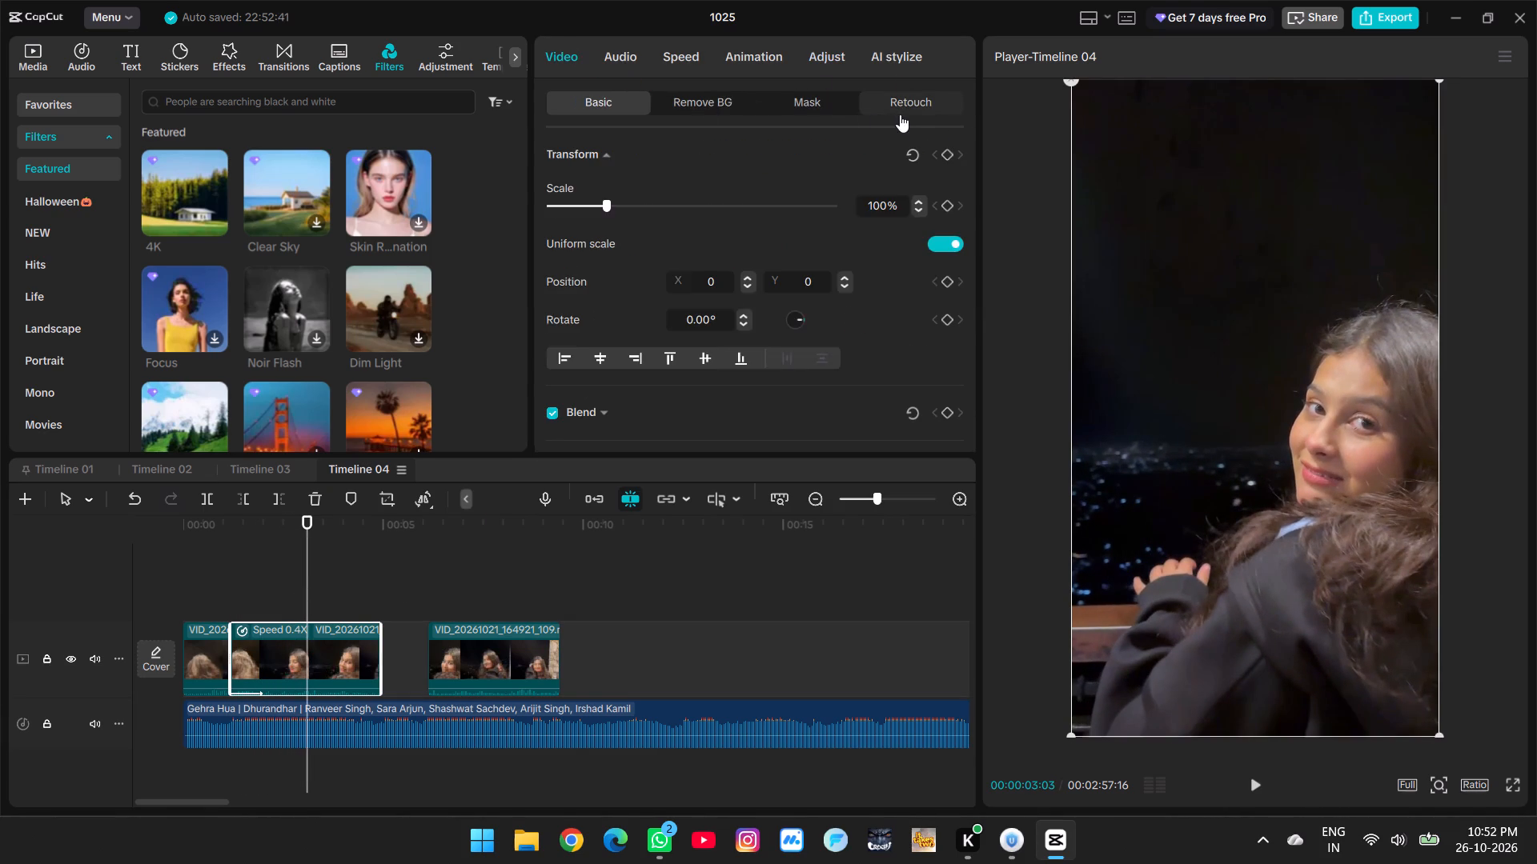
scroll(697, 290, "down", 1)
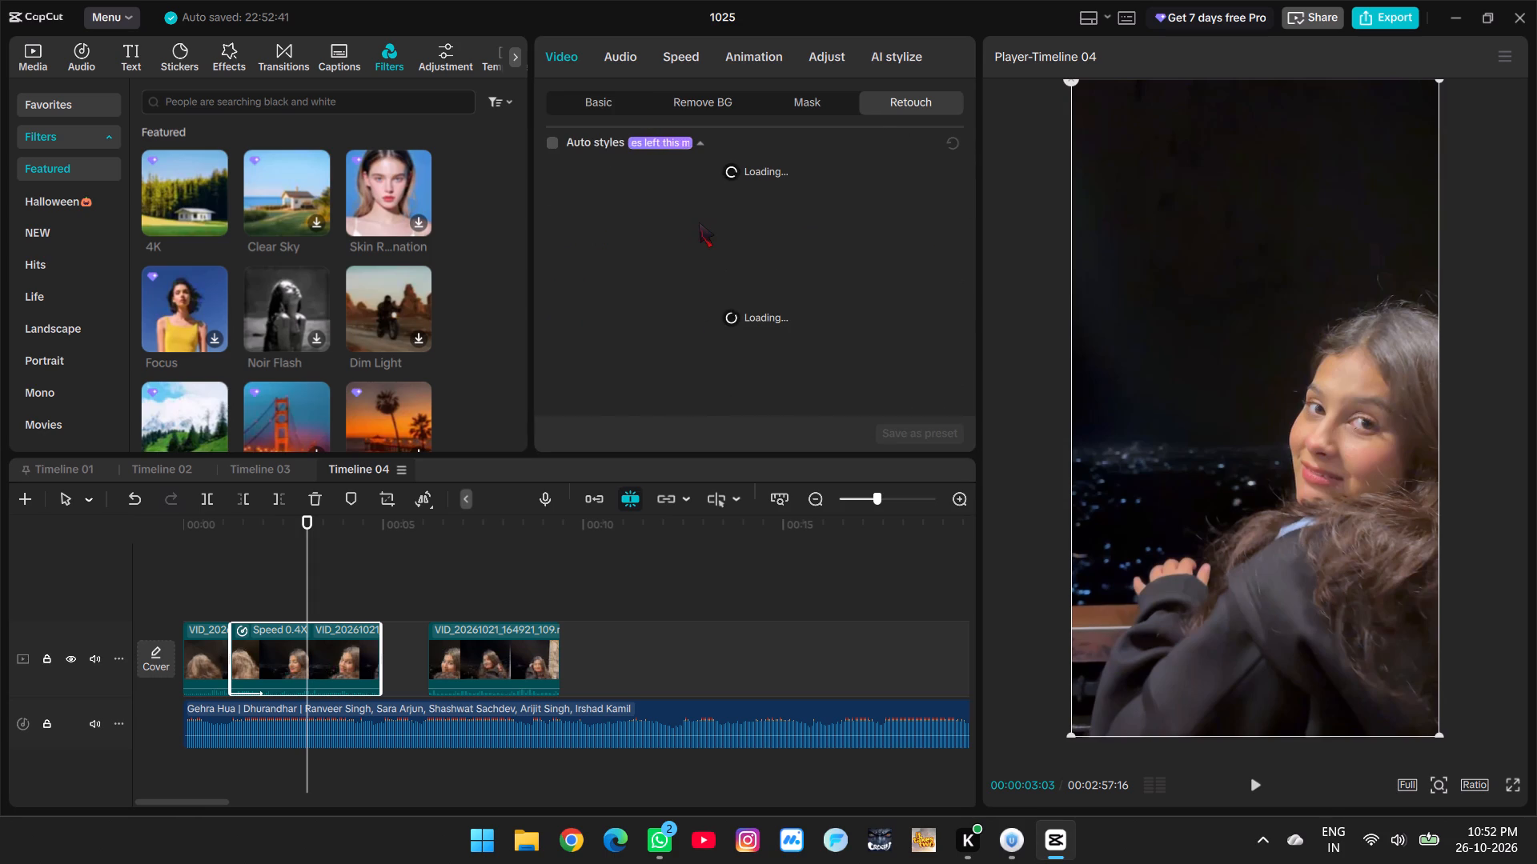
scroll(704, 230, "down", 2)
scroll(717, 262, "up", 3)
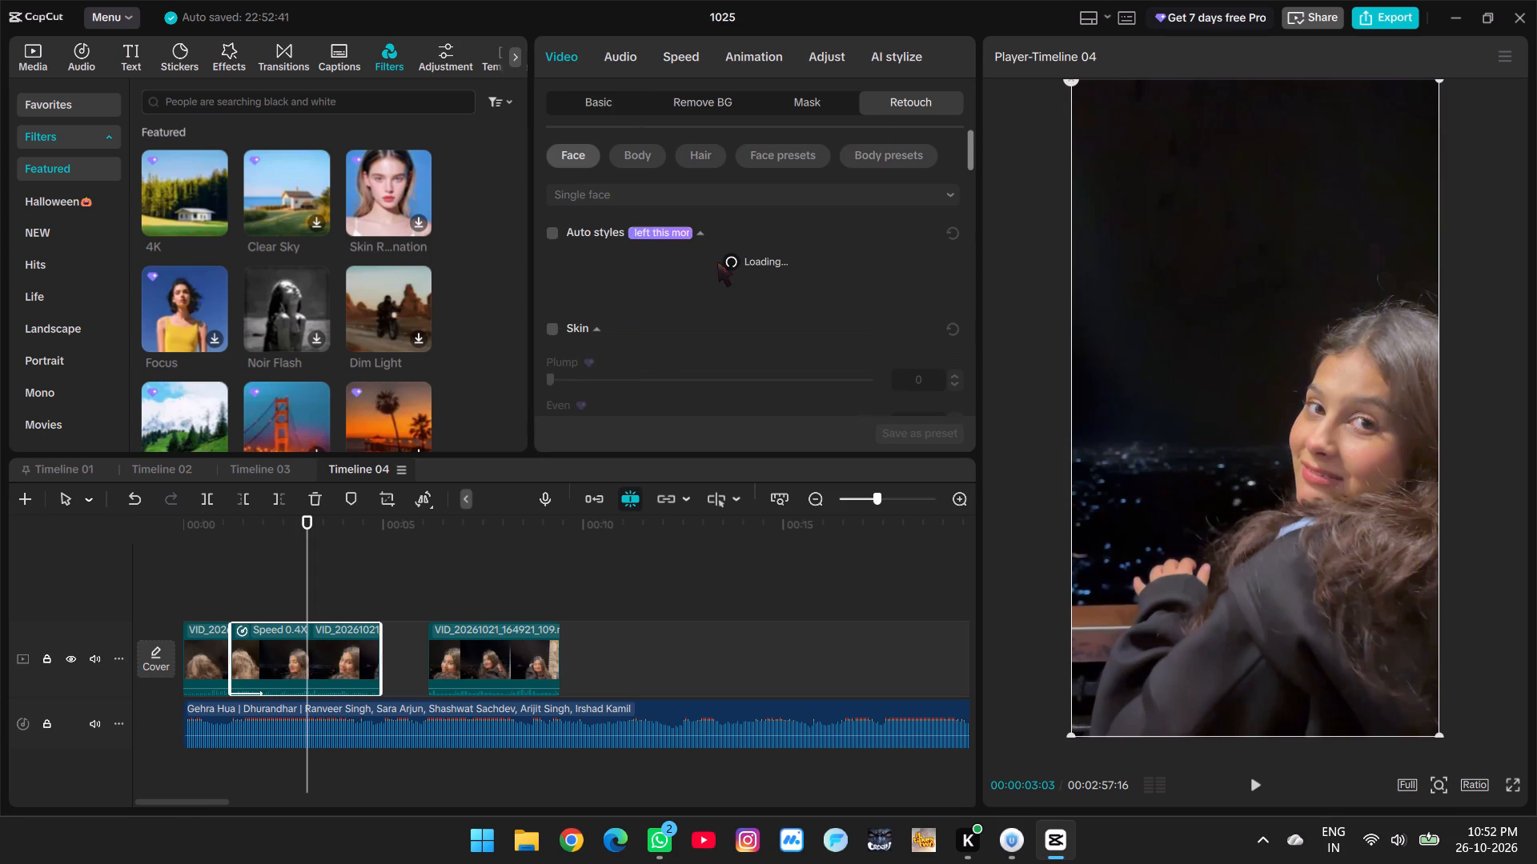
left_click(697, 150)
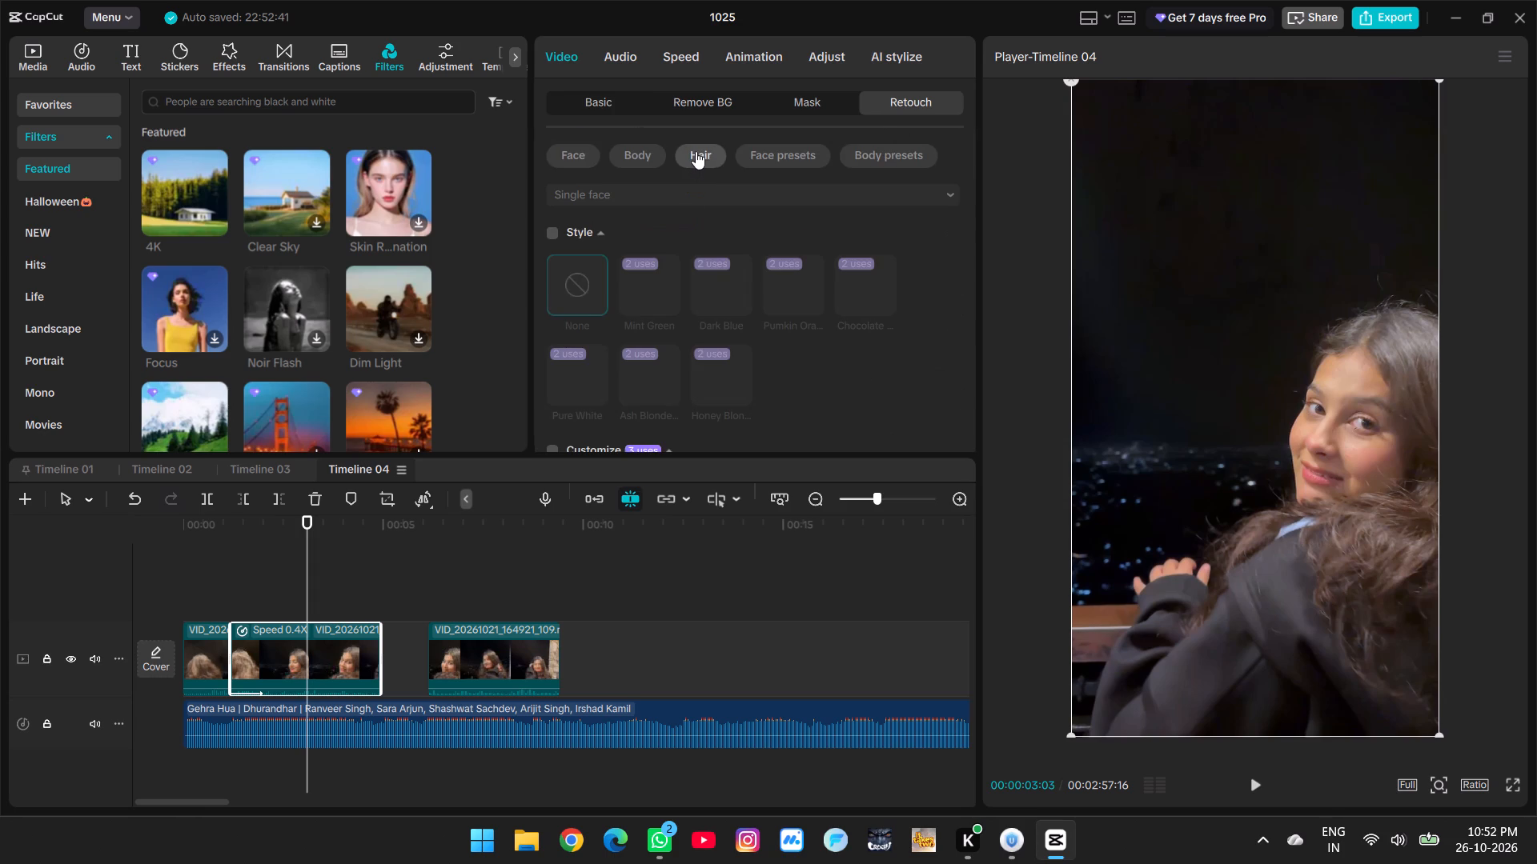
scroll(695, 308, "down", 4)
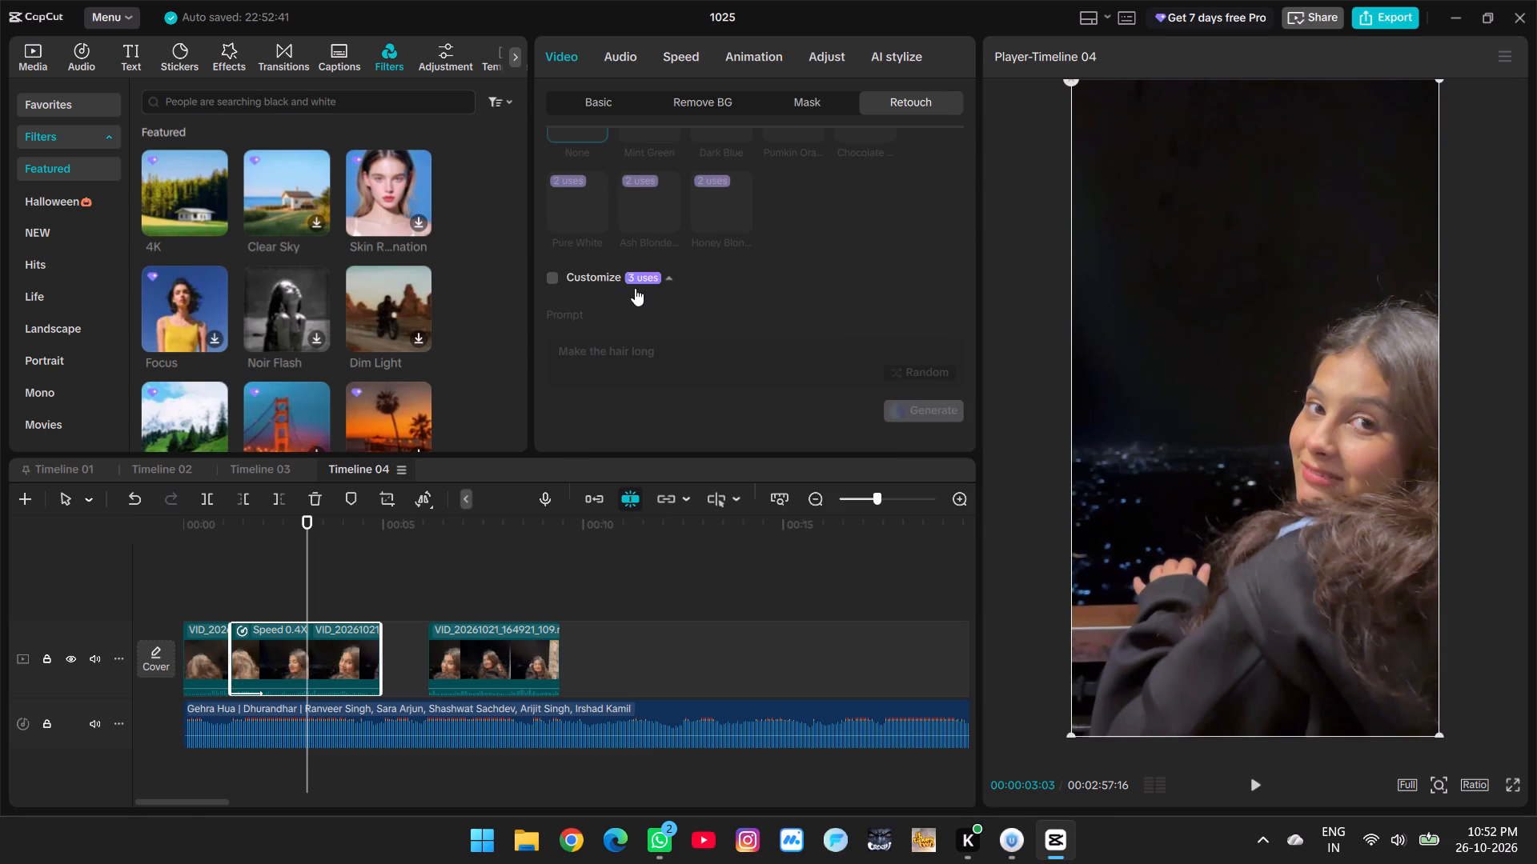
scroll(650, 297, "down", 3)
scroll(632, 289, "up", 1)
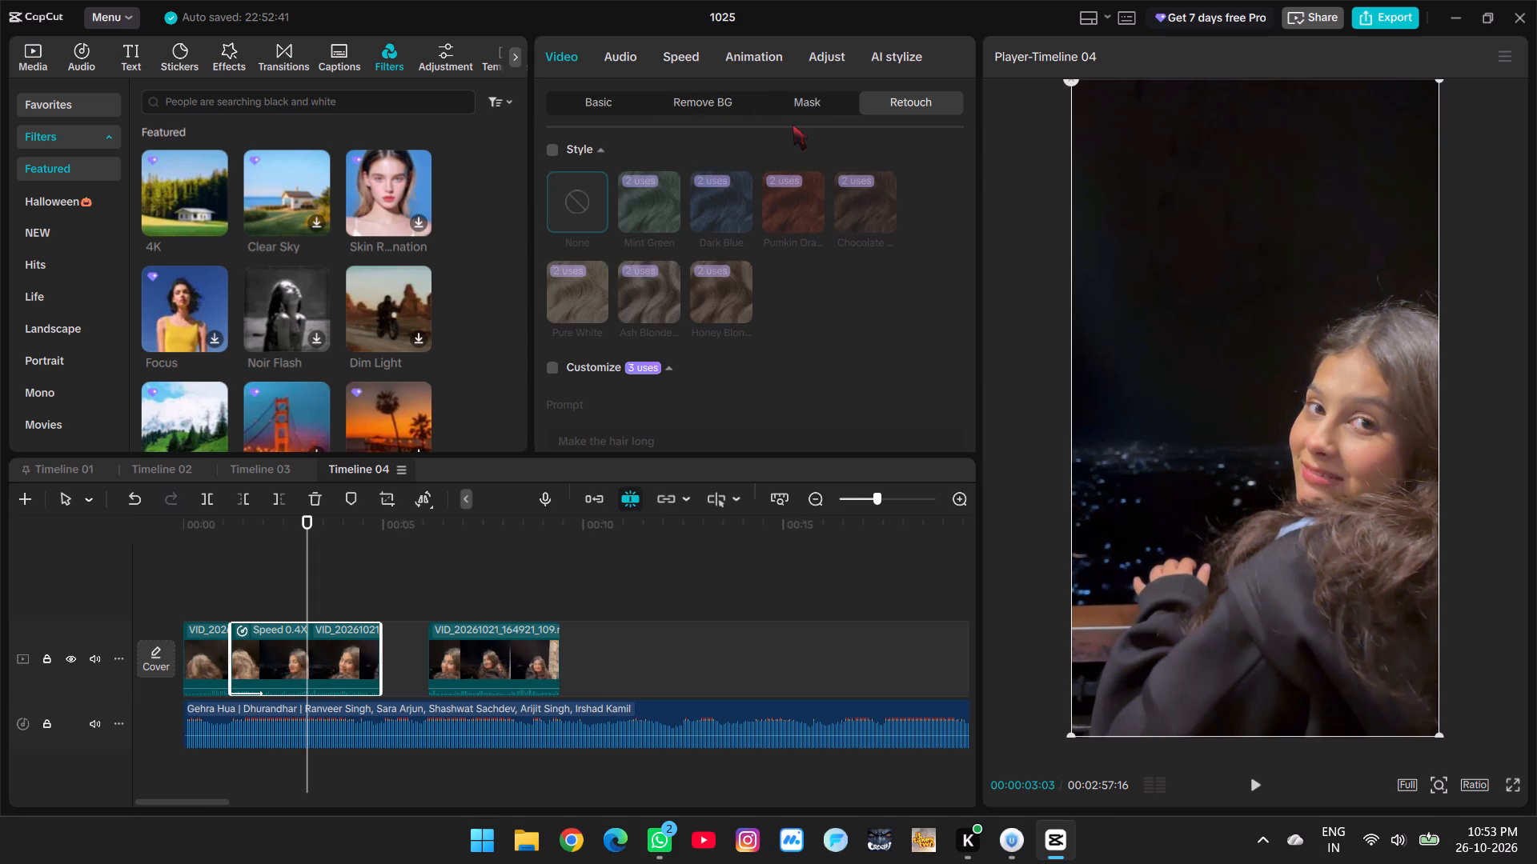
Enable Skin in the Face retouch settings of the slowed segment.
left_click(599, 99)
left_click(898, 103)
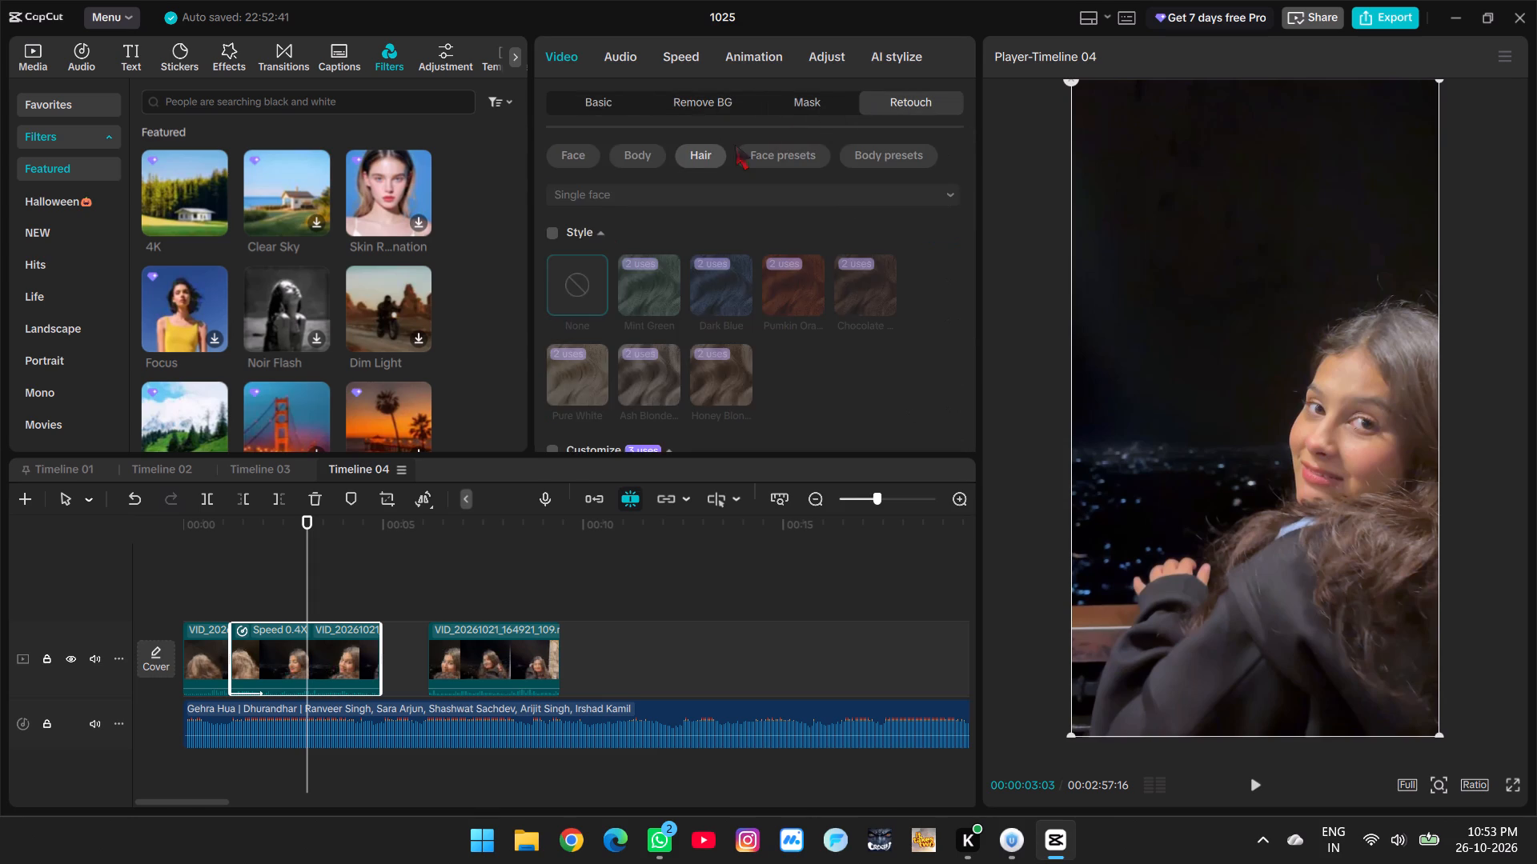
left_click(624, 159)
left_click(567, 159)
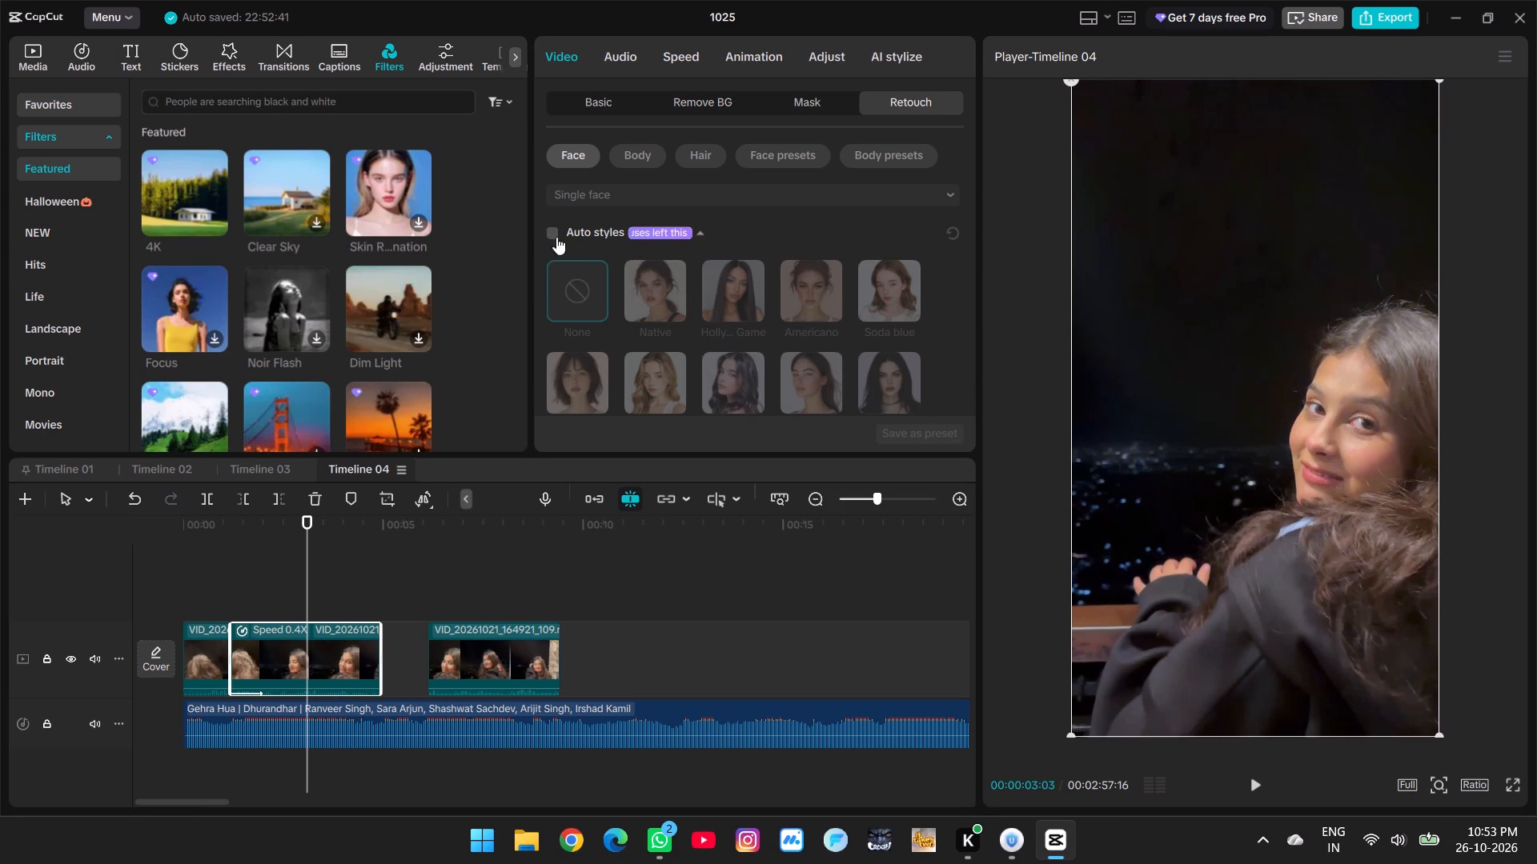
scroll(608, 295, "down", 2)
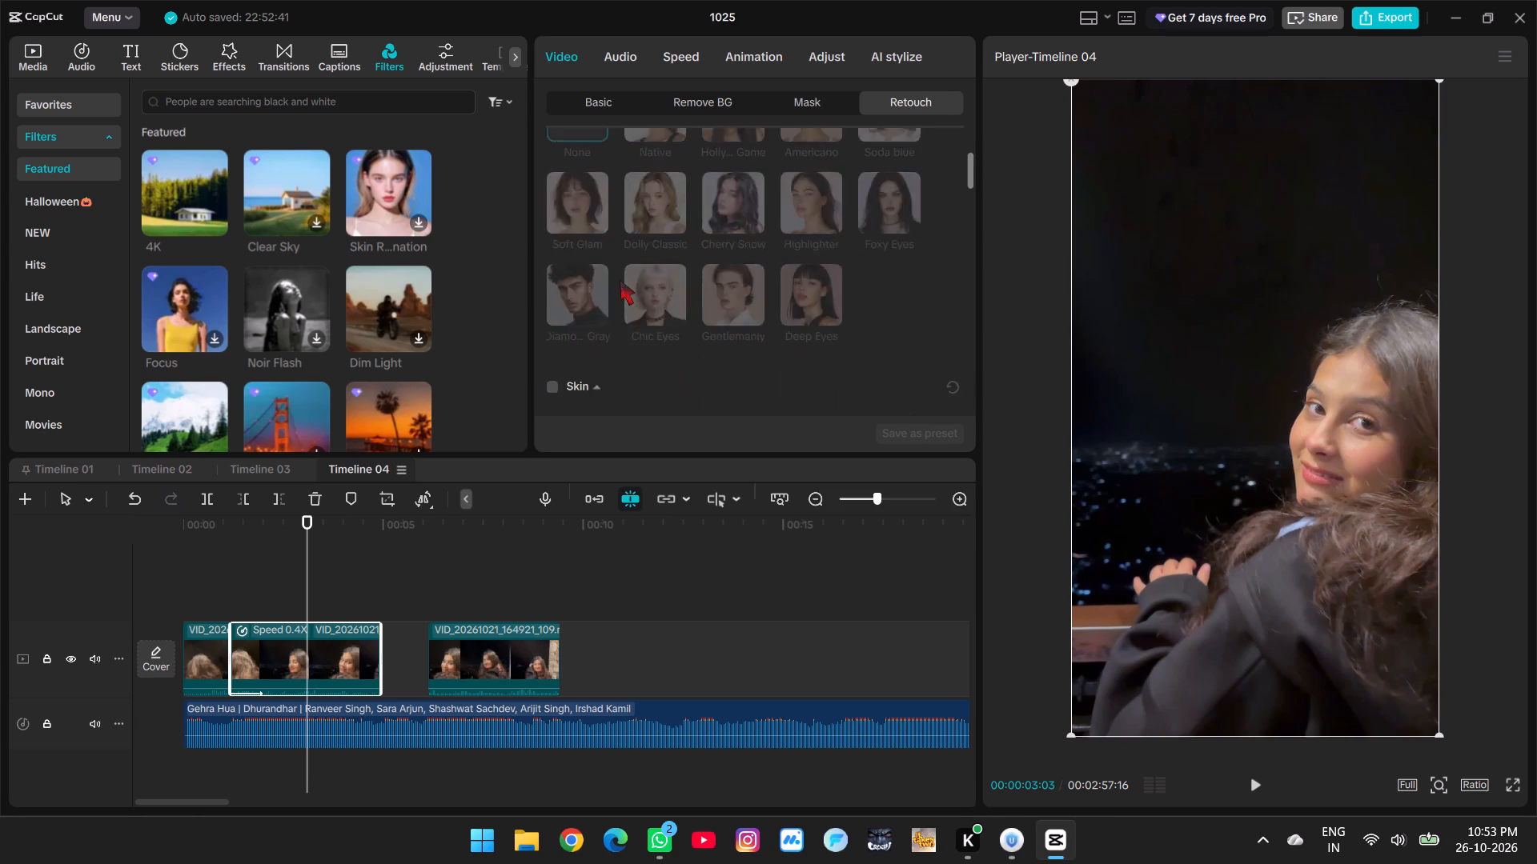
scroll(620, 280, "down", 1)
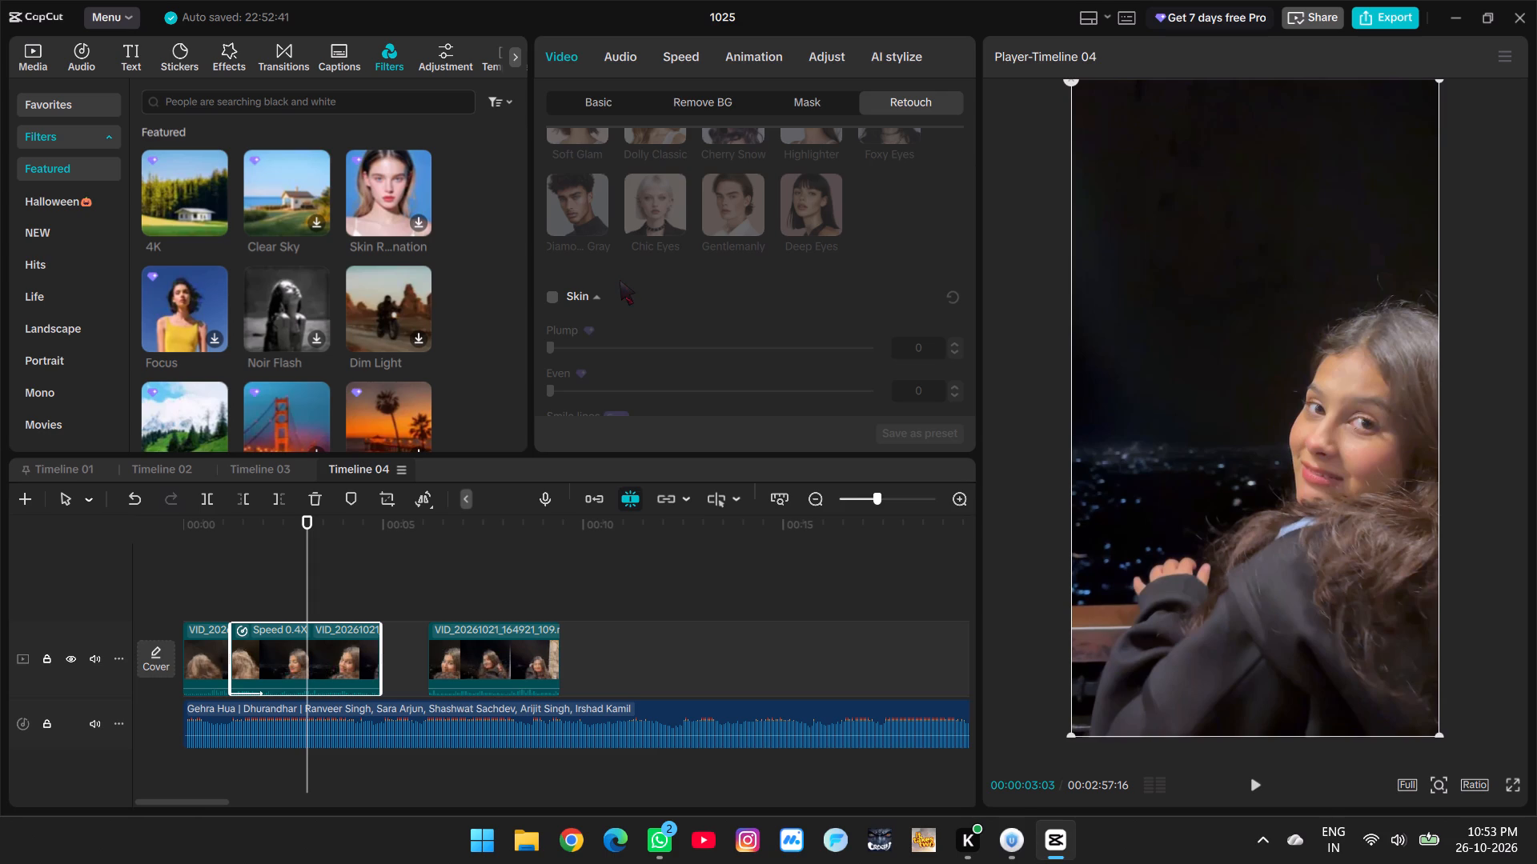
scroll(621, 285, "down", 1)
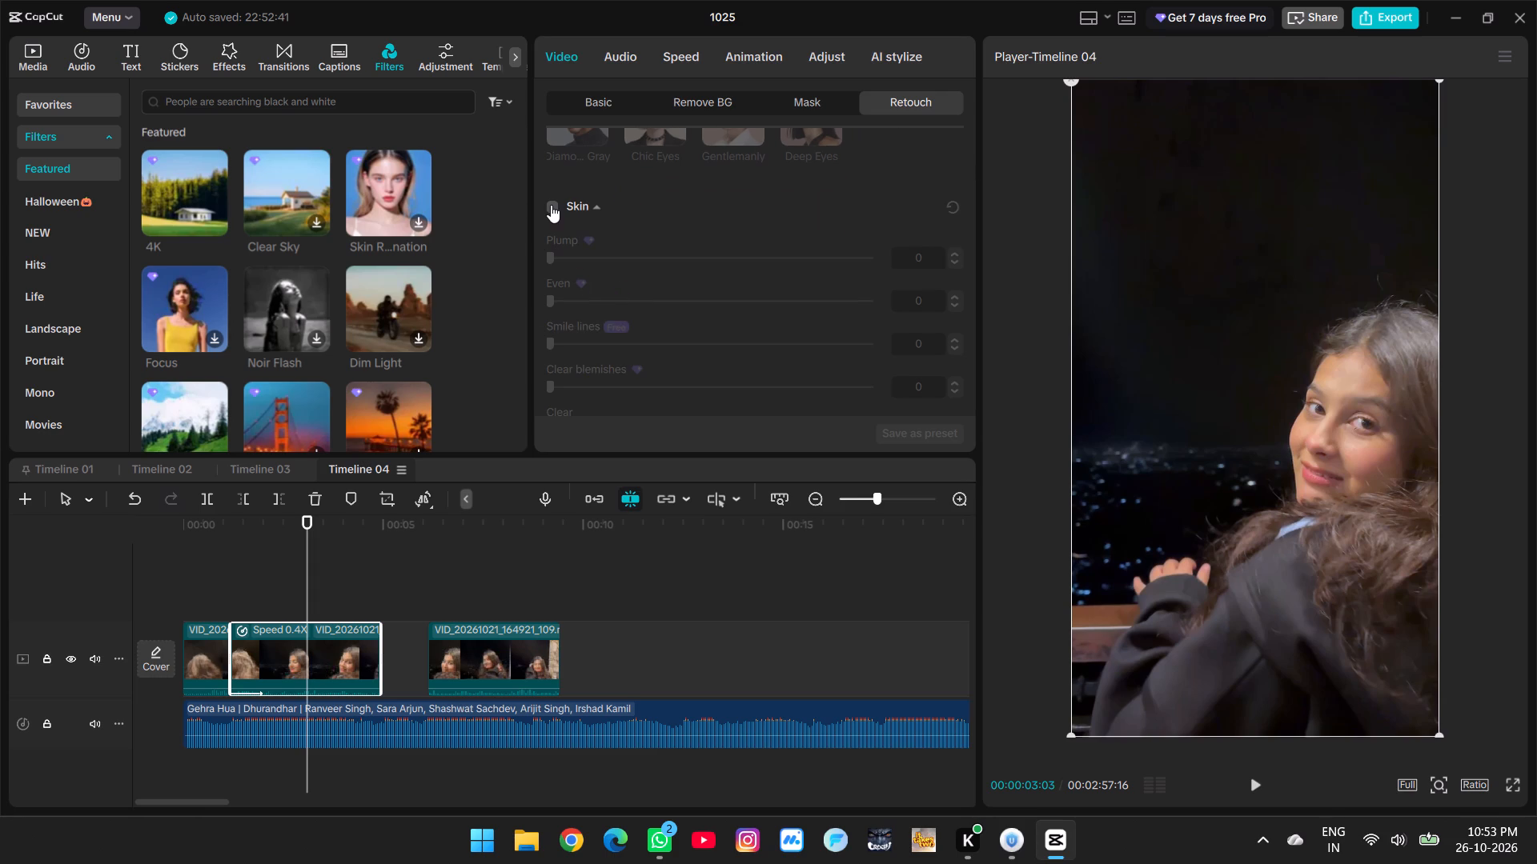
left_click(552, 211)
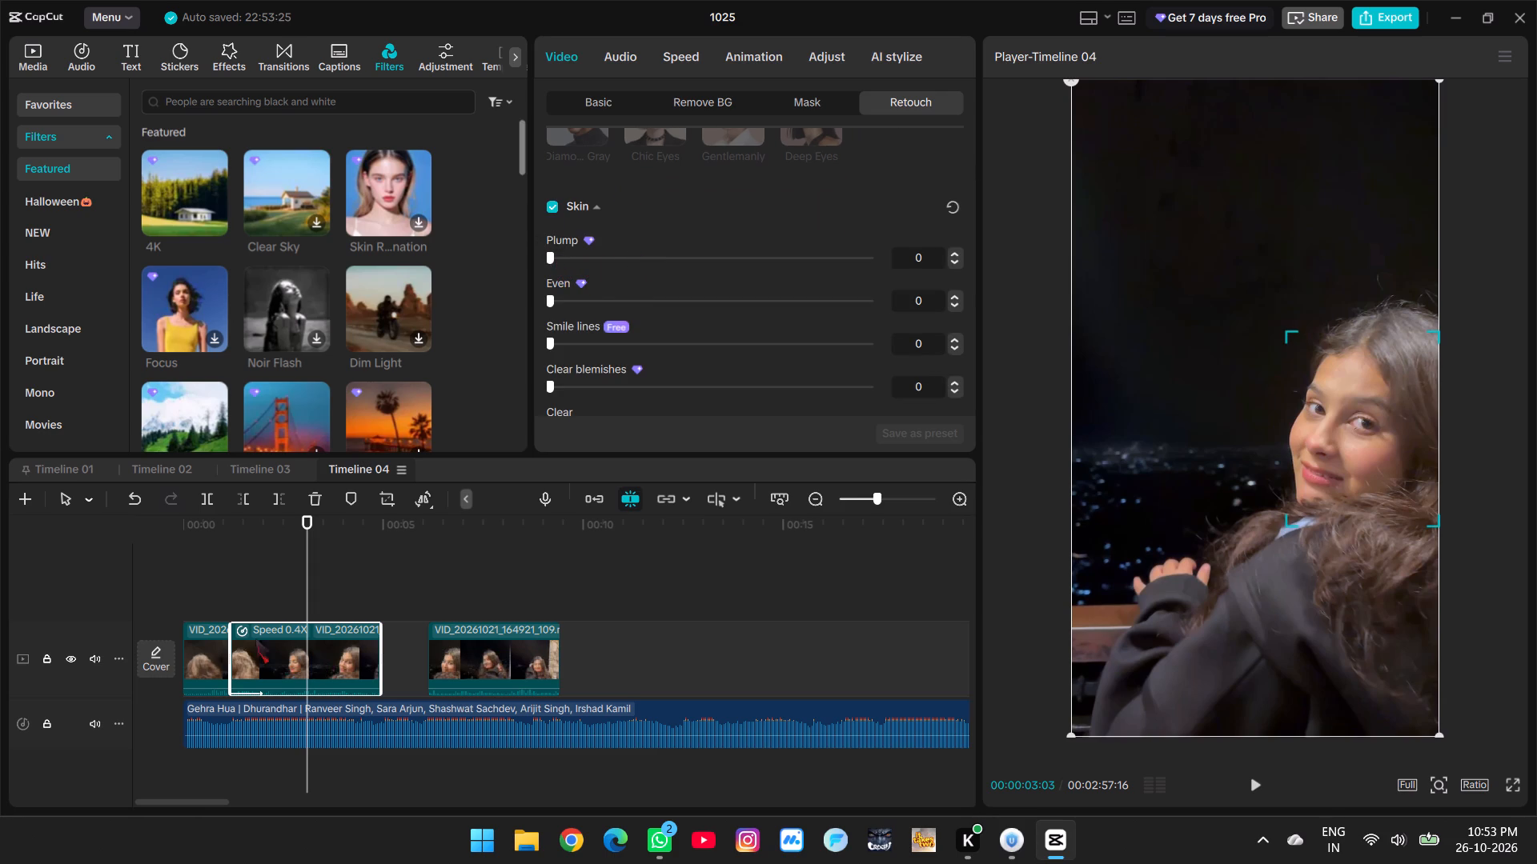
Scrub and play through the slowed segment to check the woman's turn and the look of her face.
left_click(273, 602)
left_click_drag(273, 600, 304, 621)
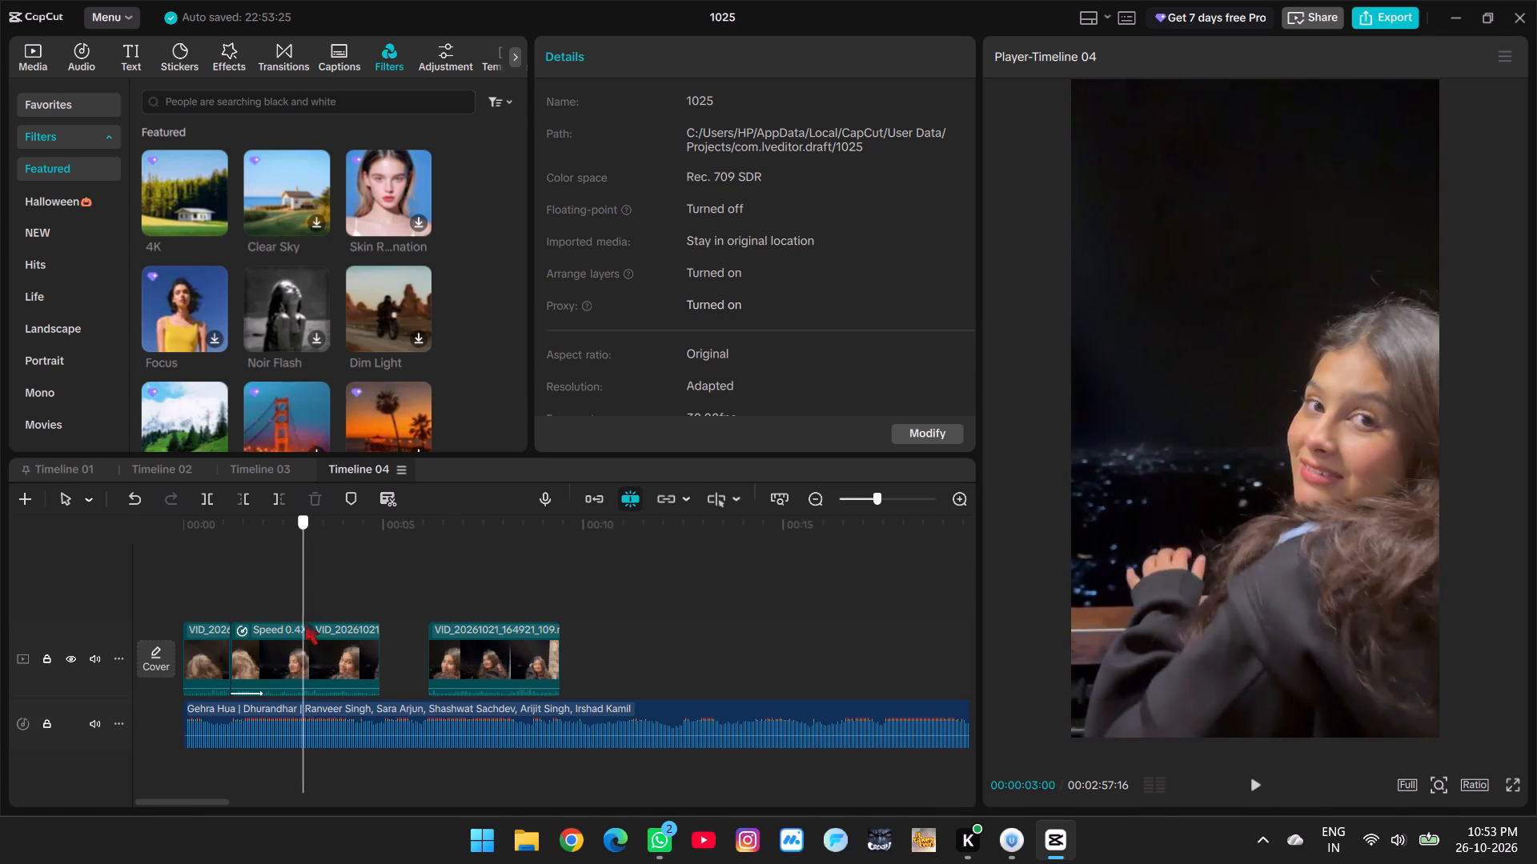
left_click_drag(304, 621, 311, 634)
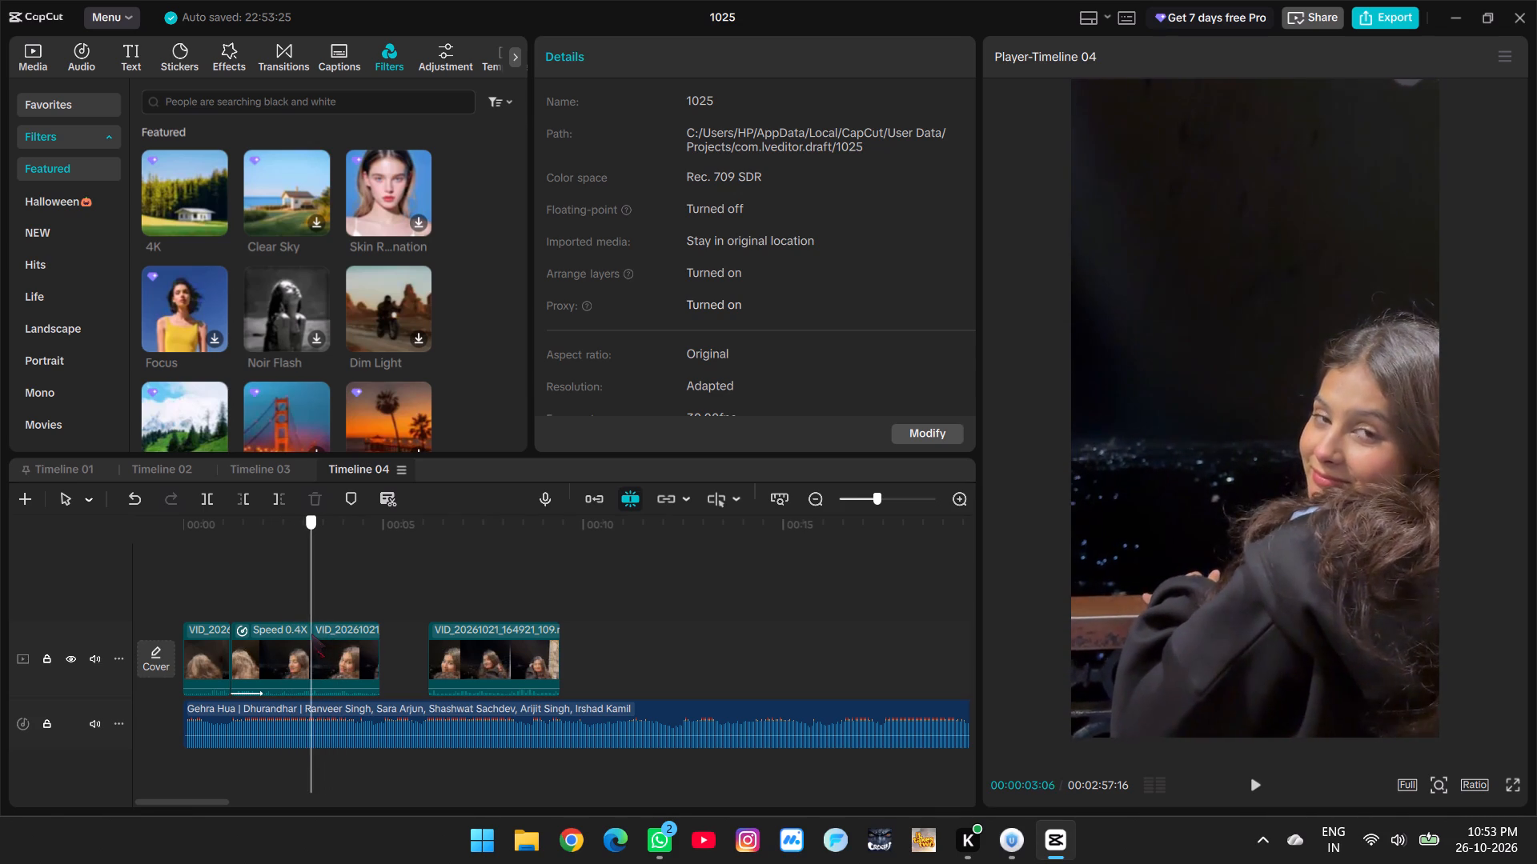
left_click_drag(311, 634, 334, 644)
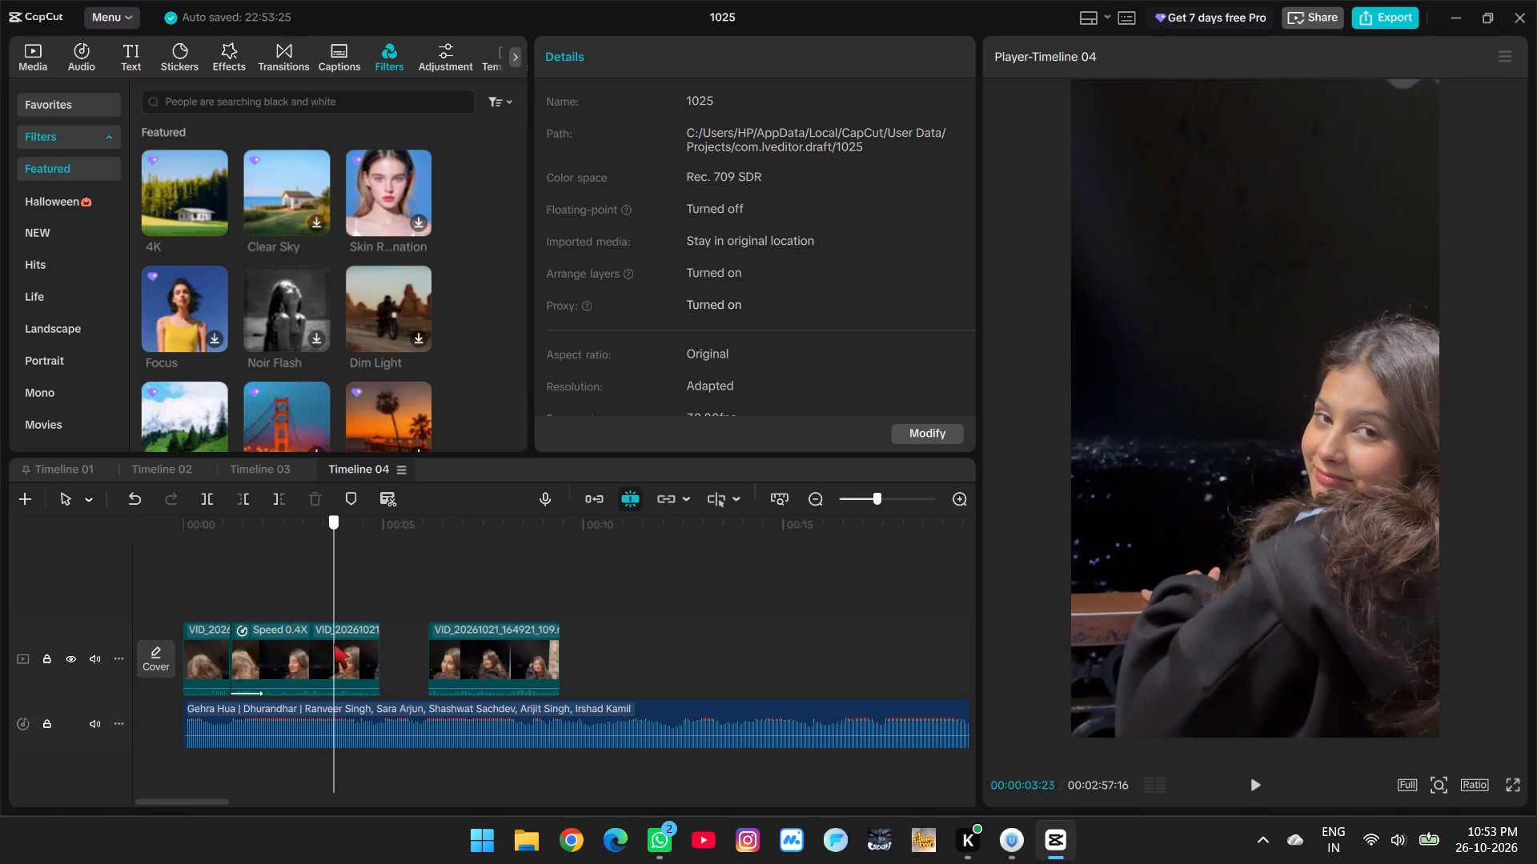
left_click_drag(334, 644, 255, 630)
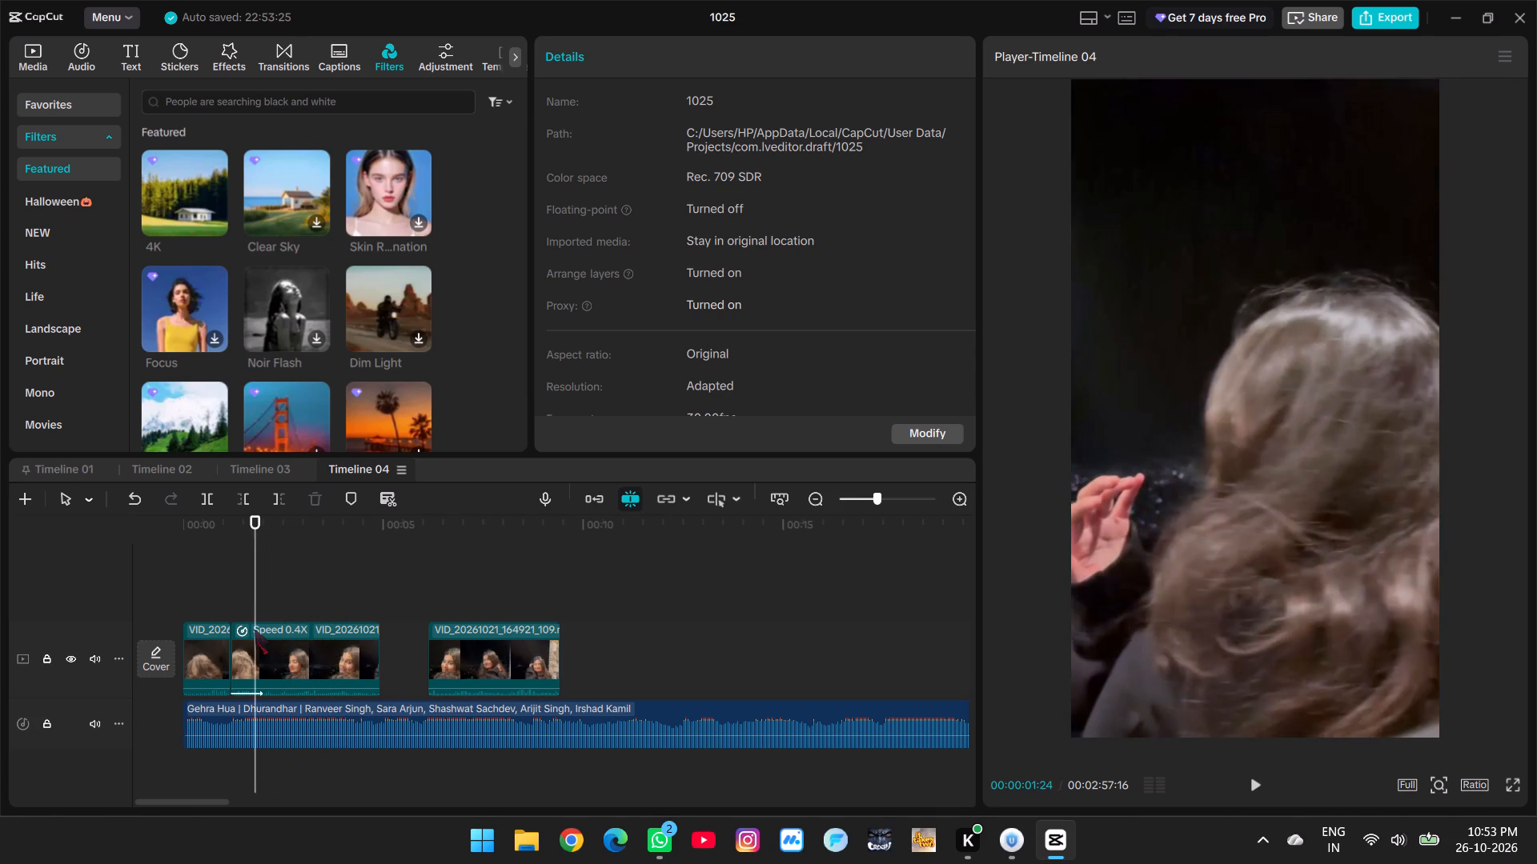
key("space")
key("space")
key("space")
key("space")
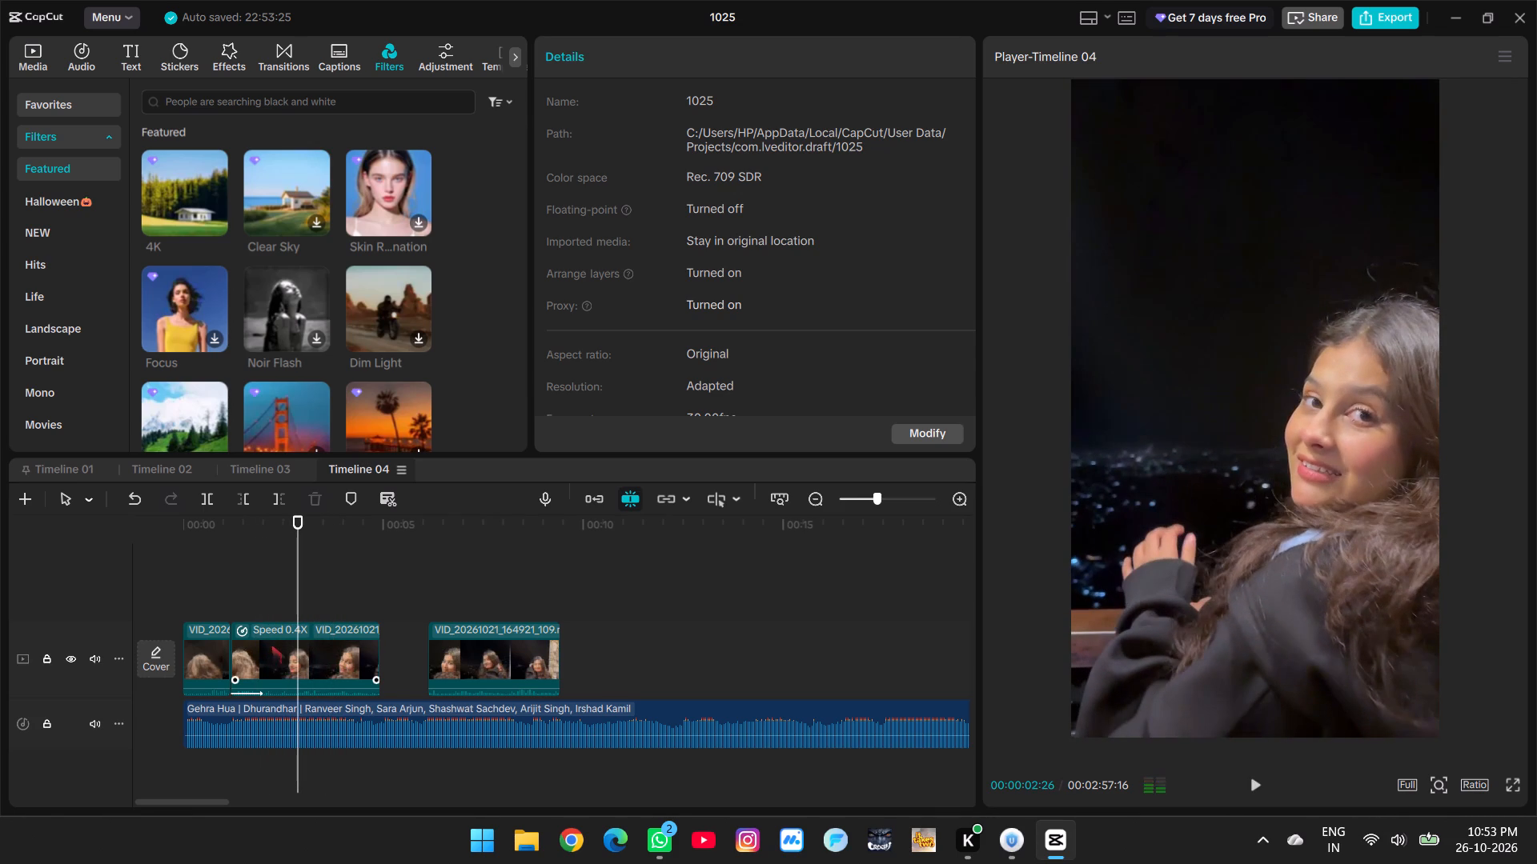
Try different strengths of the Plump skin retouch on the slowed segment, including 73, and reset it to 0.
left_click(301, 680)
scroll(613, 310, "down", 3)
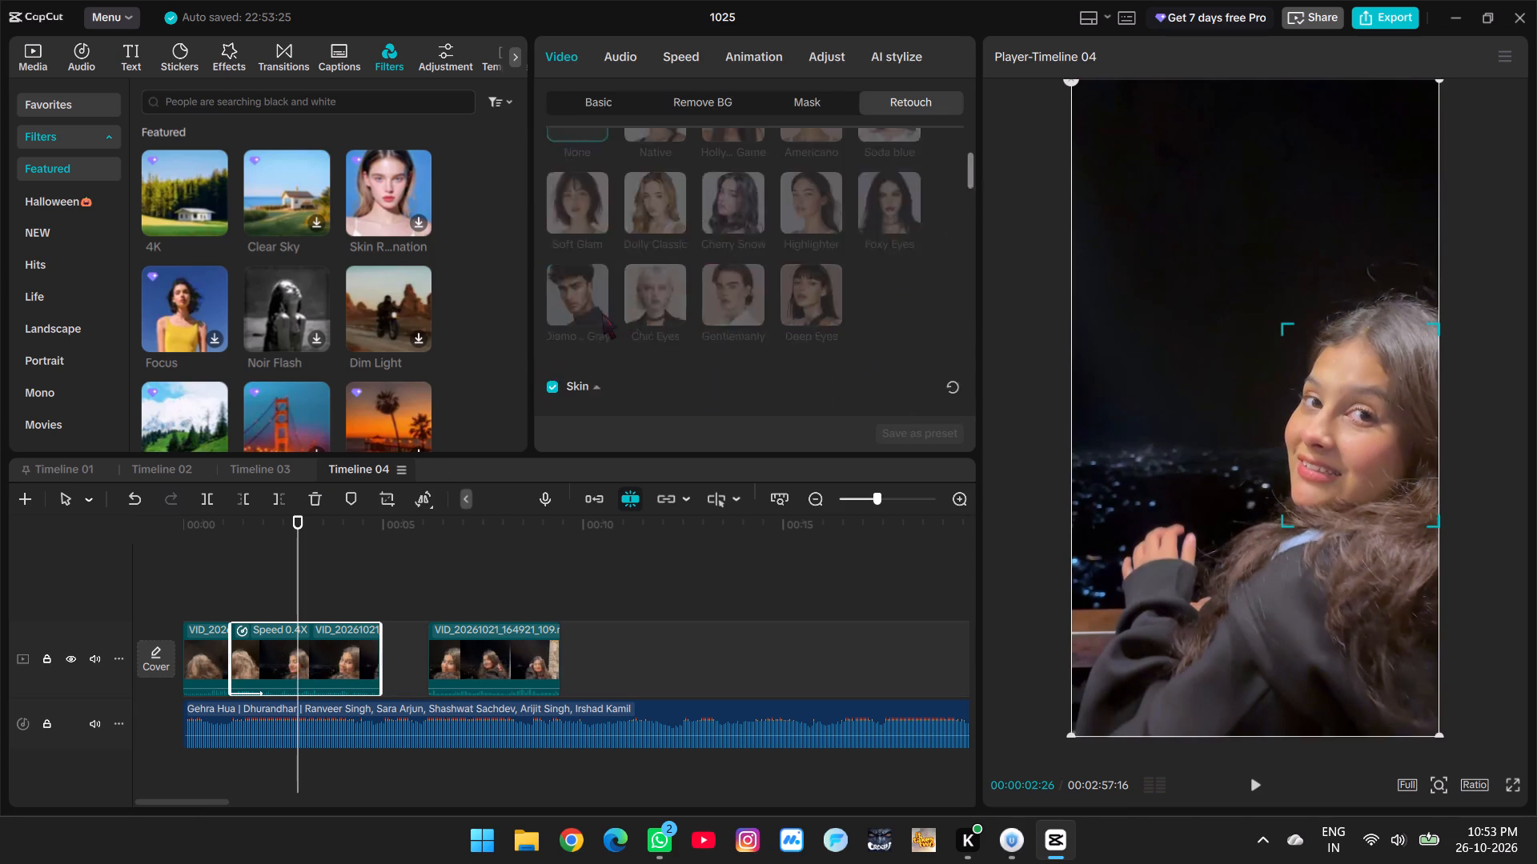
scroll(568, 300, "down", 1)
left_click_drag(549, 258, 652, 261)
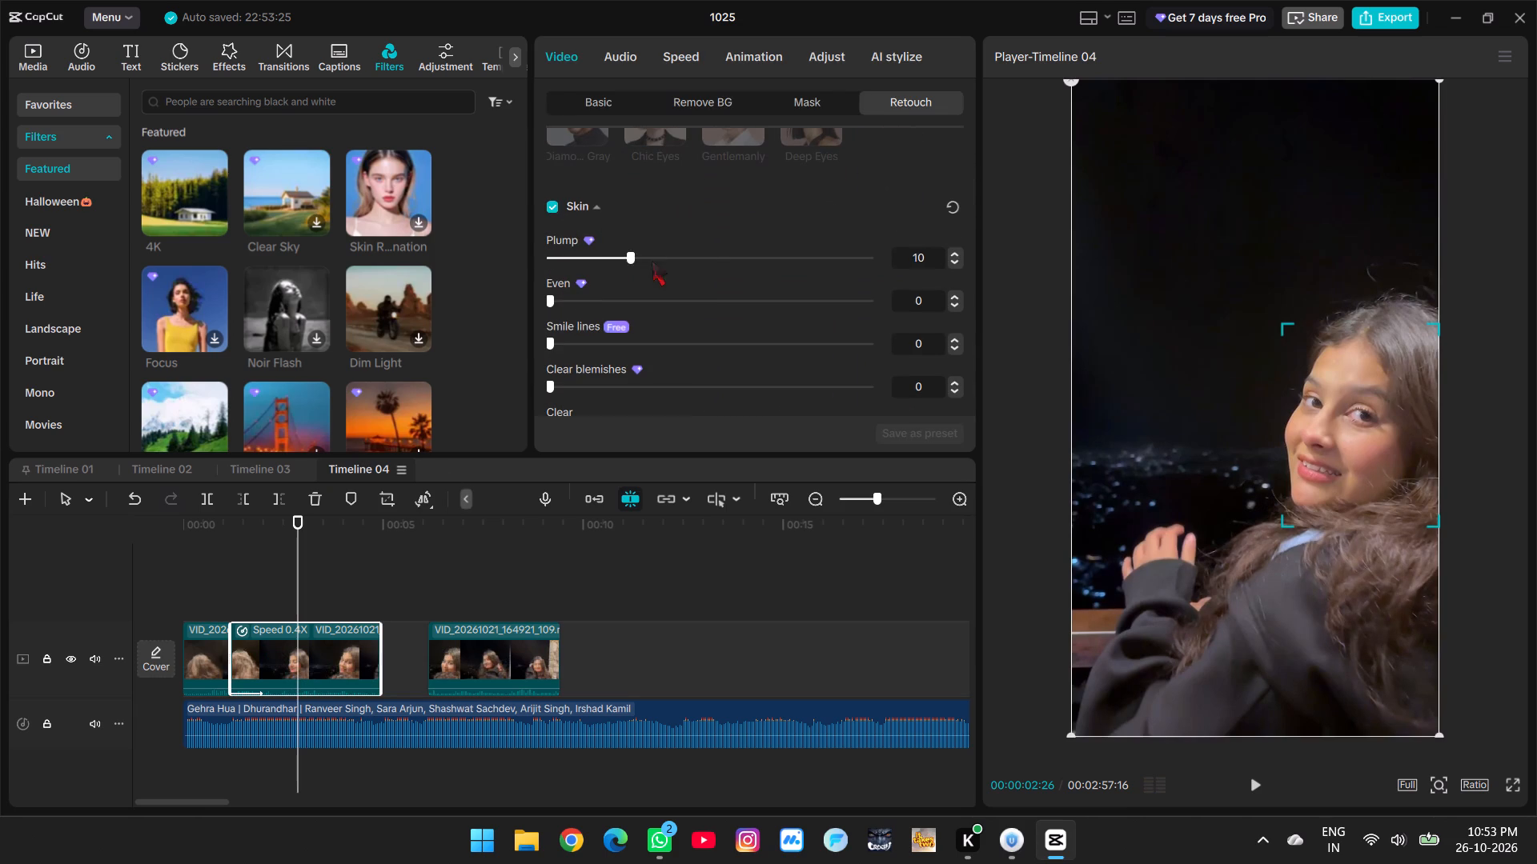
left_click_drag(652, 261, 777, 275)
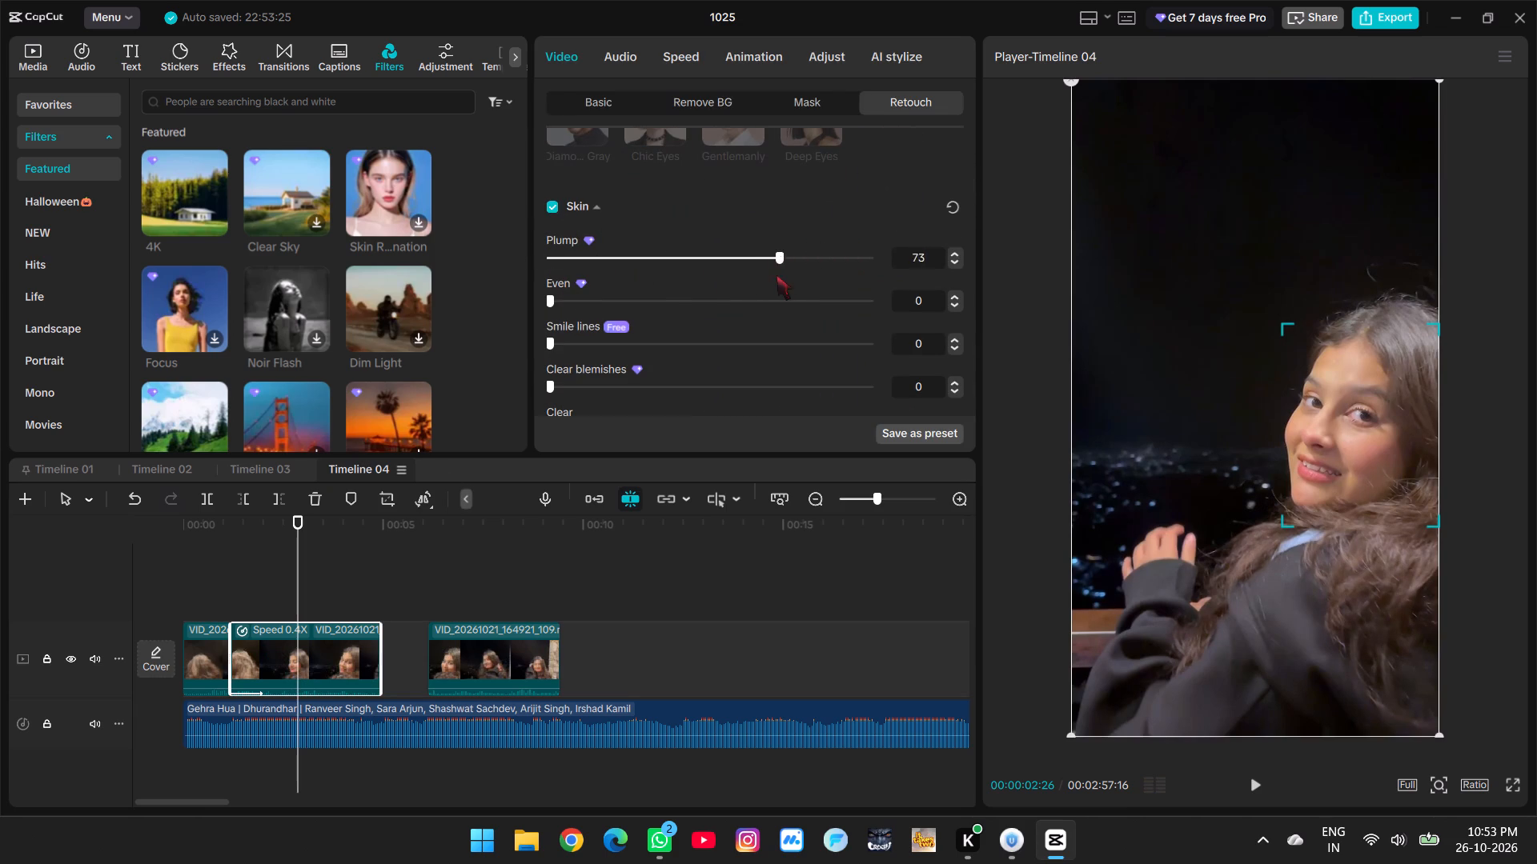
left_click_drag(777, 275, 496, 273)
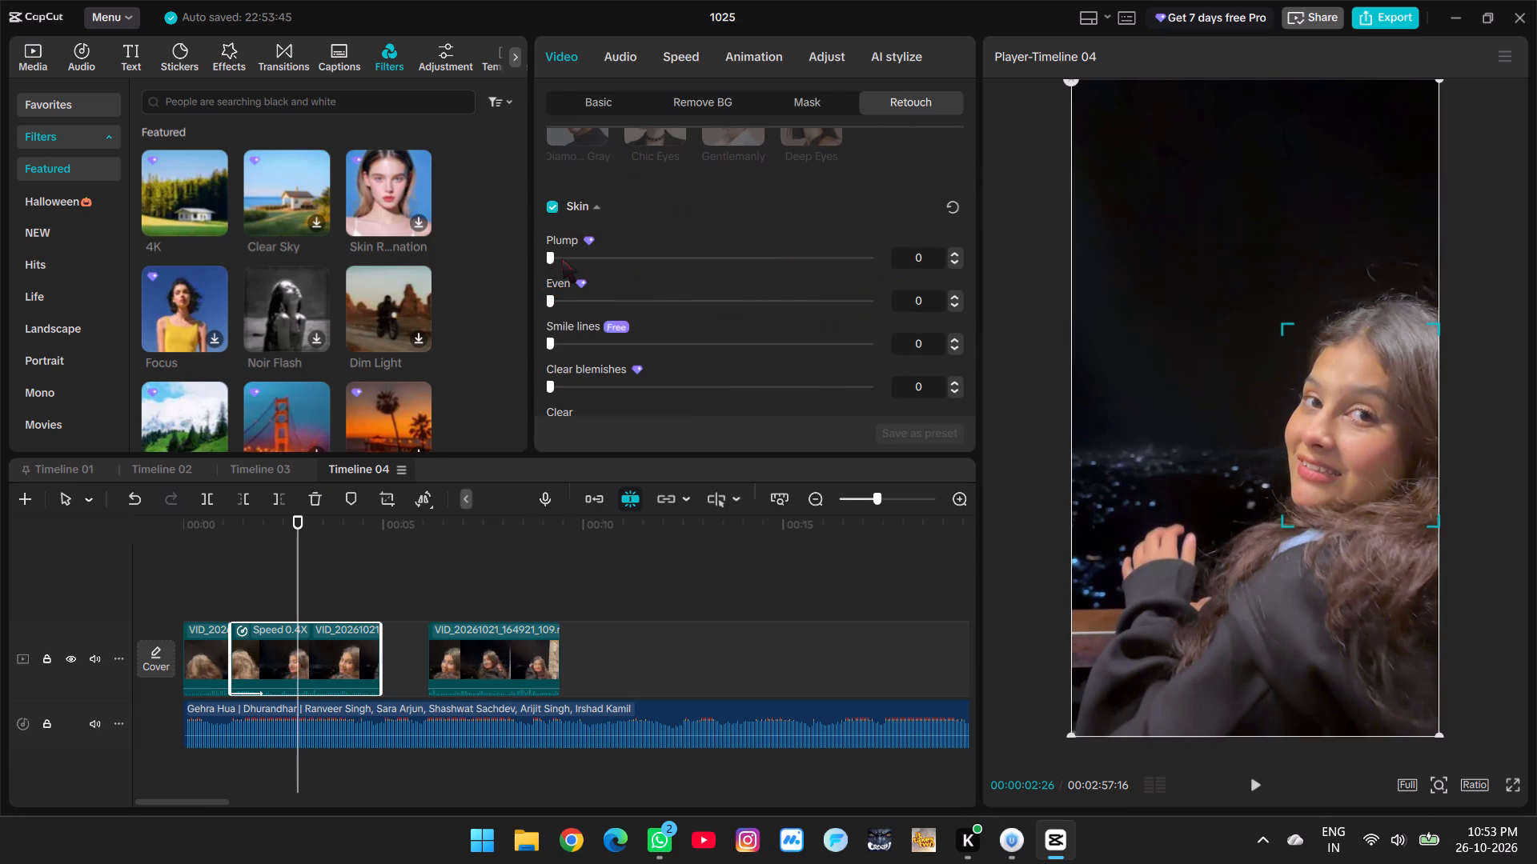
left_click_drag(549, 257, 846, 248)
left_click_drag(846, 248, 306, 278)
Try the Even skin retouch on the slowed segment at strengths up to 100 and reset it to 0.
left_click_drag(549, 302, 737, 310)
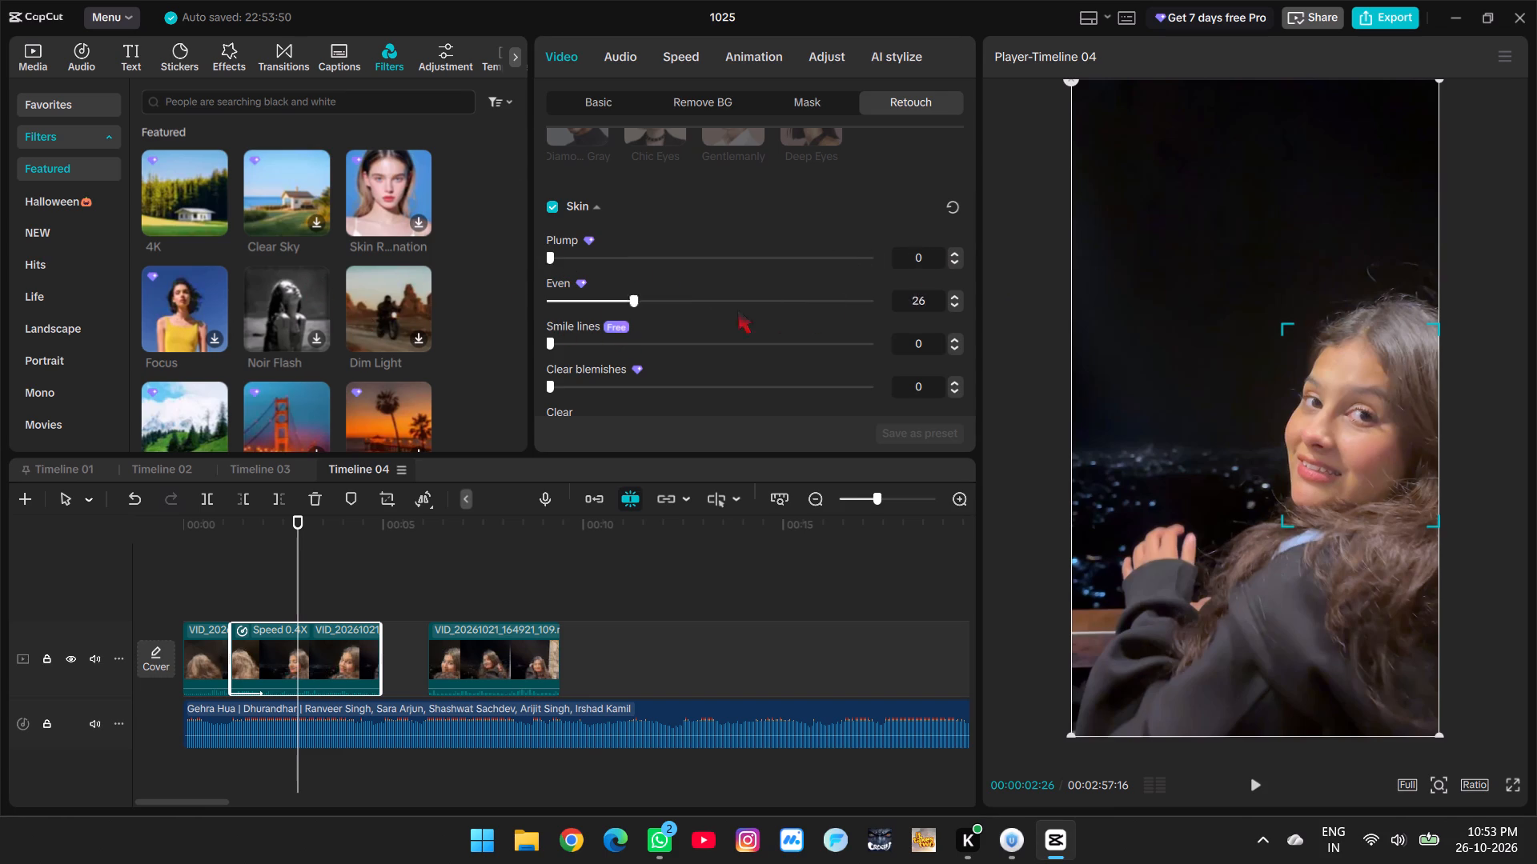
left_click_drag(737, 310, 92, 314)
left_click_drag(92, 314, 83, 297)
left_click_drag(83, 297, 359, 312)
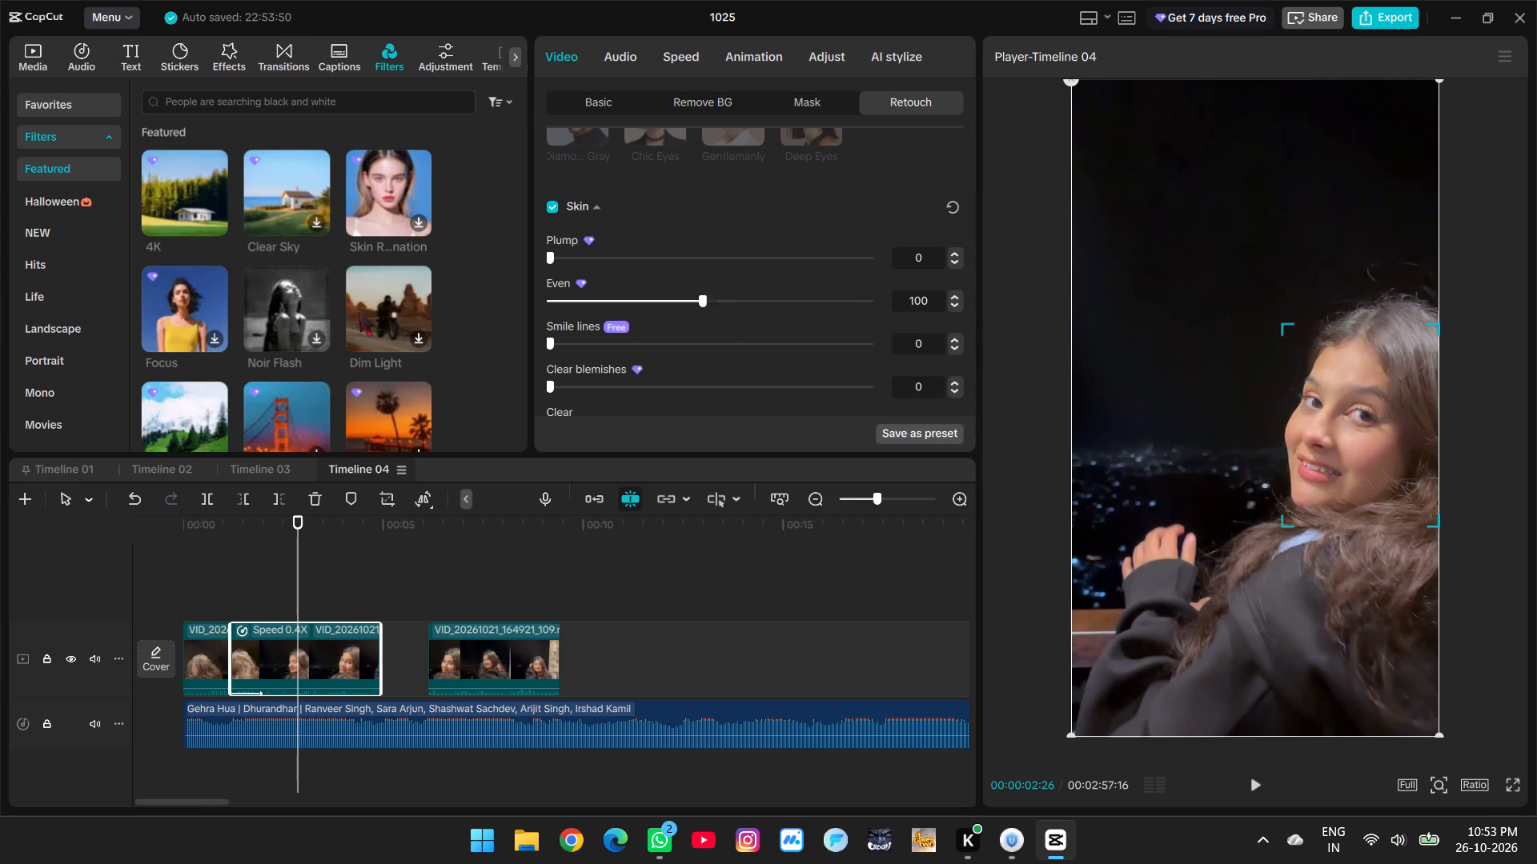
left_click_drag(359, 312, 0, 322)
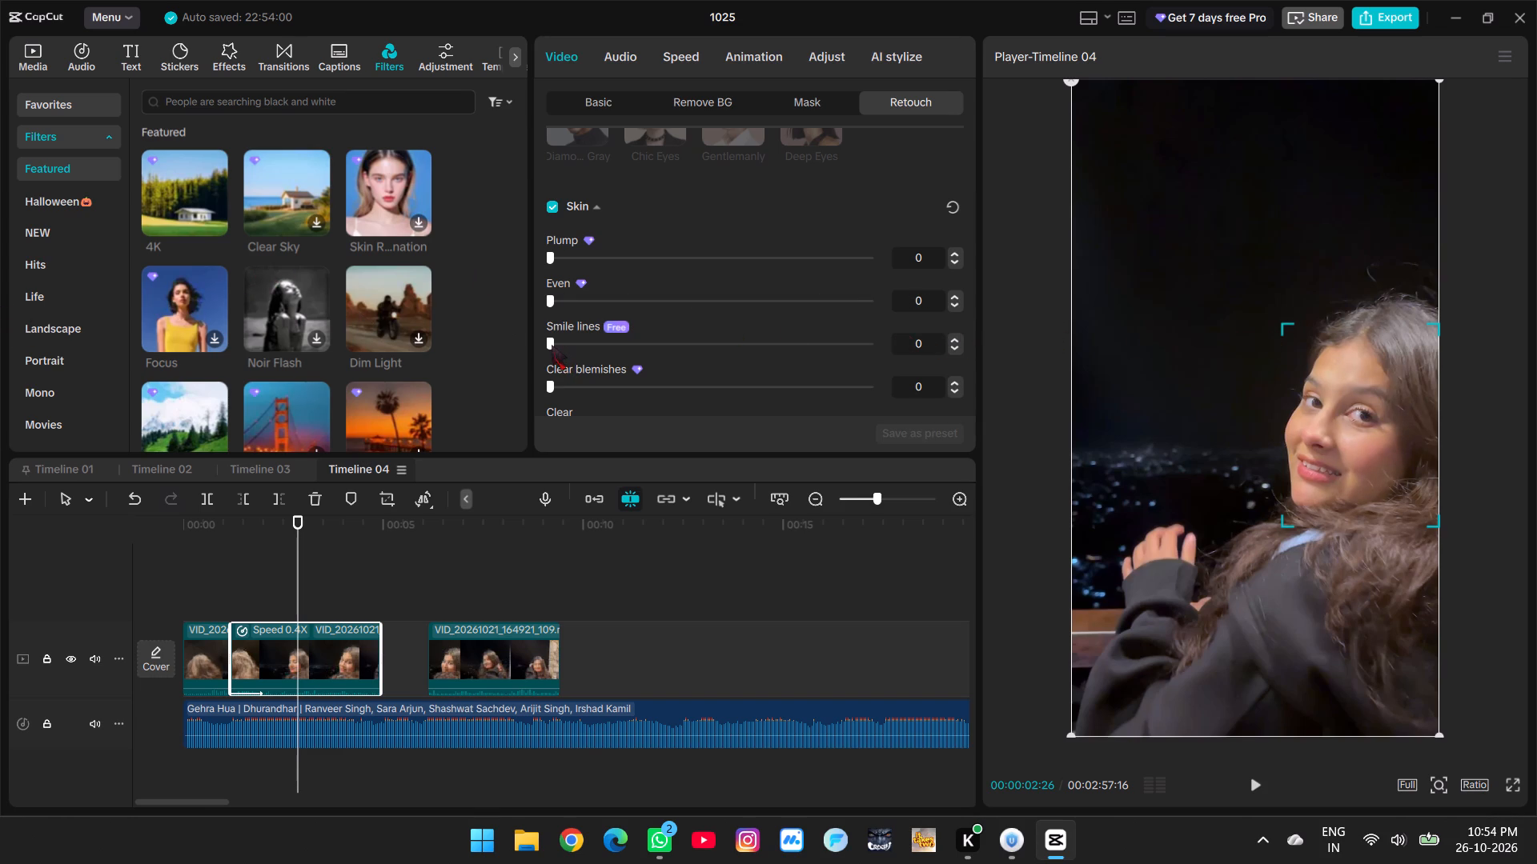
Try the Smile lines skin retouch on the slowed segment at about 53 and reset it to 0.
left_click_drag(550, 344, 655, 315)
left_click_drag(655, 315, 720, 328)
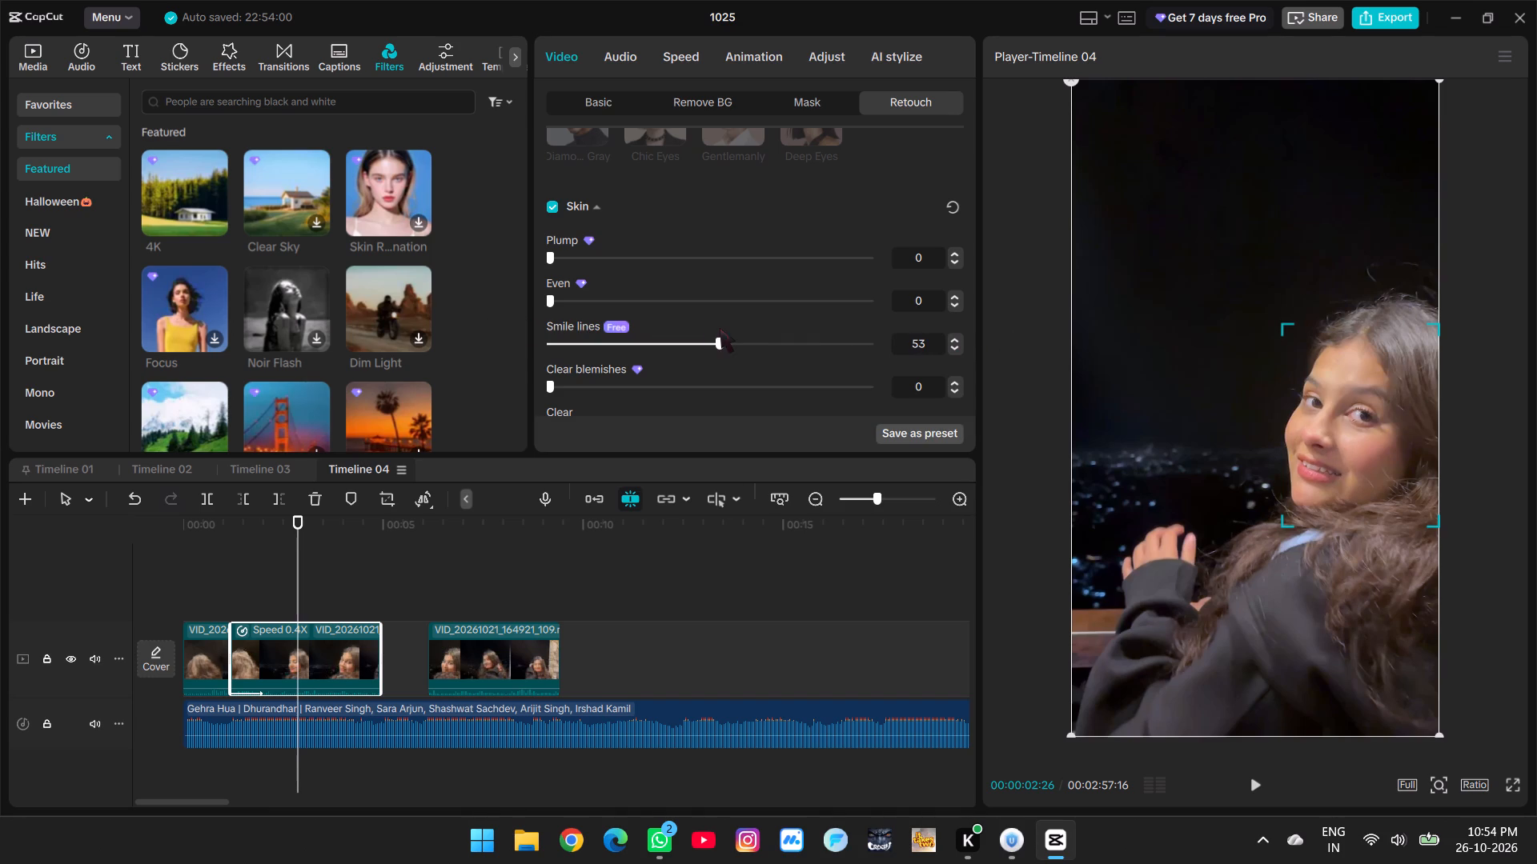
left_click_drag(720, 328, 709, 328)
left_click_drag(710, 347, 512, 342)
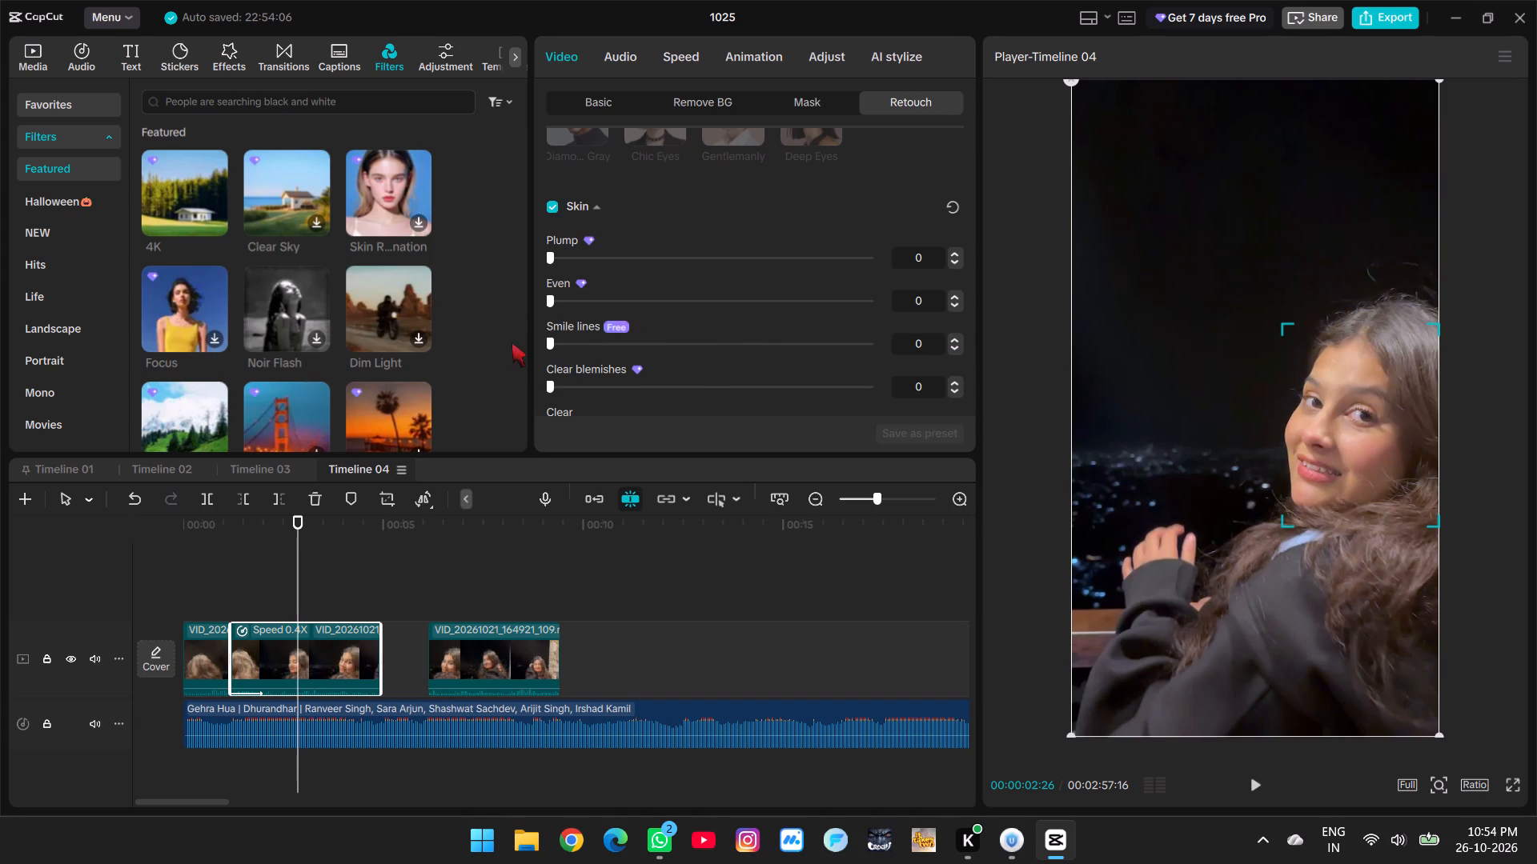
Set the Clear skin retouch on the slowed segment to 100.
left_click_drag(512, 342, 427, 334)
scroll(592, 303, "down", 1)
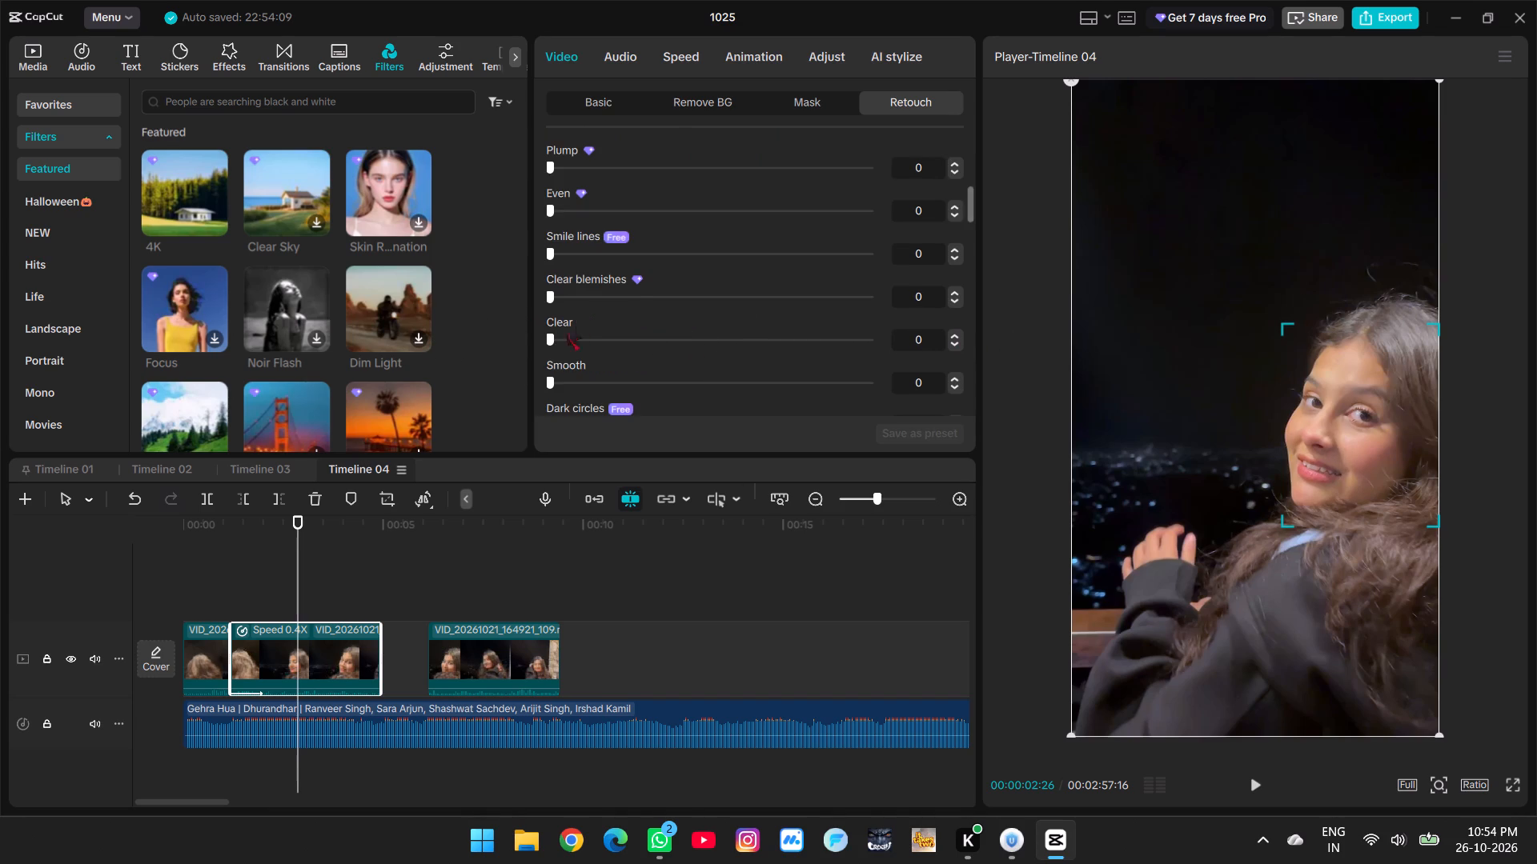
left_click_drag(550, 340, 488, 311)
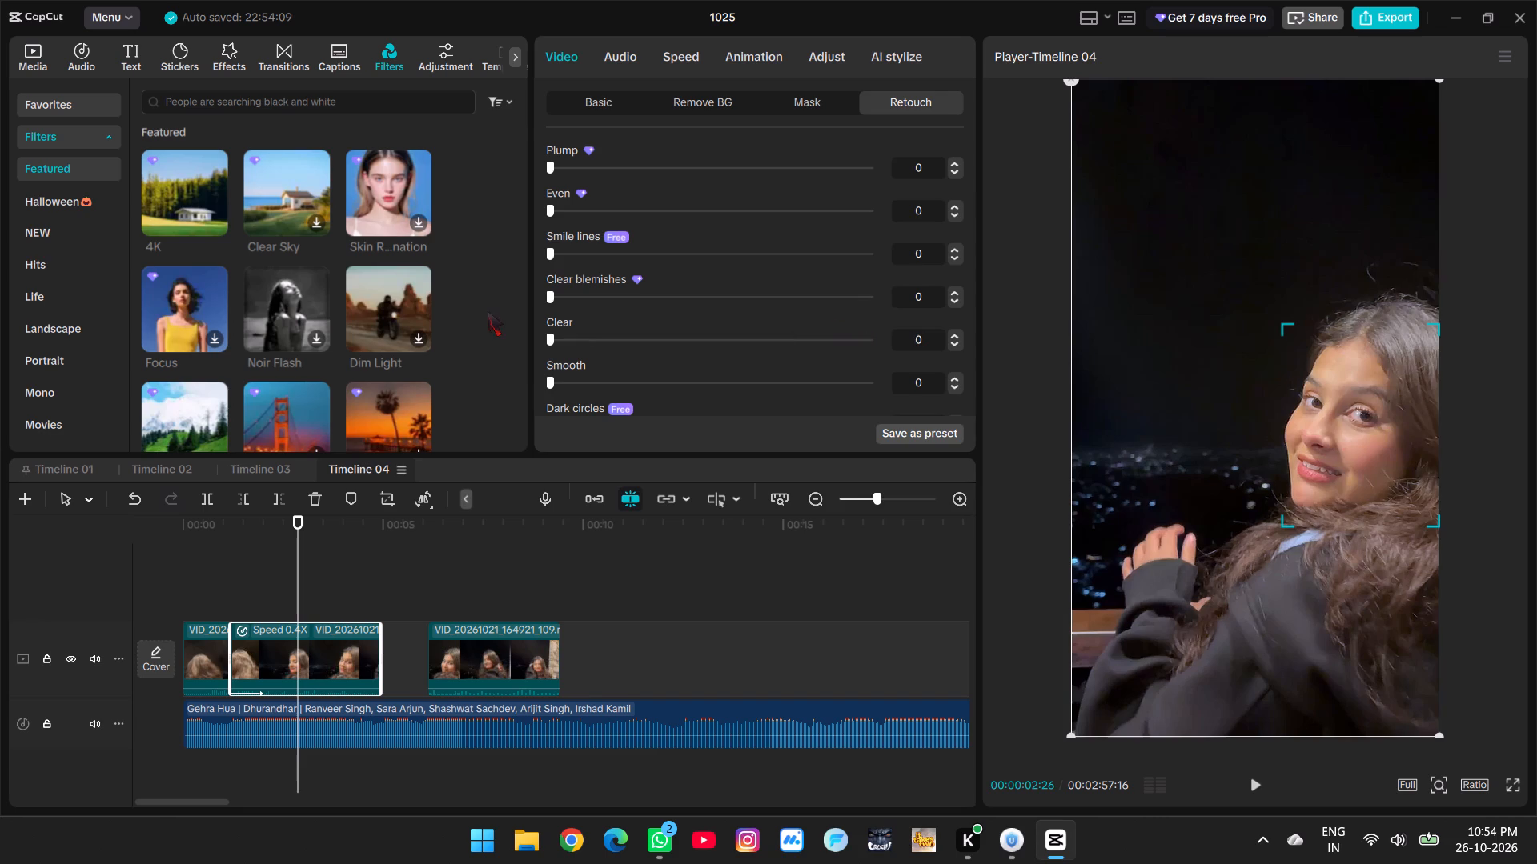
left_click_drag(488, 311, 356, 313)
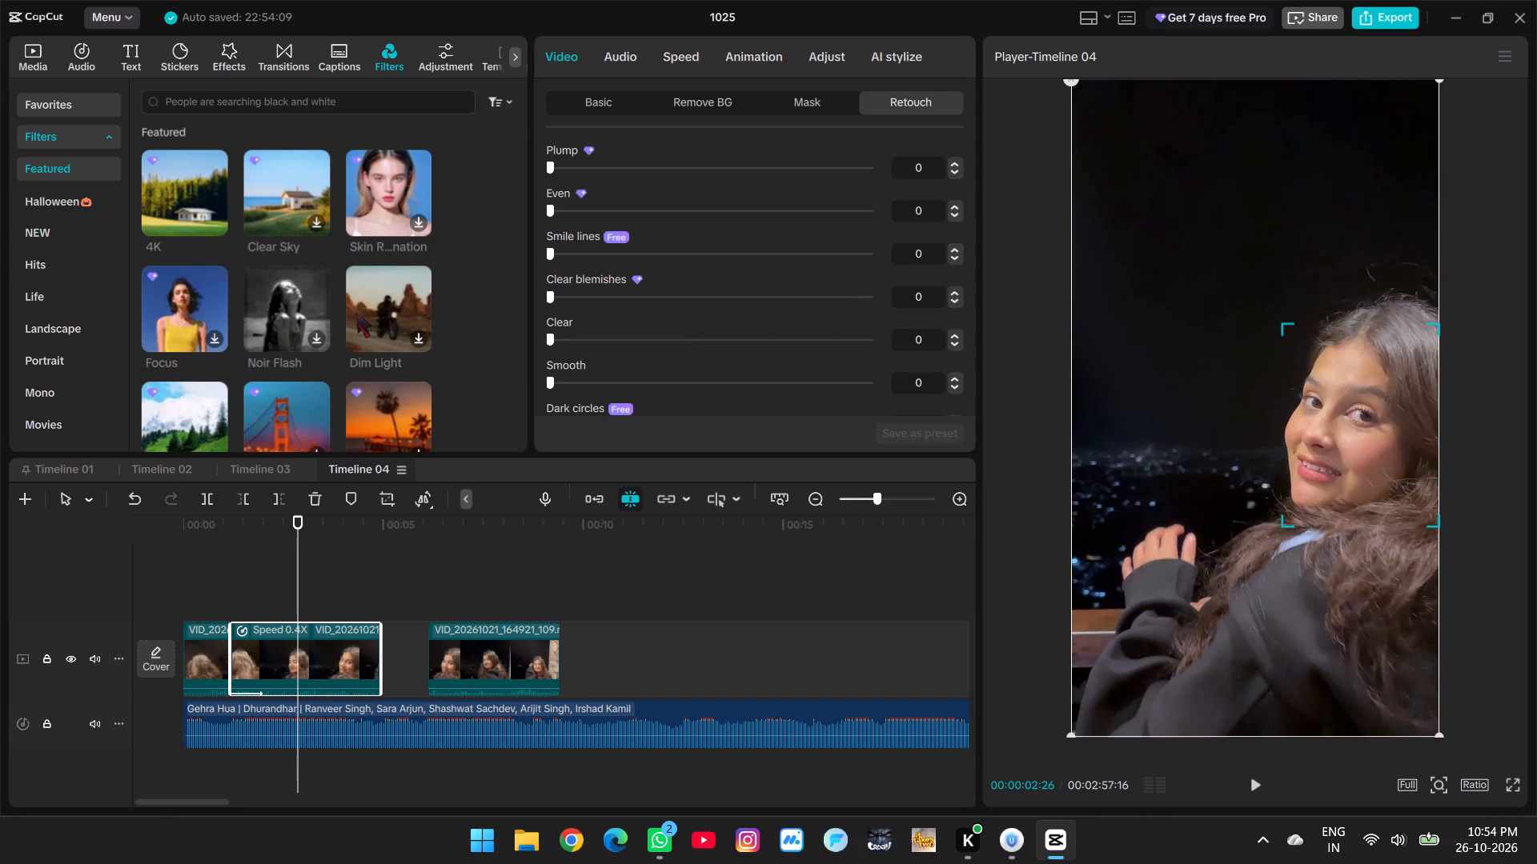
left_click_drag(356, 313, 389, 290)
left_click_drag(389, 290, 915, 295)
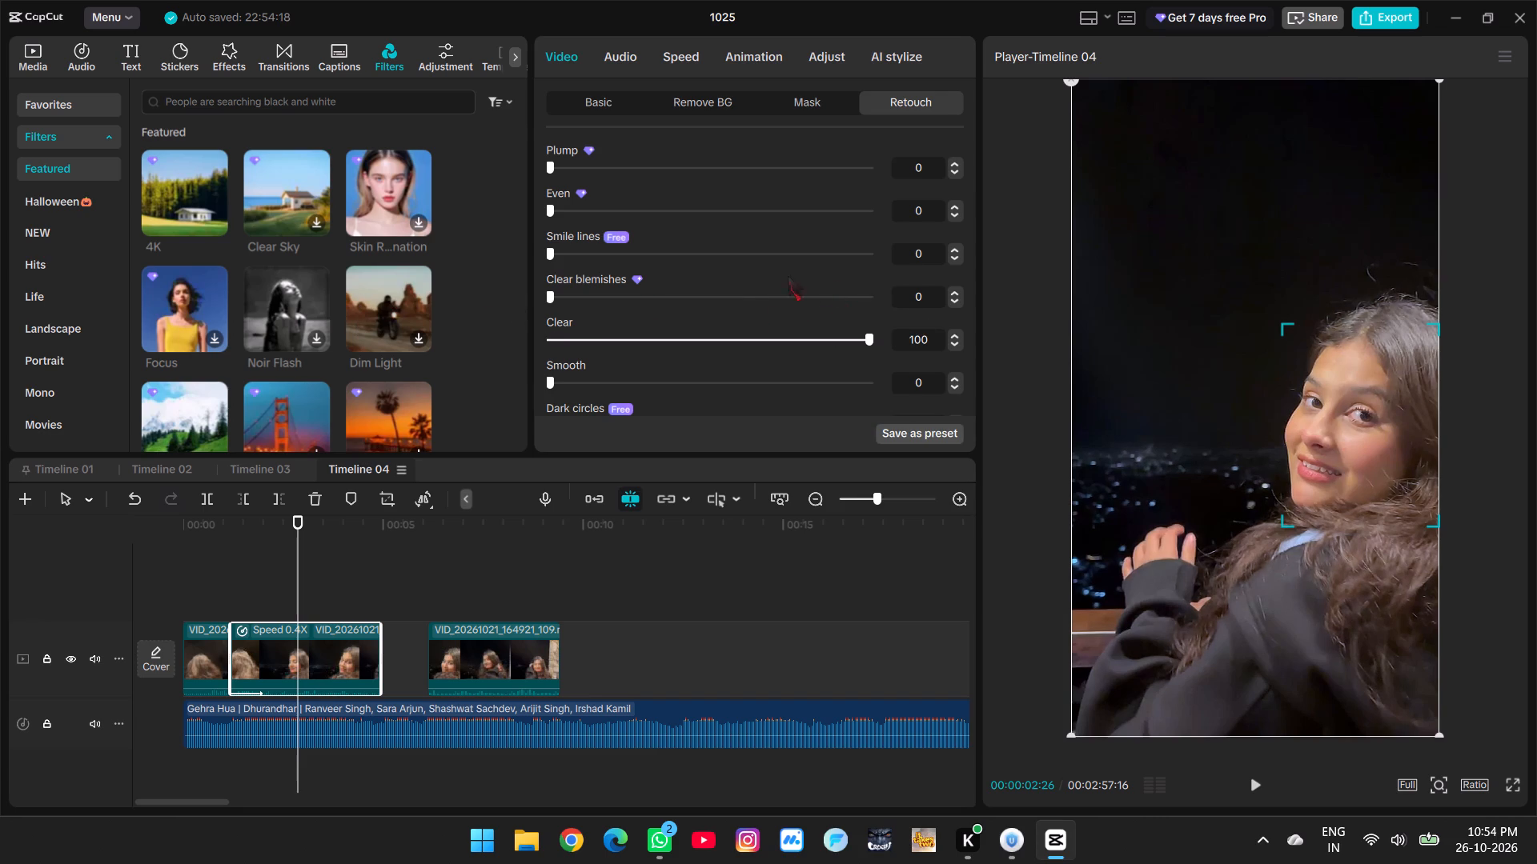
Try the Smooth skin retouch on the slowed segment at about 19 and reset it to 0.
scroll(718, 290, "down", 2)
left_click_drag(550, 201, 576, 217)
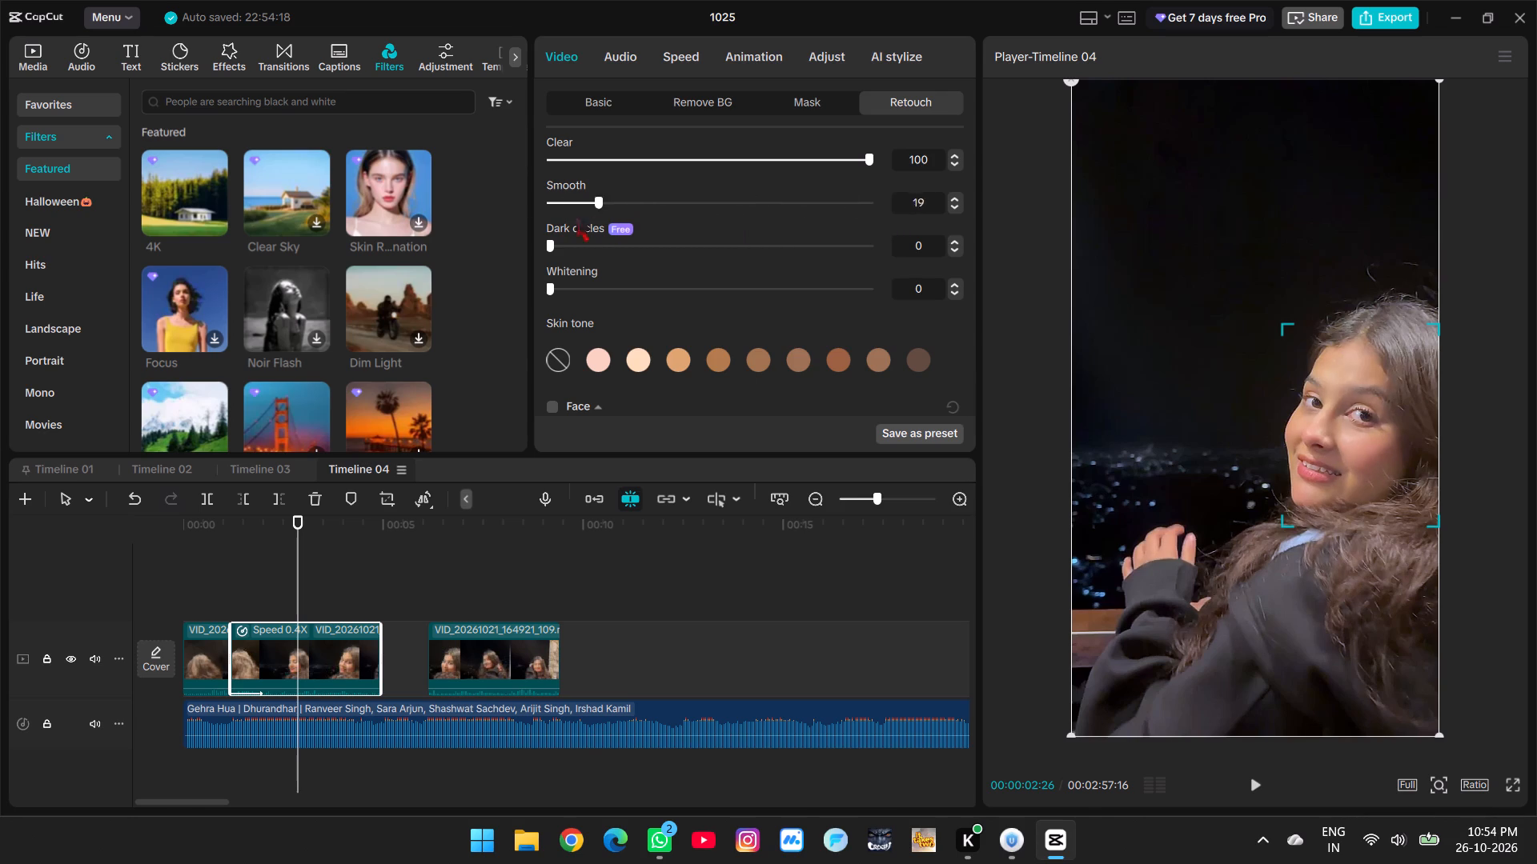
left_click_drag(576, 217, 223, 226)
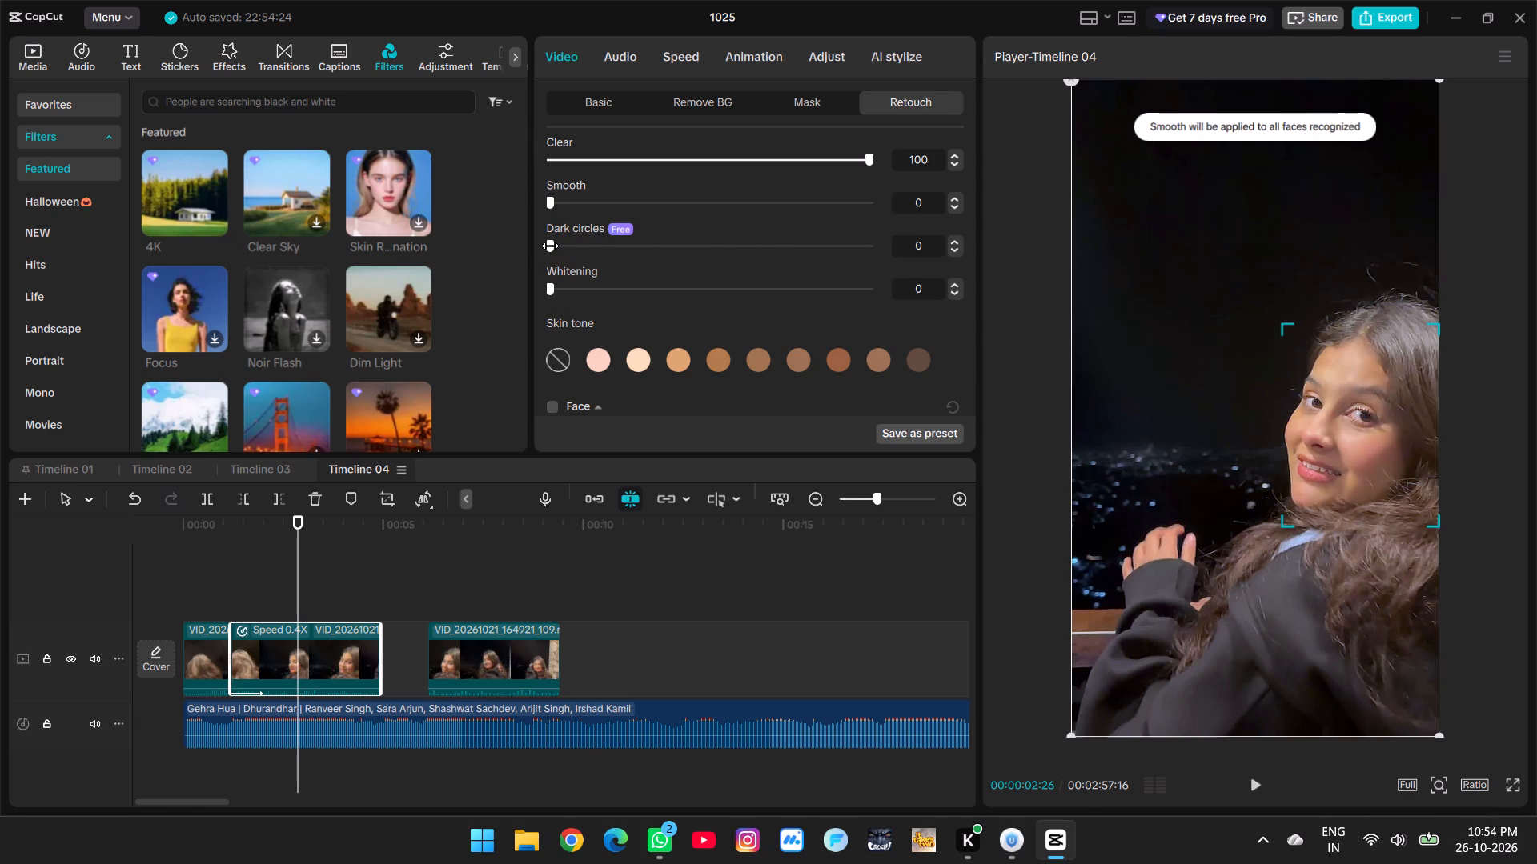
Set the Dark circles skin retouch on the slowed segment to 100.
left_click_drag(549, 246, 969, 249)
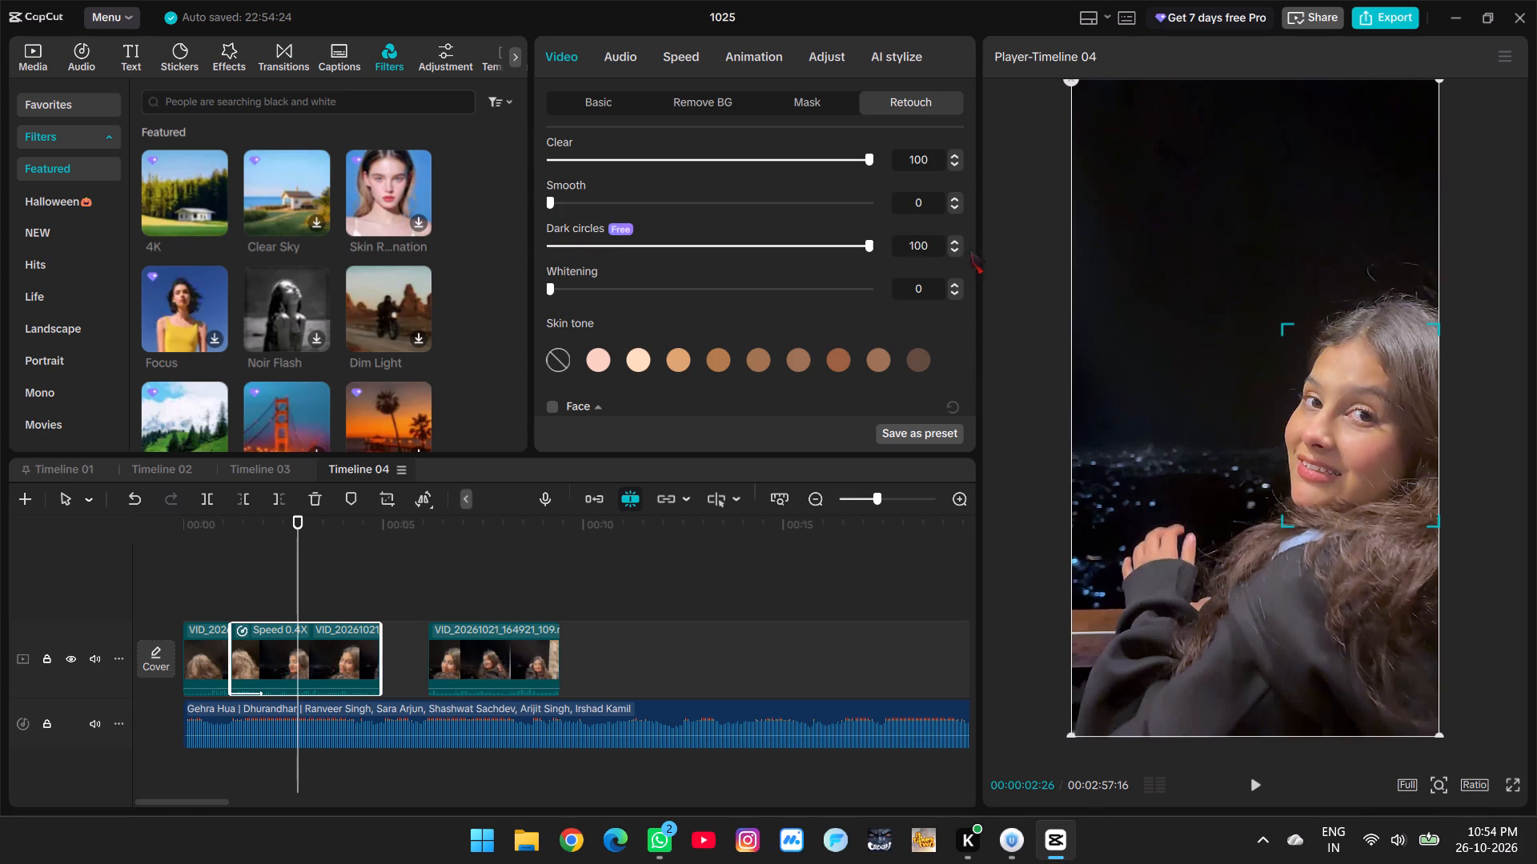
left_click_drag(969, 249, 1051, 259)
left_click_drag(1051, 259, 1067, 259)
Enable the Face reshaping section of the retouch settings for the slowed segment.
scroll(585, 354, "down", 1)
scroll(649, 326, "down", 3)
scroll(647, 326, "up", 1)
scroll(551, 208, "up", 1)
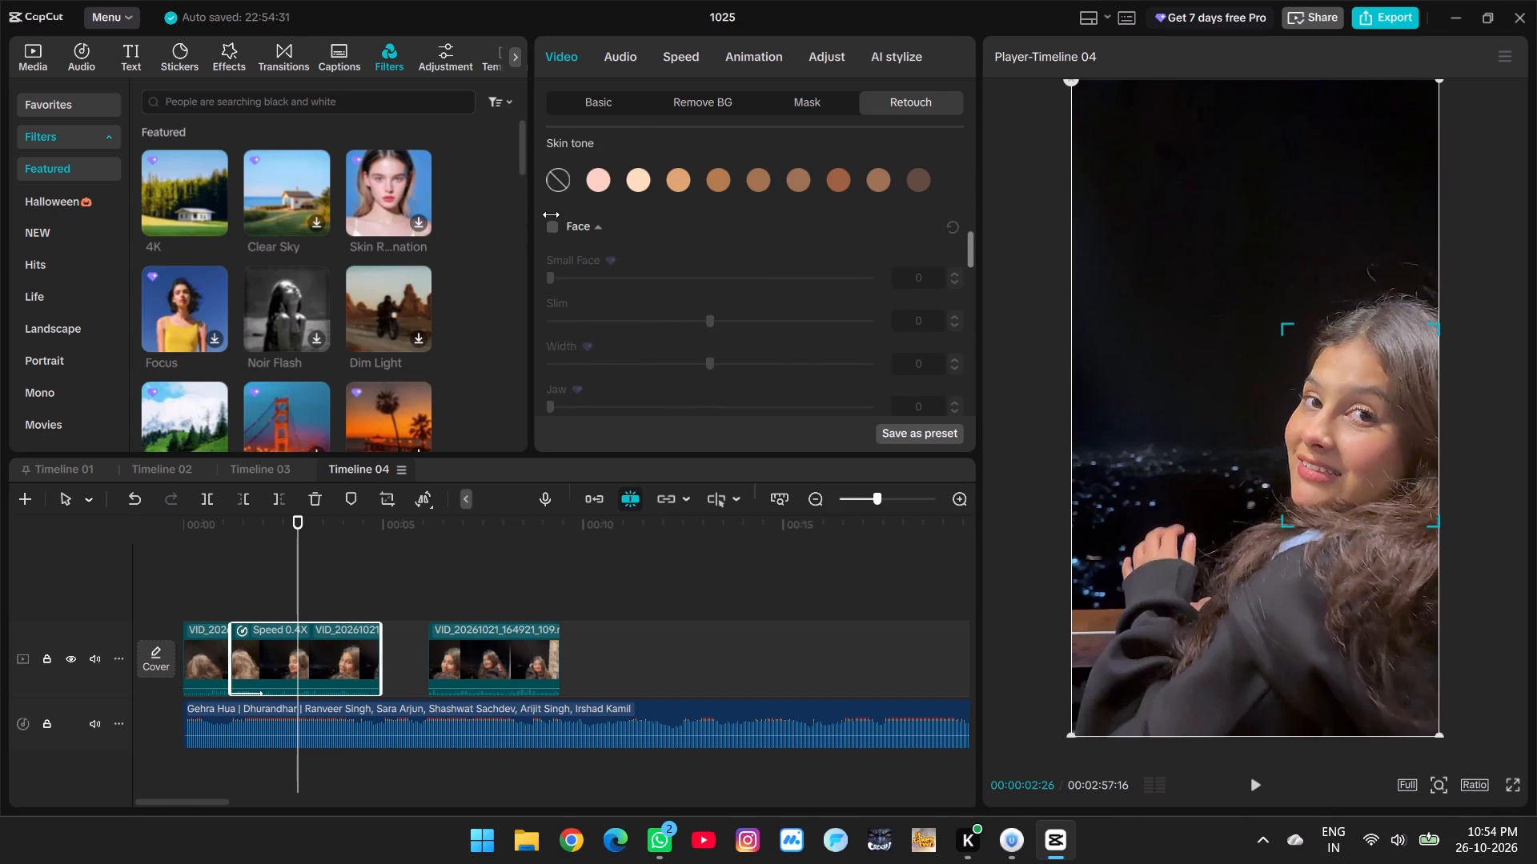
left_click(553, 228)
Enable the Features section of the retouch settings for the slowed segment.
scroll(571, 279, "down", 6)
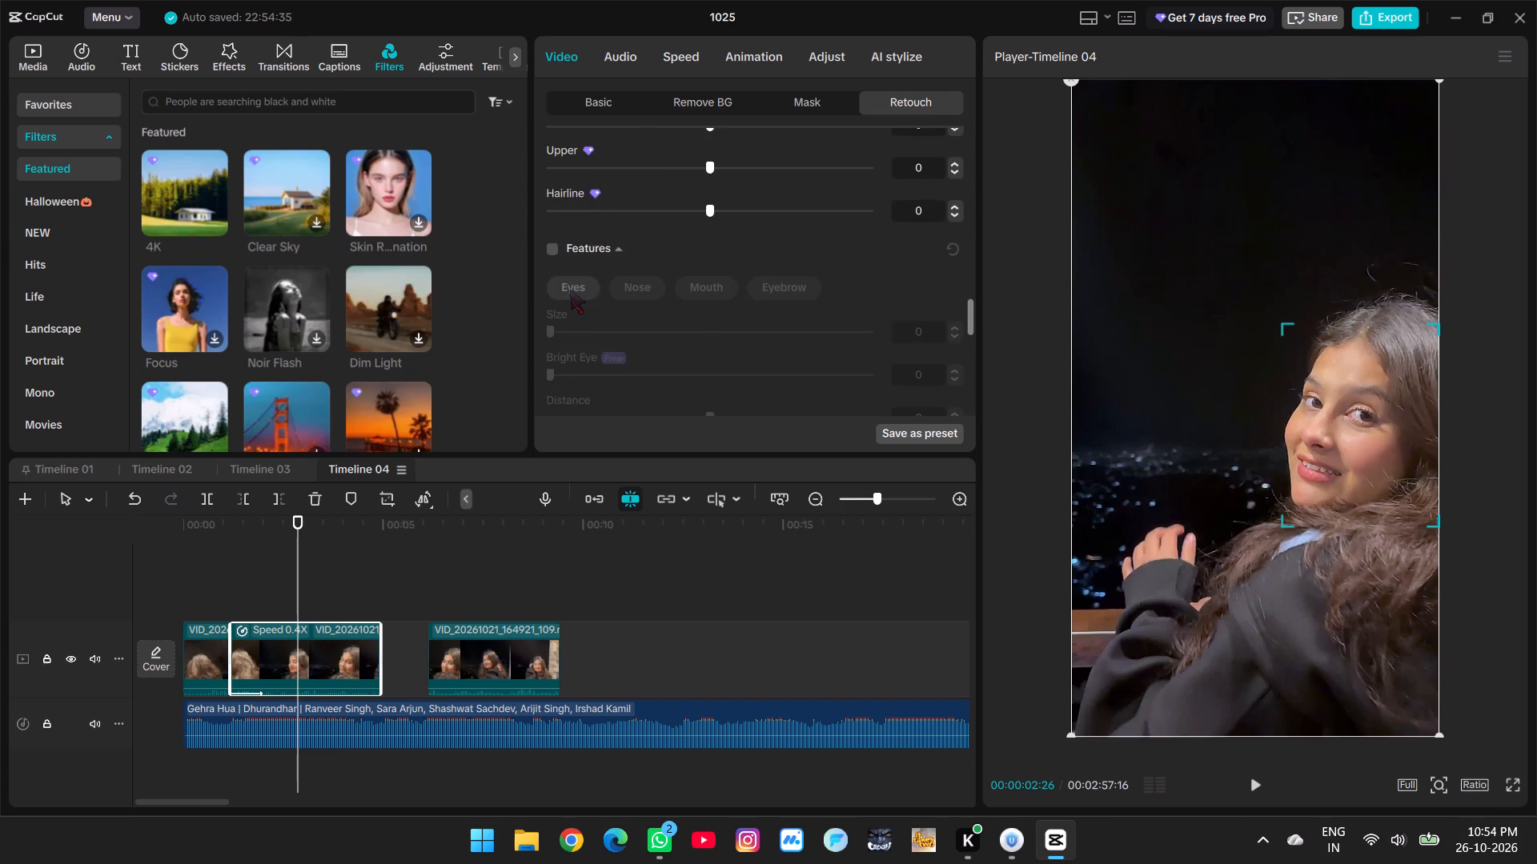
scroll(570, 290, "down", 1)
scroll(573, 263, "up", 2)
scroll(601, 301, "down", 2)
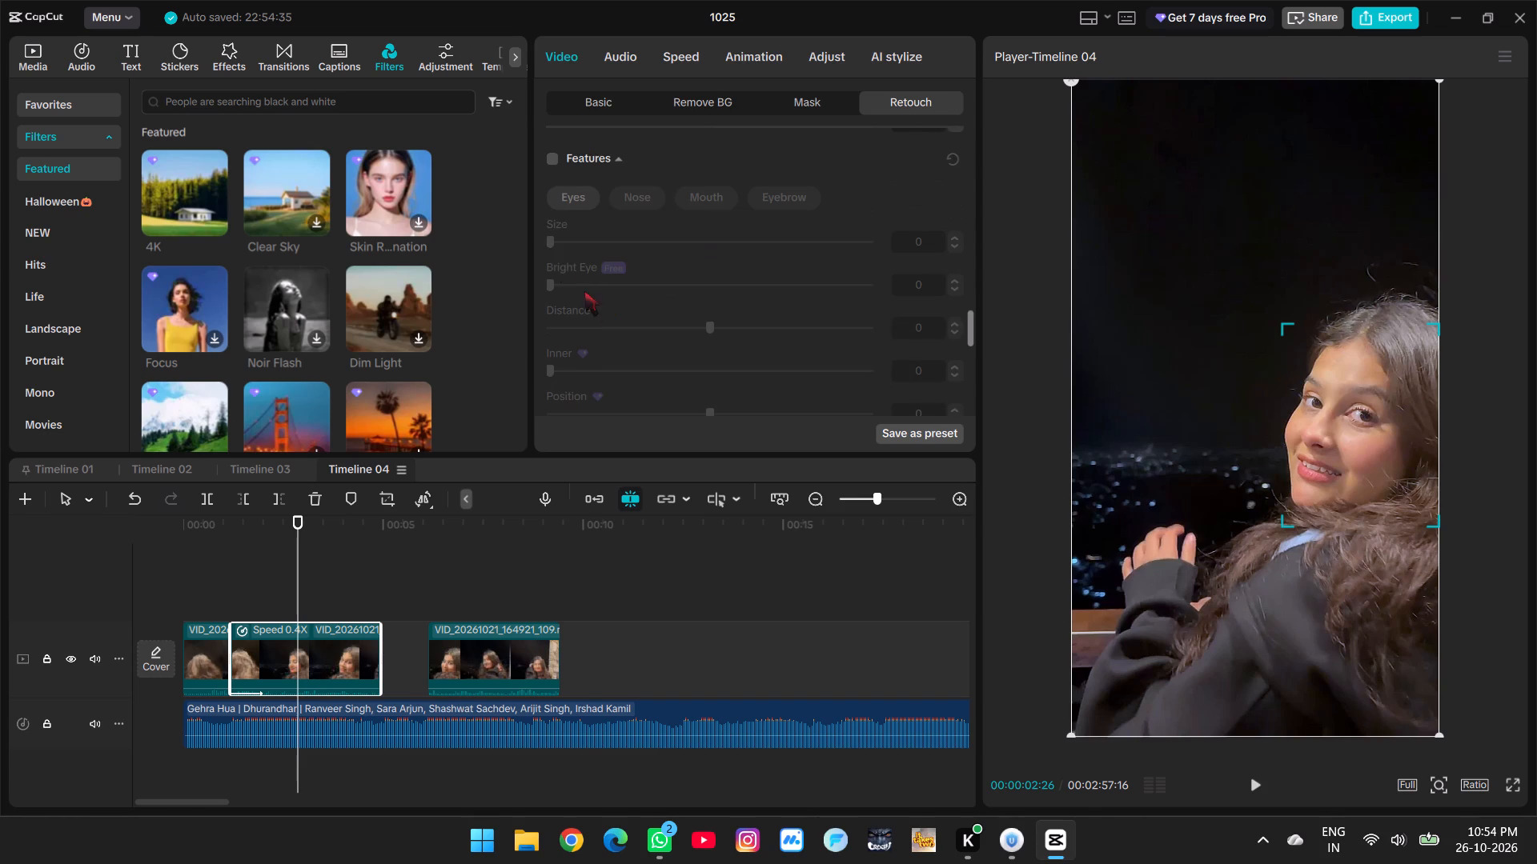
left_click(550, 158)
Look through the Makeup styles, expand the Manual retouch section, and review the Features, Face and Skin settings.
scroll(571, 278, "down", 2)
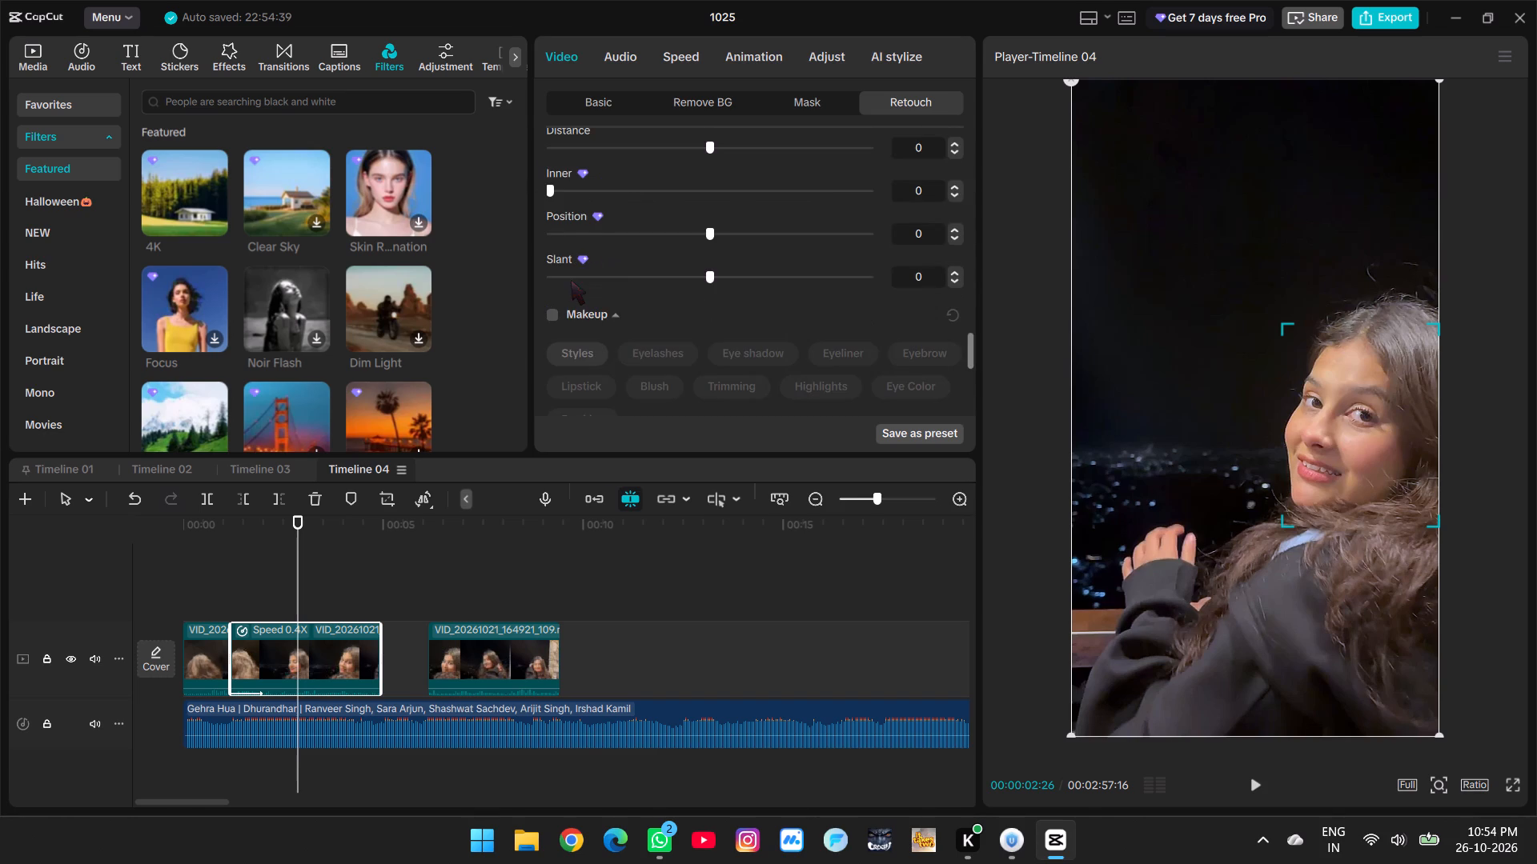
scroll(571, 280, "down", 9)
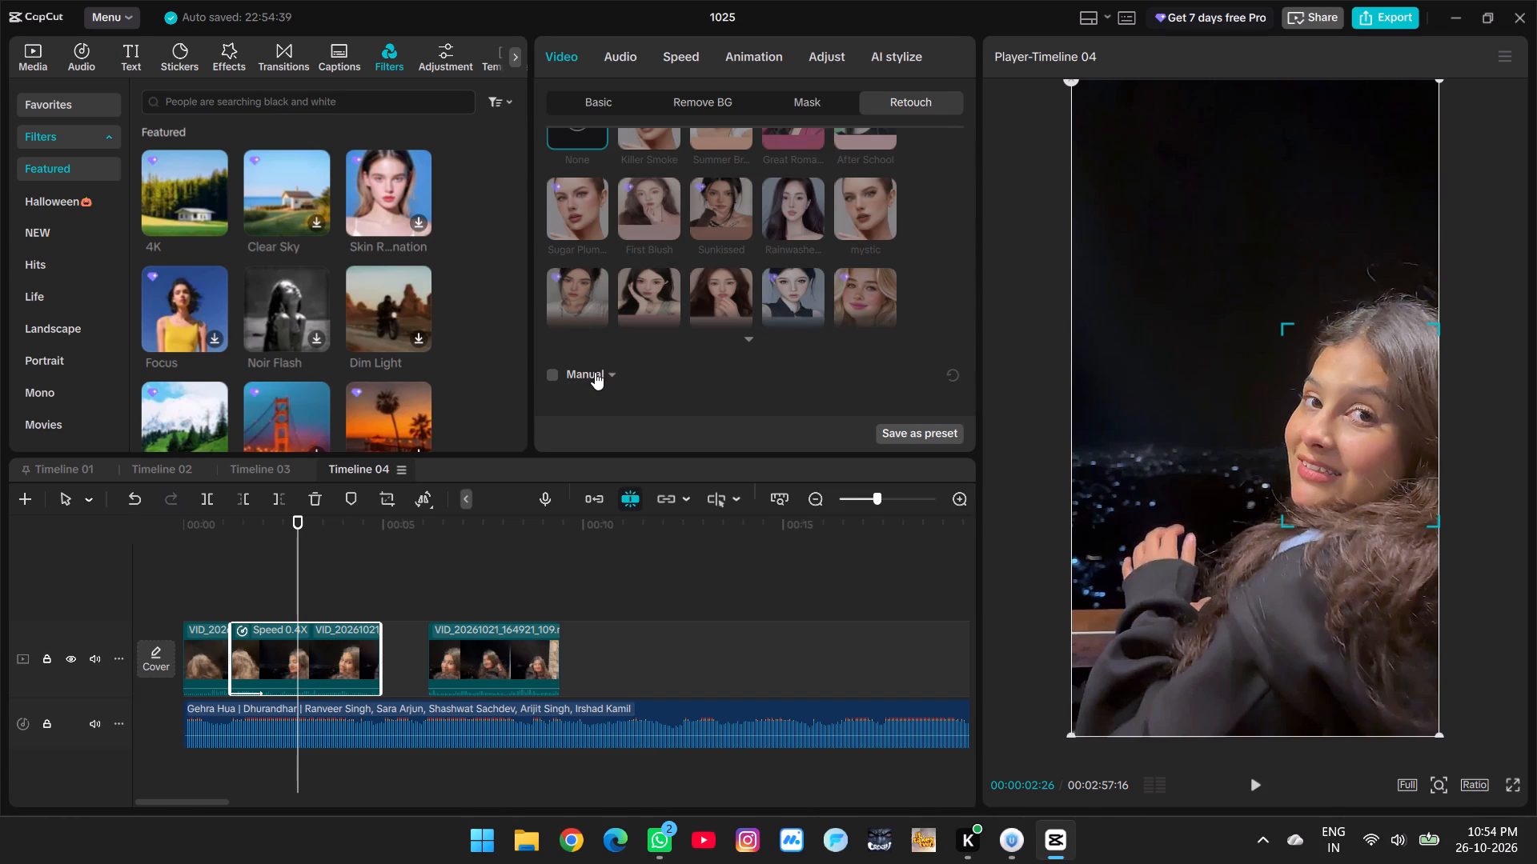
left_click(595, 372)
scroll(595, 372, "down", 6)
scroll(592, 362, "up", 9)
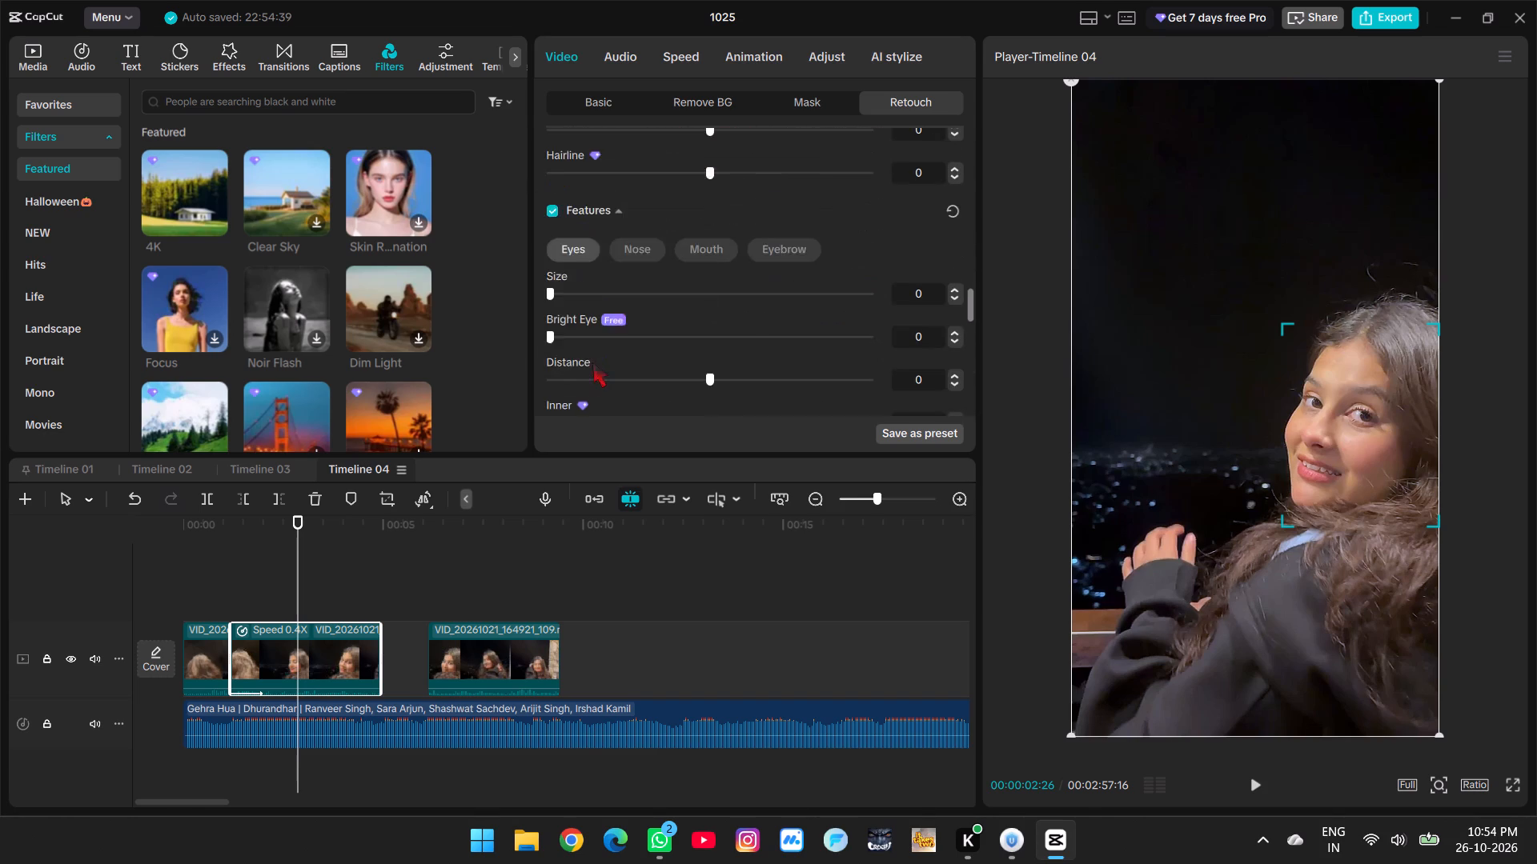
scroll(592, 362, "up", 4)
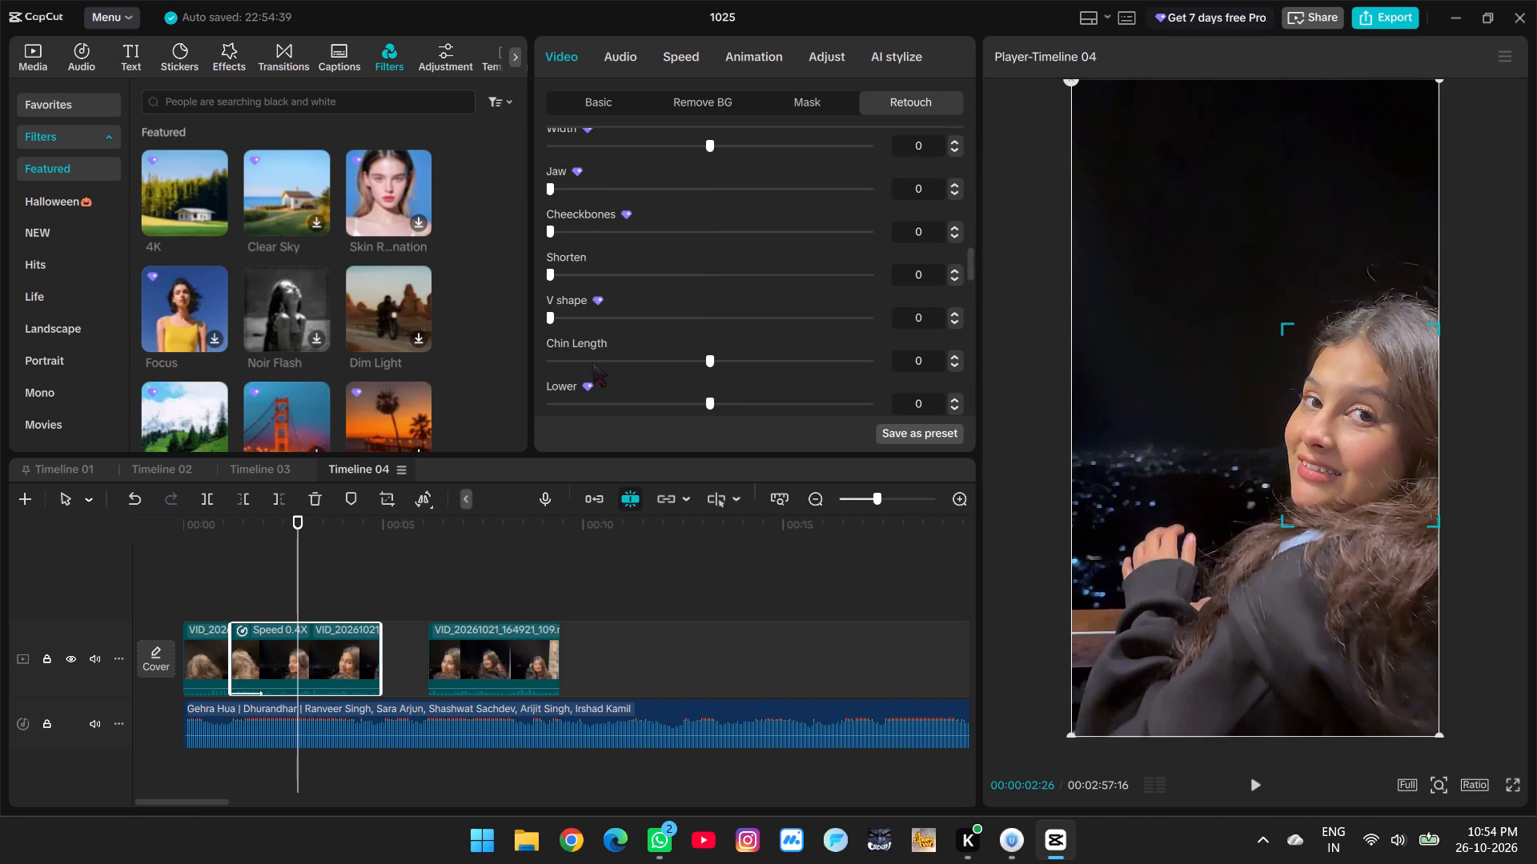
scroll(592, 362, "up", 2)
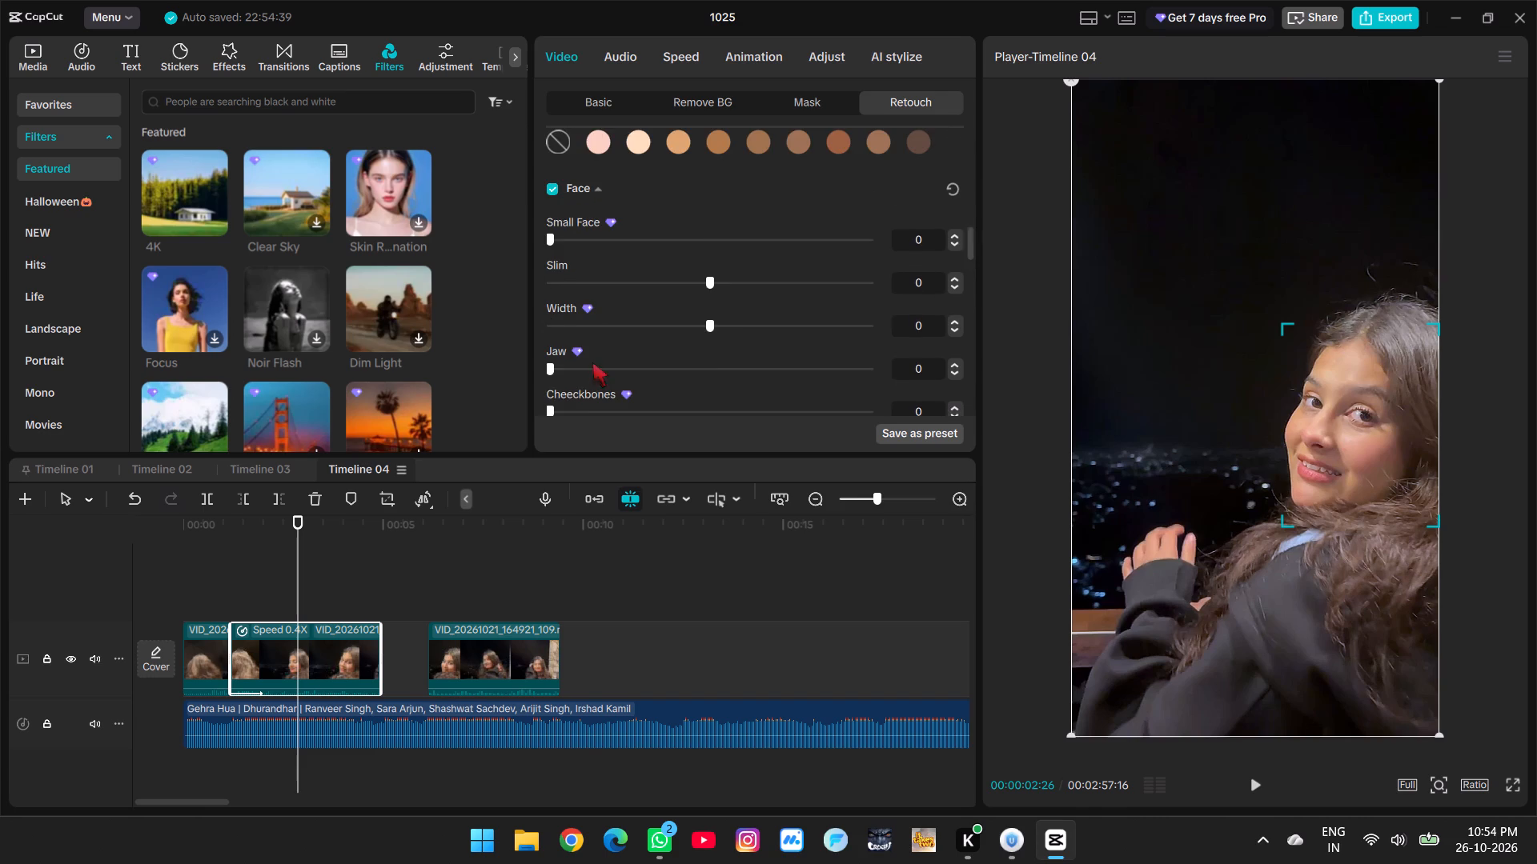
scroll(592, 362, "up", 4)
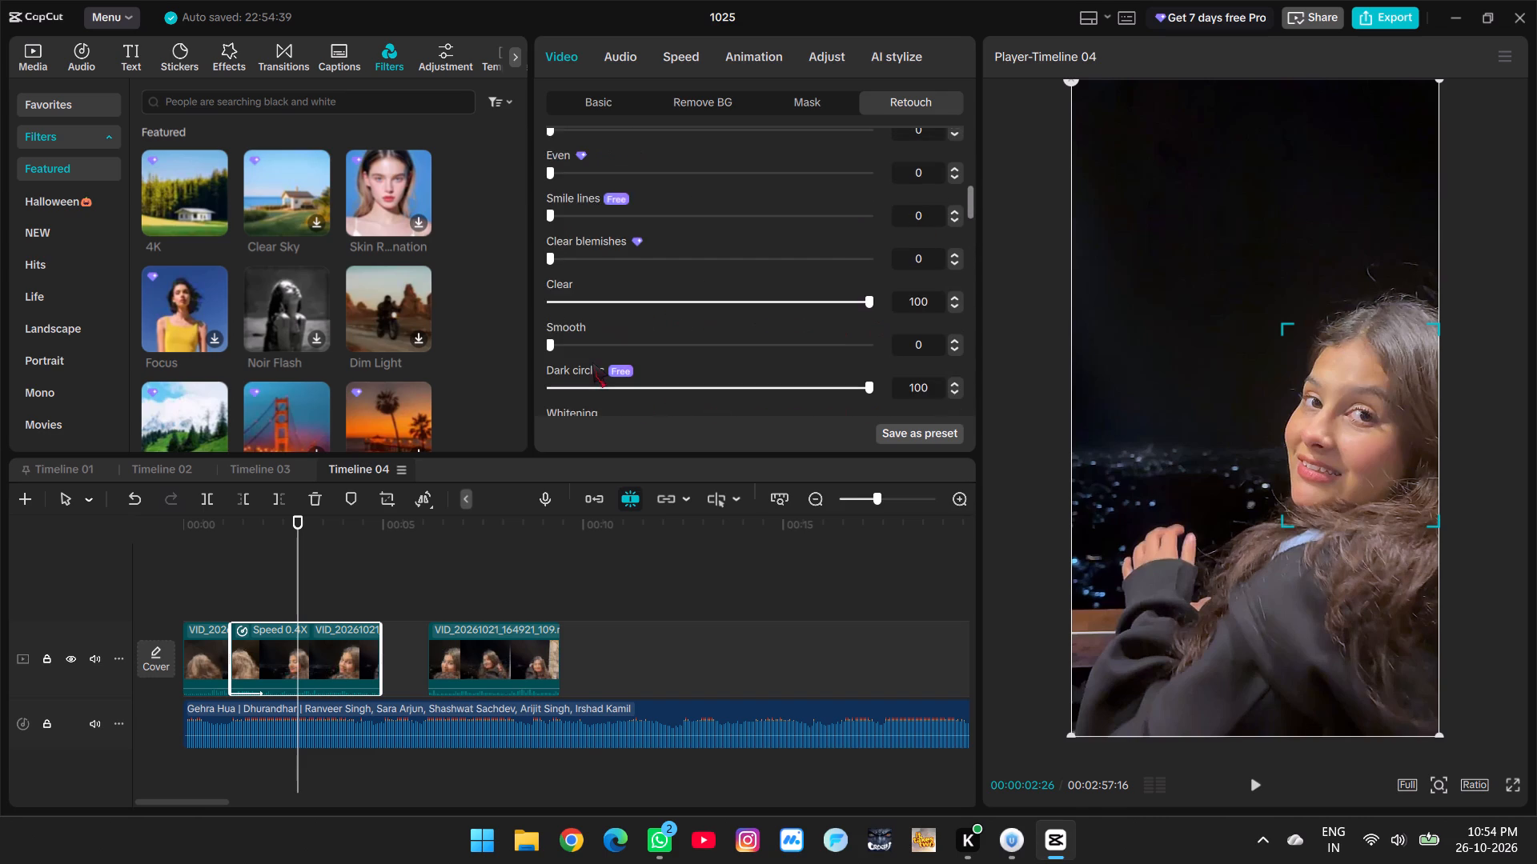
scroll(592, 362, "up", 1)
Examine the Face, Features, Makeup and Manual retouch options again for adjustments that suit the woman's face.
scroll(592, 362, "down", 5)
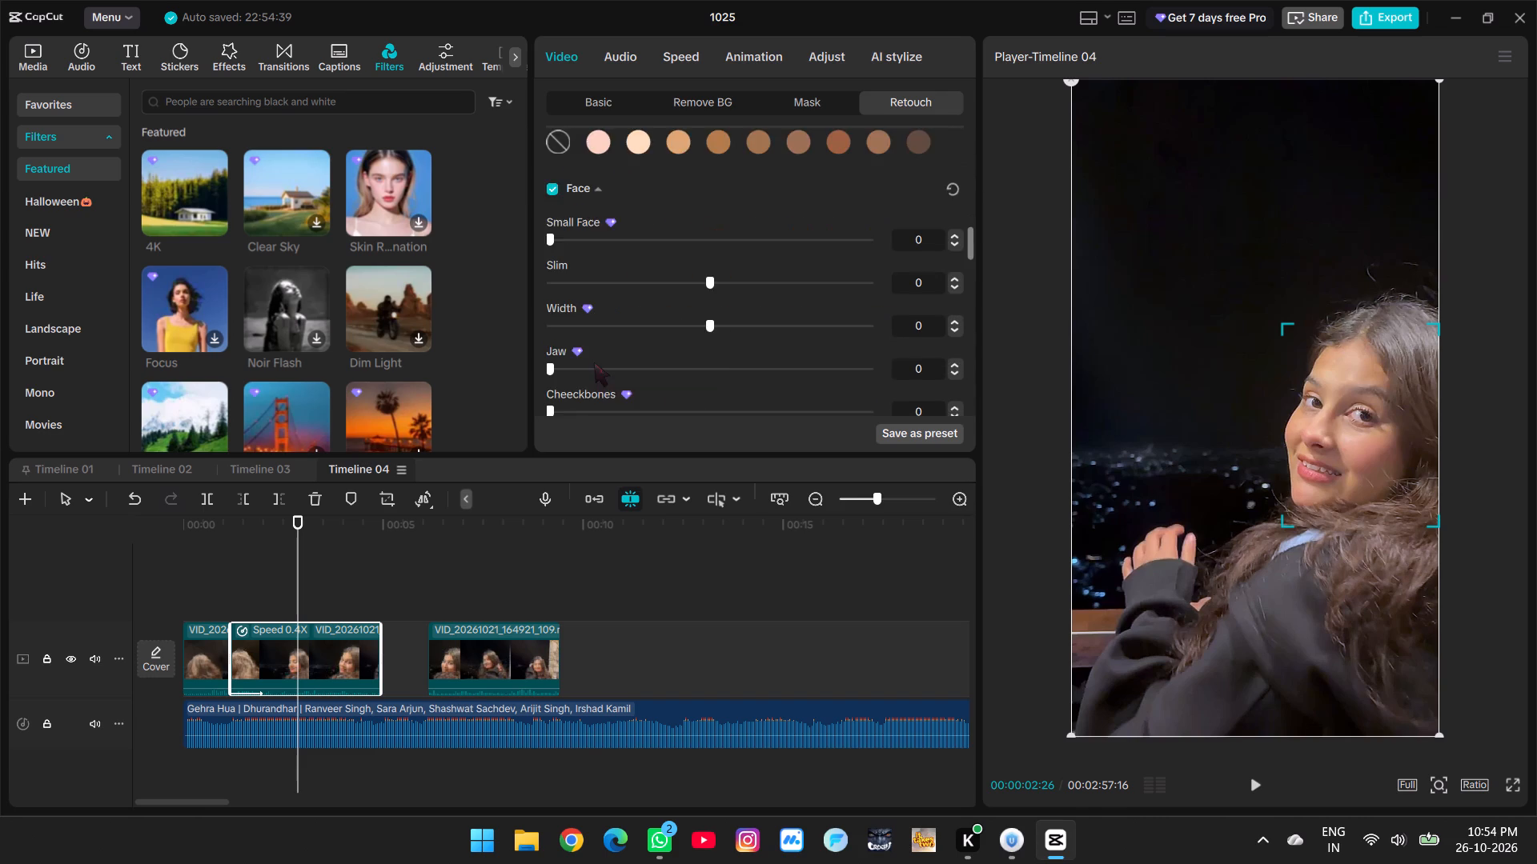
scroll(594, 362, "down", 3)
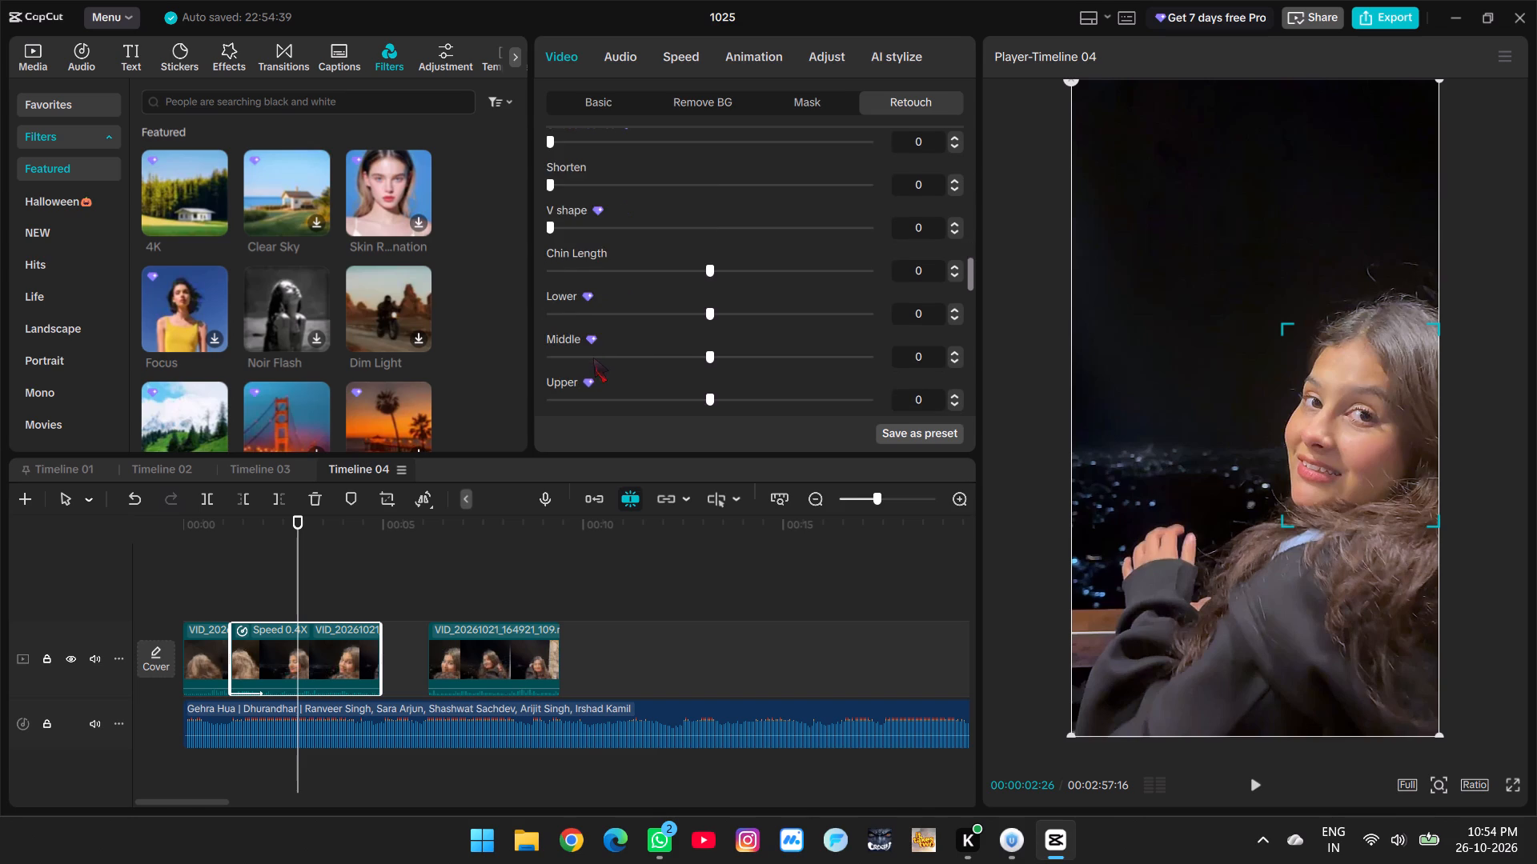
scroll(593, 358, "down", 4)
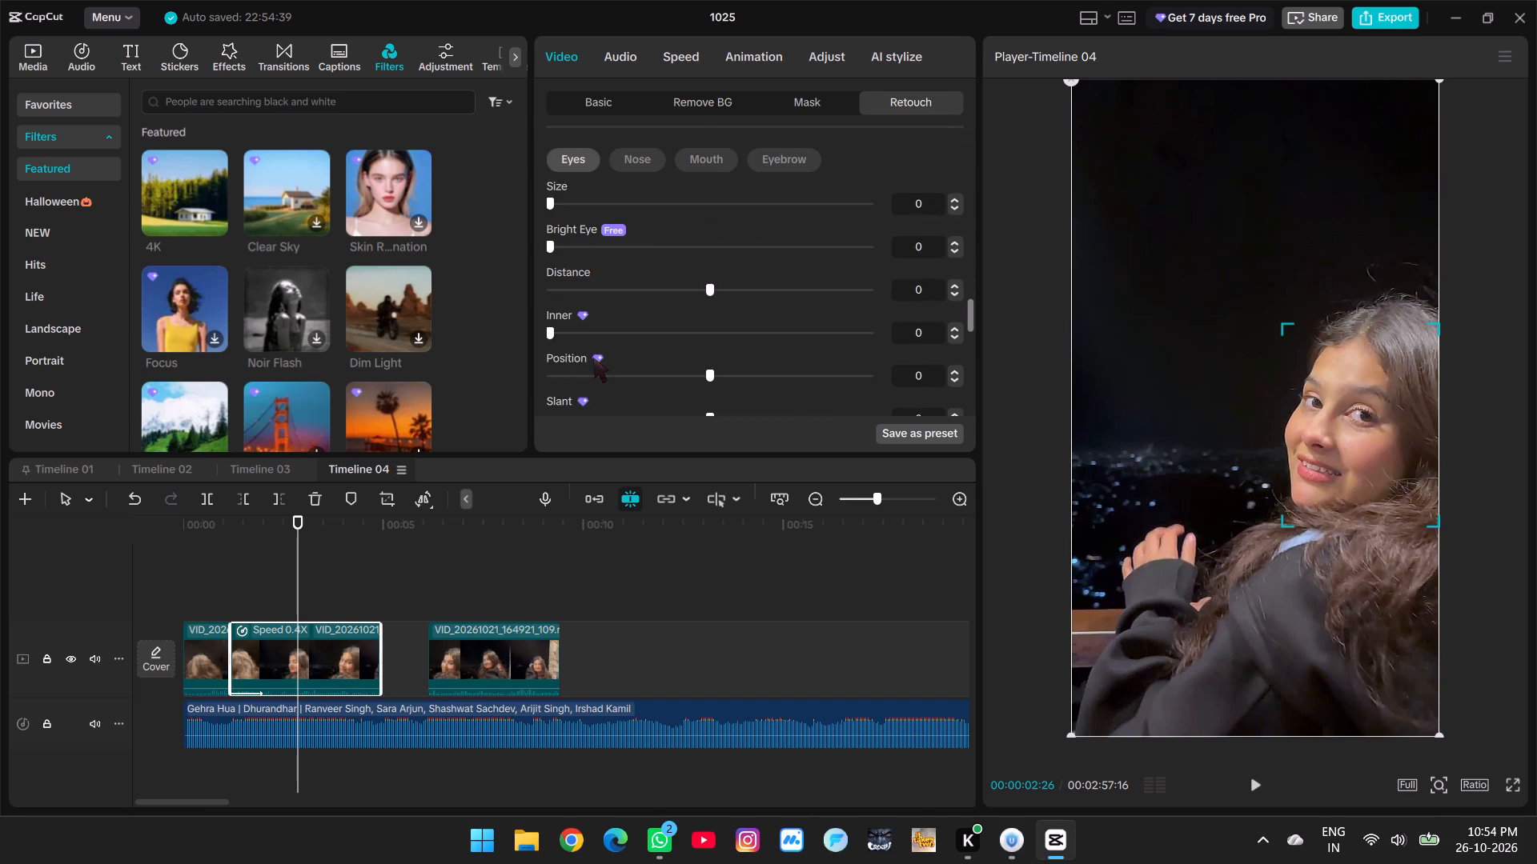
scroll(593, 358, "down", 3)
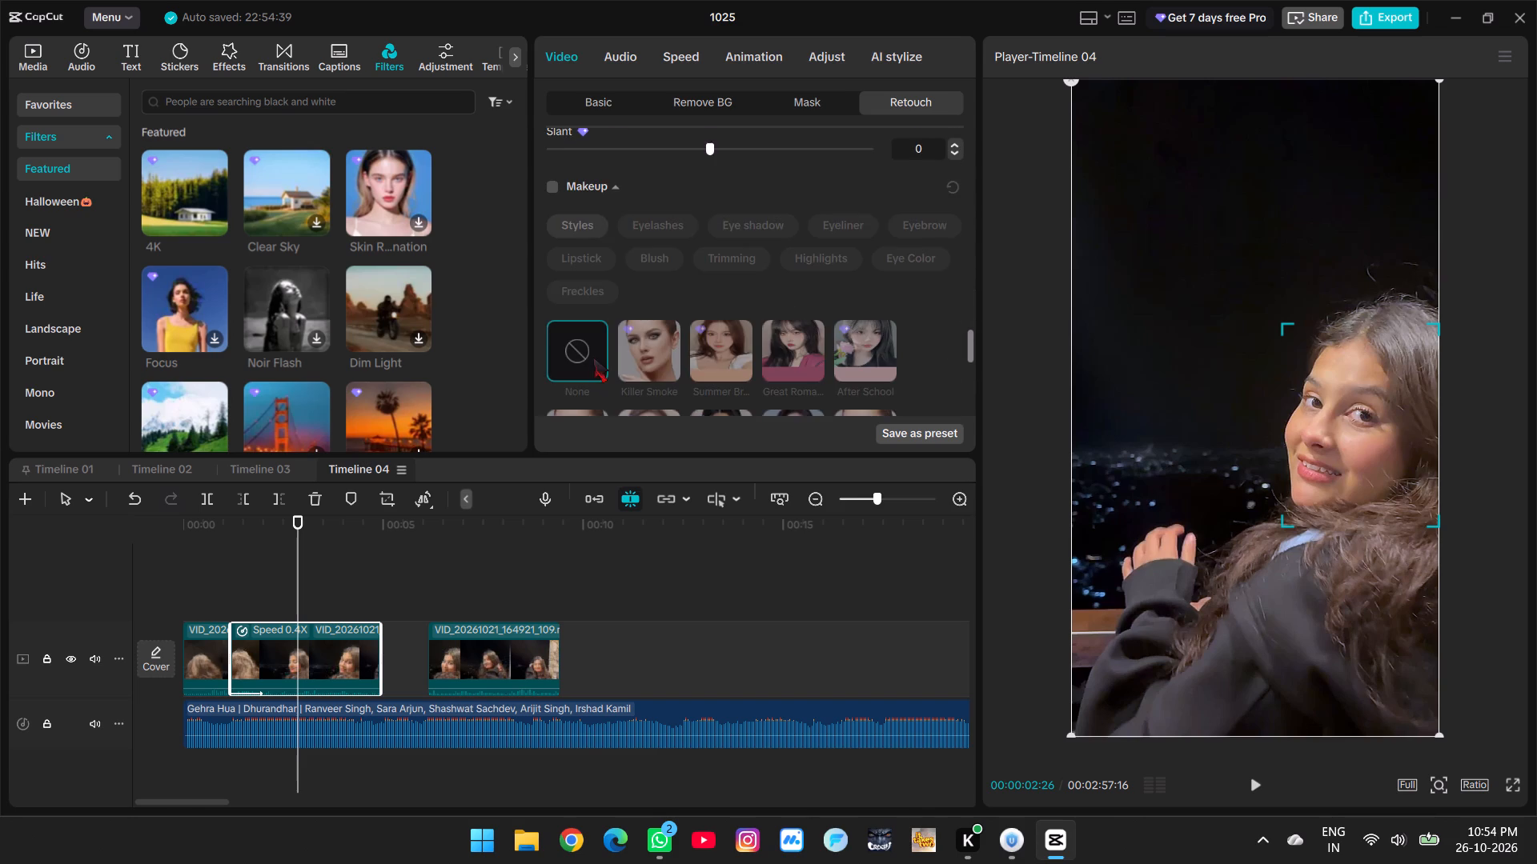
scroll(593, 358, "down", 2)
scroll(593, 358, "up", 2)
scroll(593, 358, "down", 6)
scroll(593, 358, "up", 2)
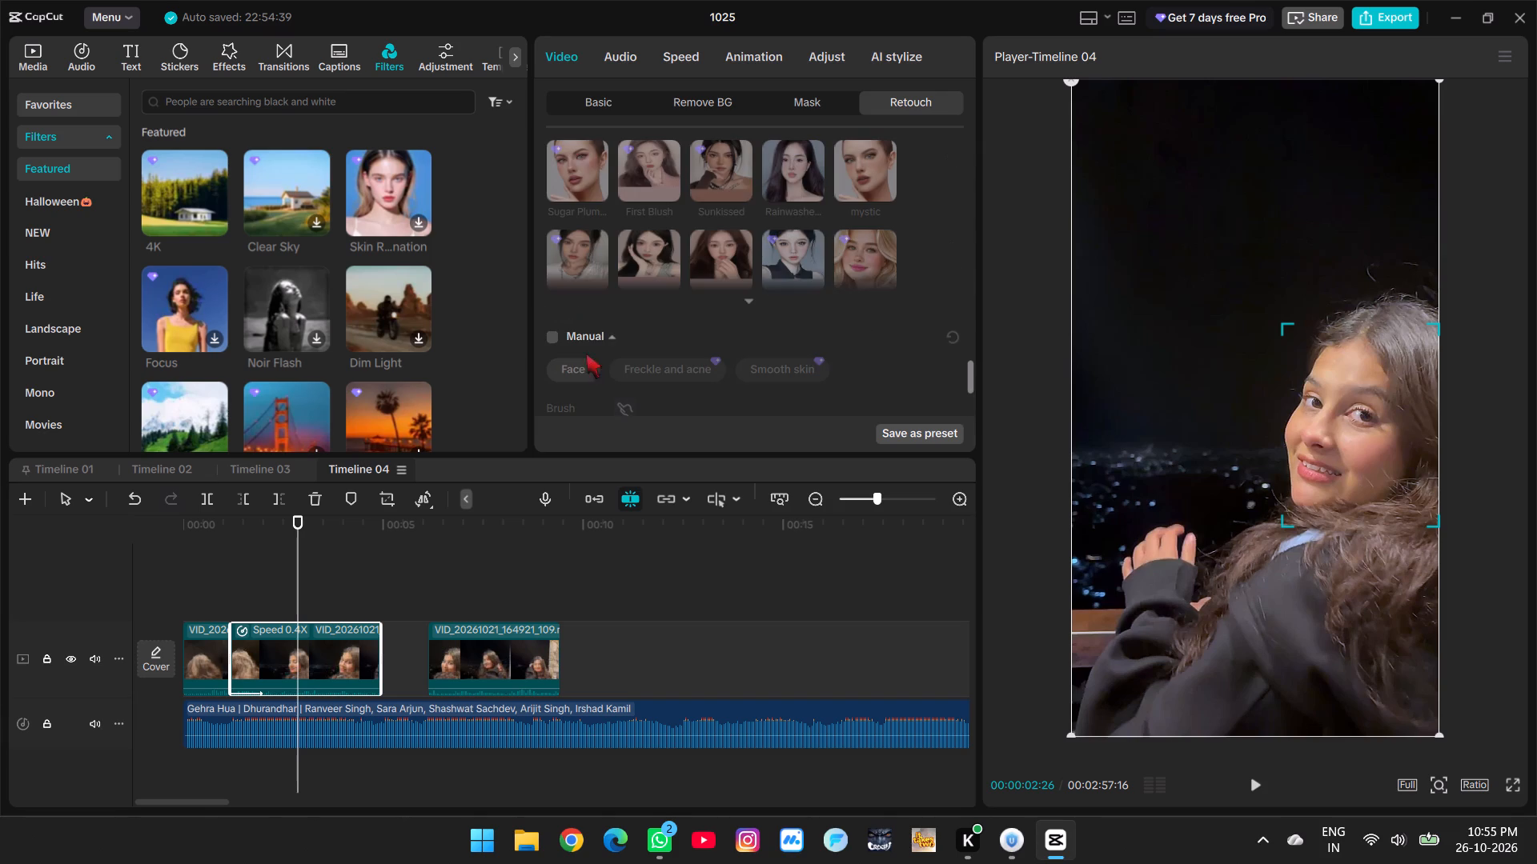
scroll(568, 356, "down", 2)
Review the retouch settings back up to Auto styles and check the Single face selection.
scroll(568, 346, "up", 7)
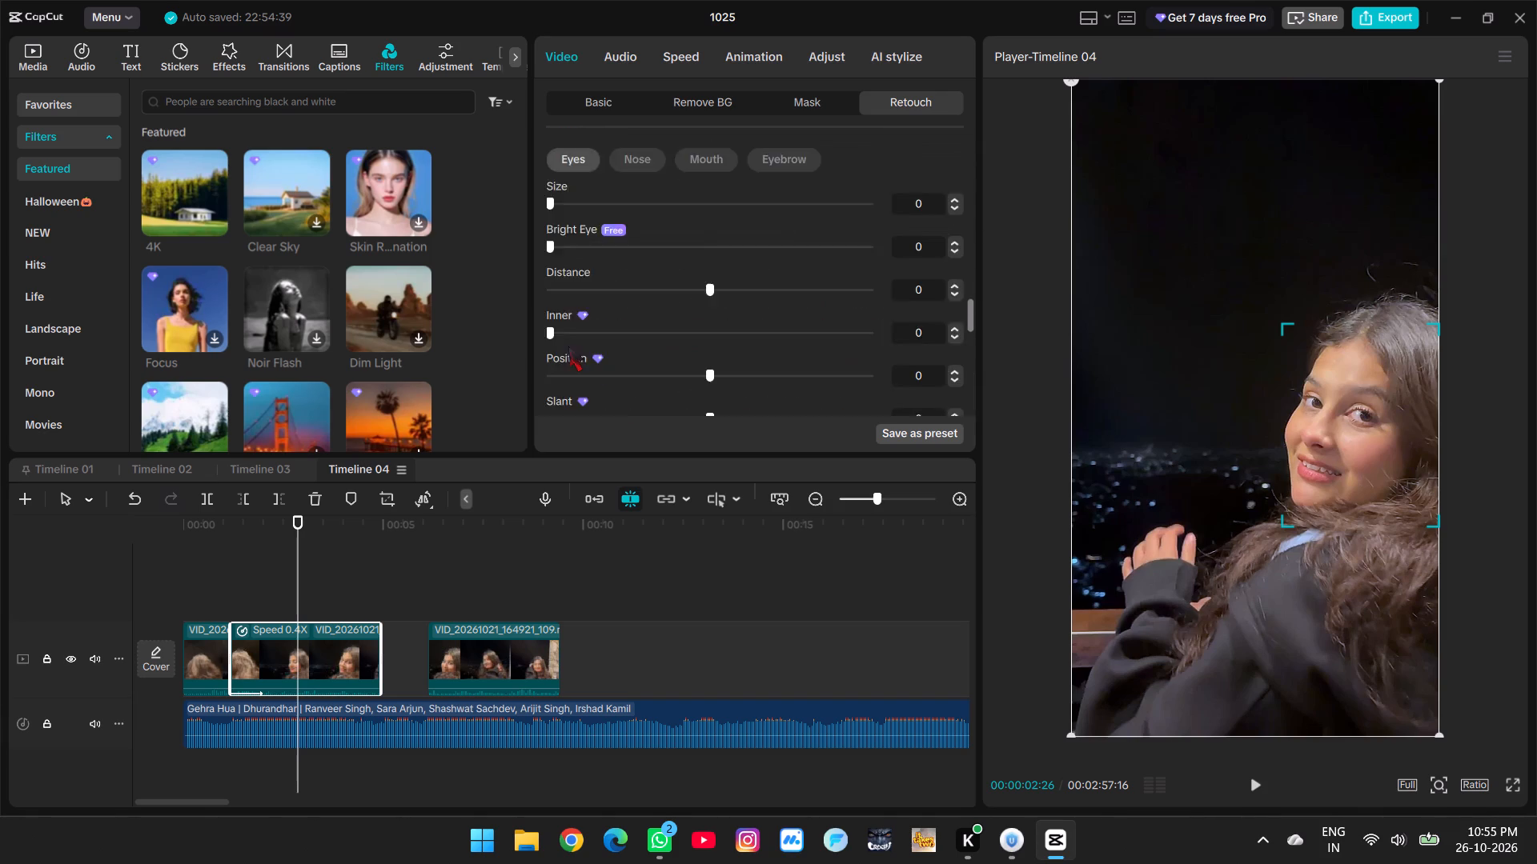
scroll(568, 346, "up", 14)
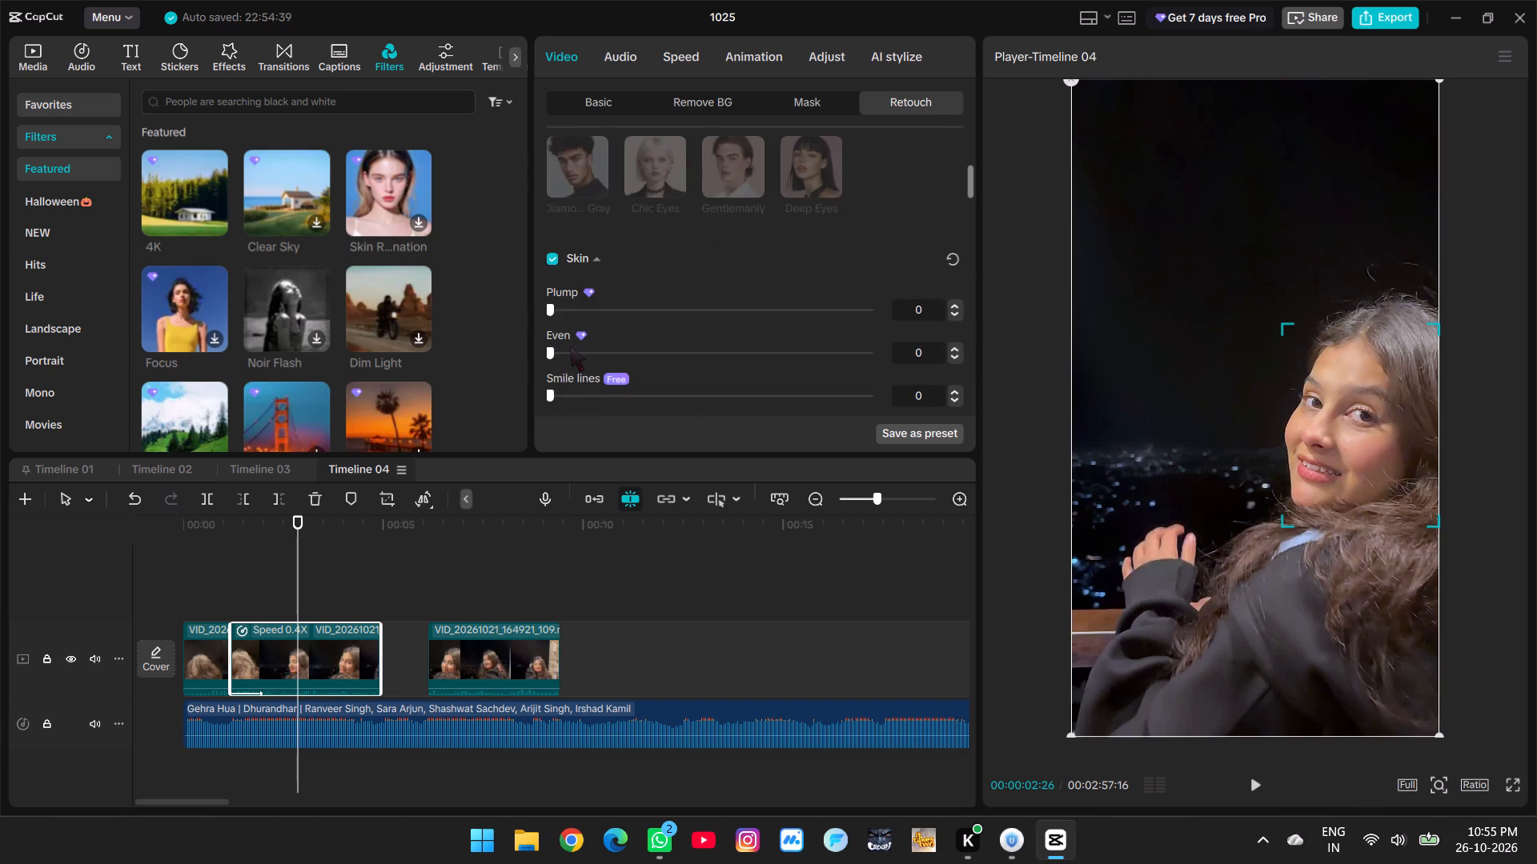
scroll(570, 346, "up", 5)
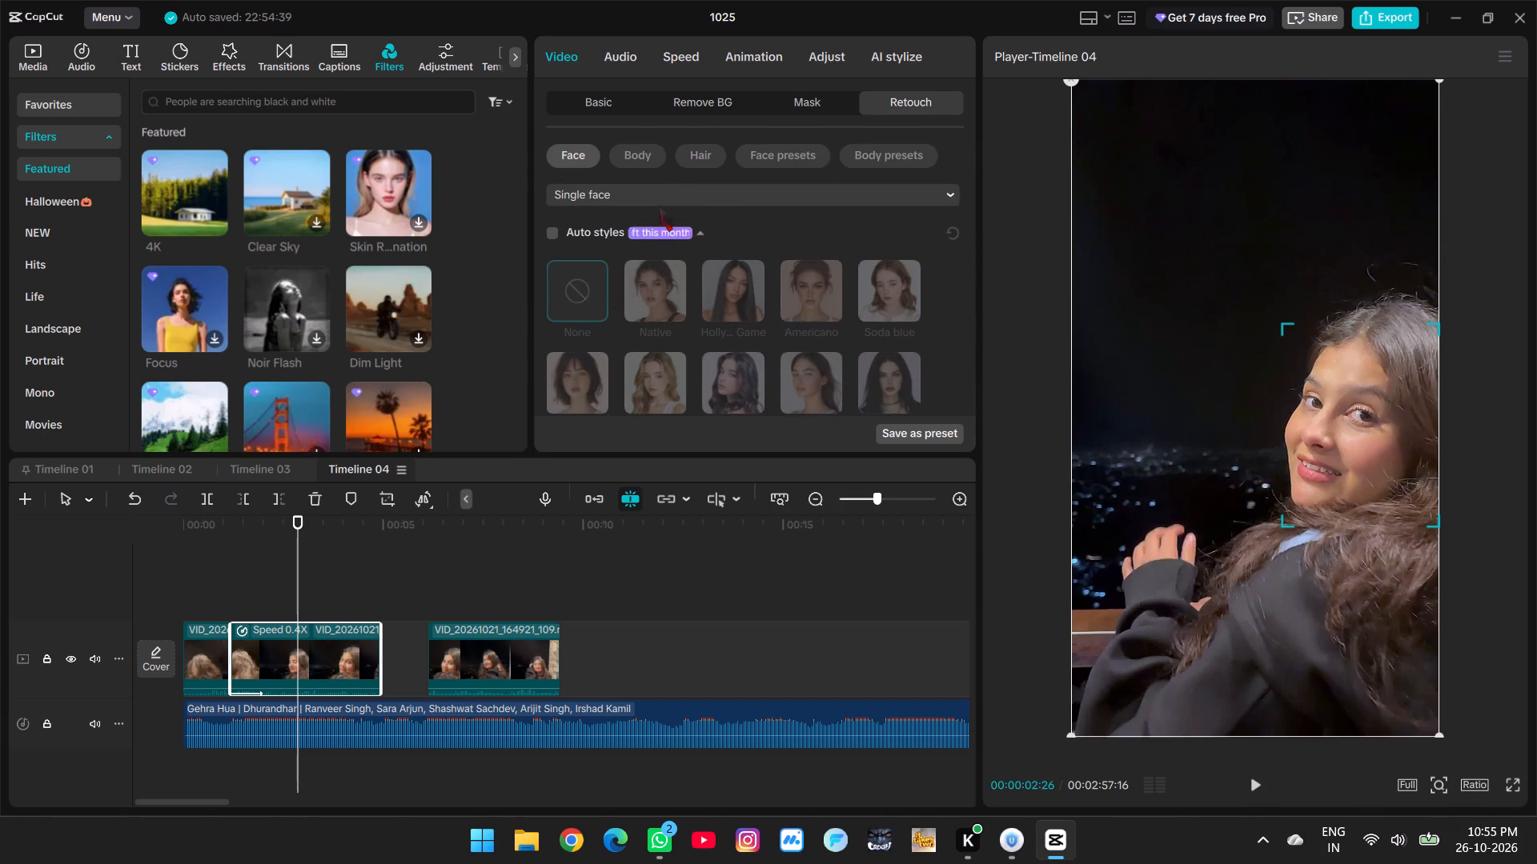
left_click(673, 190)
left_click(673, 190)
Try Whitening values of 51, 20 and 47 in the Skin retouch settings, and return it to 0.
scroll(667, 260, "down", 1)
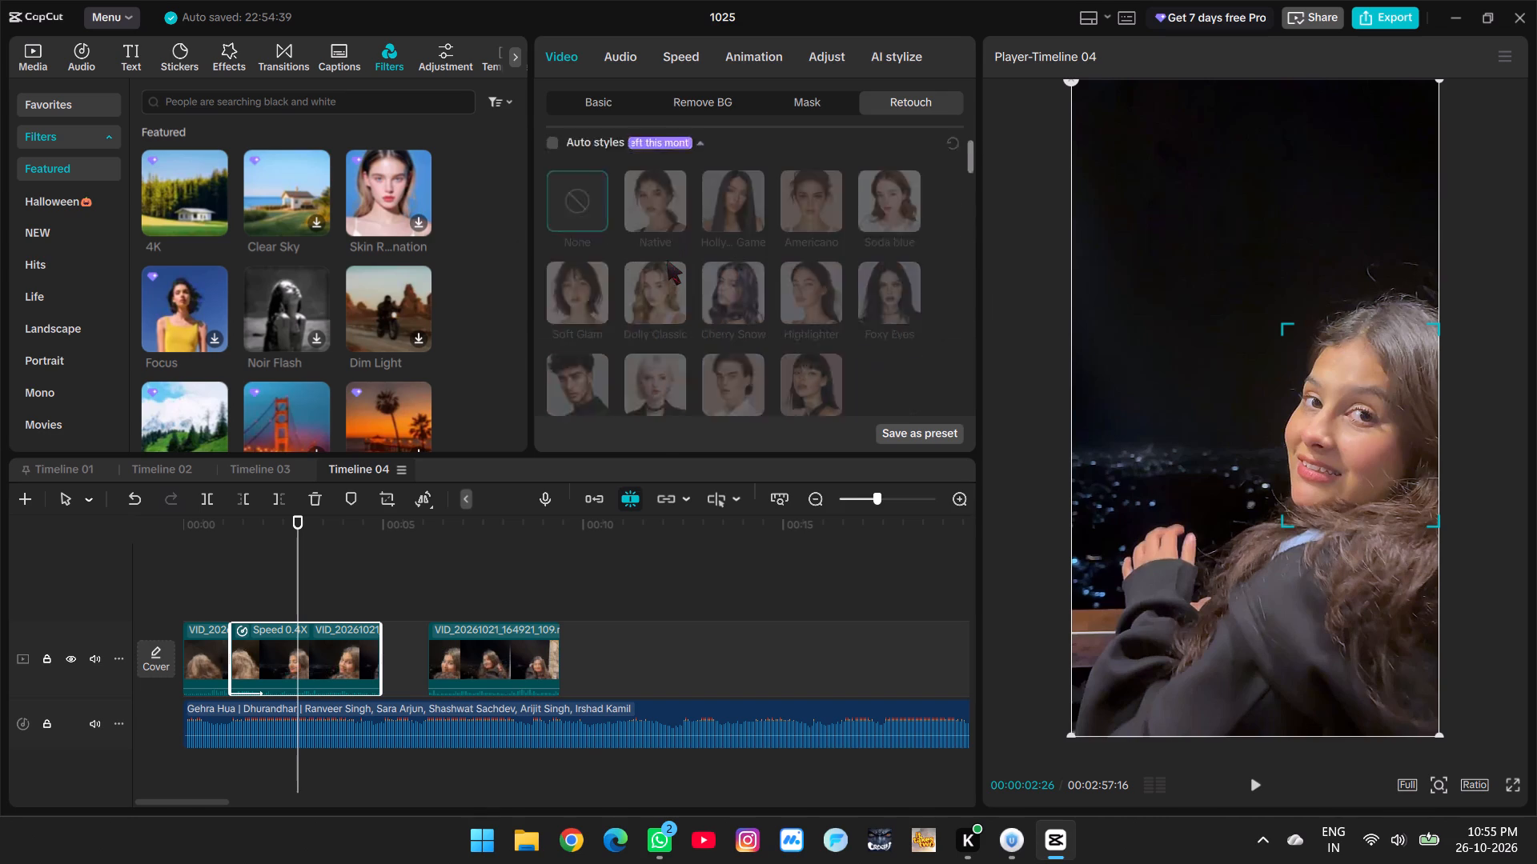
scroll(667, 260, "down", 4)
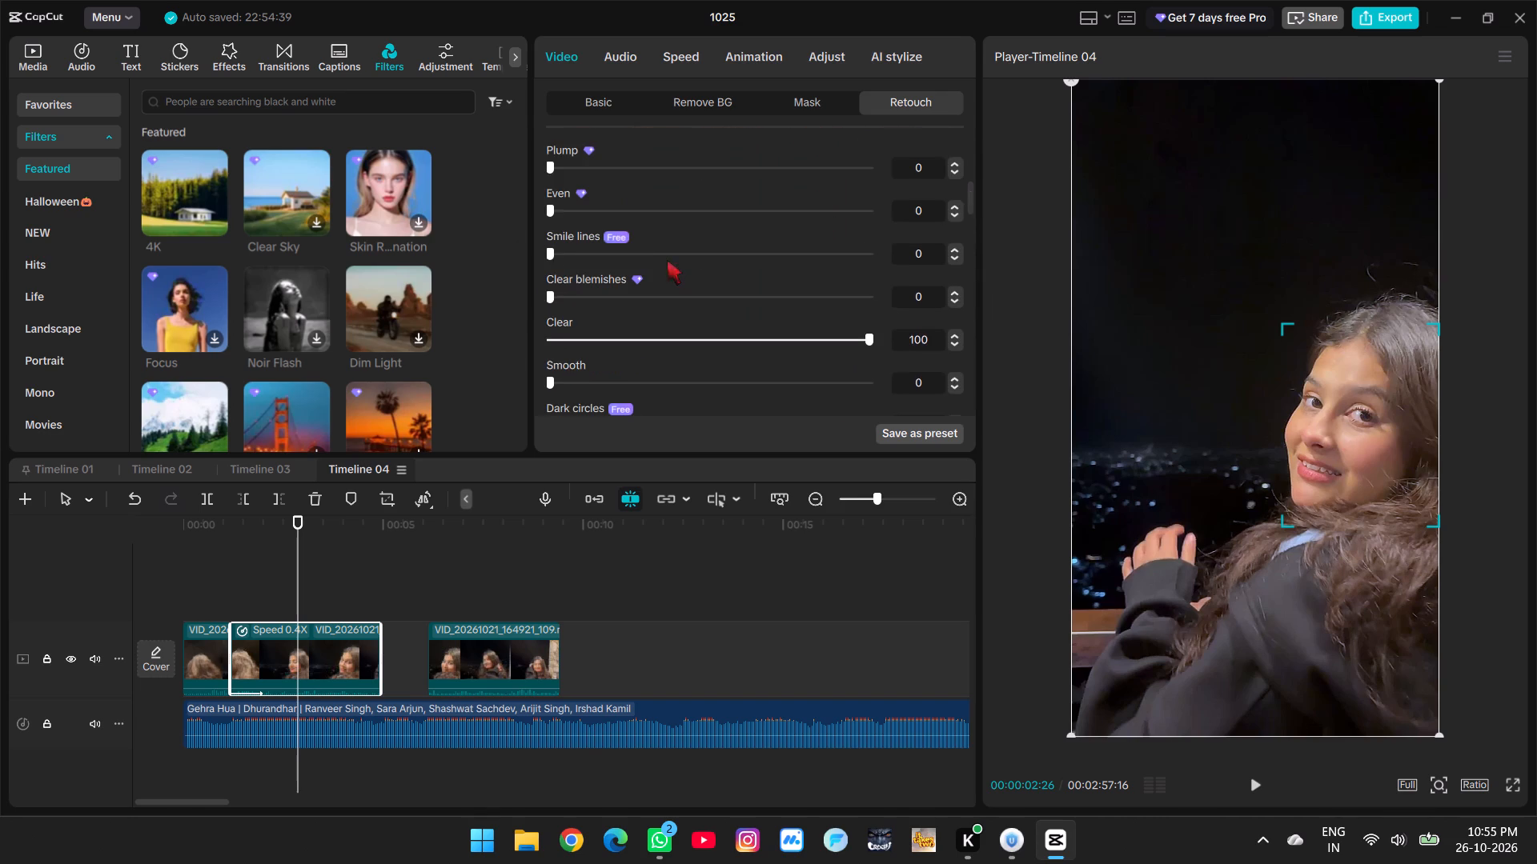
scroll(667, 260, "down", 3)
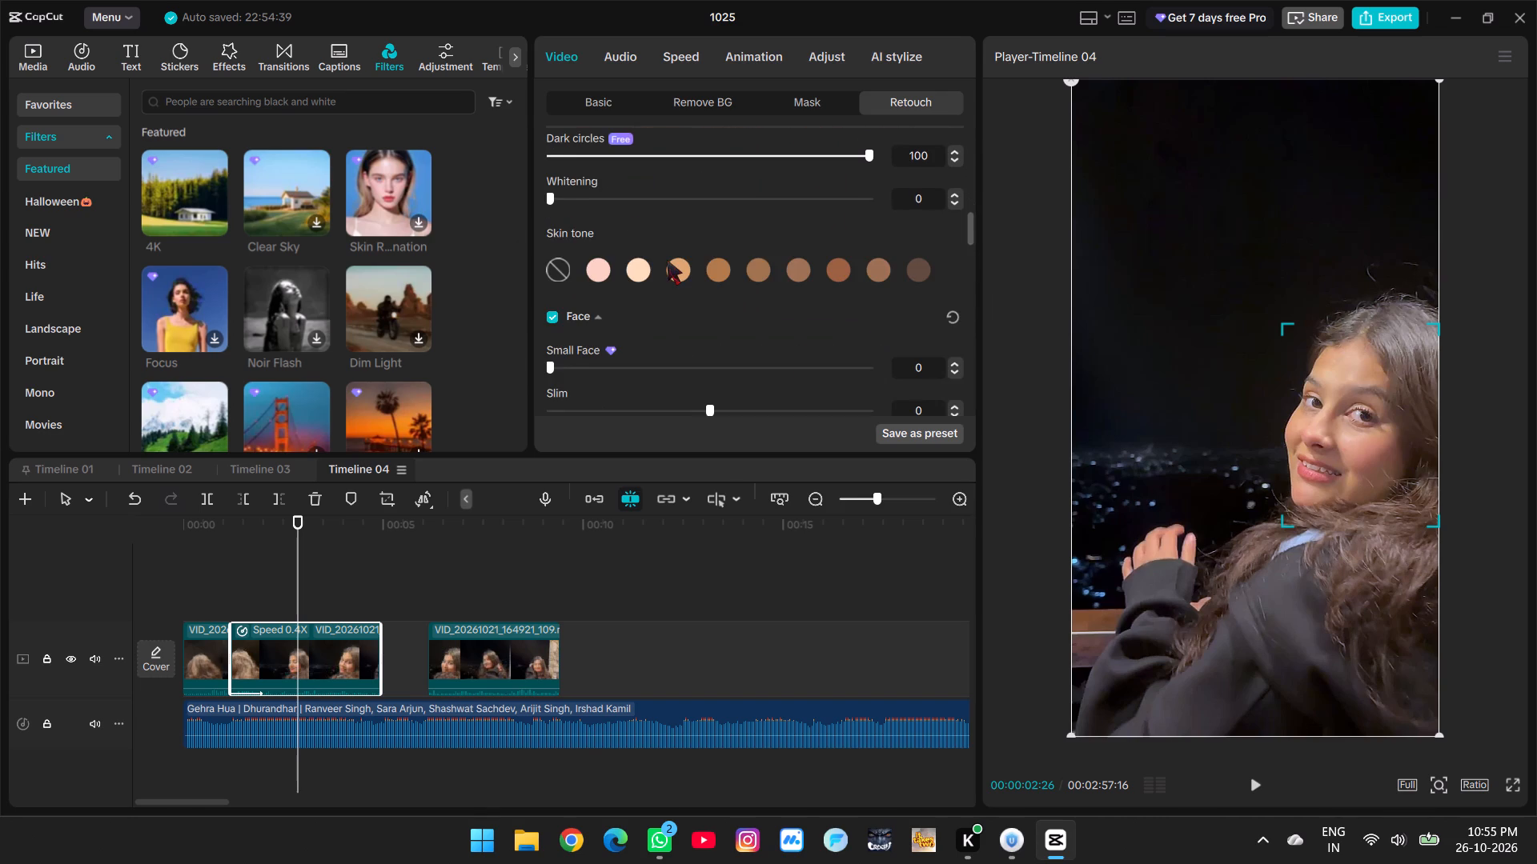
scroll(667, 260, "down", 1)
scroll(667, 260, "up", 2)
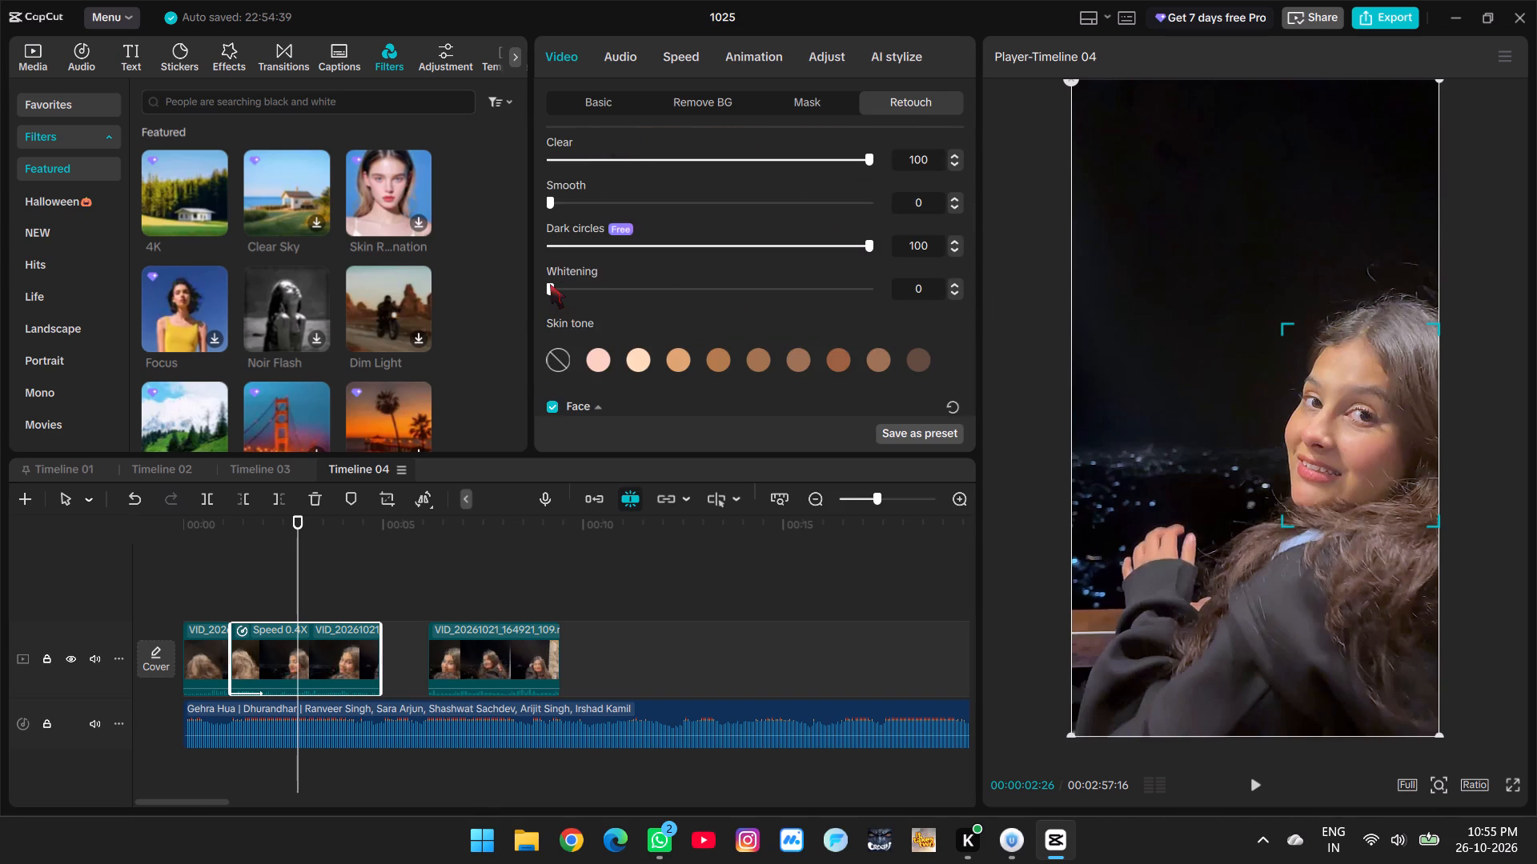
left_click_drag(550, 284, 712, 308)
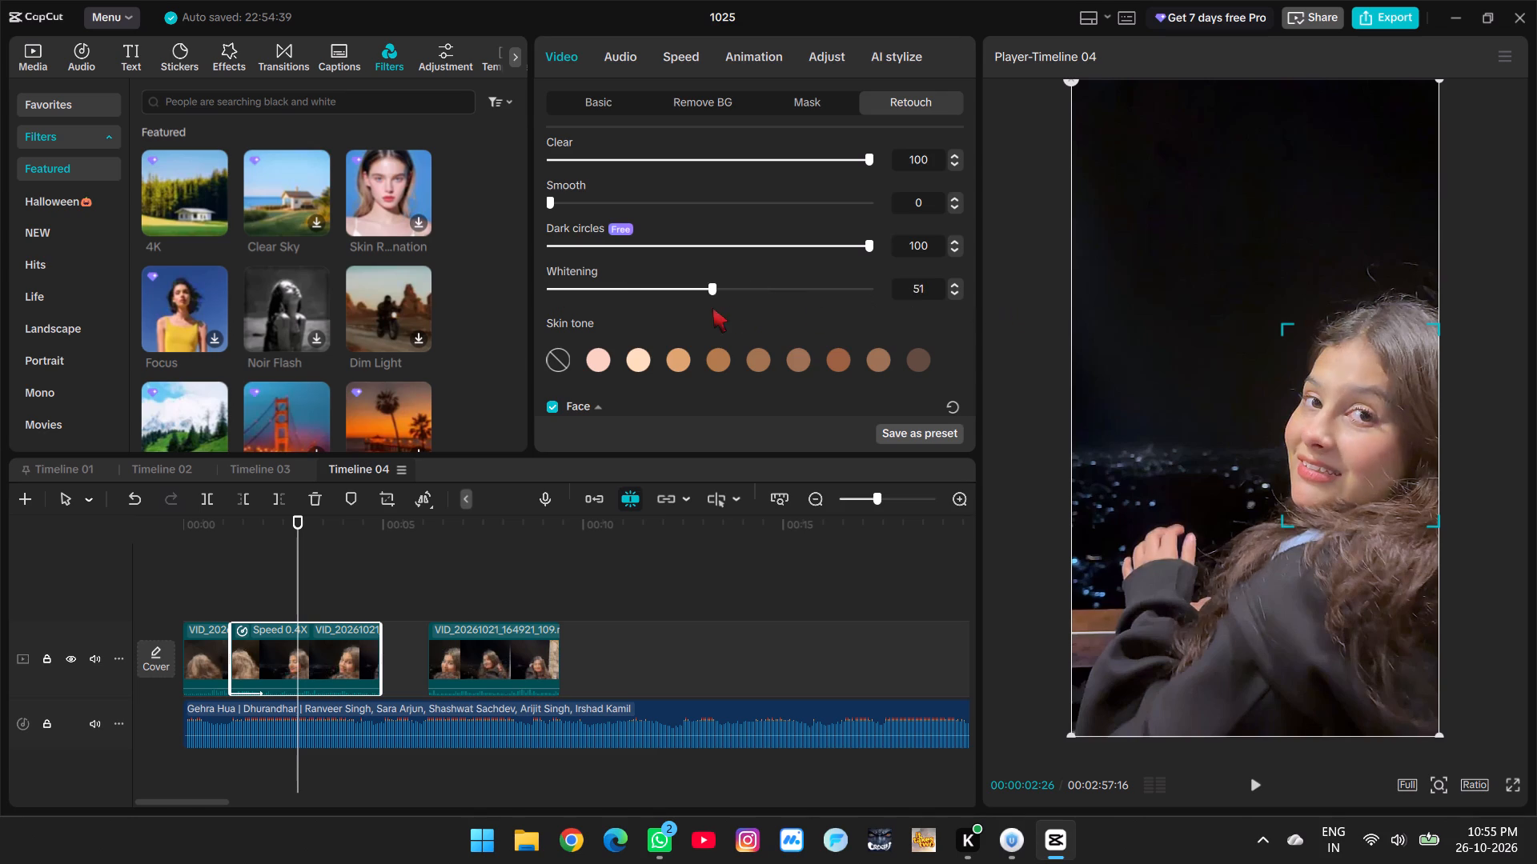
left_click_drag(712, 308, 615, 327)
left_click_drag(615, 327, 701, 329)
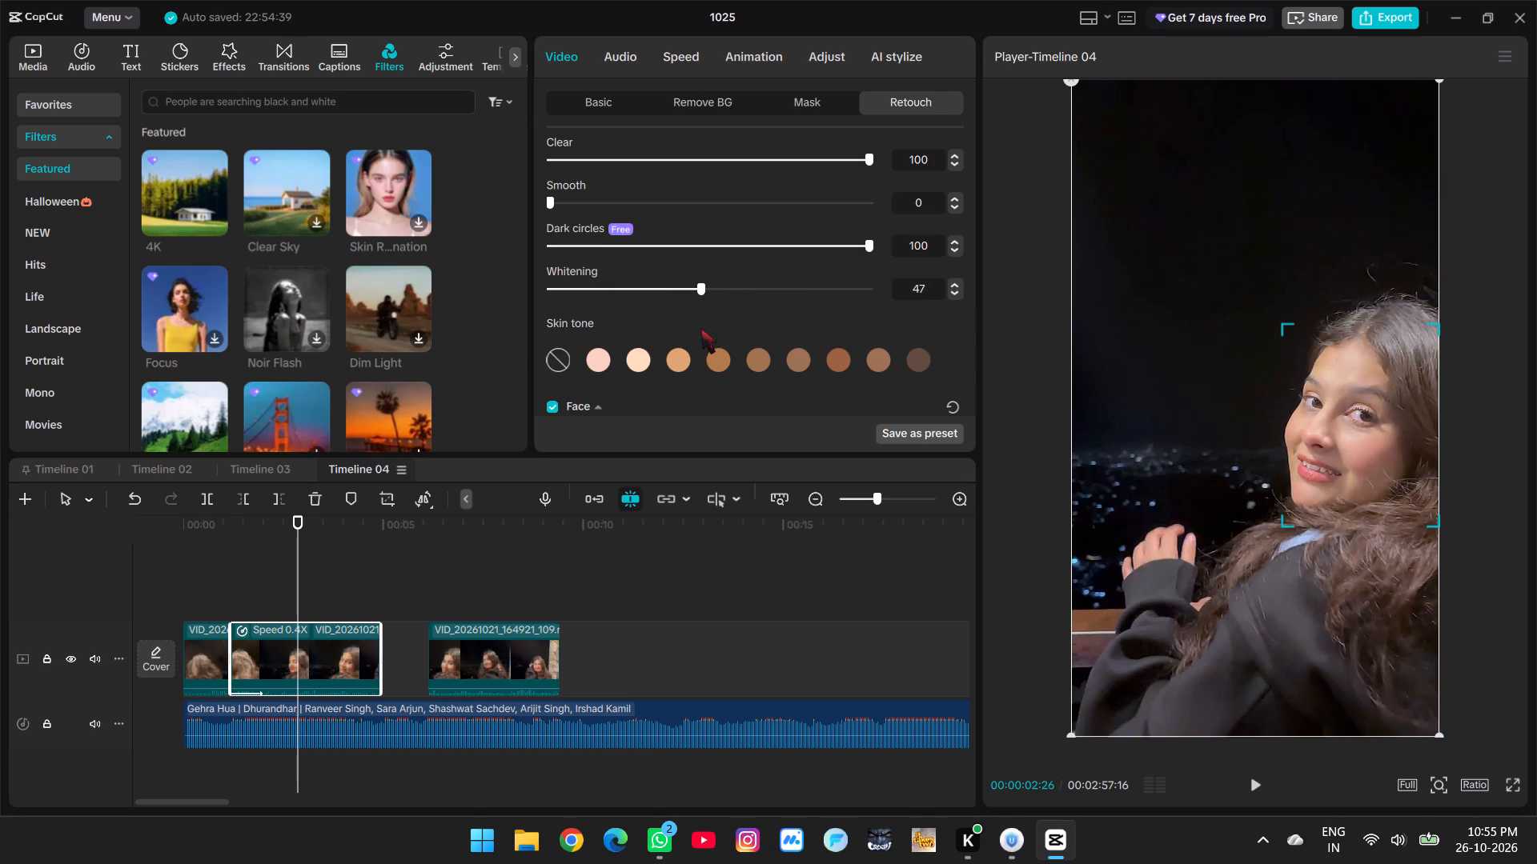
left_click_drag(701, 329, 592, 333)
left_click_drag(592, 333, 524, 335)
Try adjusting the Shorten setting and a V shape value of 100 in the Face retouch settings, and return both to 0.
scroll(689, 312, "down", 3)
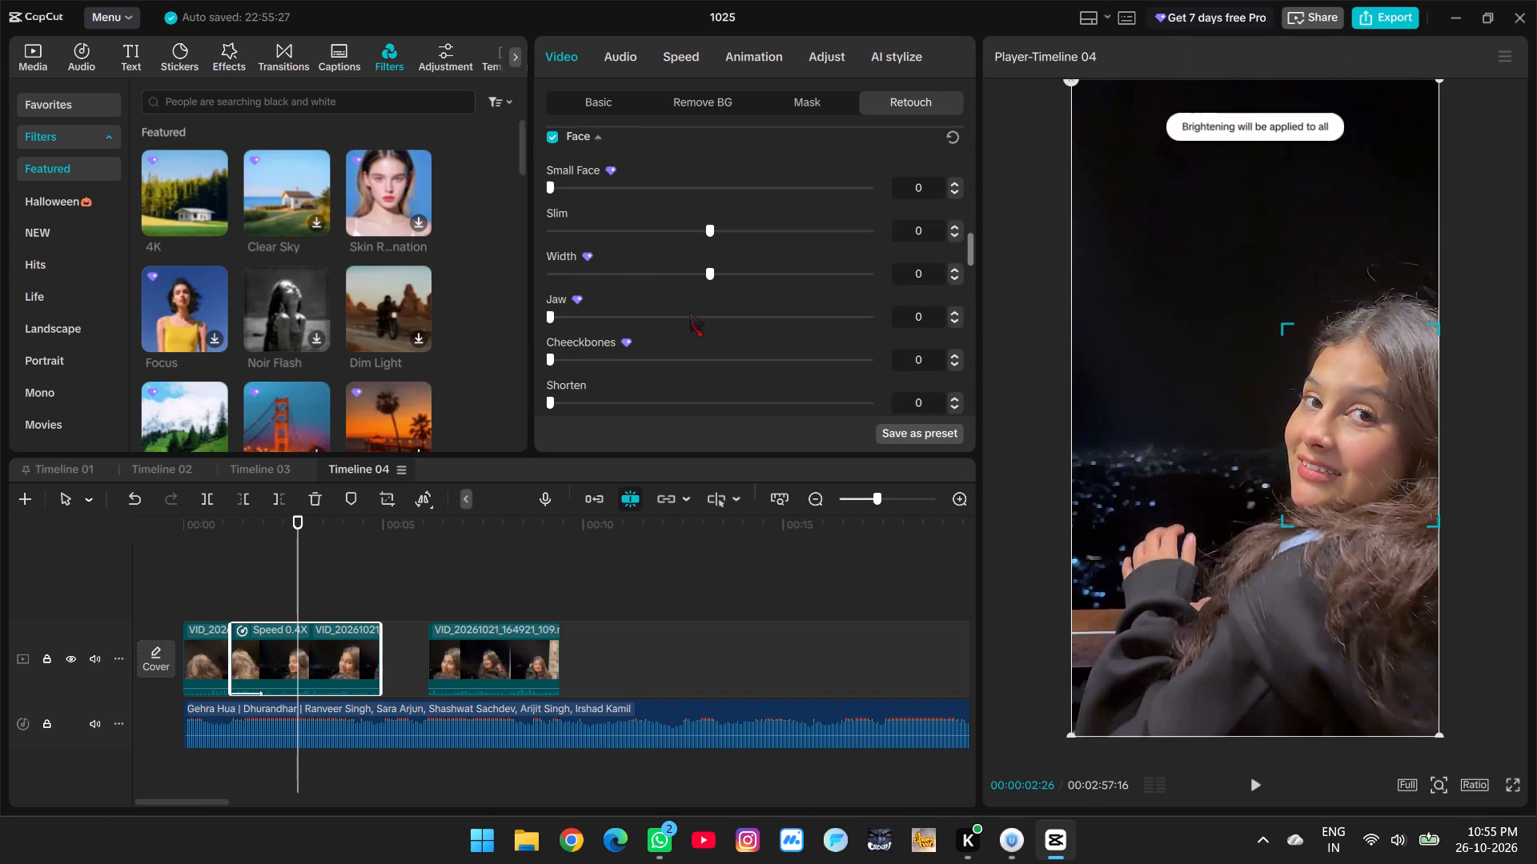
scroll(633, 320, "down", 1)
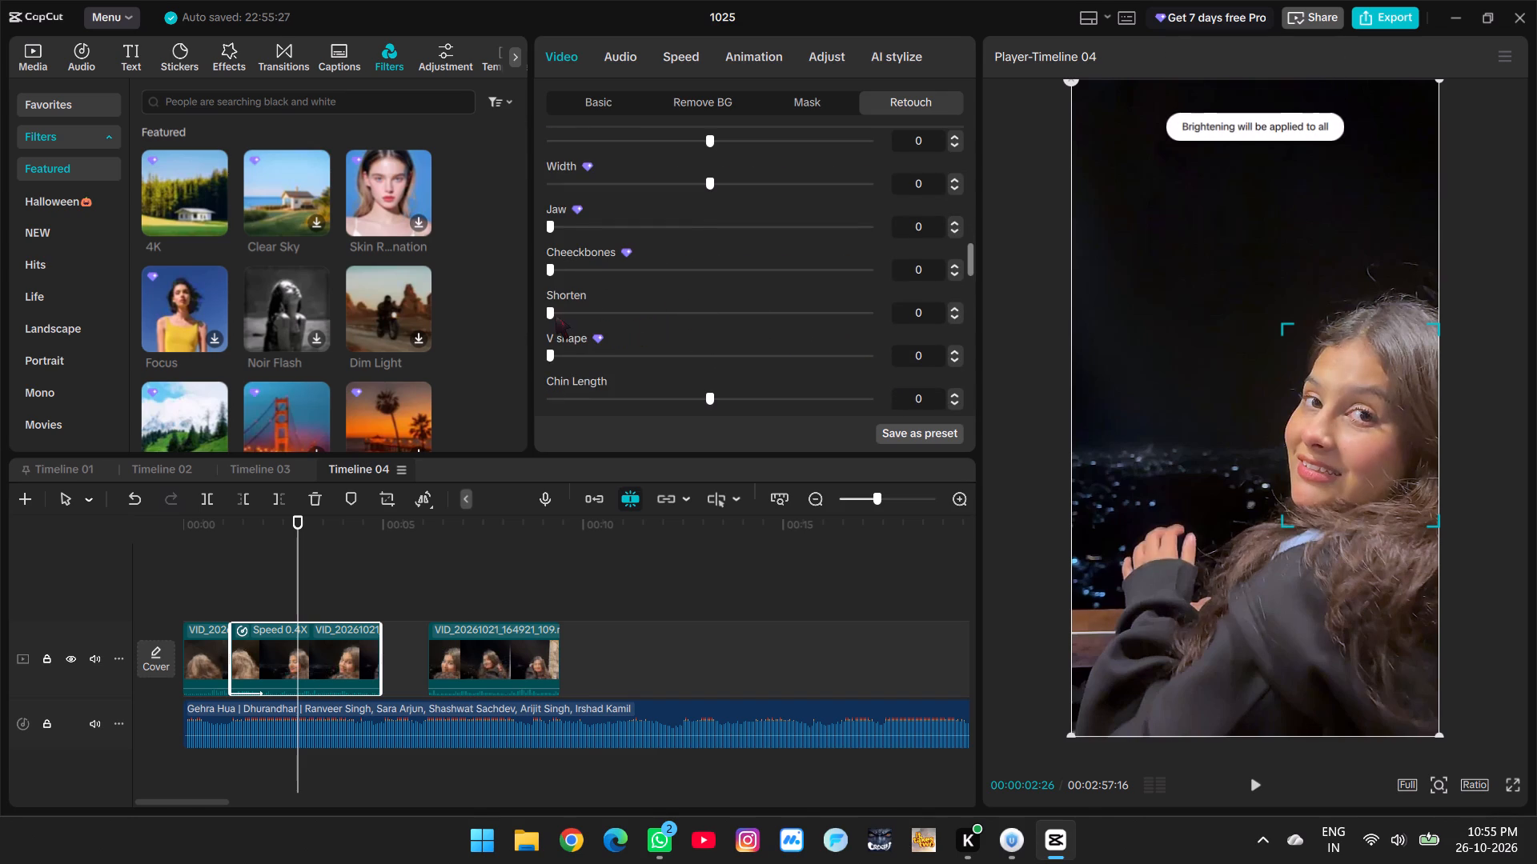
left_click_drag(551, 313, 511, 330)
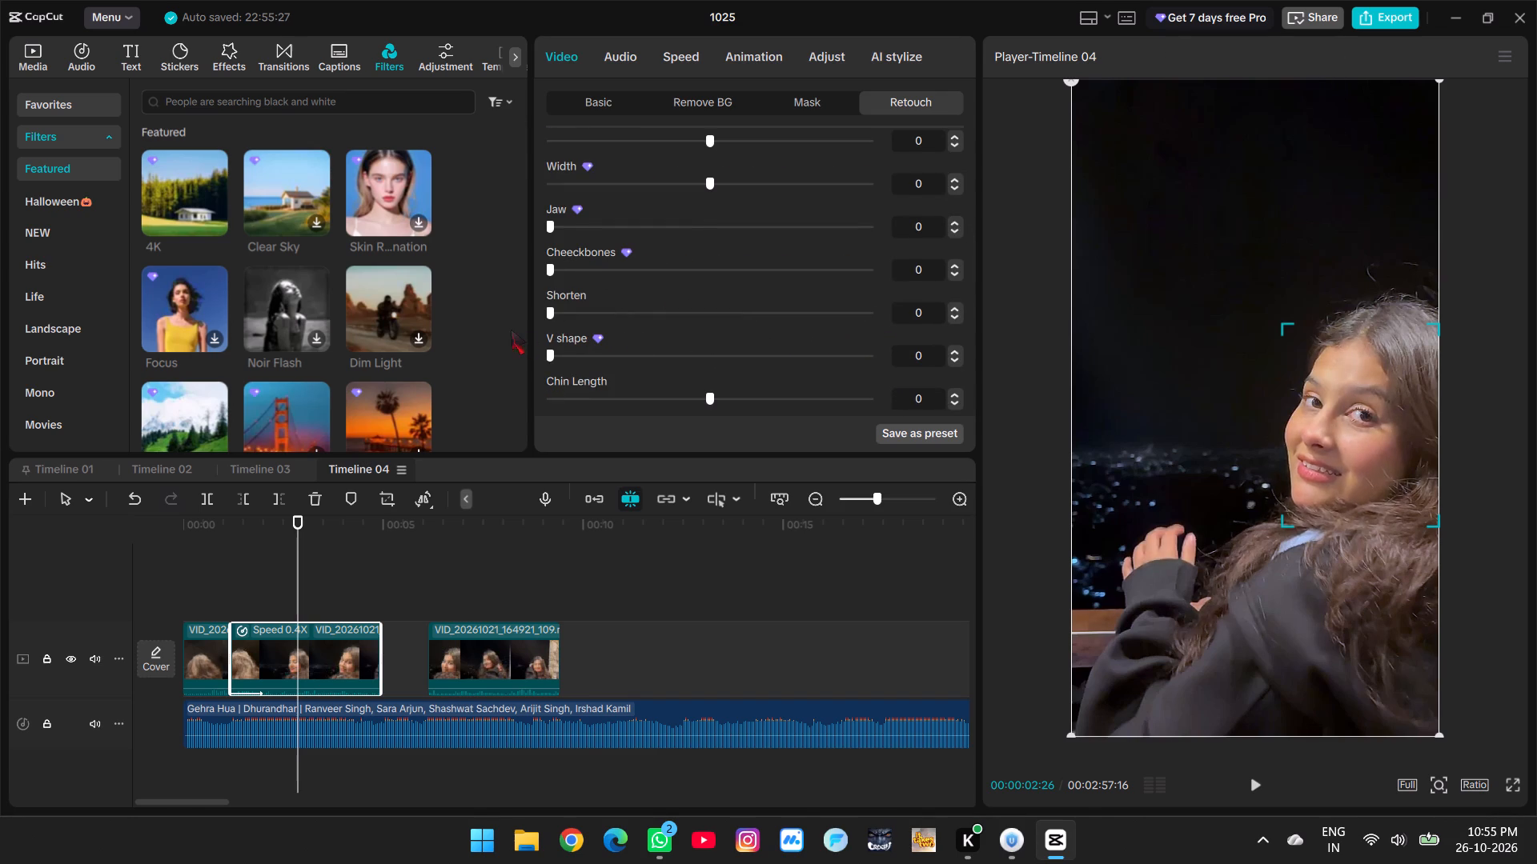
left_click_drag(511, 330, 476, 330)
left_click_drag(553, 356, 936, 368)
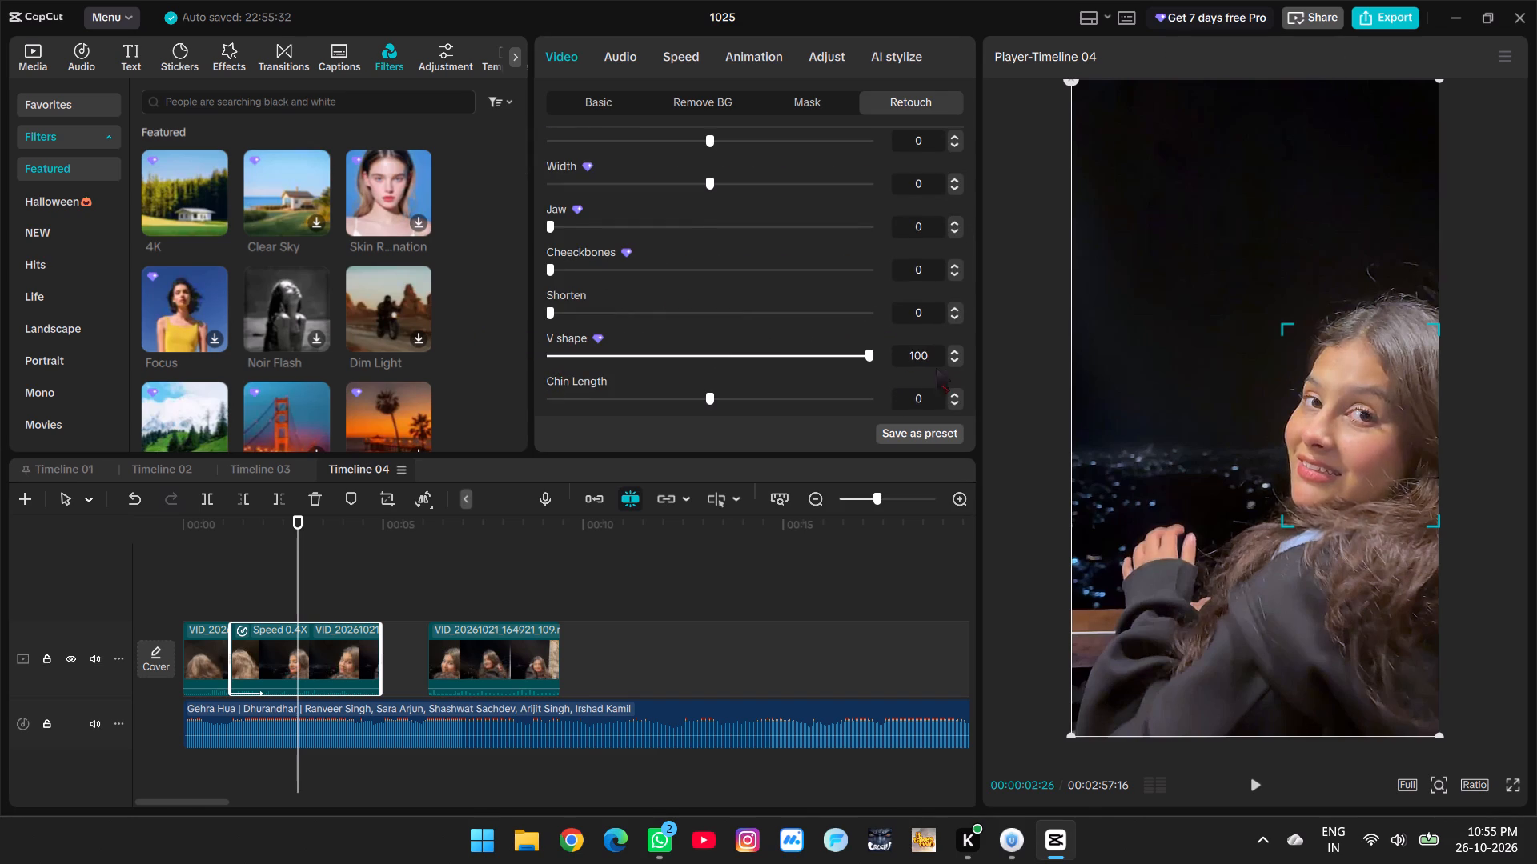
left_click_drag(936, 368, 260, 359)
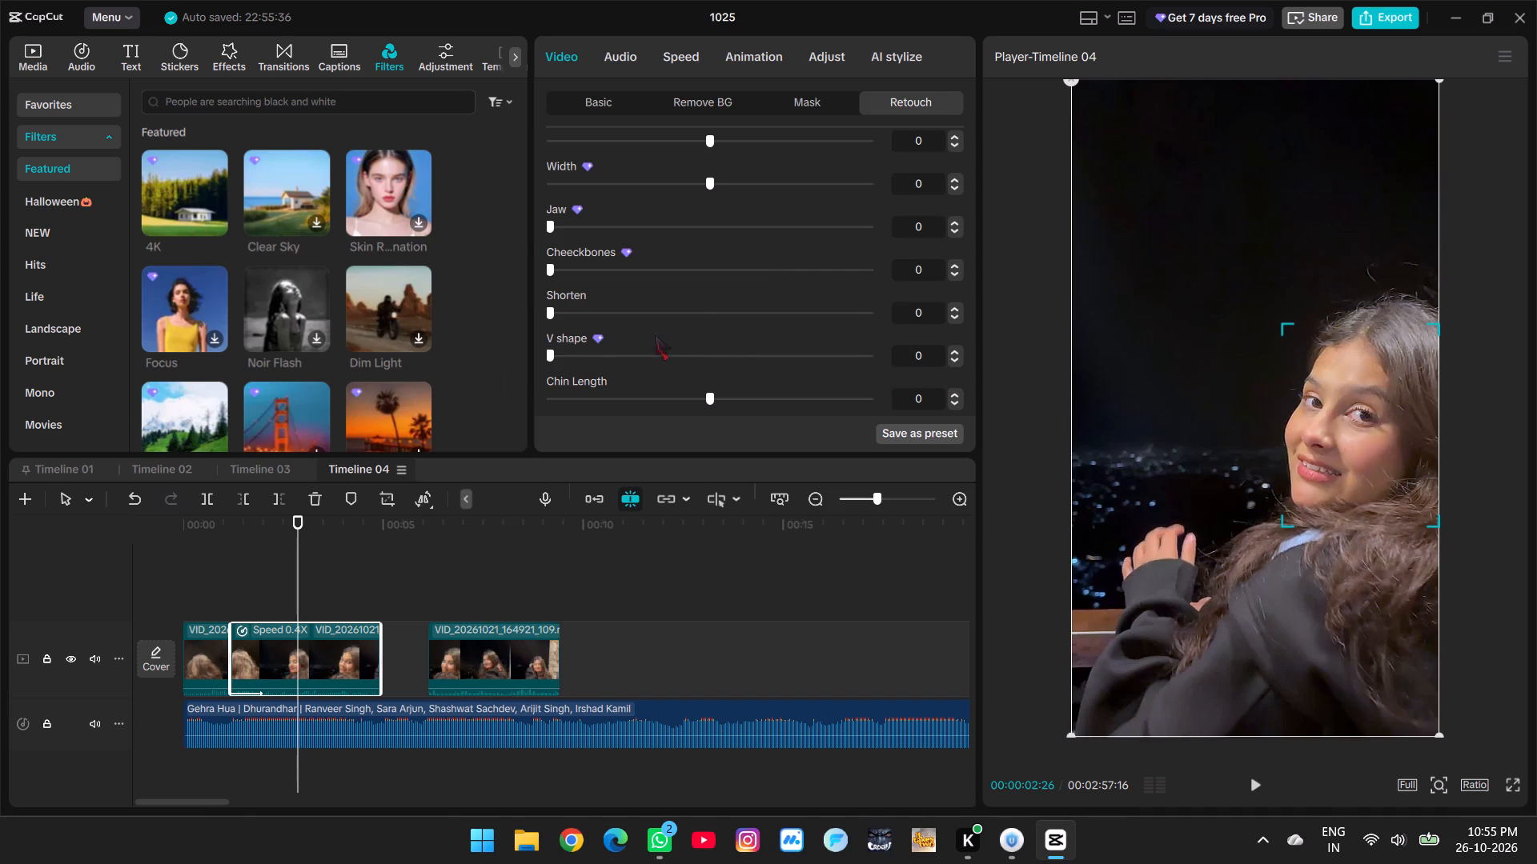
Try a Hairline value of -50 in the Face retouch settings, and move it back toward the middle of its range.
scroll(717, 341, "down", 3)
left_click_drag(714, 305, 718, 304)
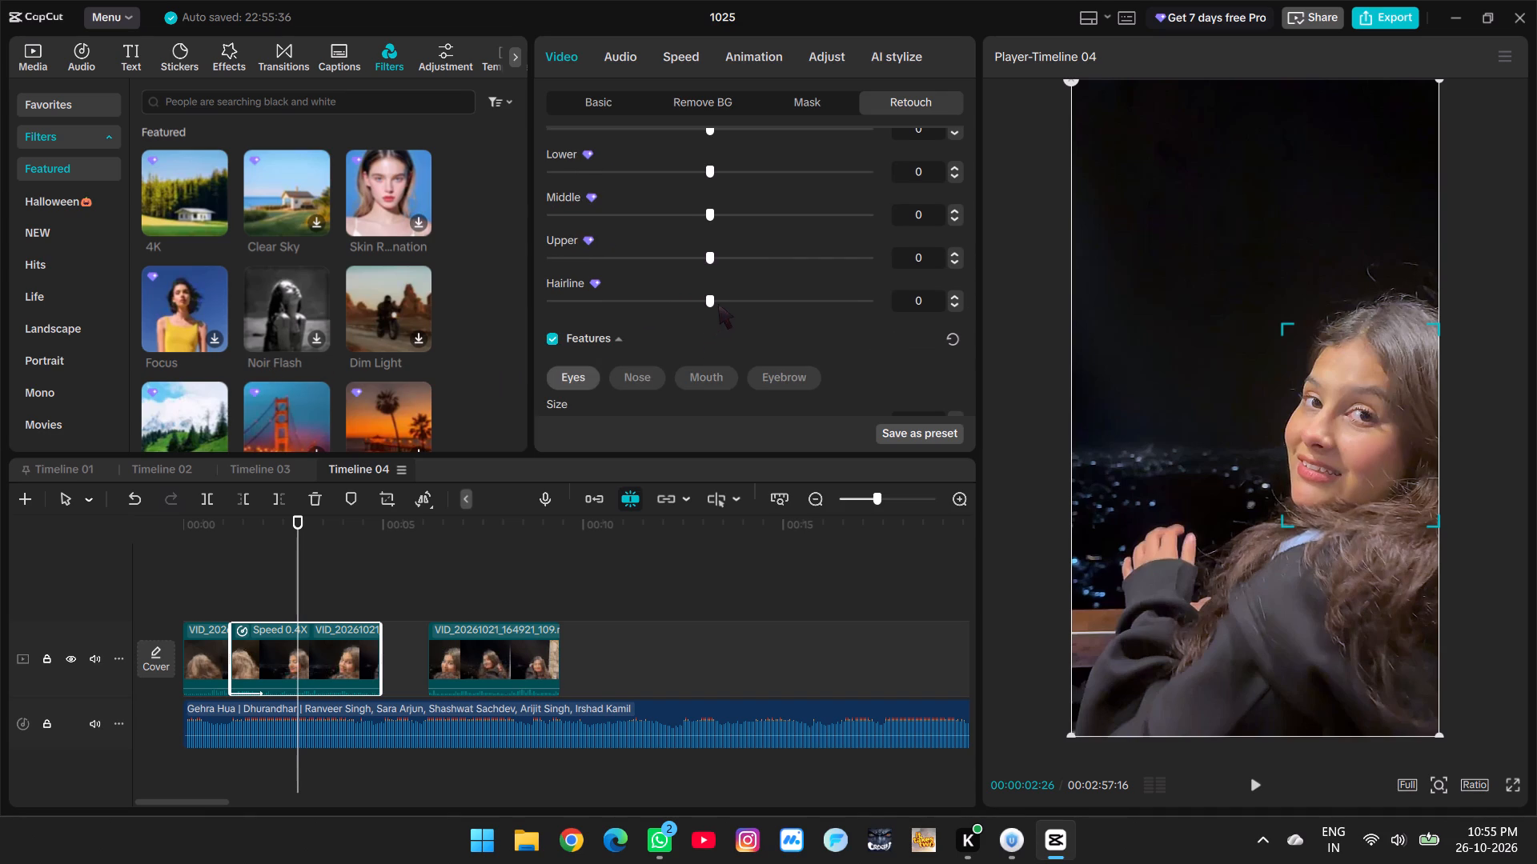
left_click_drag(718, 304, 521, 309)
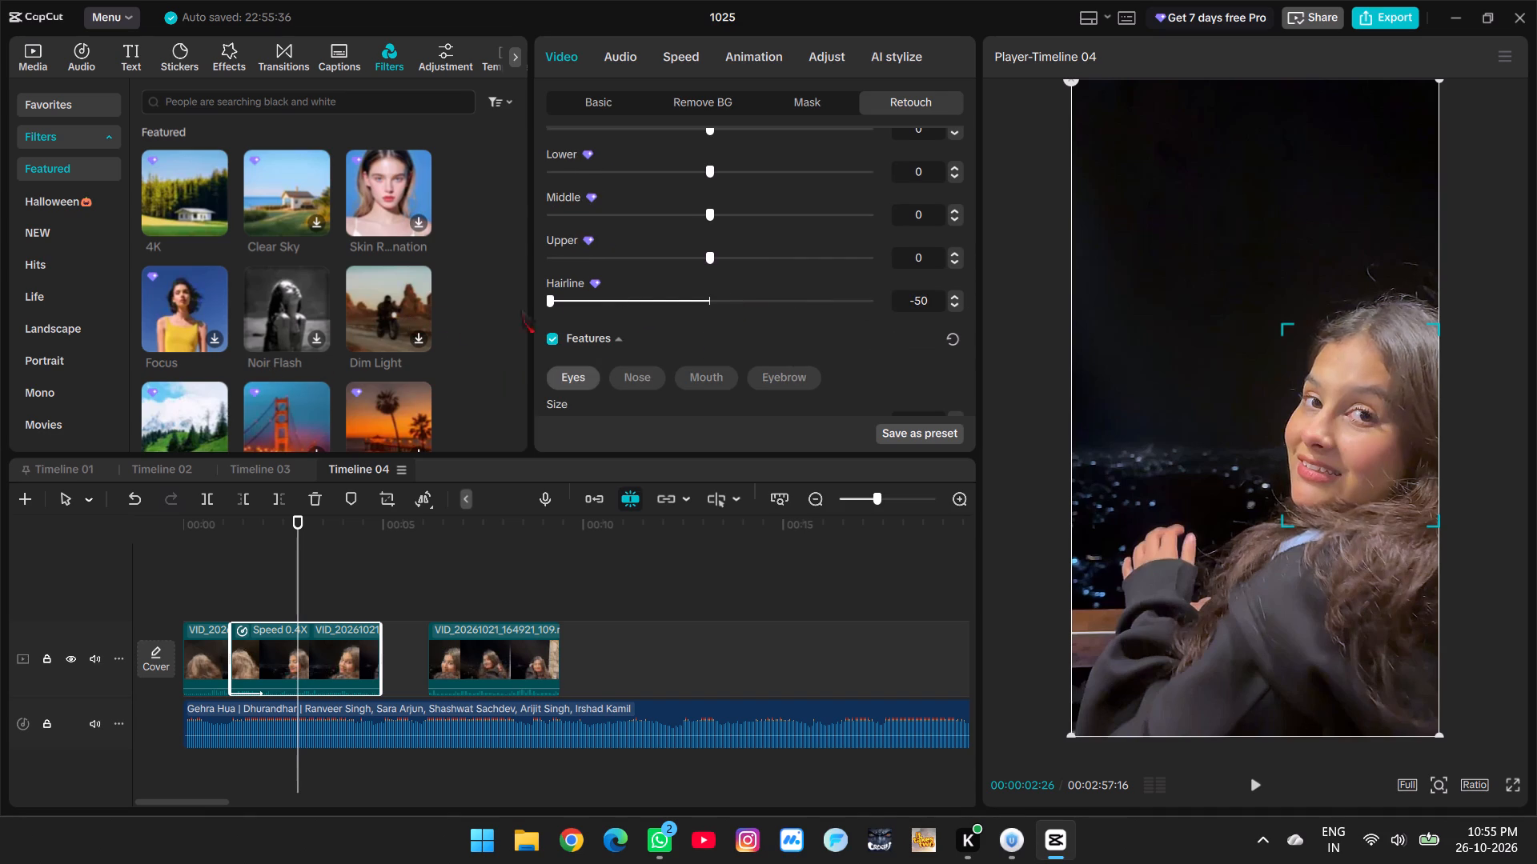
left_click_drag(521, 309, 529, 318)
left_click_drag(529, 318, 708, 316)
Review the retouch settings back up to Auto styles, check the Mask options, and look through the skin and face settings again.
scroll(706, 312, "up", 5)
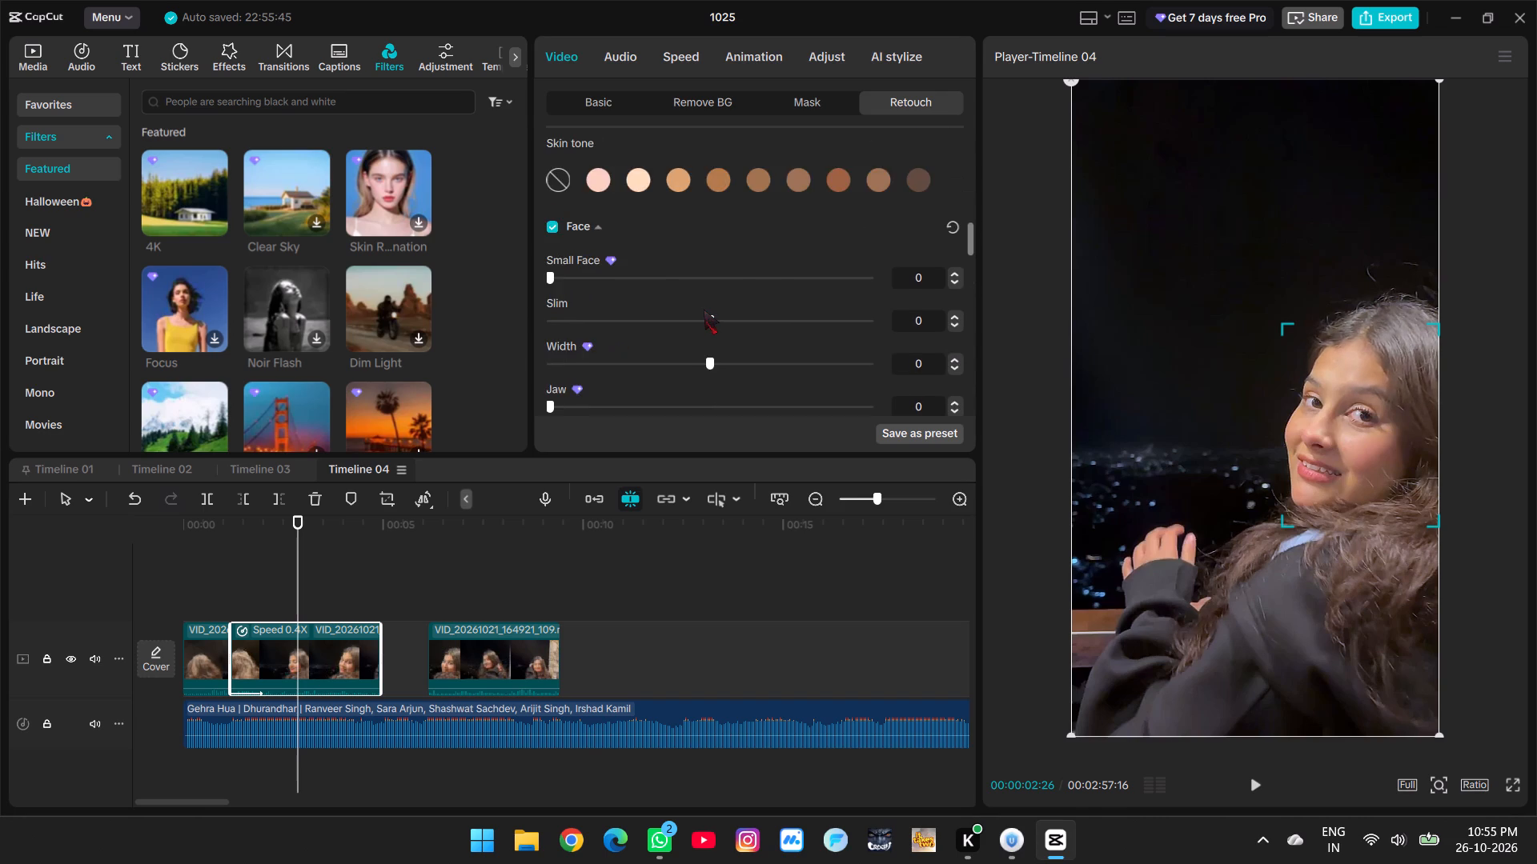
scroll(704, 310, "up", 4)
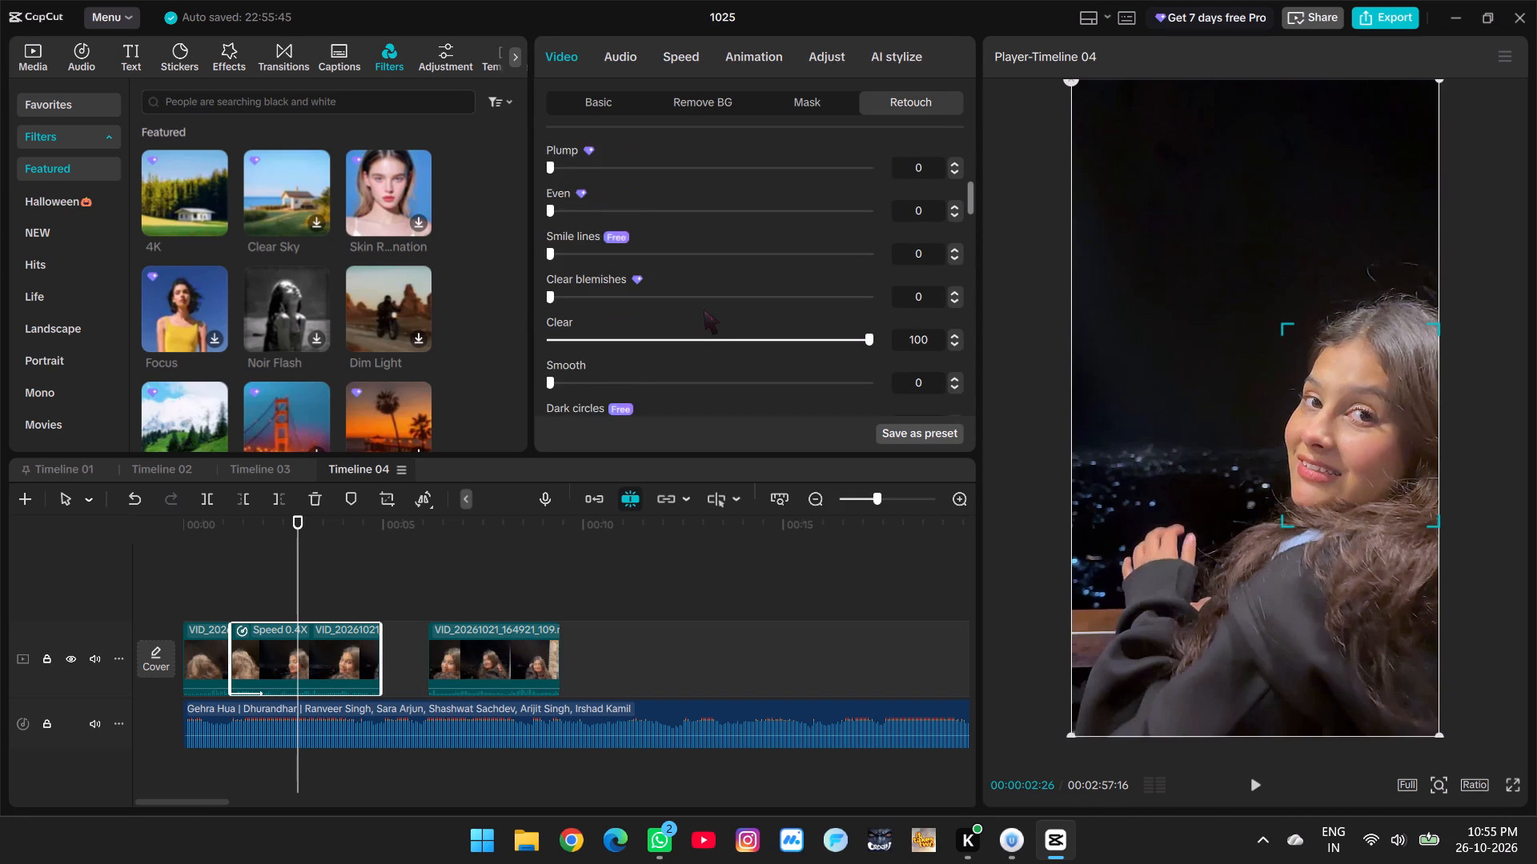
scroll(704, 310, "up", 6)
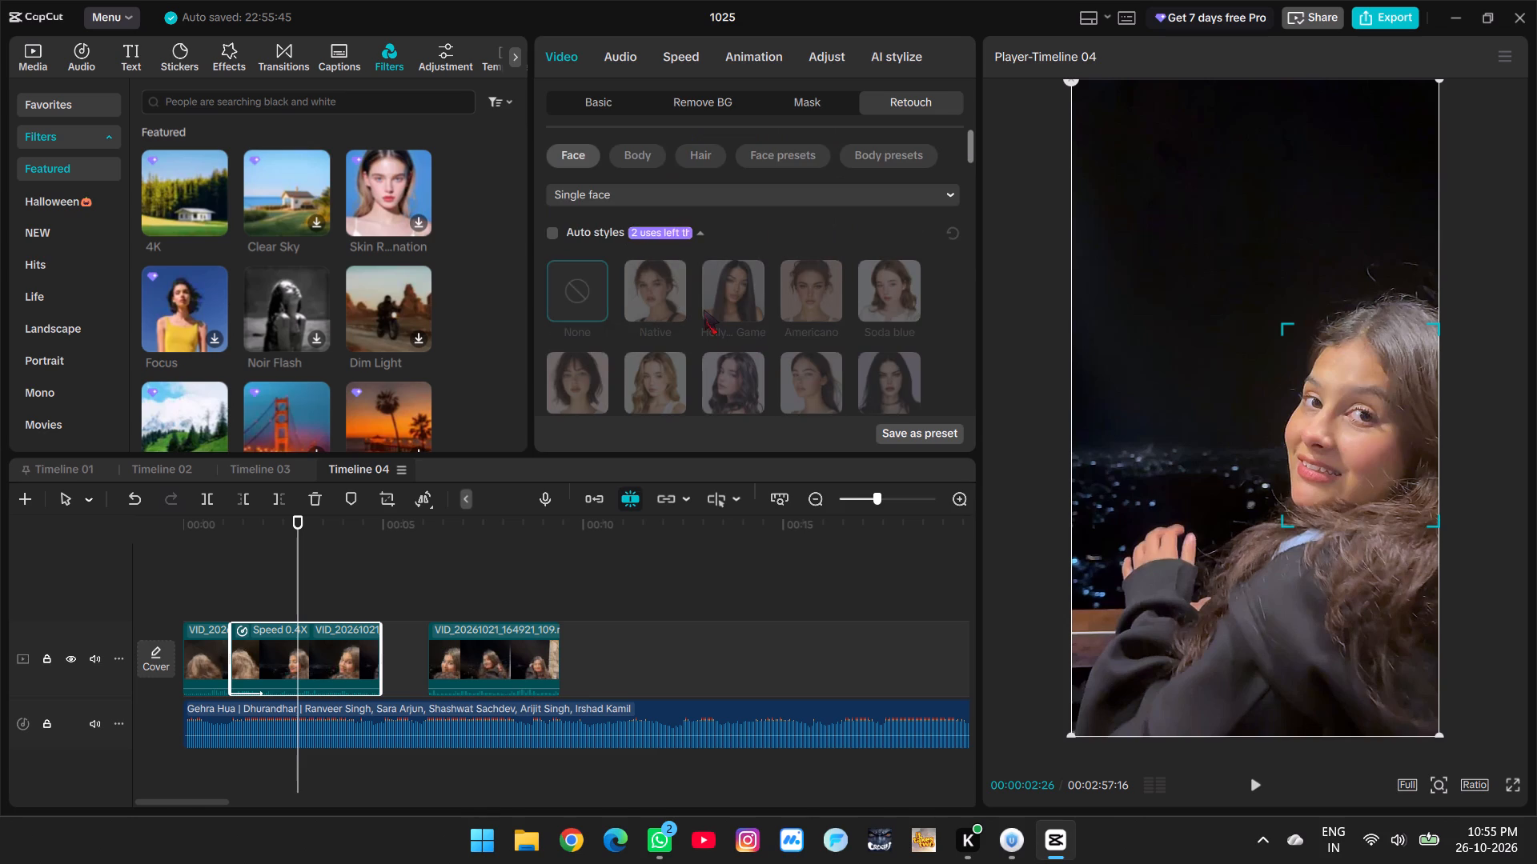
left_click(804, 102)
left_click(876, 106)
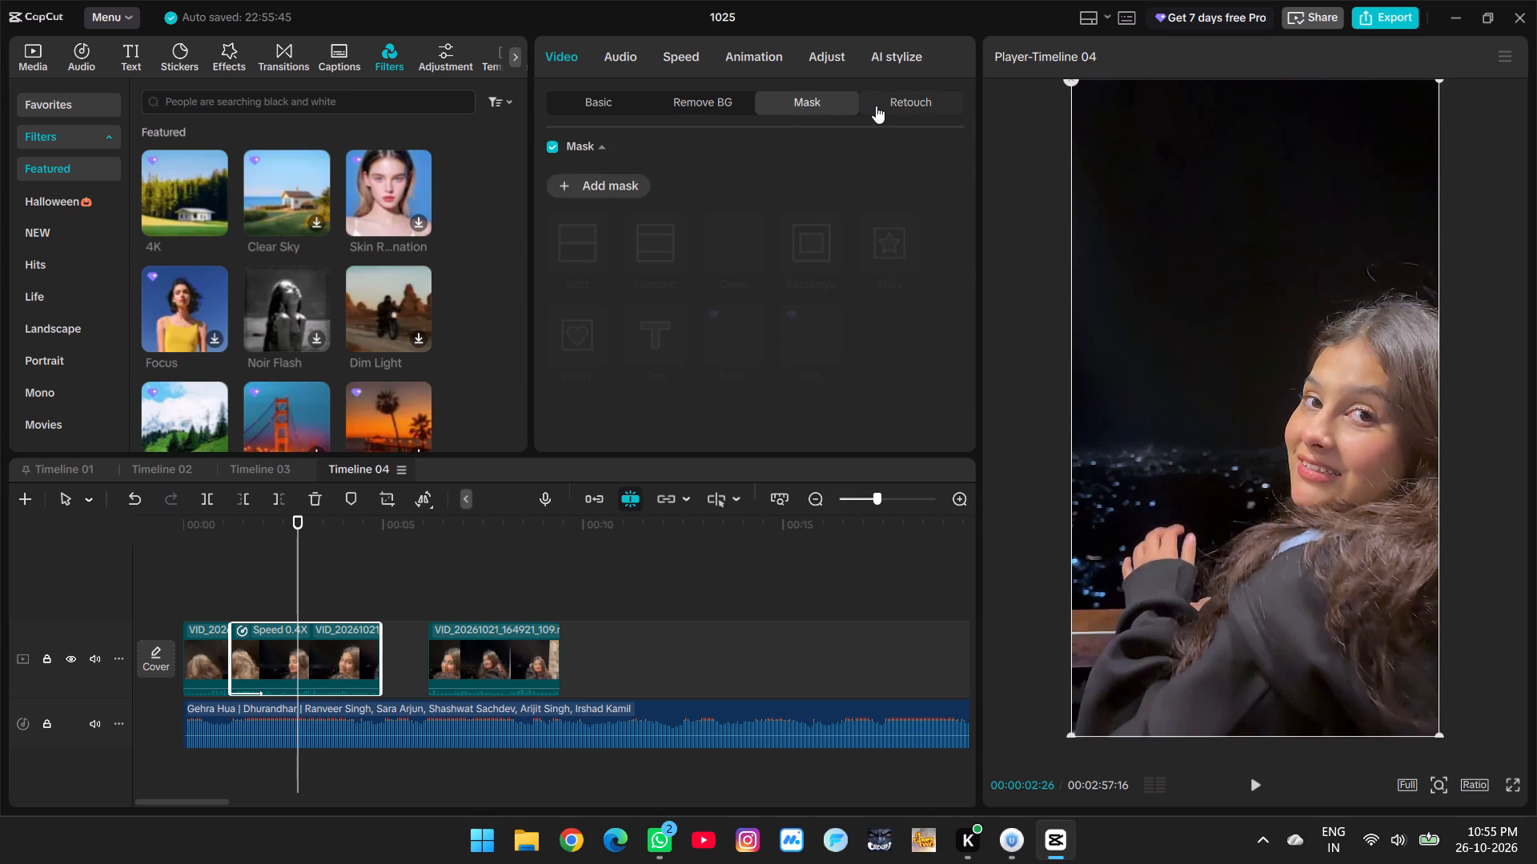
scroll(764, 212, "down", 8)
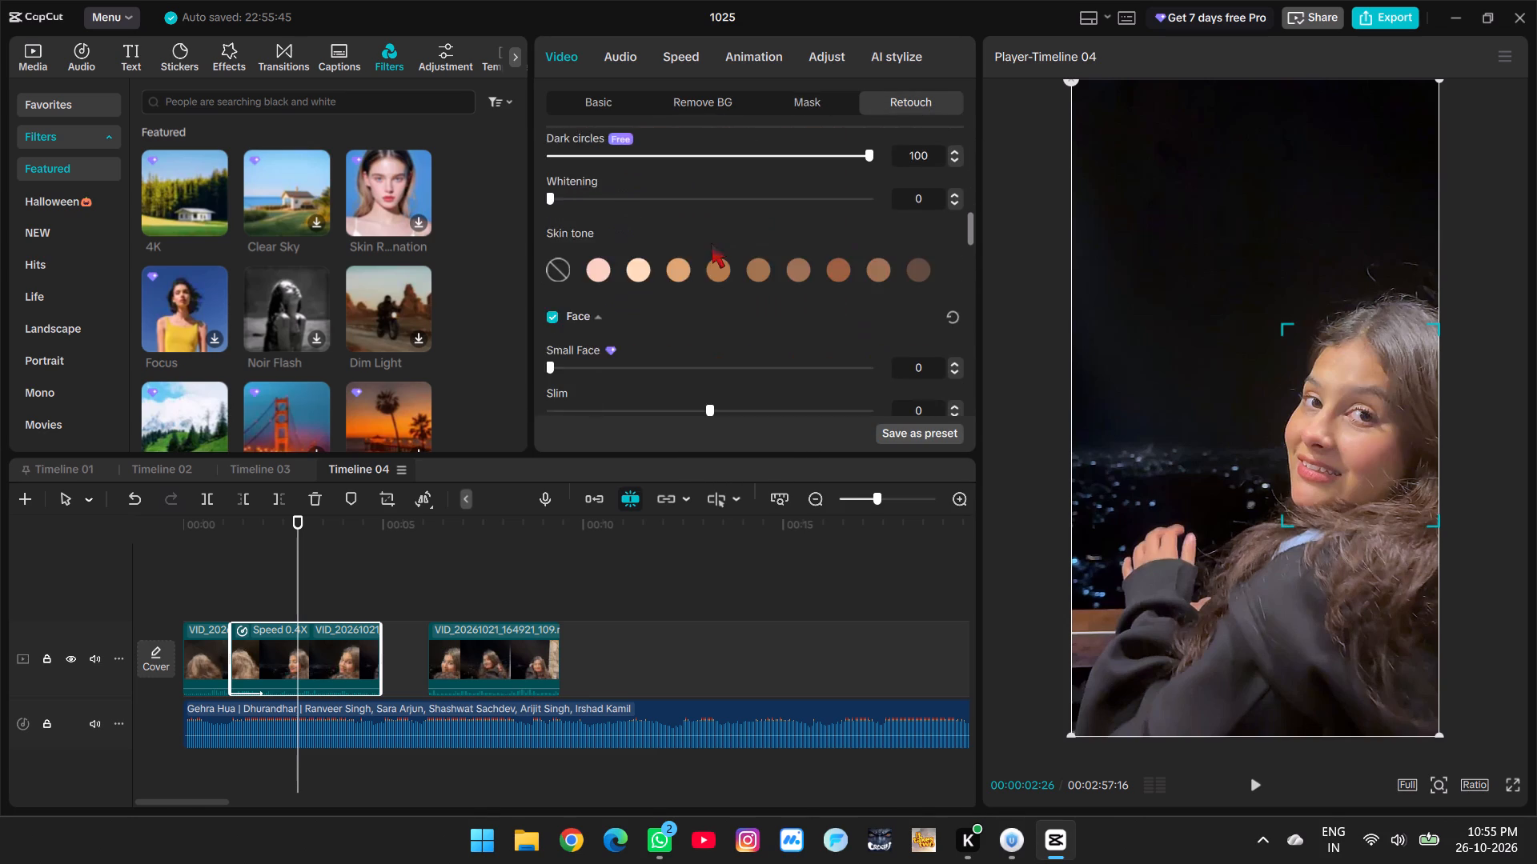
scroll(711, 243, "down", 1)
Preview the 4K filter and place it above the slowed segment in the timeline, aligned with the segment's start.
left_click(407, 580)
left_click(449, 582)
left_click(344, 584)
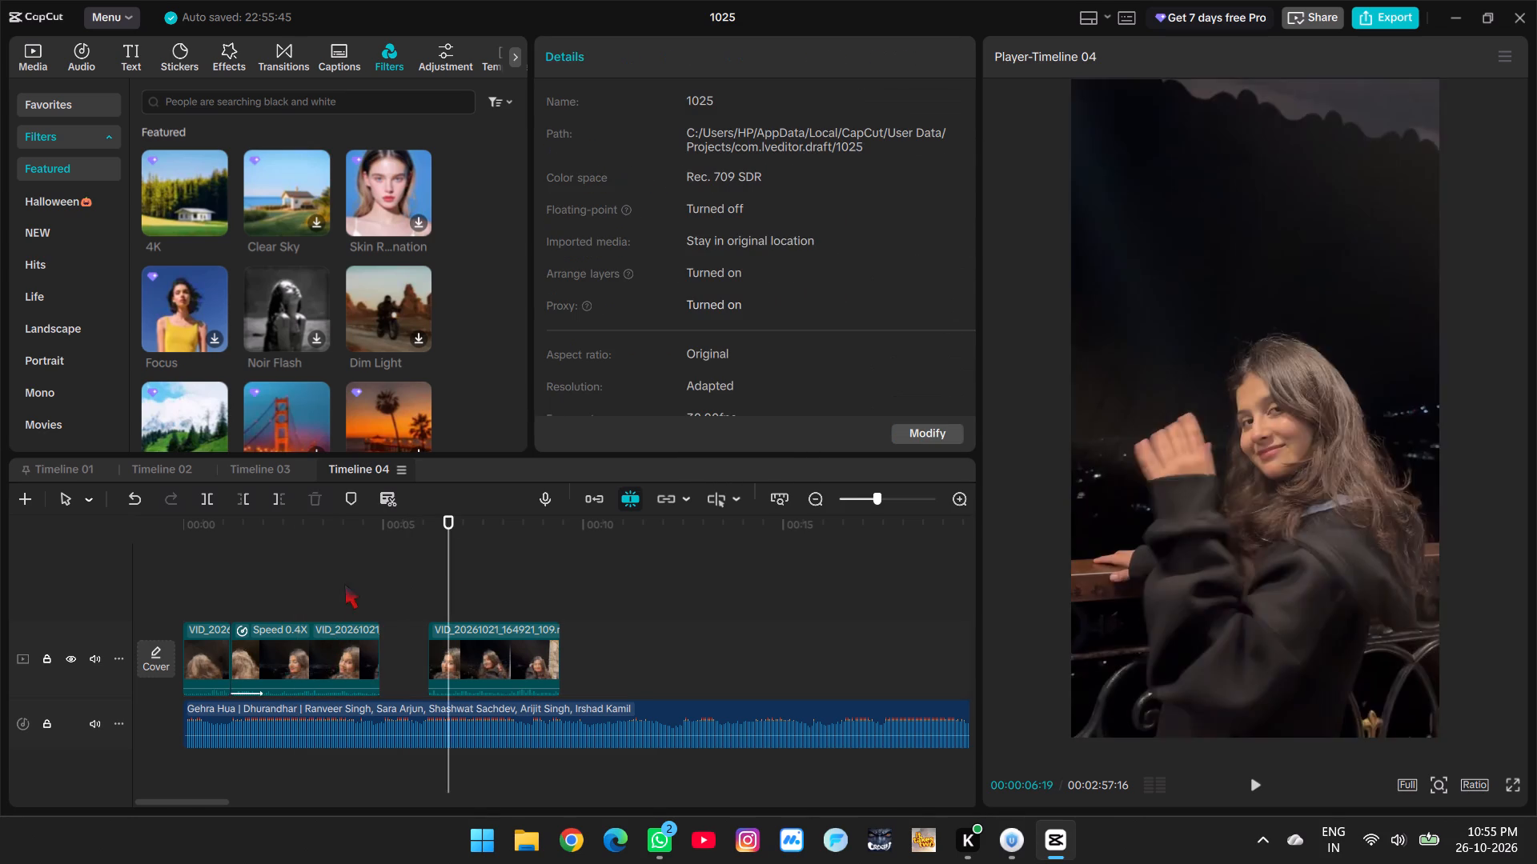
left_click(343, 659)
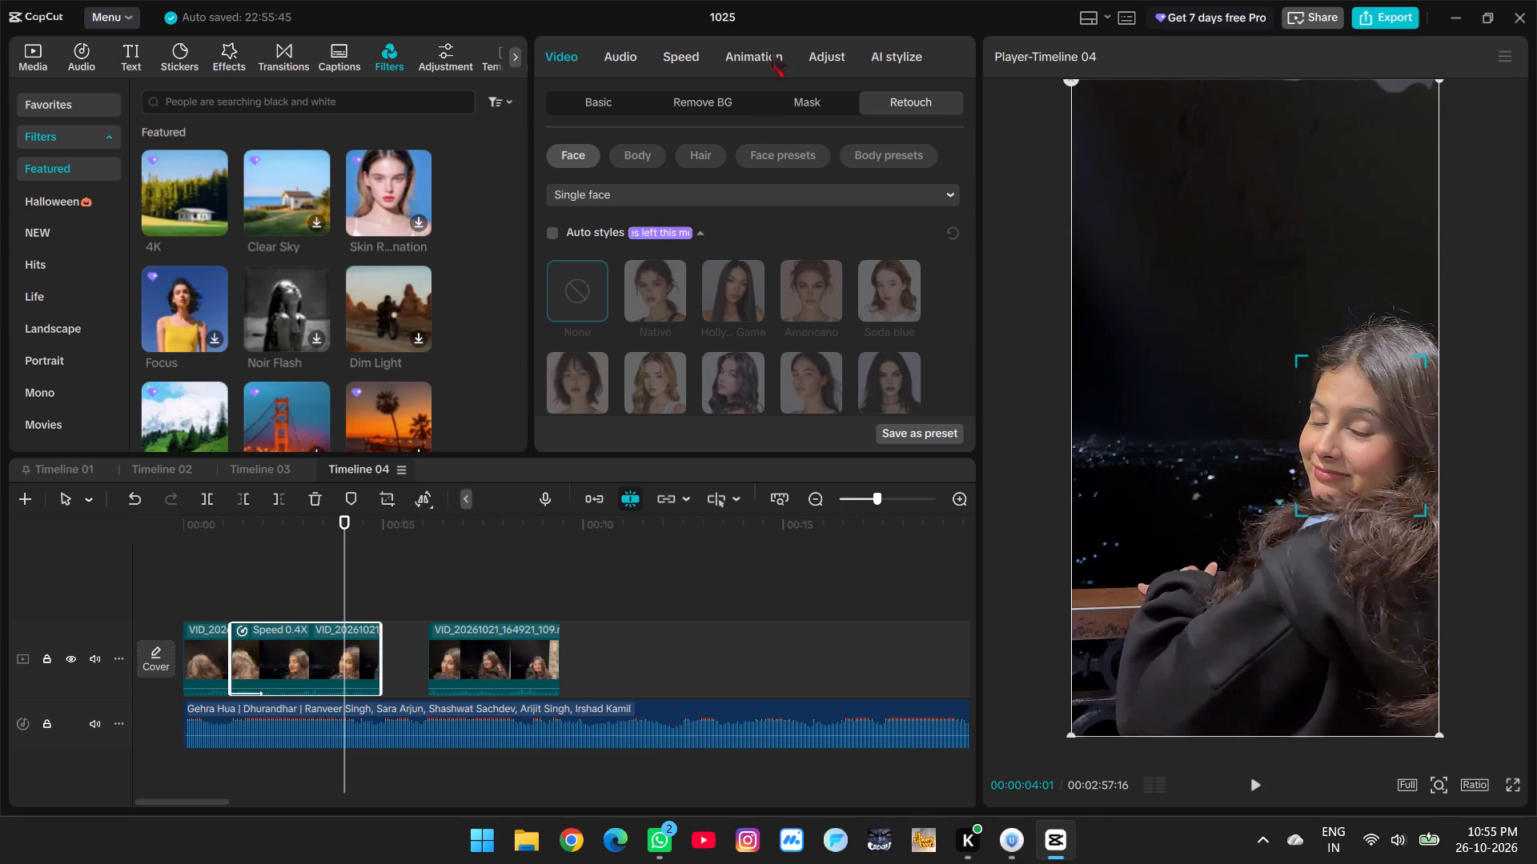
left_click(307, 190)
left_click(191, 176)
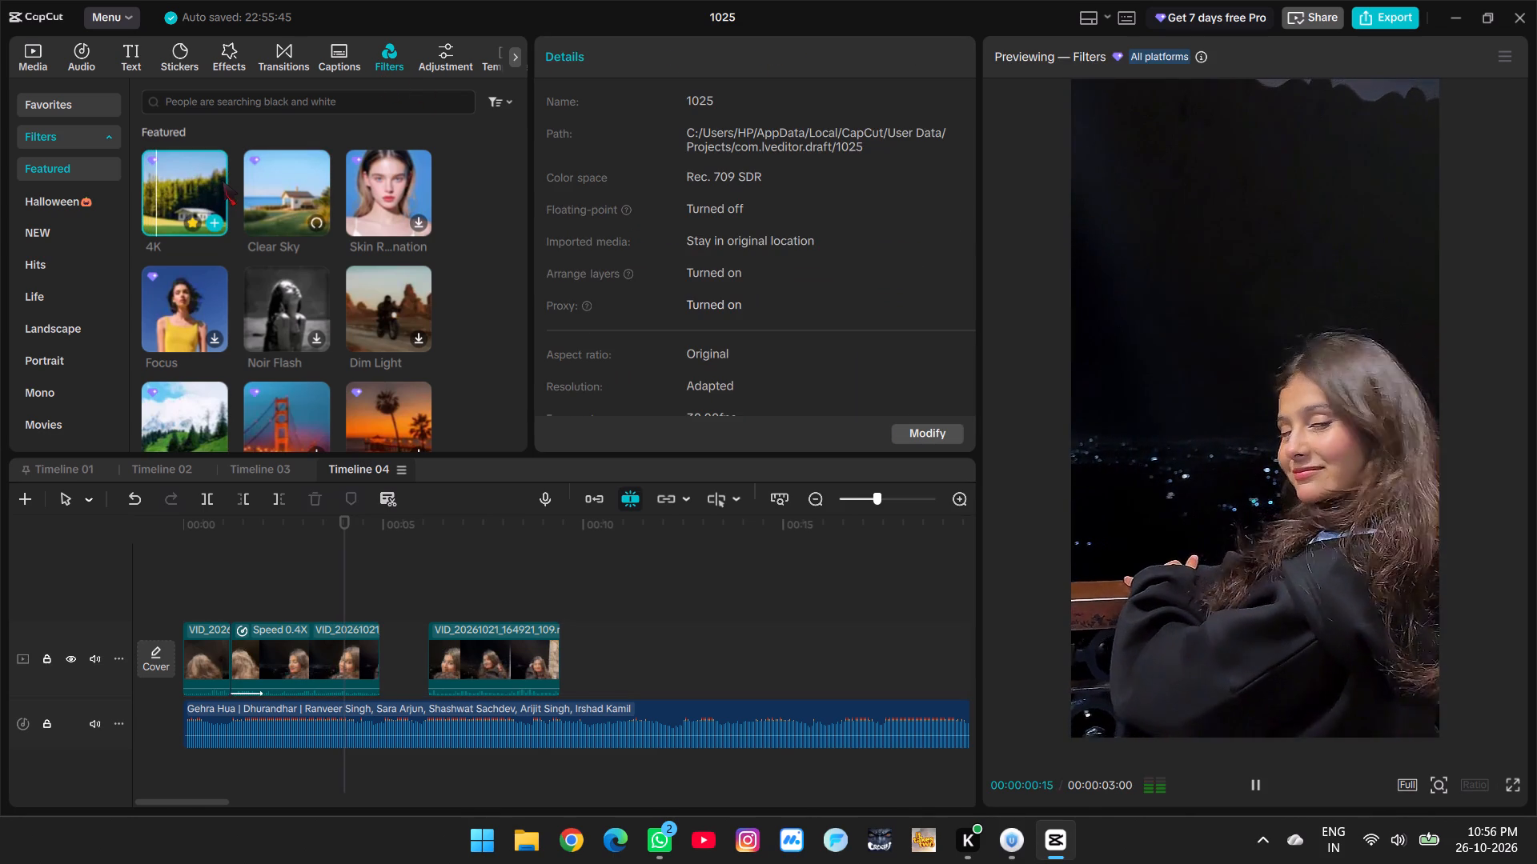
key("space")
left_click_drag(201, 181, 279, 444)
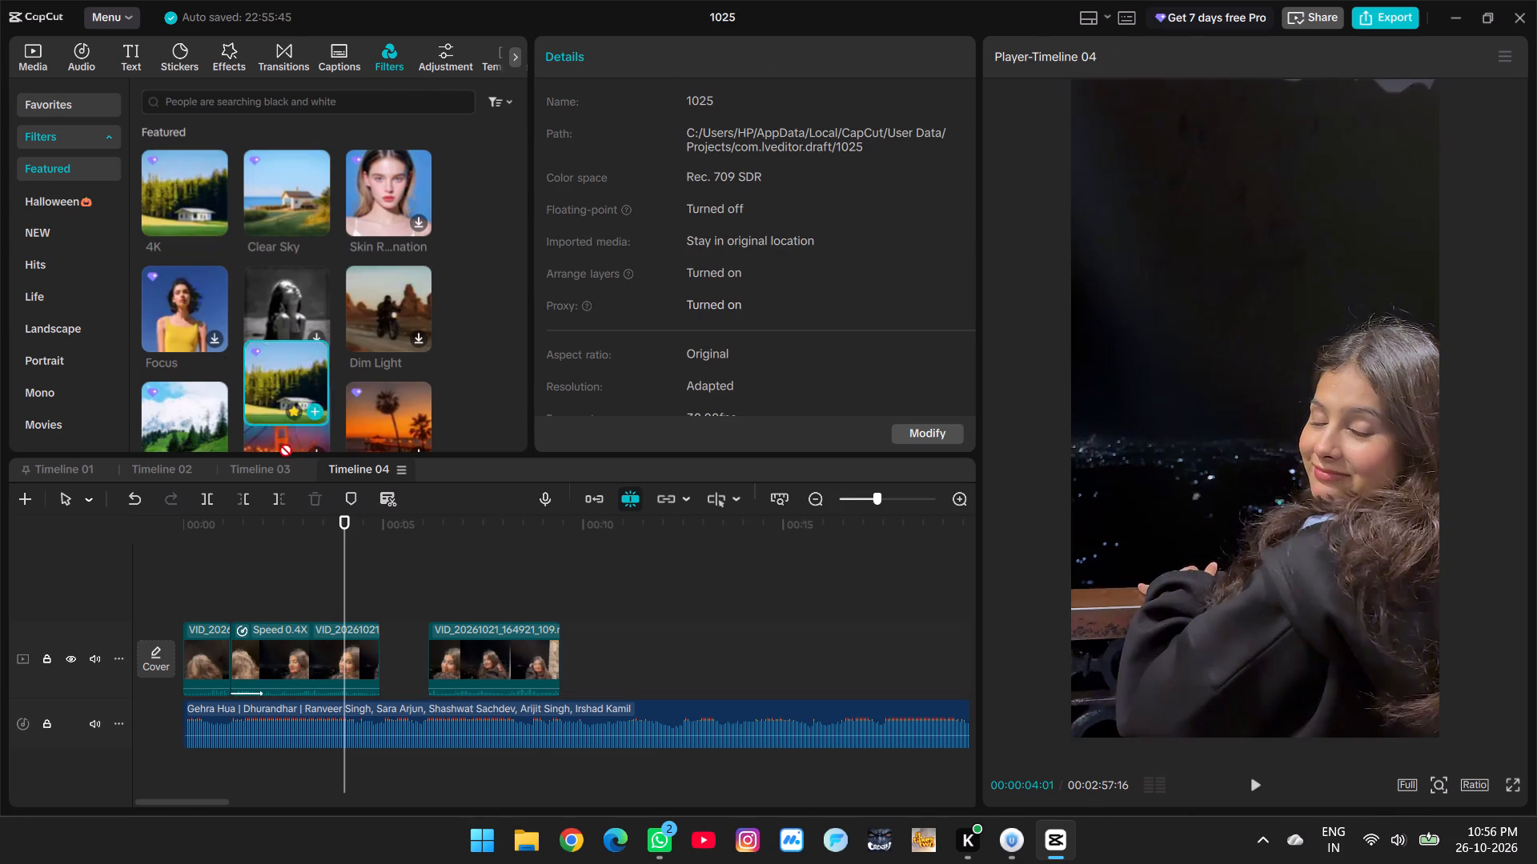
left_click_drag(279, 444, 234, 610)
Play through the filtered part and extend the 4K filter to the end of the slowed segment.
left_click(220, 574)
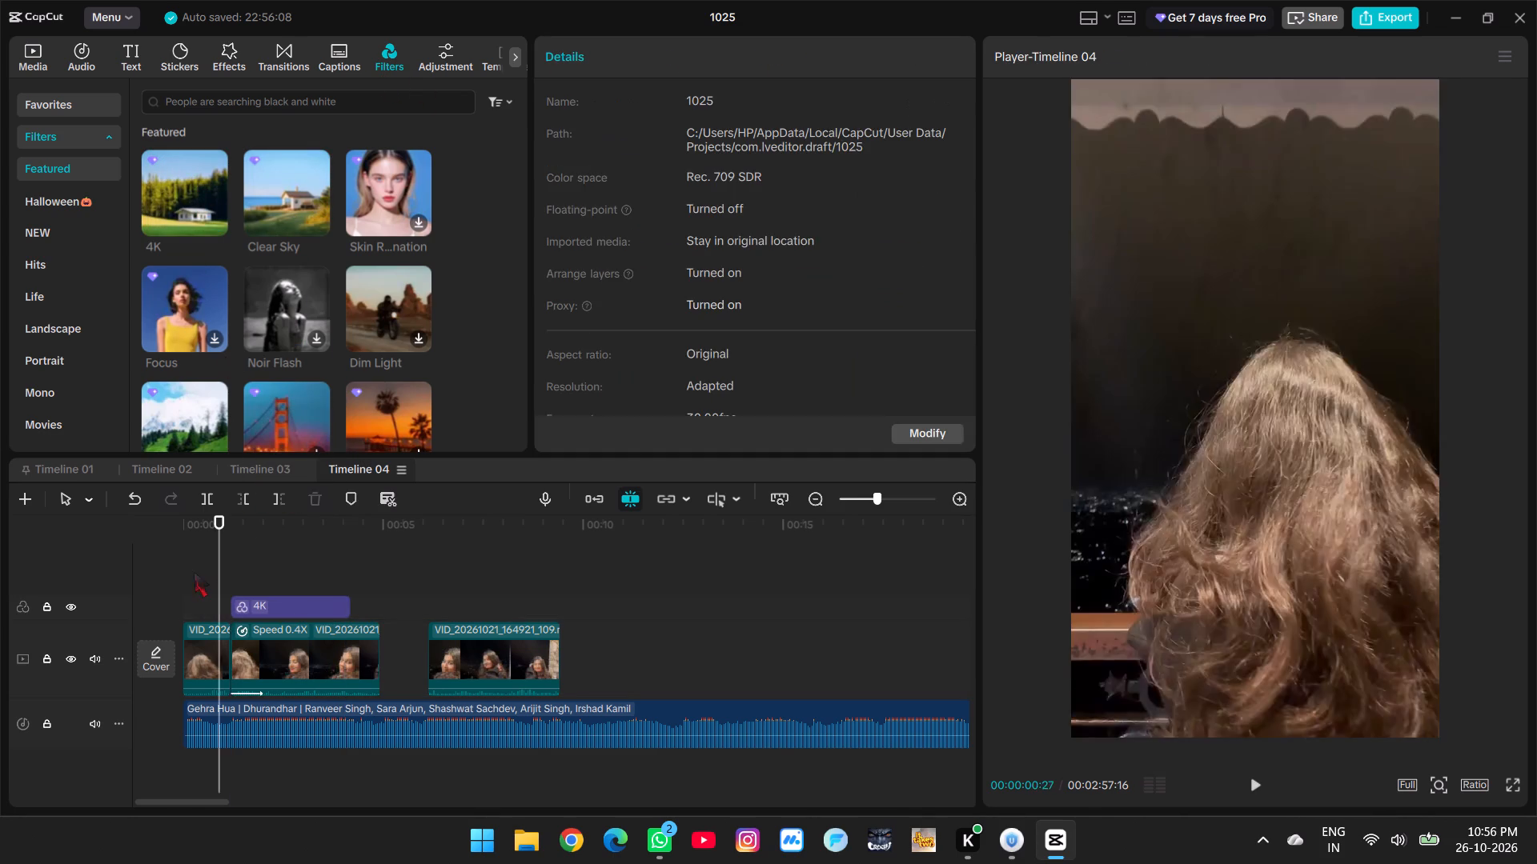
key("space")
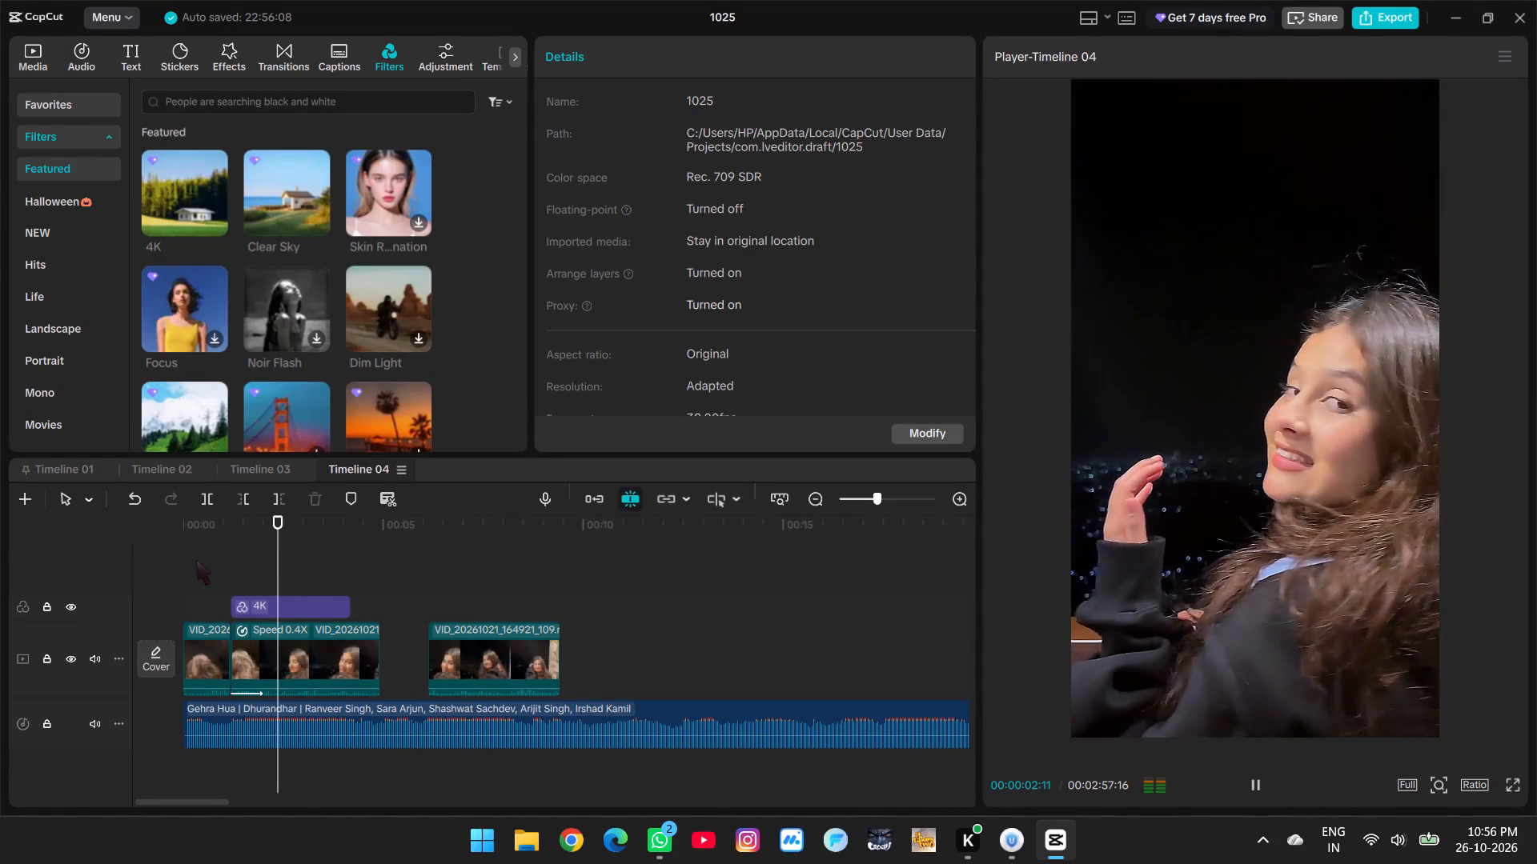
key("space")
key("space")
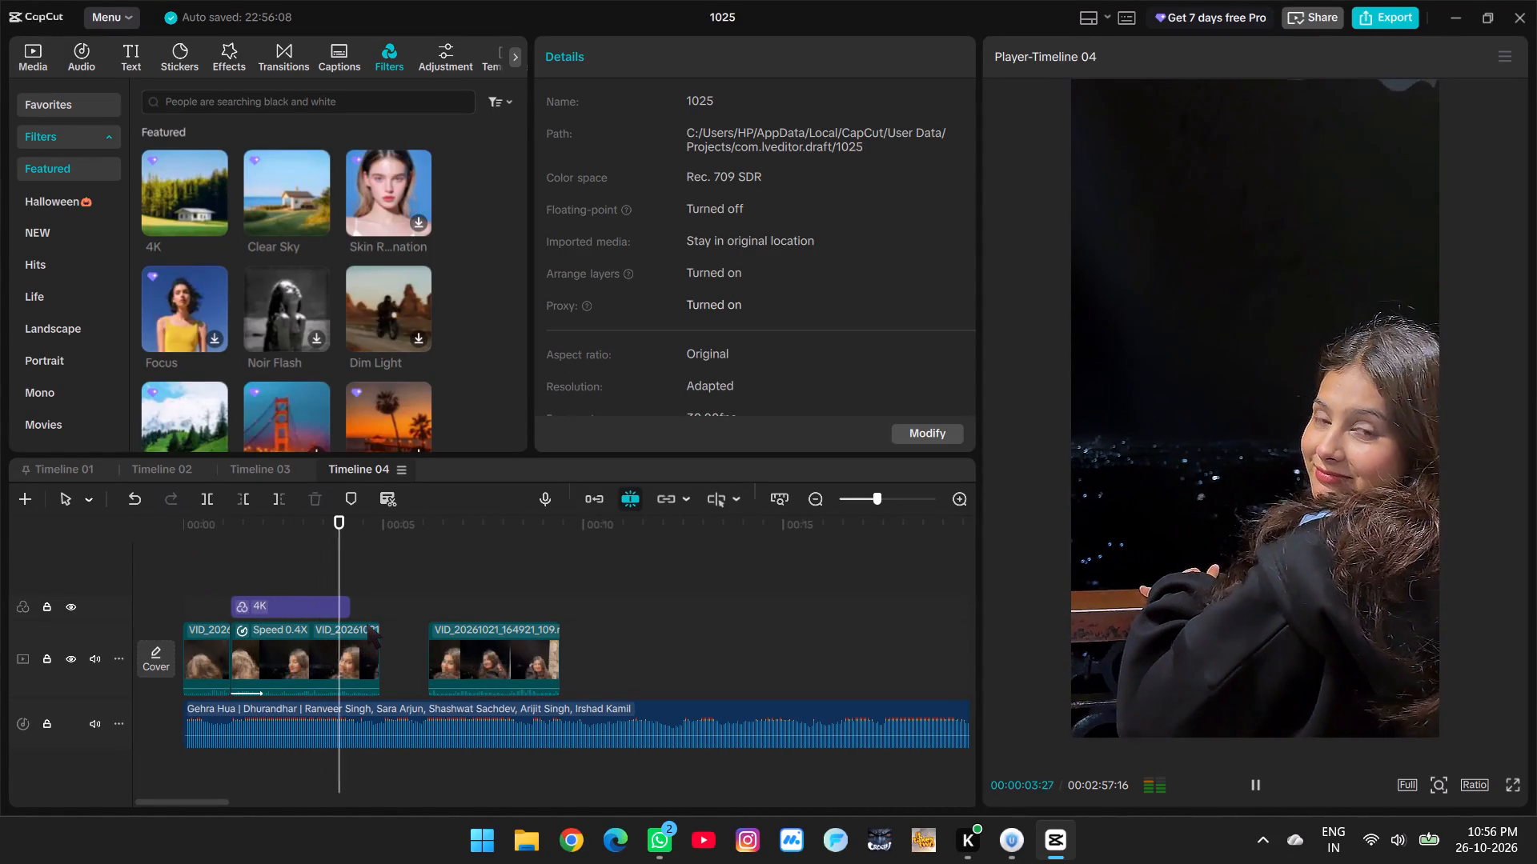
key("space")
left_click(344, 610)
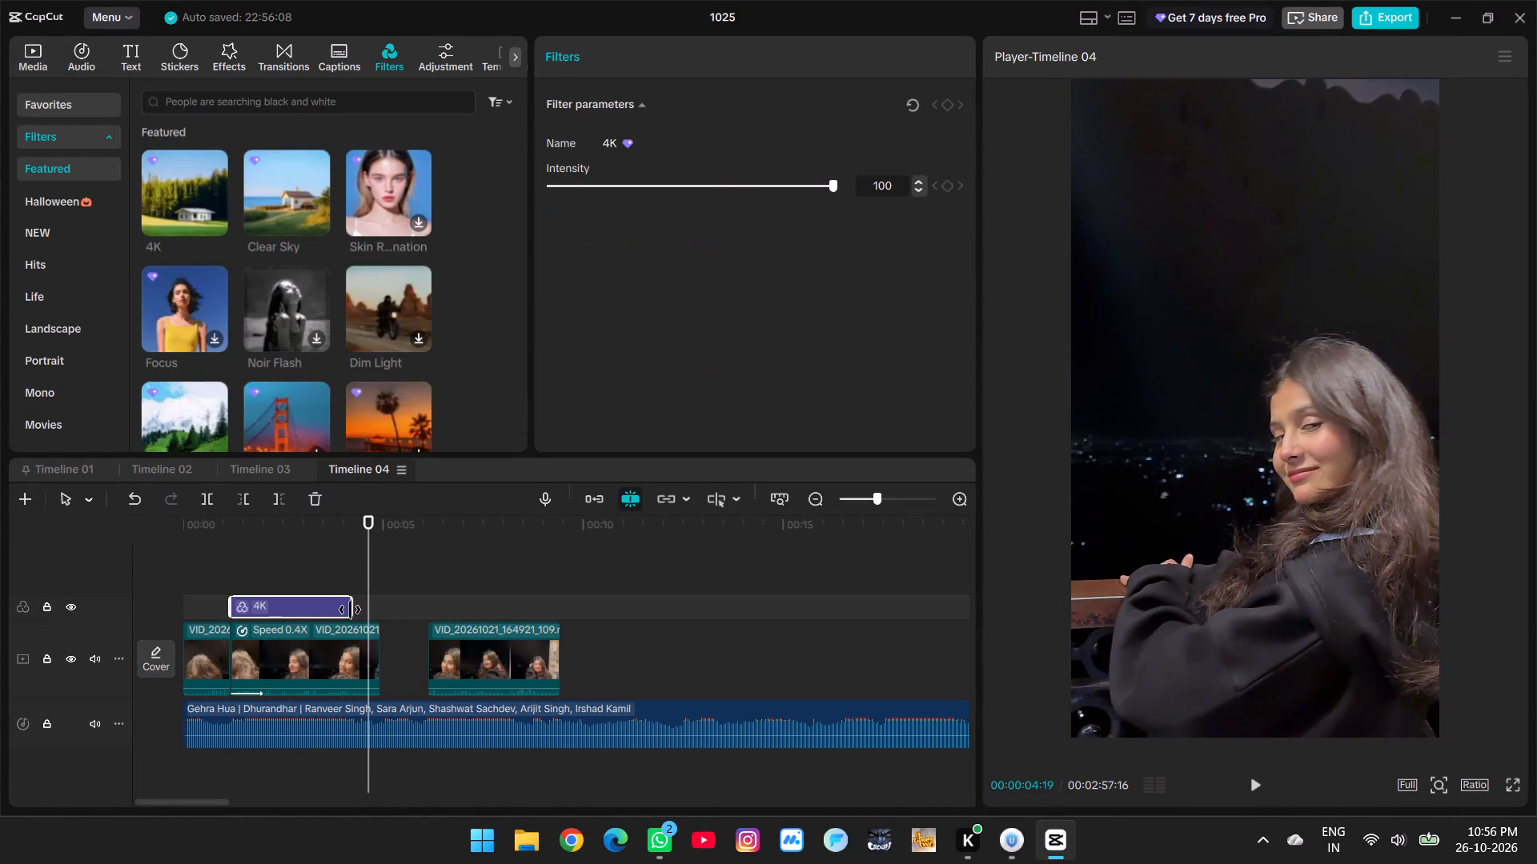
left_click_drag(350, 610, 379, 615)
Move the last video clip directly against the end of the slowed segment, and play the edit from the beginning.
left_click_drag(487, 662, 446, 662)
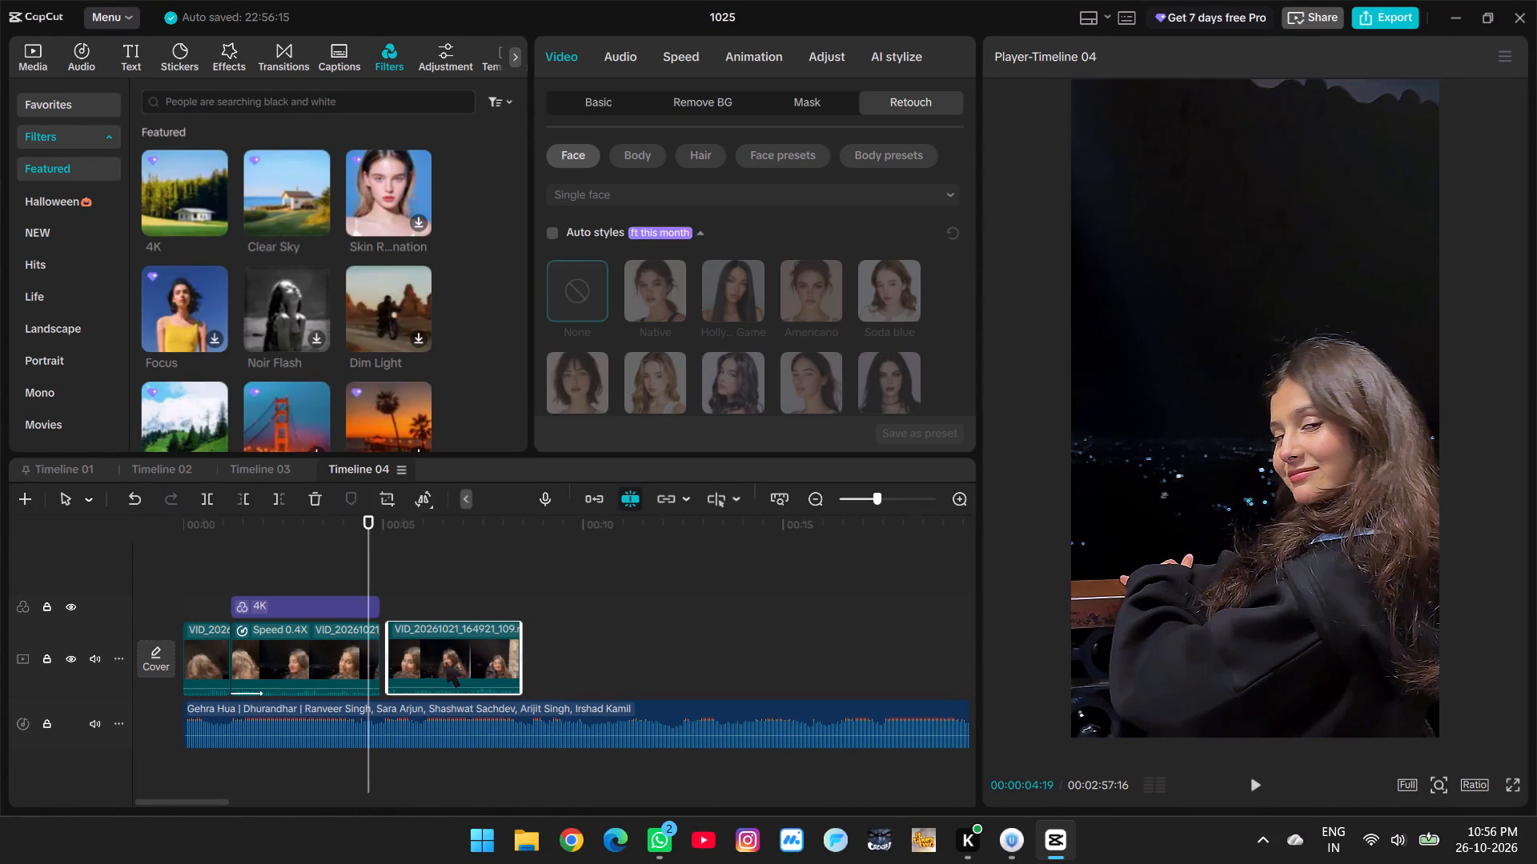
left_click_drag(446, 662, 442, 662)
left_click(254, 569)
left_click_drag(254, 569, 152, 570)
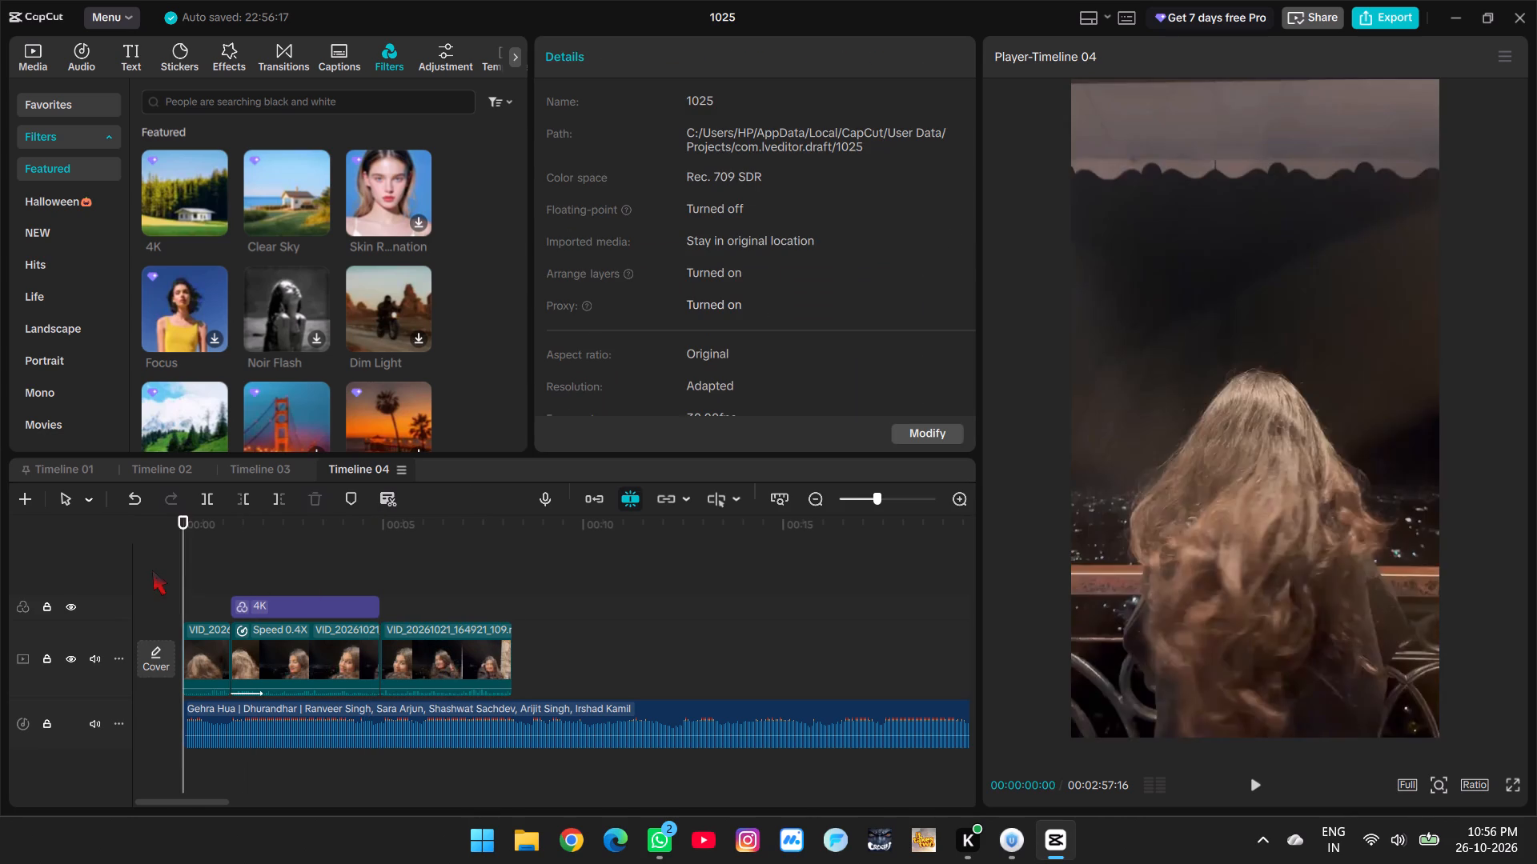
key("space")
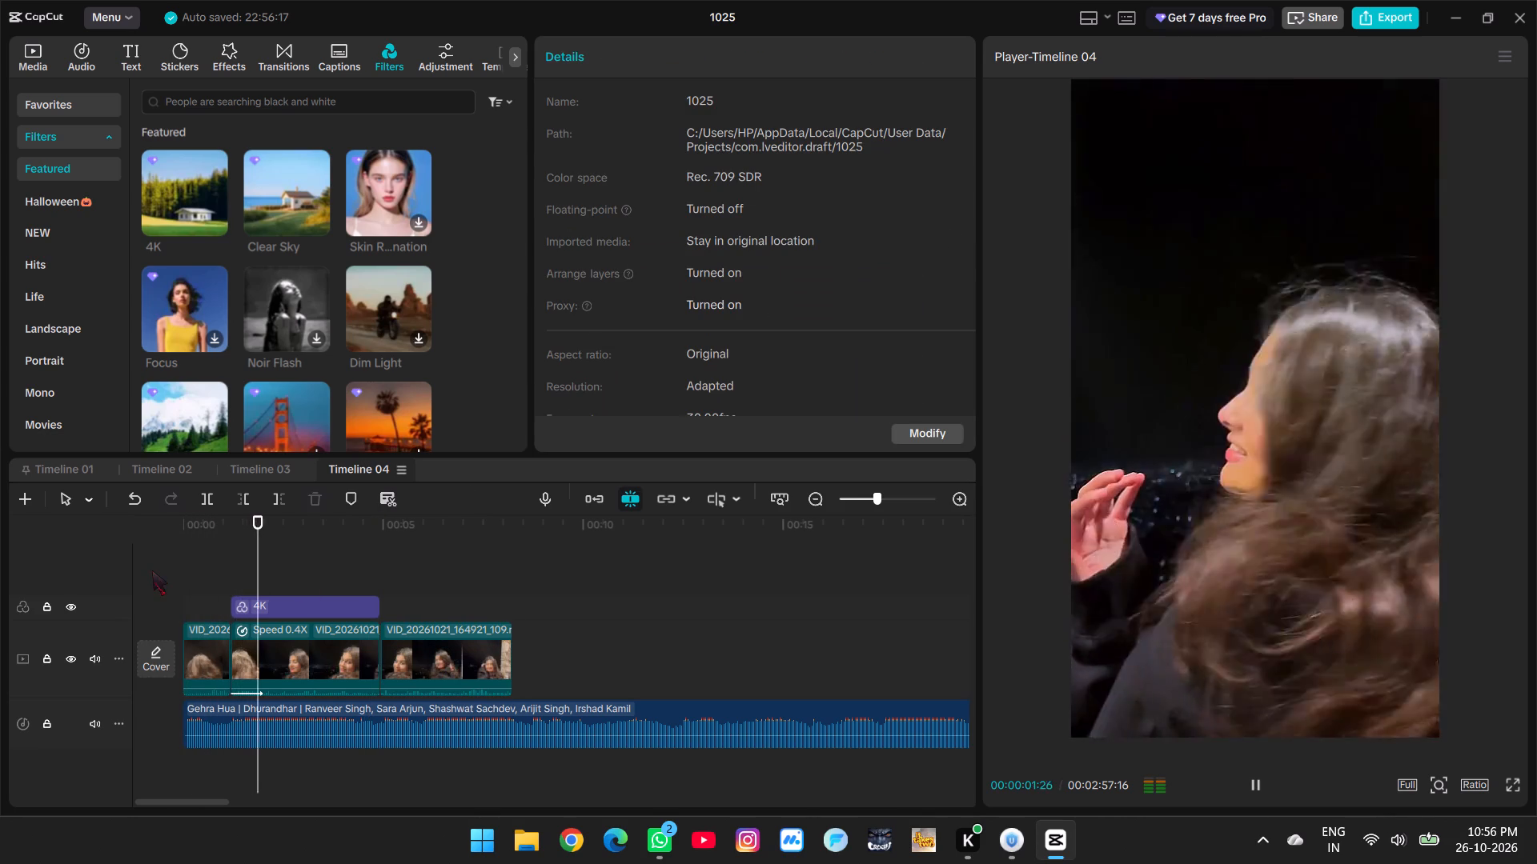
key("space")
Switch the slowed segment's In animation to Ripple and mark Ripple as a favorite.
left_click(319, 668)
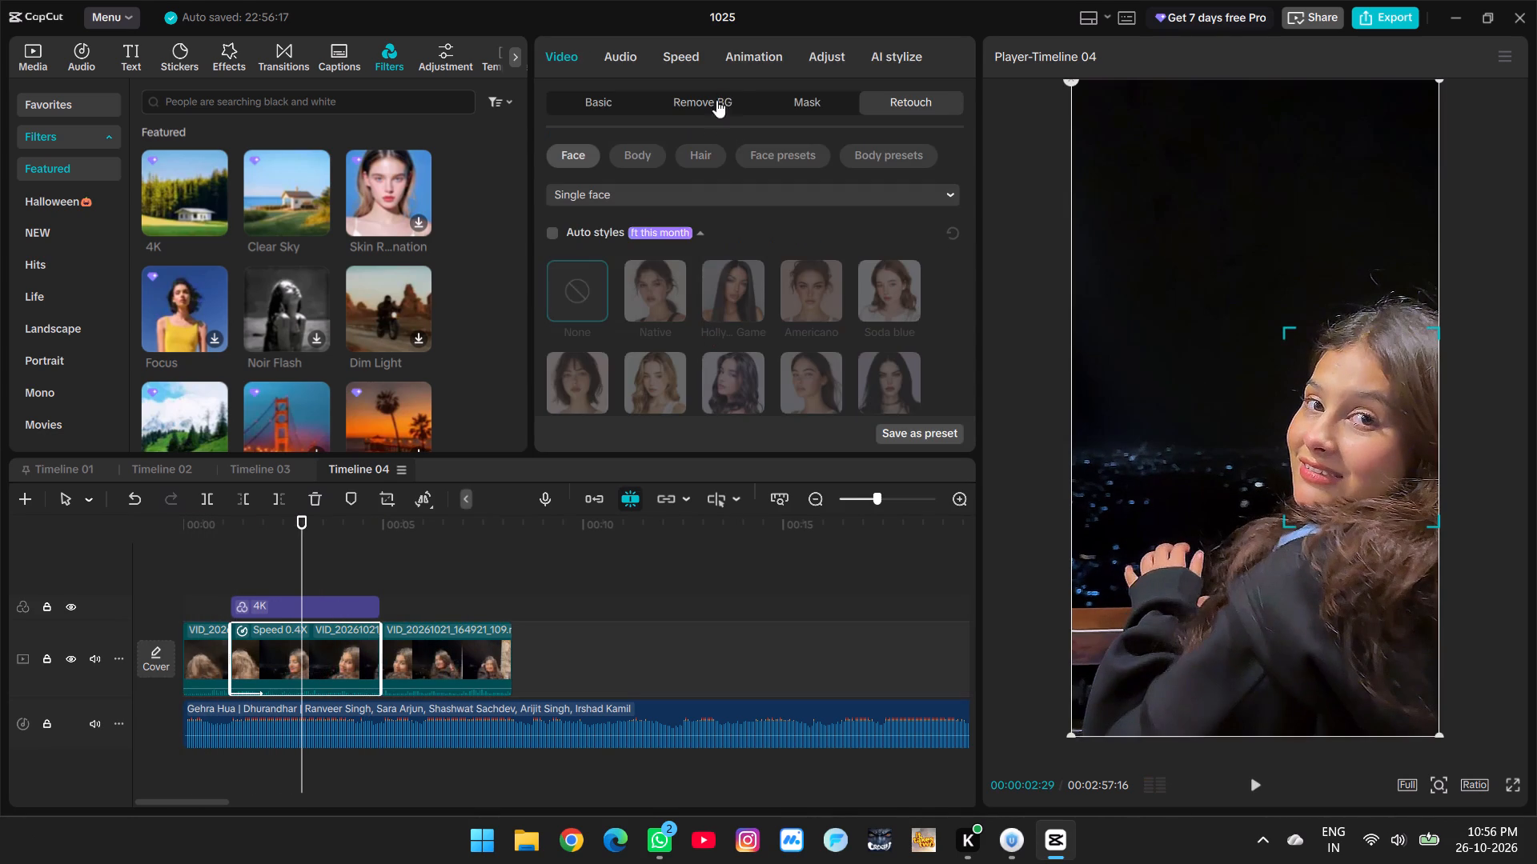
left_click(576, 99)
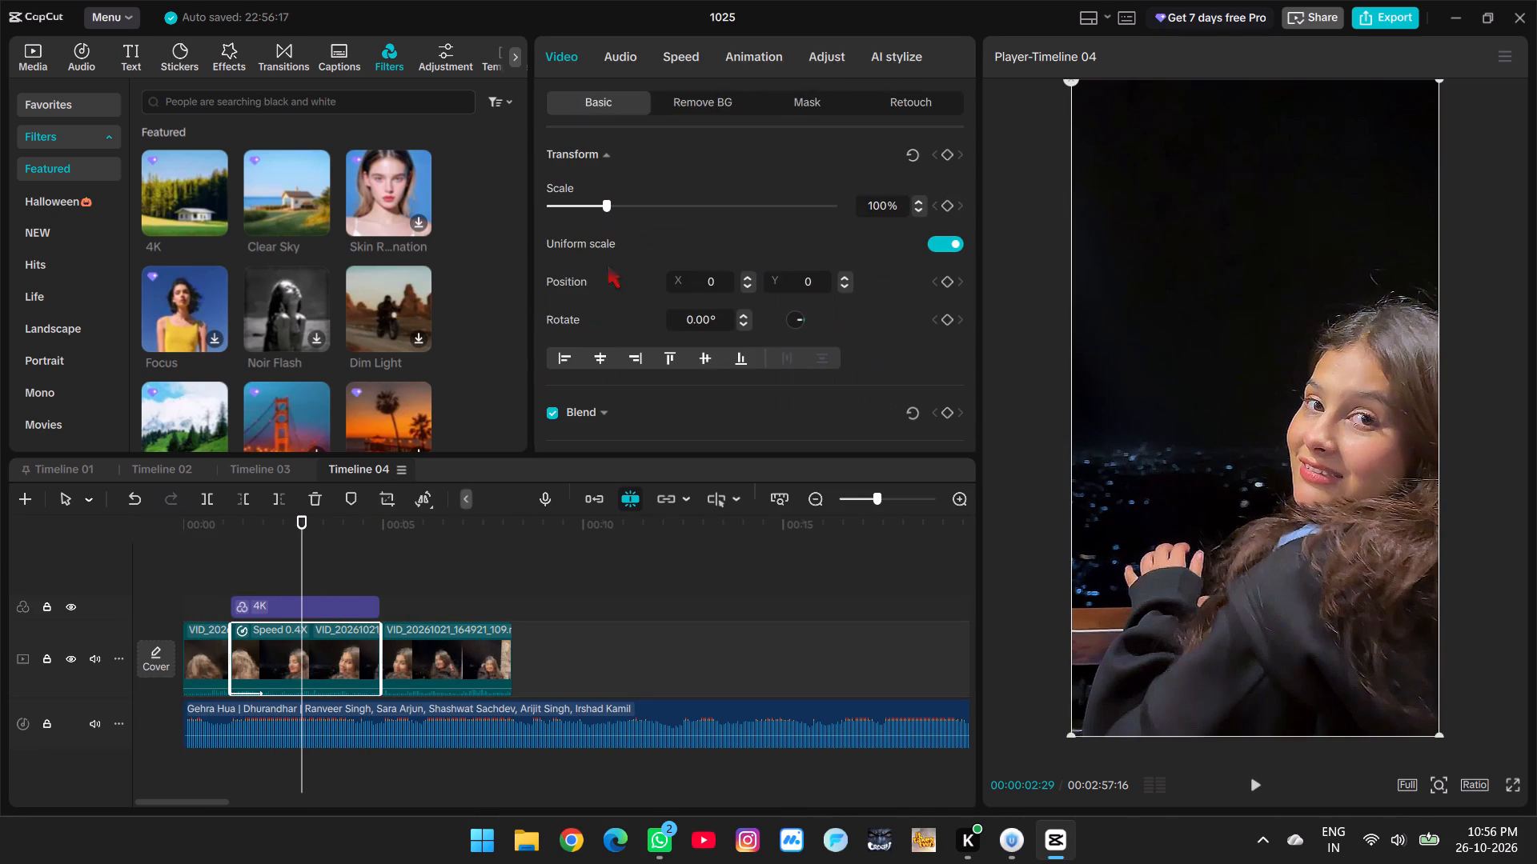
scroll(553, 276, "down", 3)
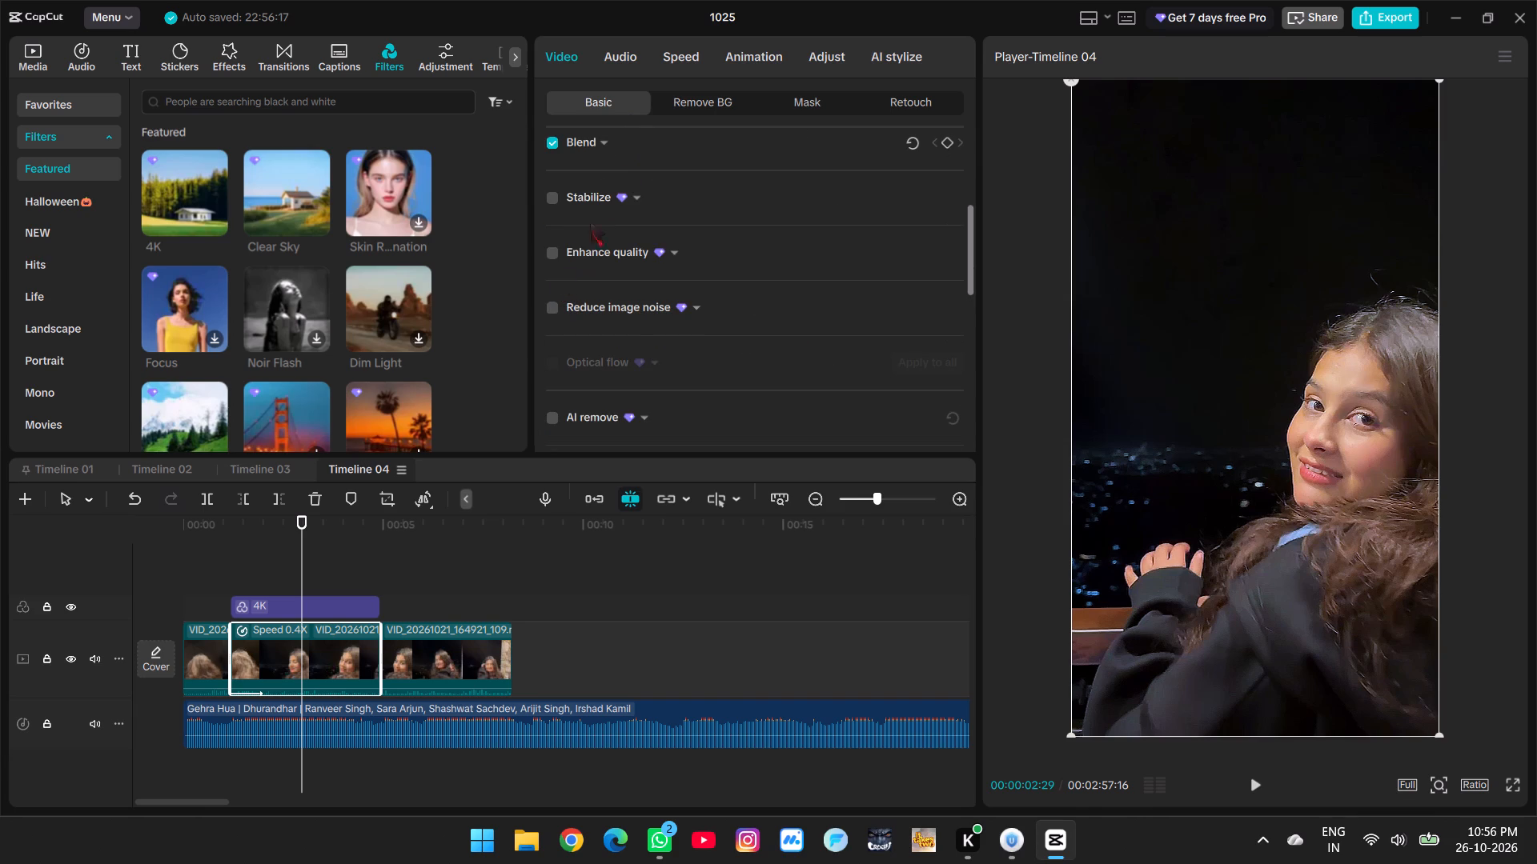
left_click(744, 66)
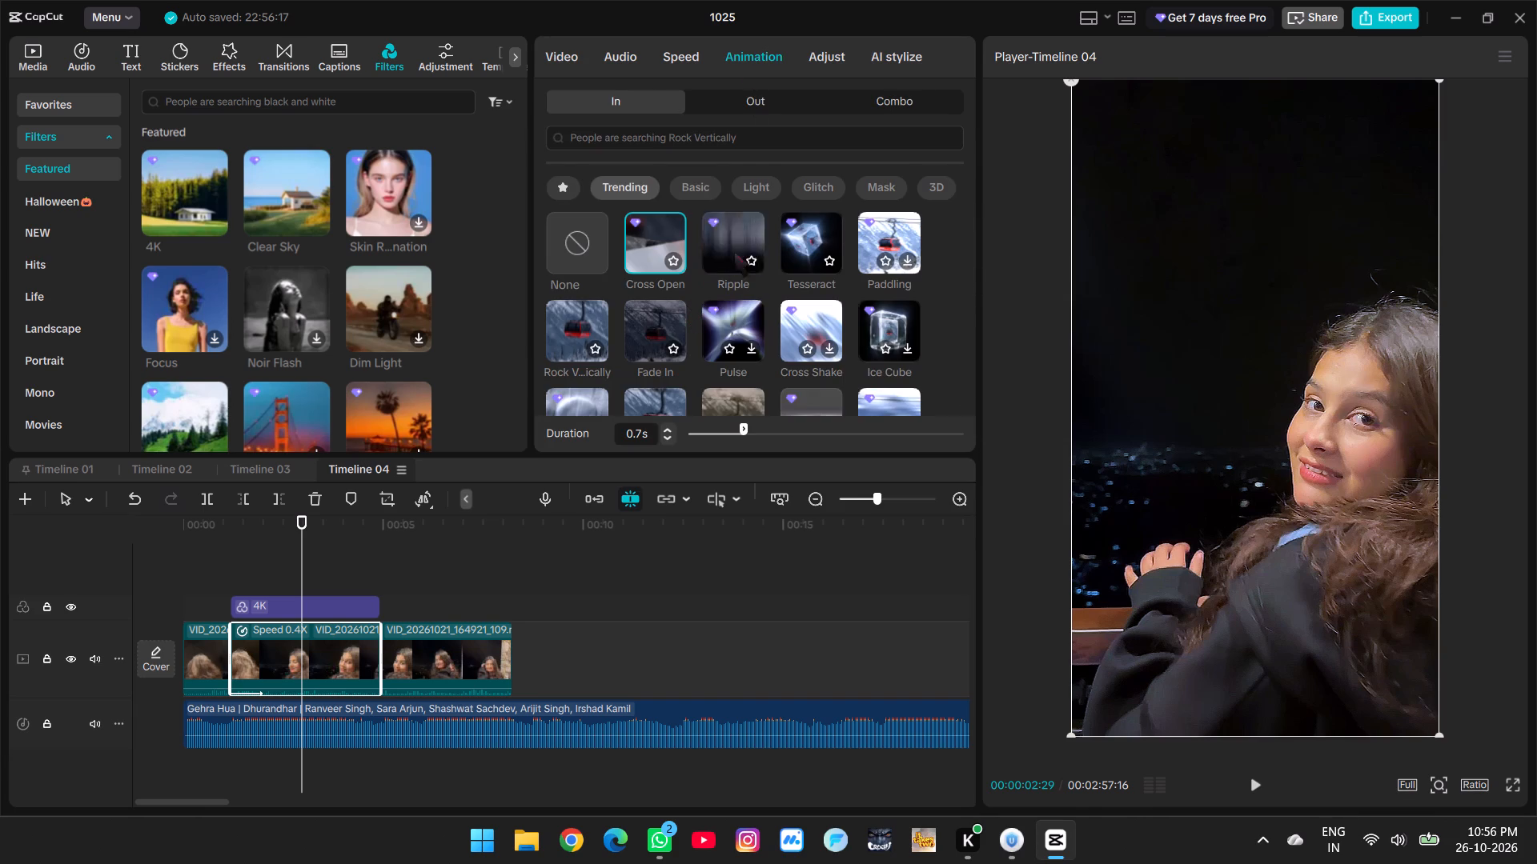
left_click(734, 251)
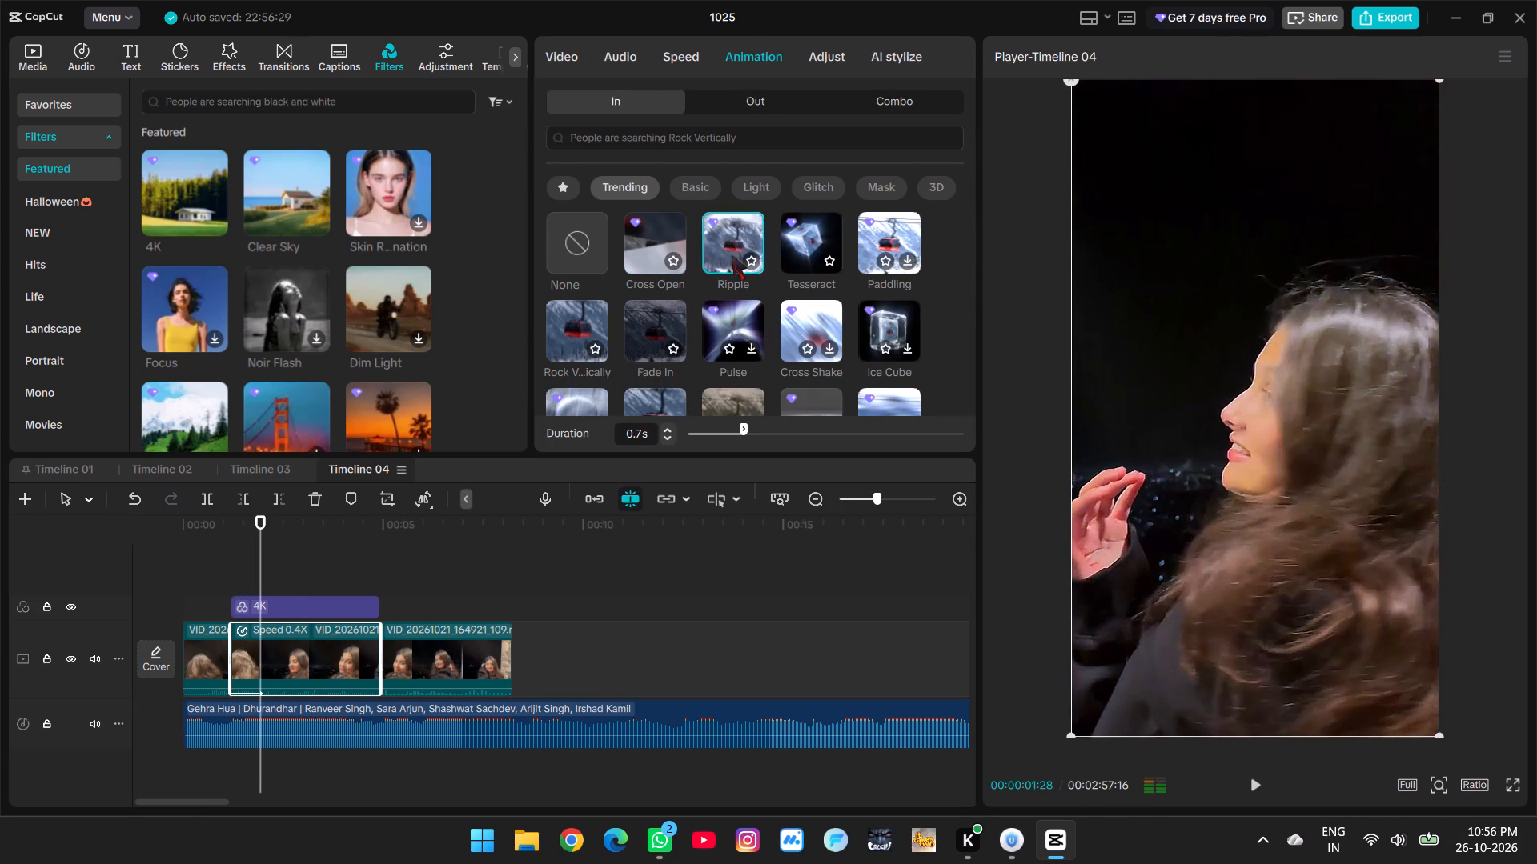
left_click(754, 262)
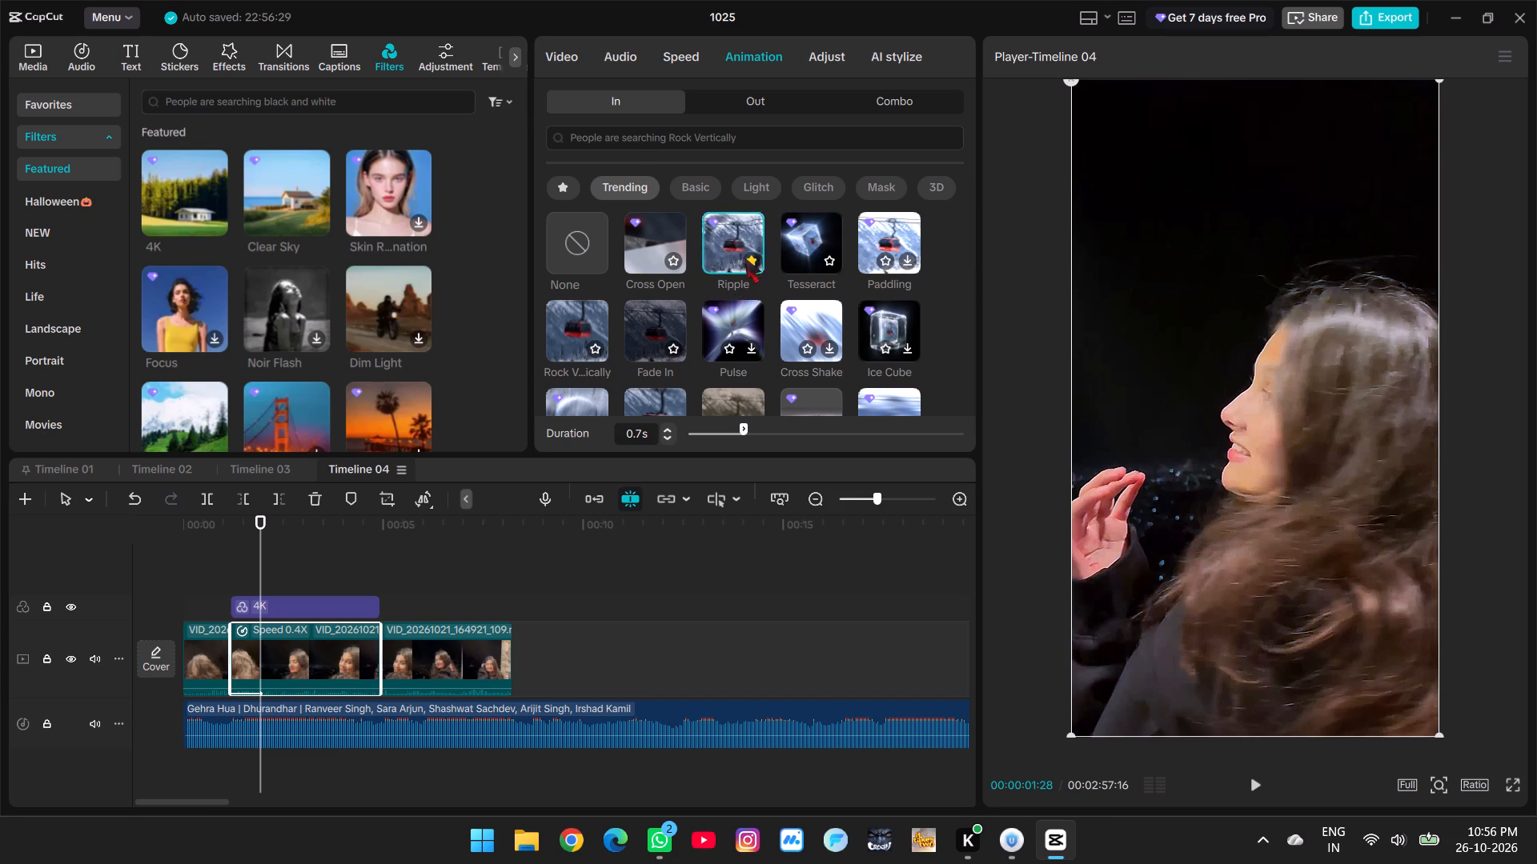
Play into the slowed segment to check the Ripple animation, and set its duration to 1.3 s.
left_click(217, 548)
key("space")
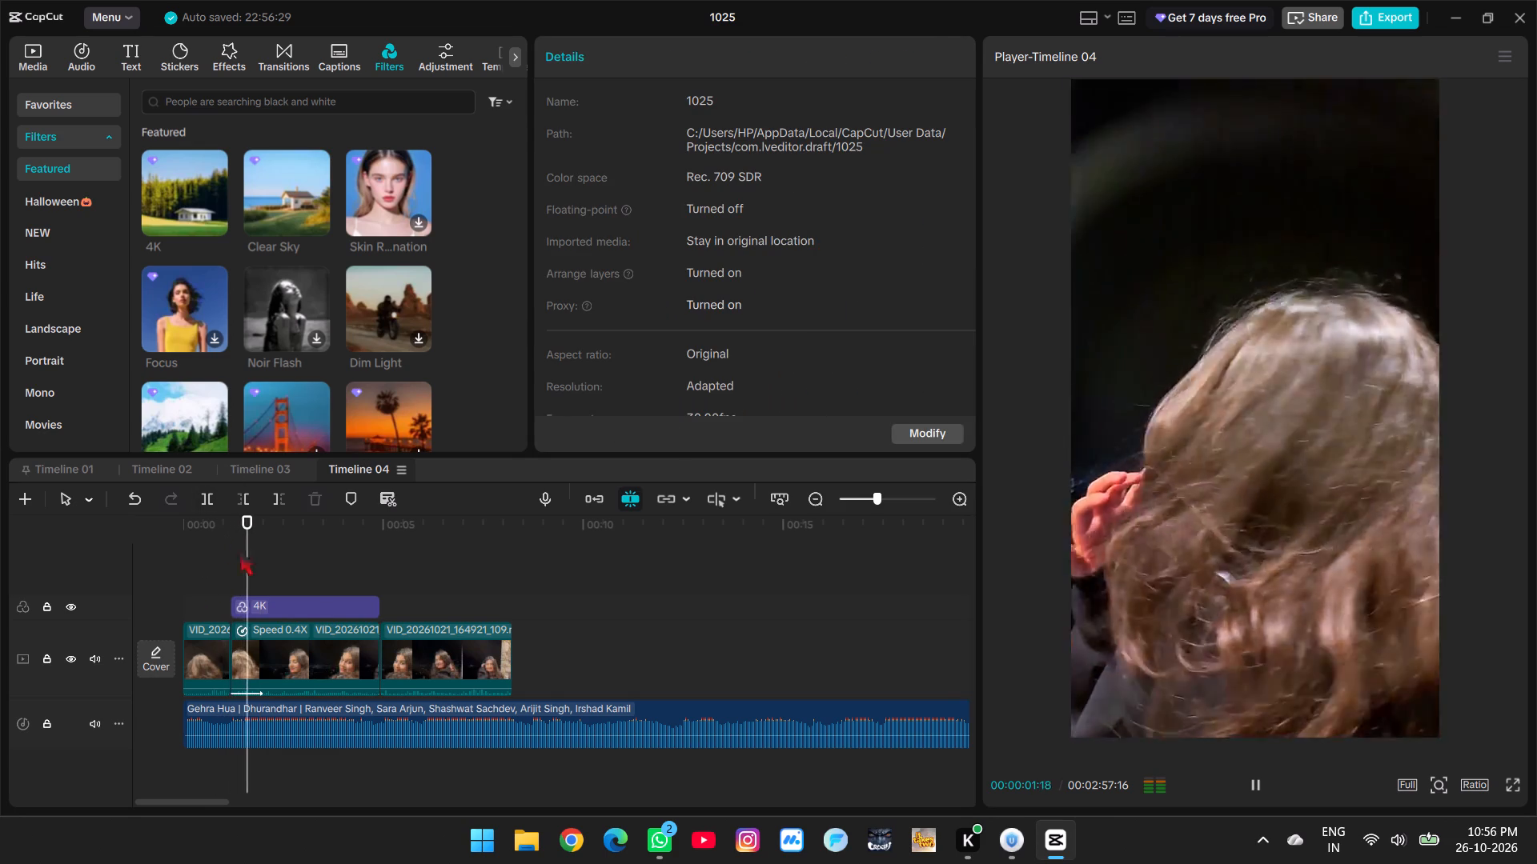
left_click(268, 652)
key("space")
left_click(695, 67)
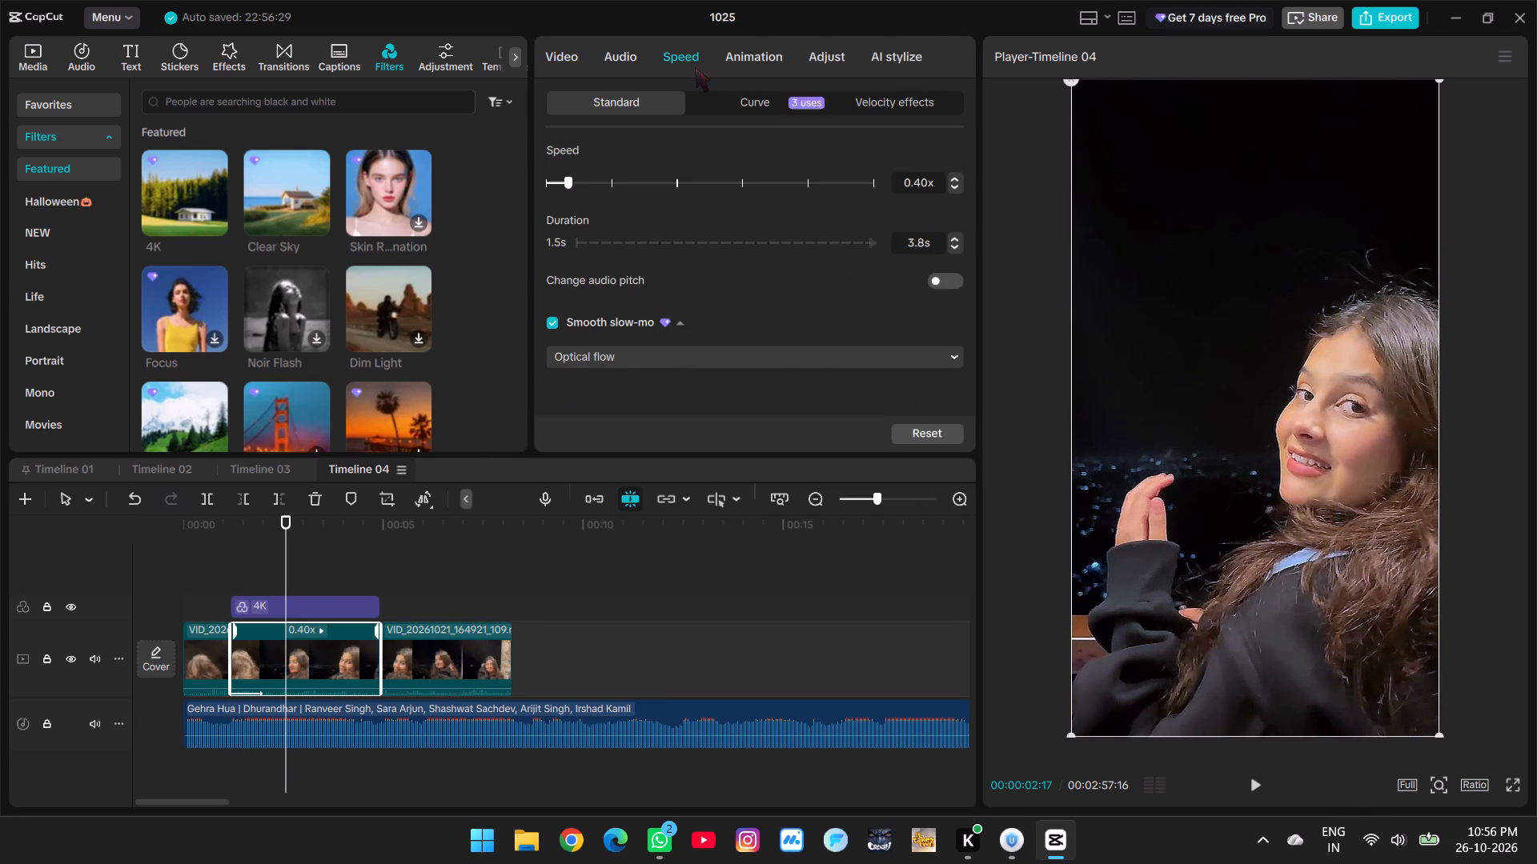
left_click(741, 58)
left_click_drag(767, 431, 783, 430)
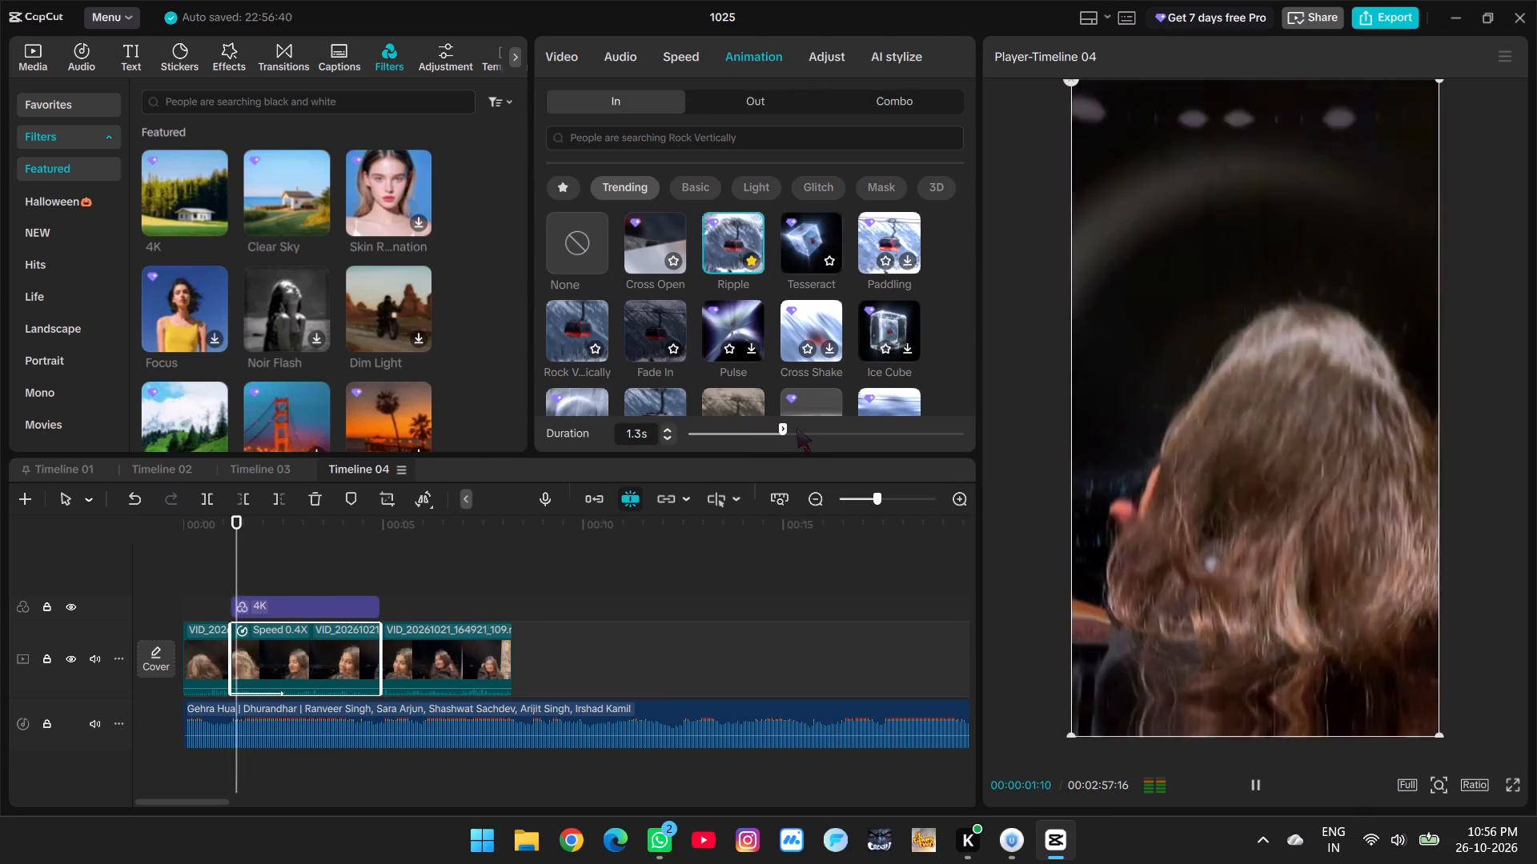
Play the edit from near the beginning past the end of the slowed segment, and scrub back to the woman's turn.
left_click_drag(221, 584, 211, 584)
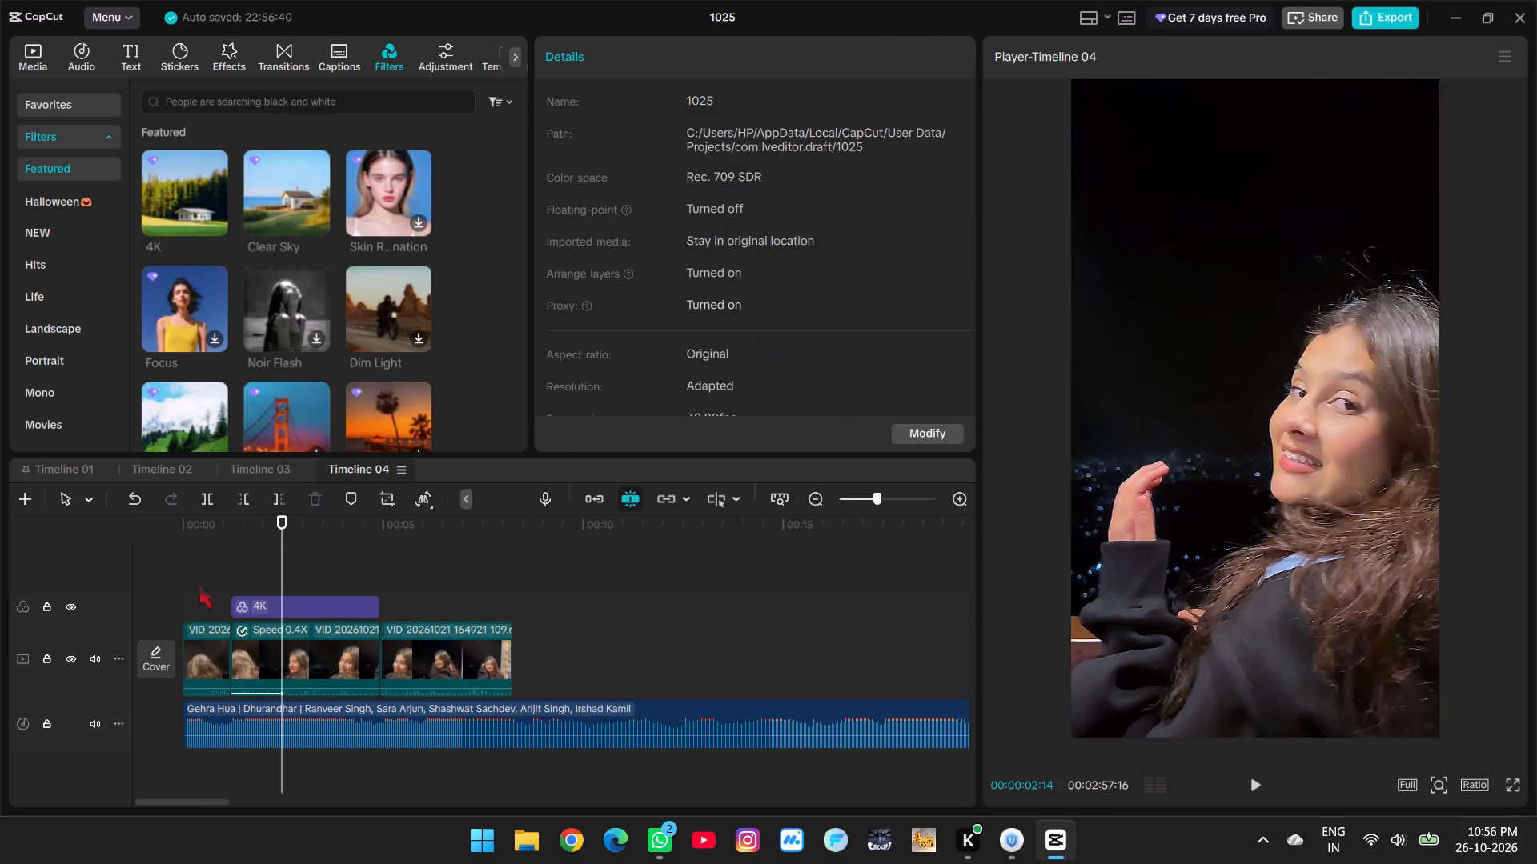
left_click(199, 584)
key("space")
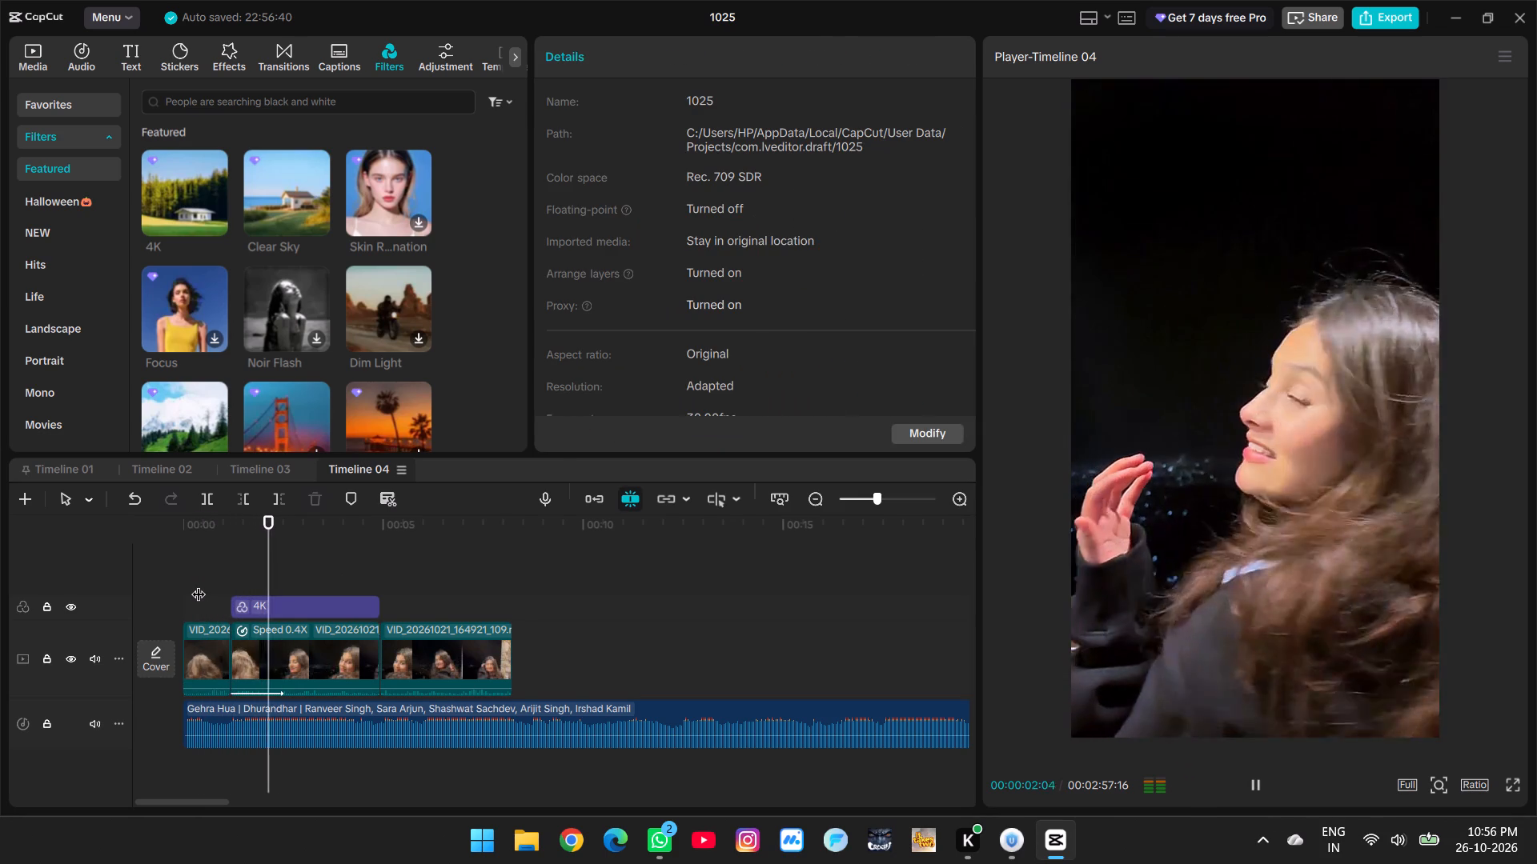
key("space")
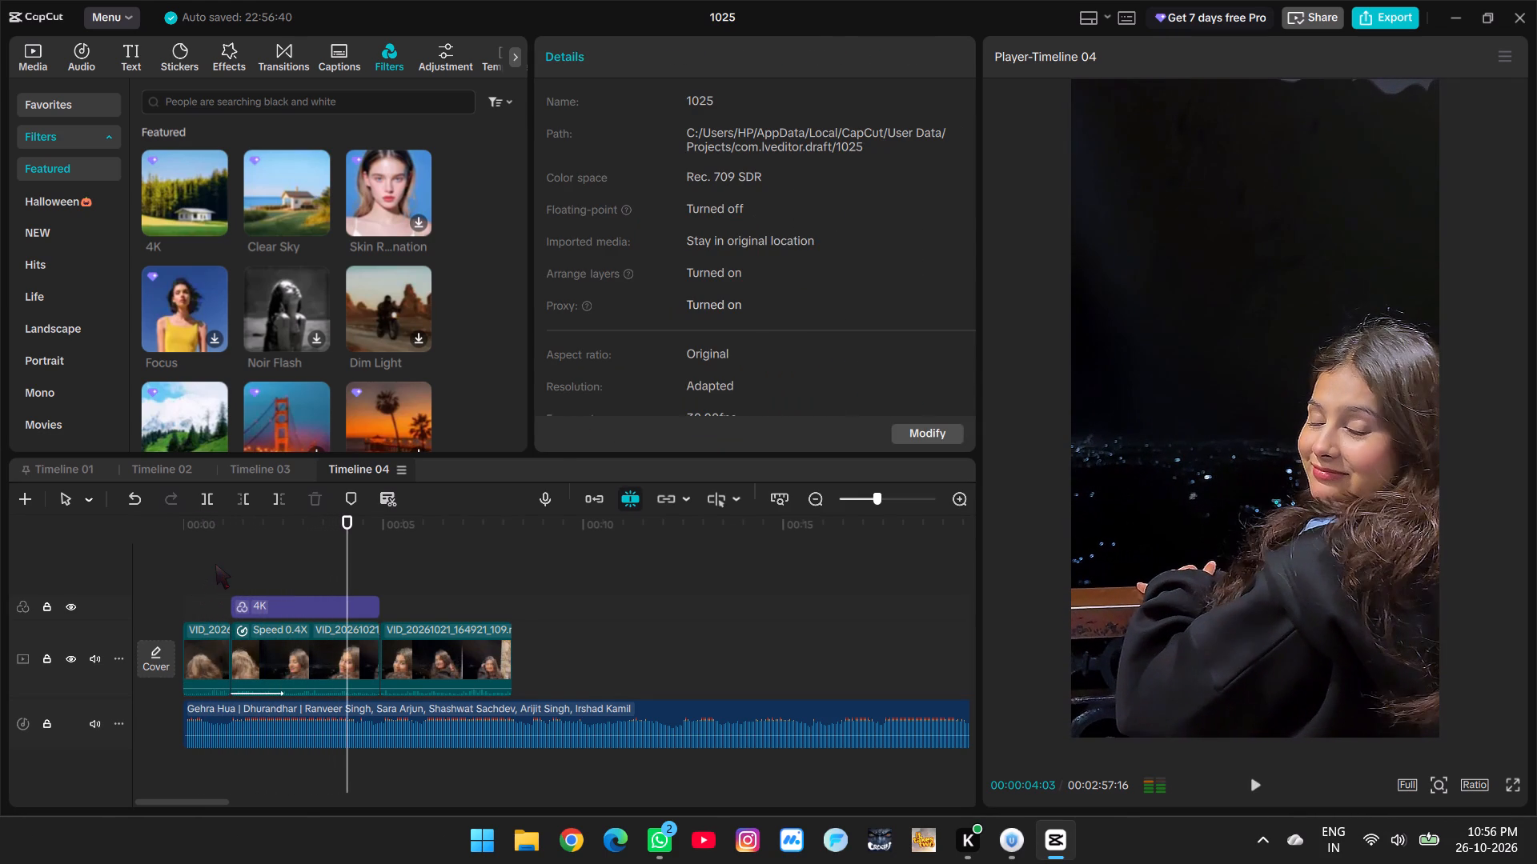
key("space")
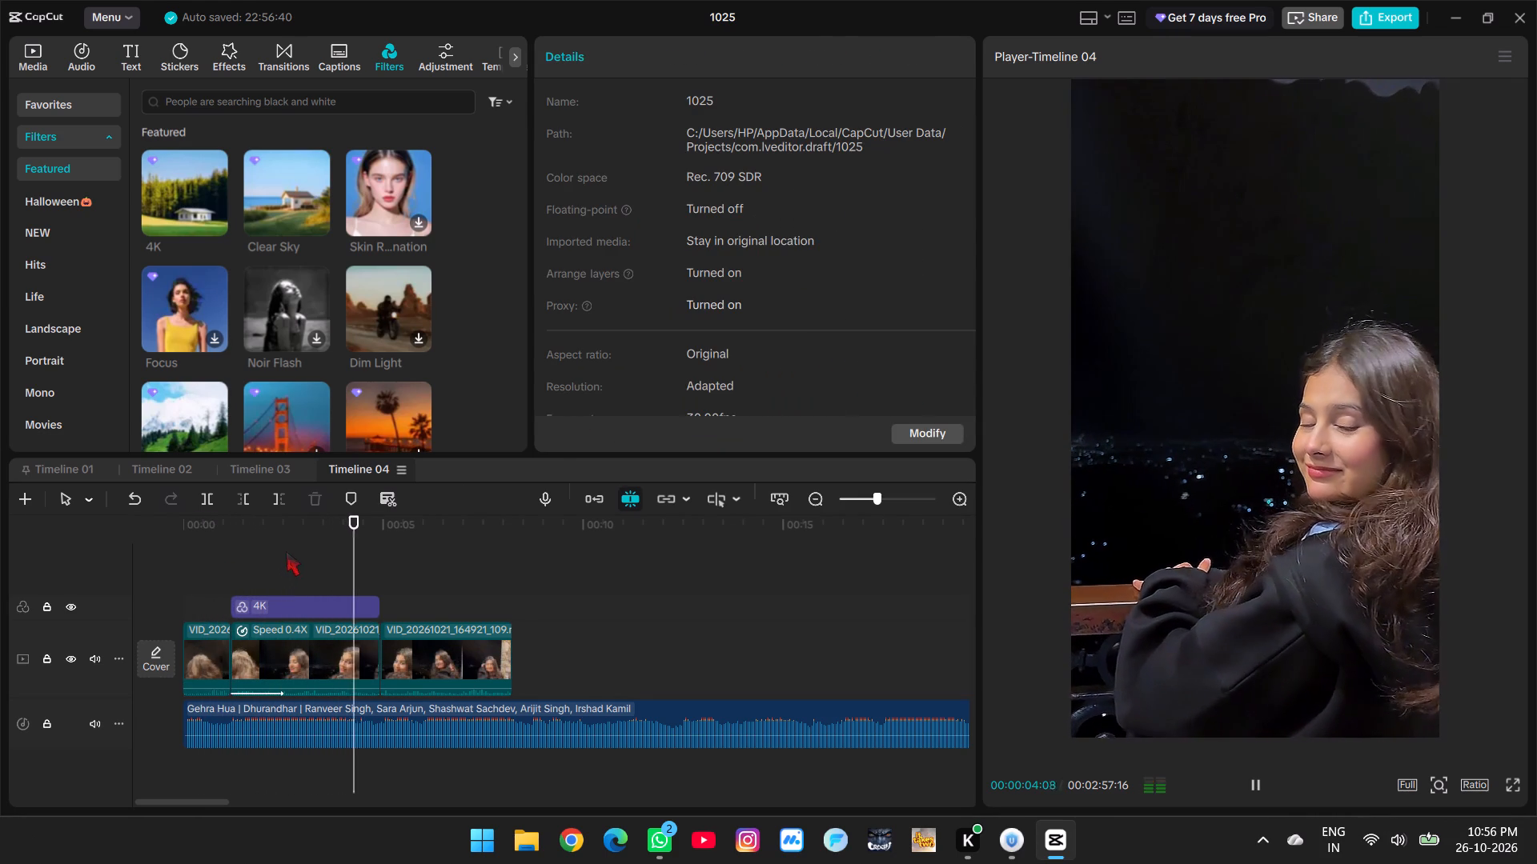
key("space")
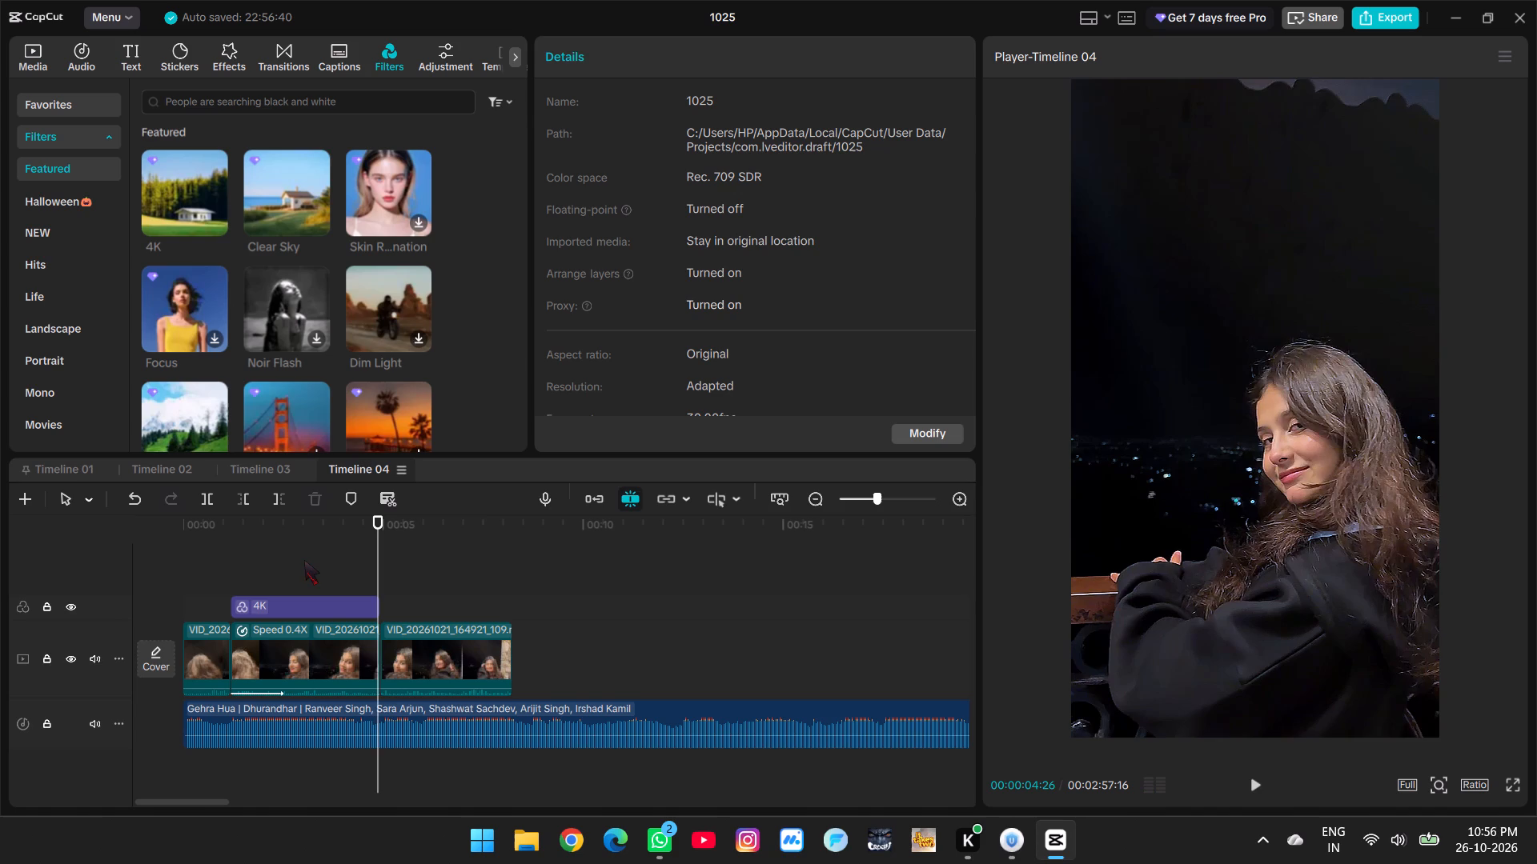
key("space")
key("space")
left_click(365, 564)
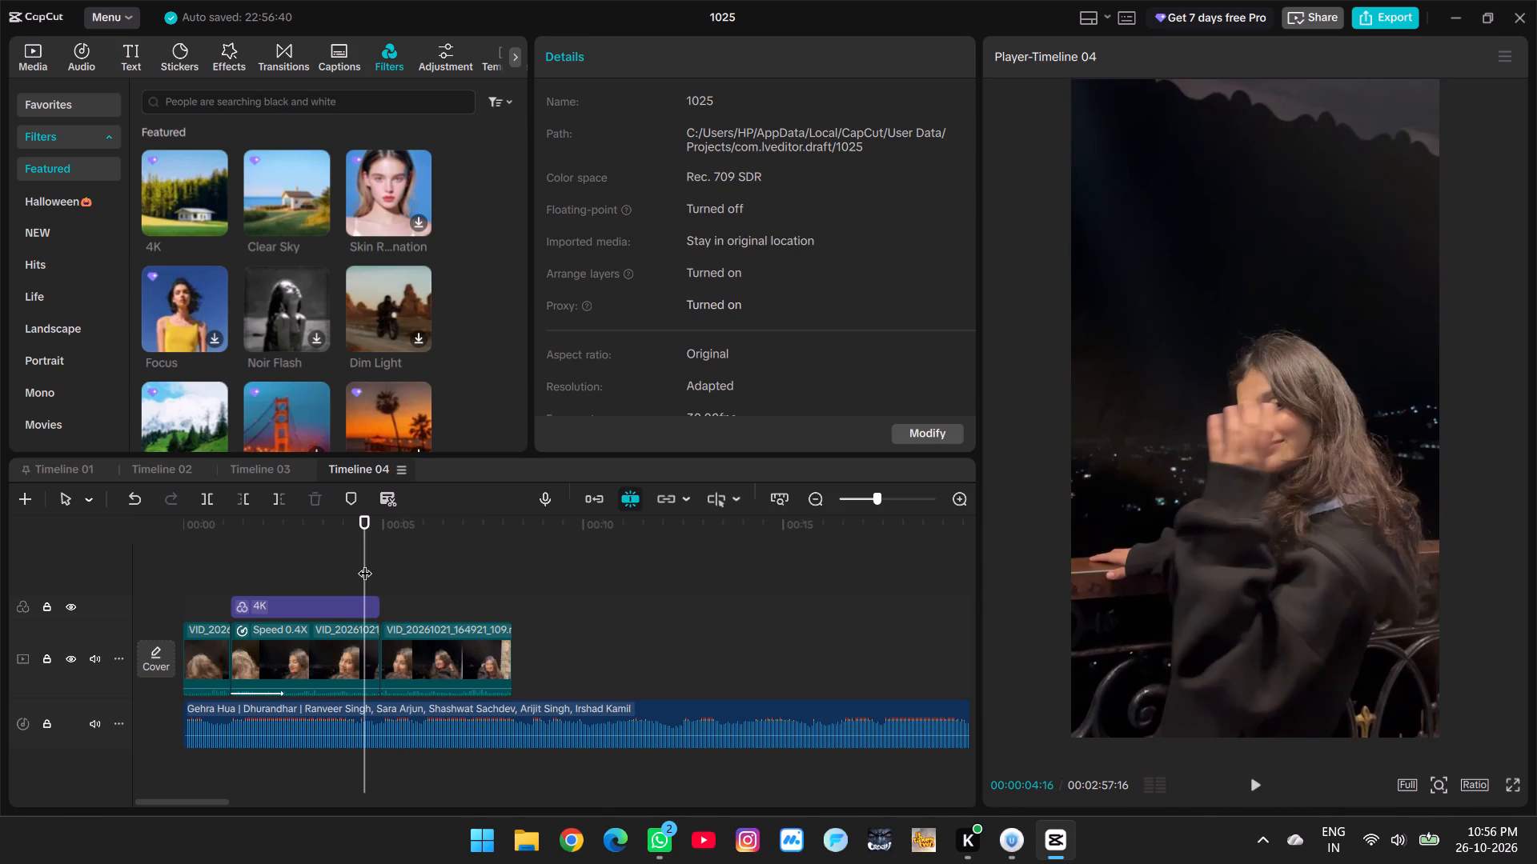
left_click_drag(365, 563, 255, 563)
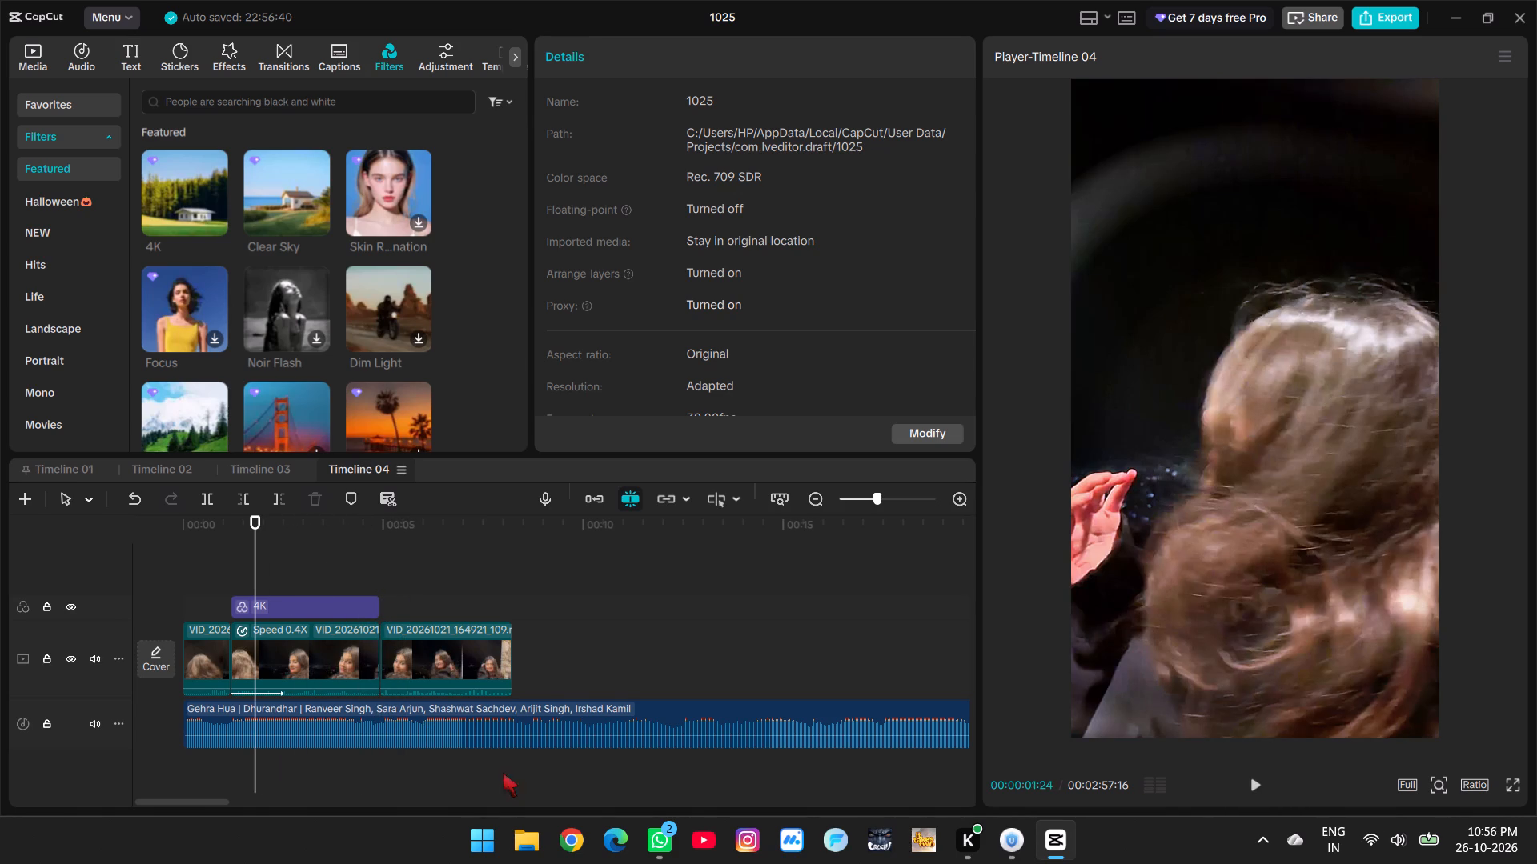
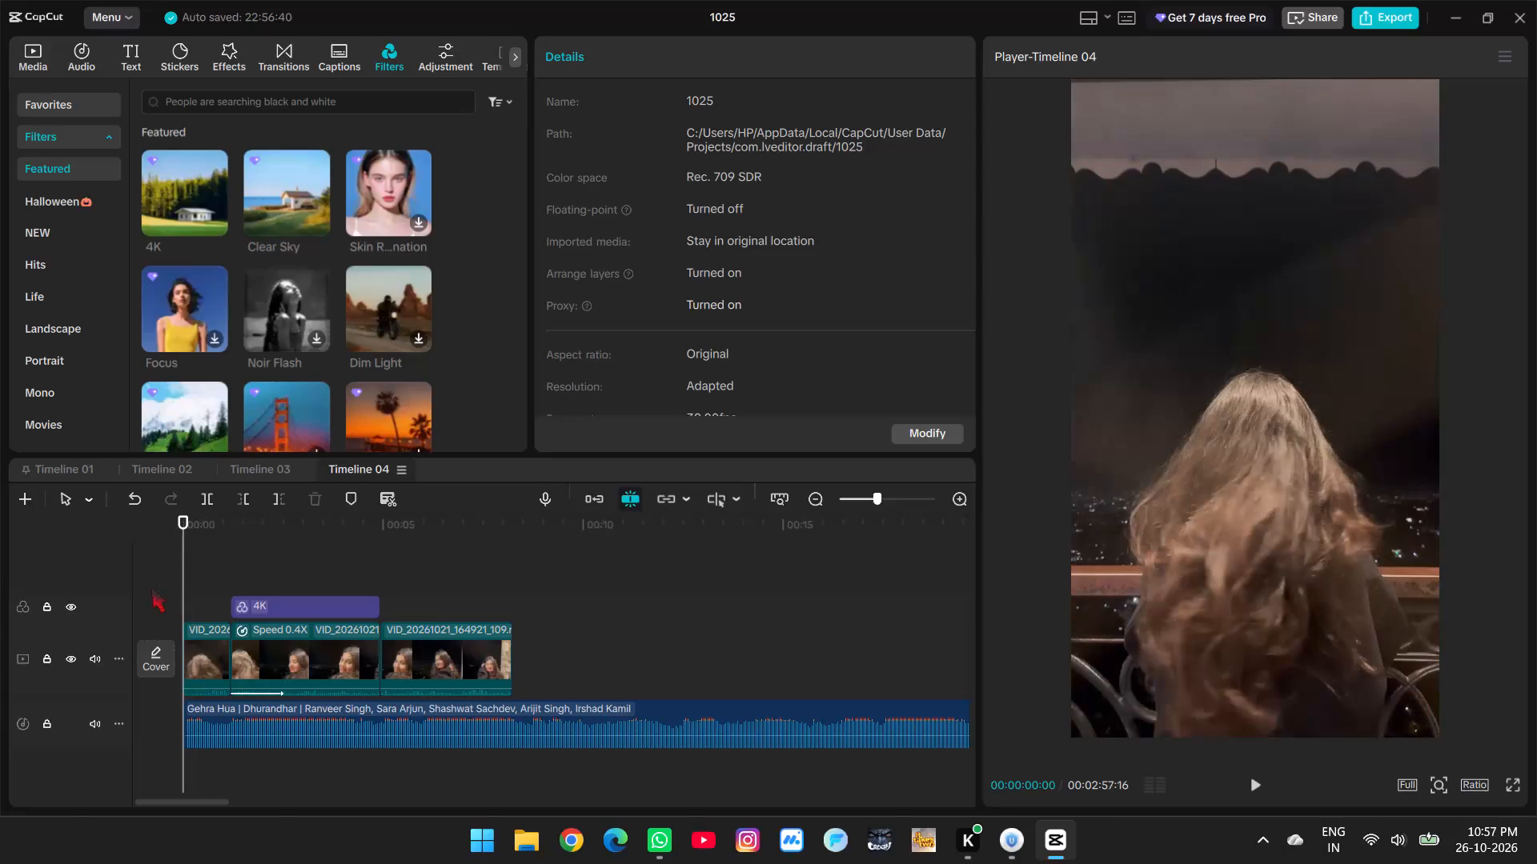
Play the edit from the beginning into the turn, and preview the favorite video effects Ripples, Jitter Flash and Black Flash 2.
scroll(283, 616, "up", 3, "ctrl")
key("space")
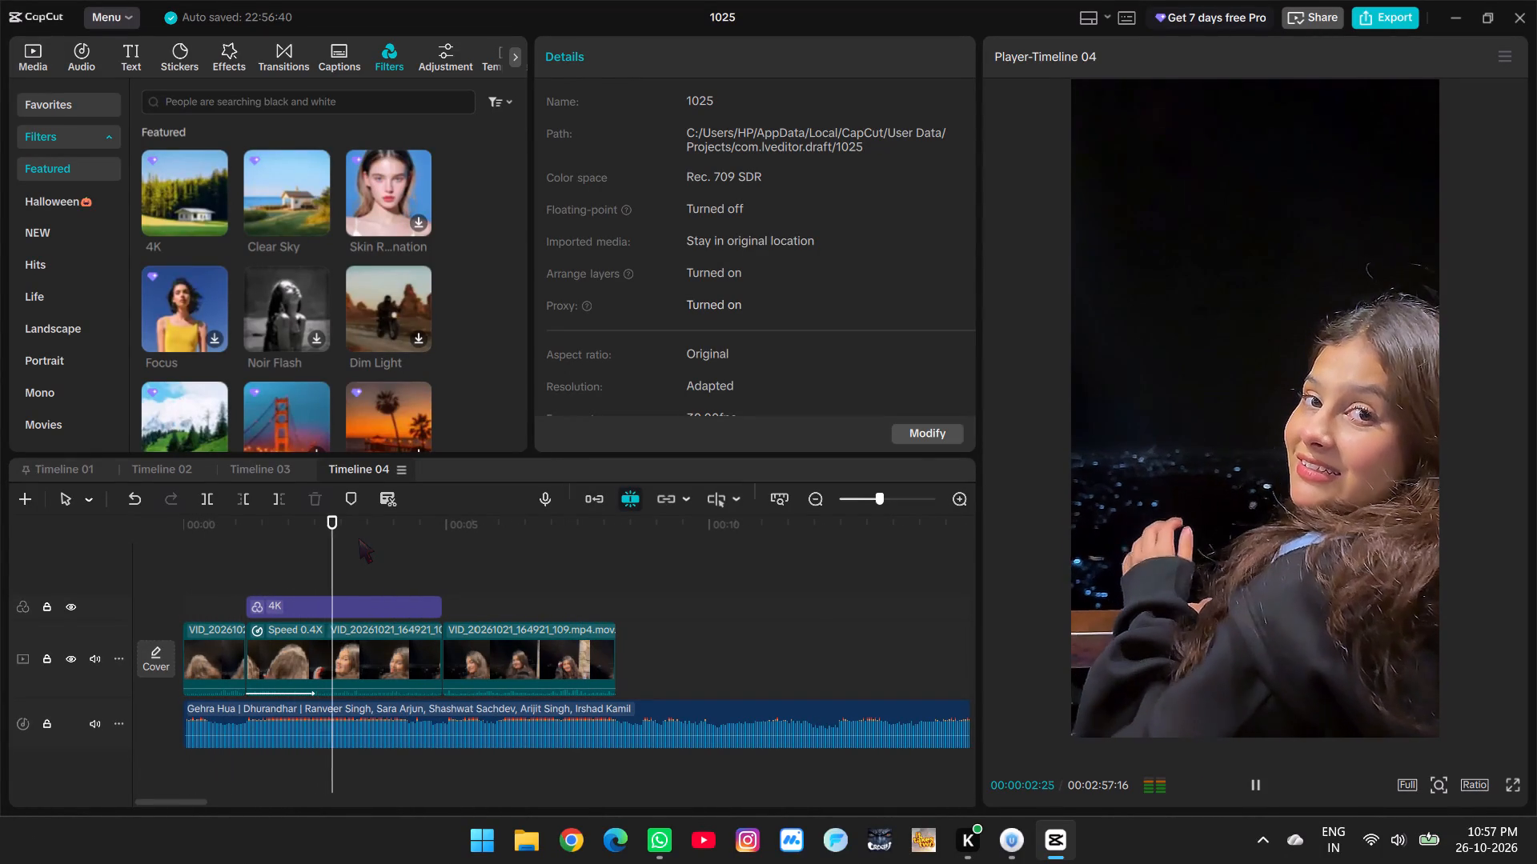
key("space")
left_click(235, 51)
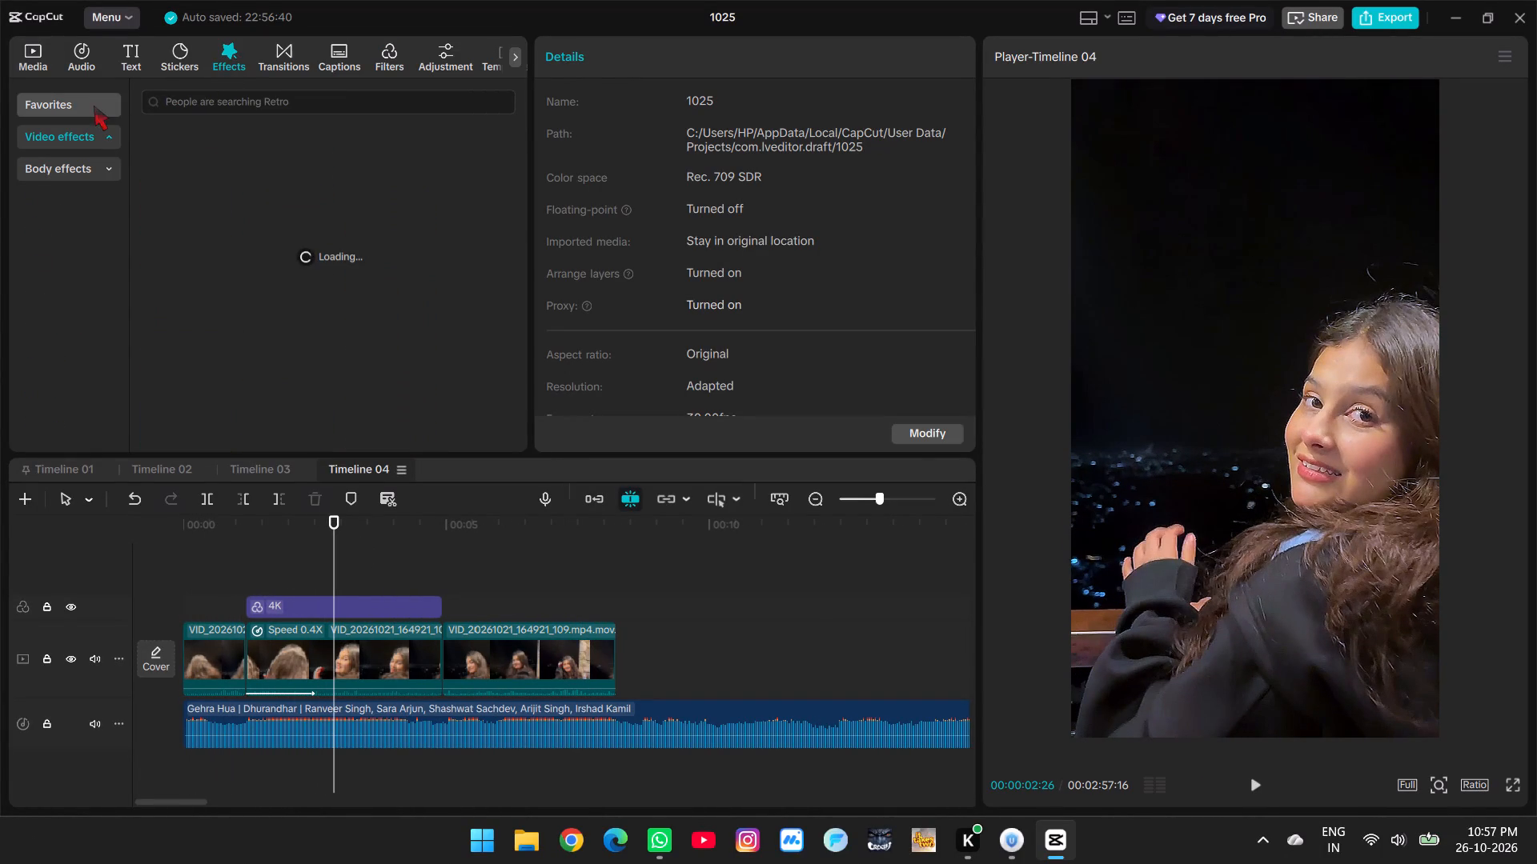
left_click(94, 106)
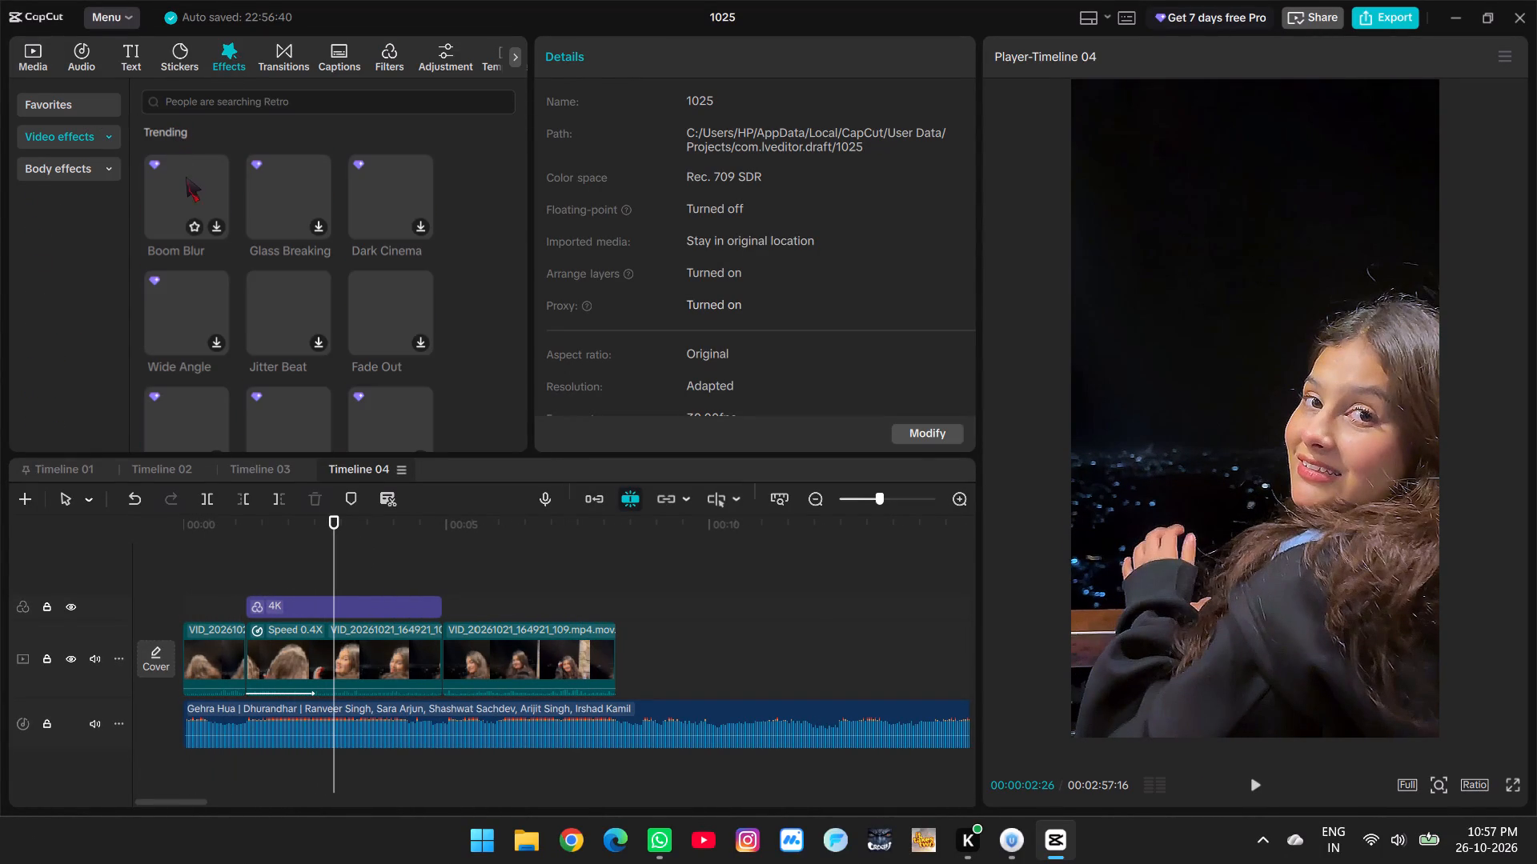
scroll(273, 193, "down", 2)
scroll(256, 298, "down", 8)
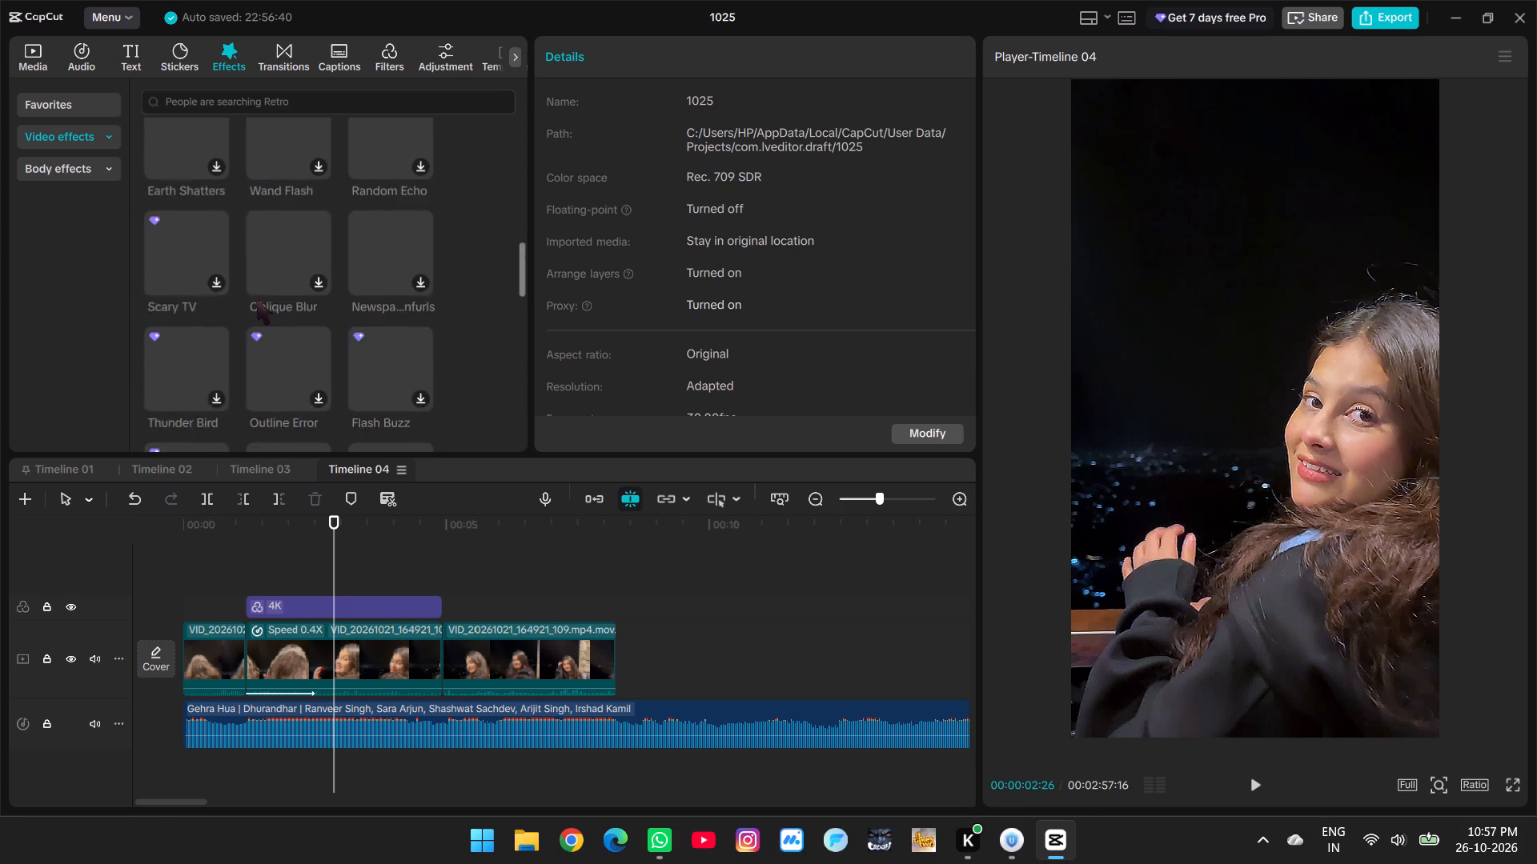
scroll(256, 300, "down", 12)
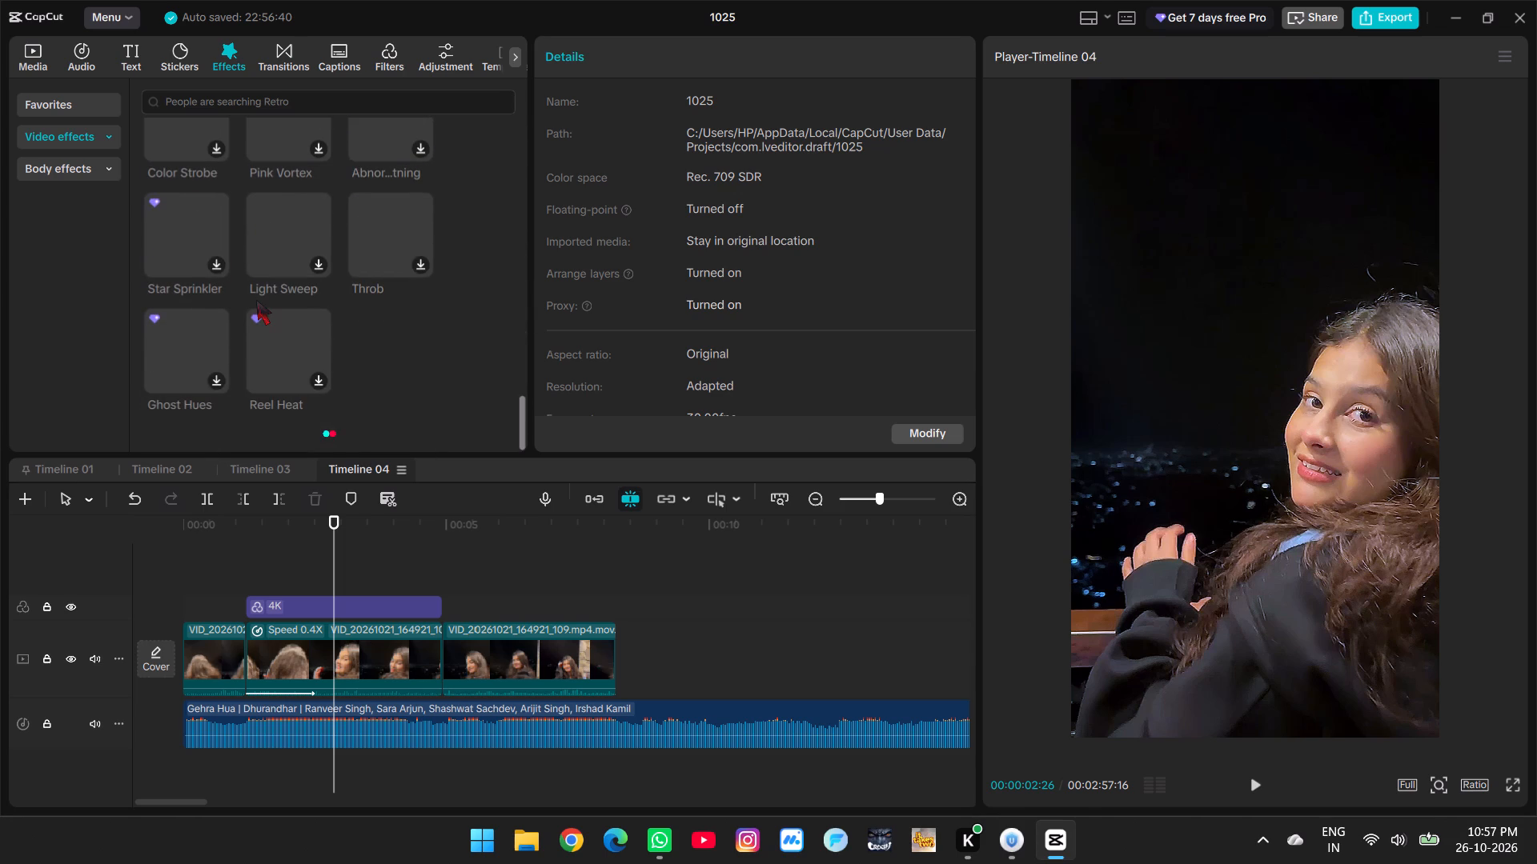
left_click(58, 110)
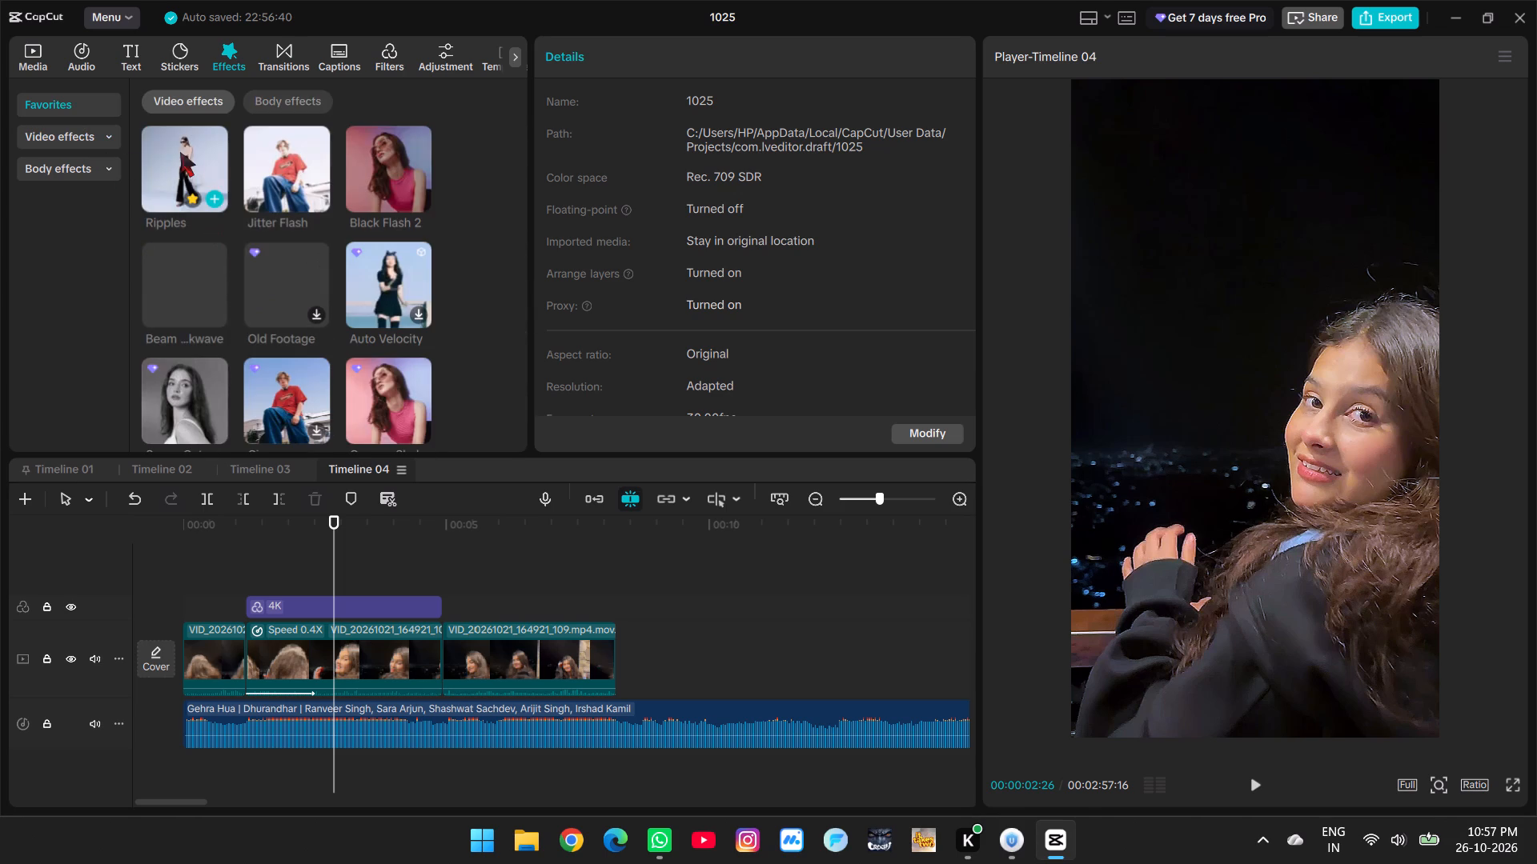
left_click(180, 152)
key("space")
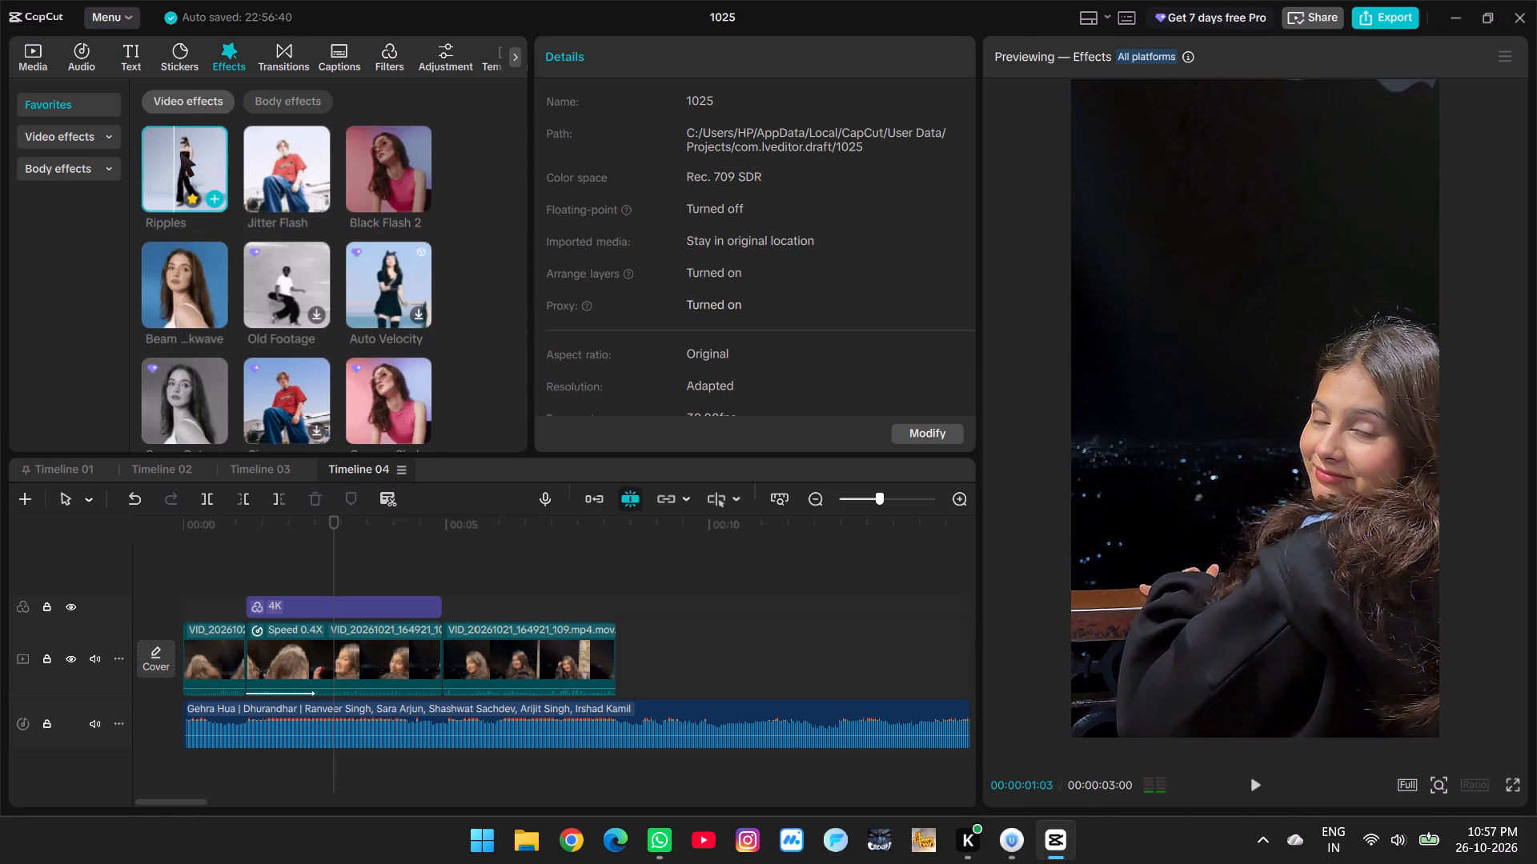
left_click(273, 158)
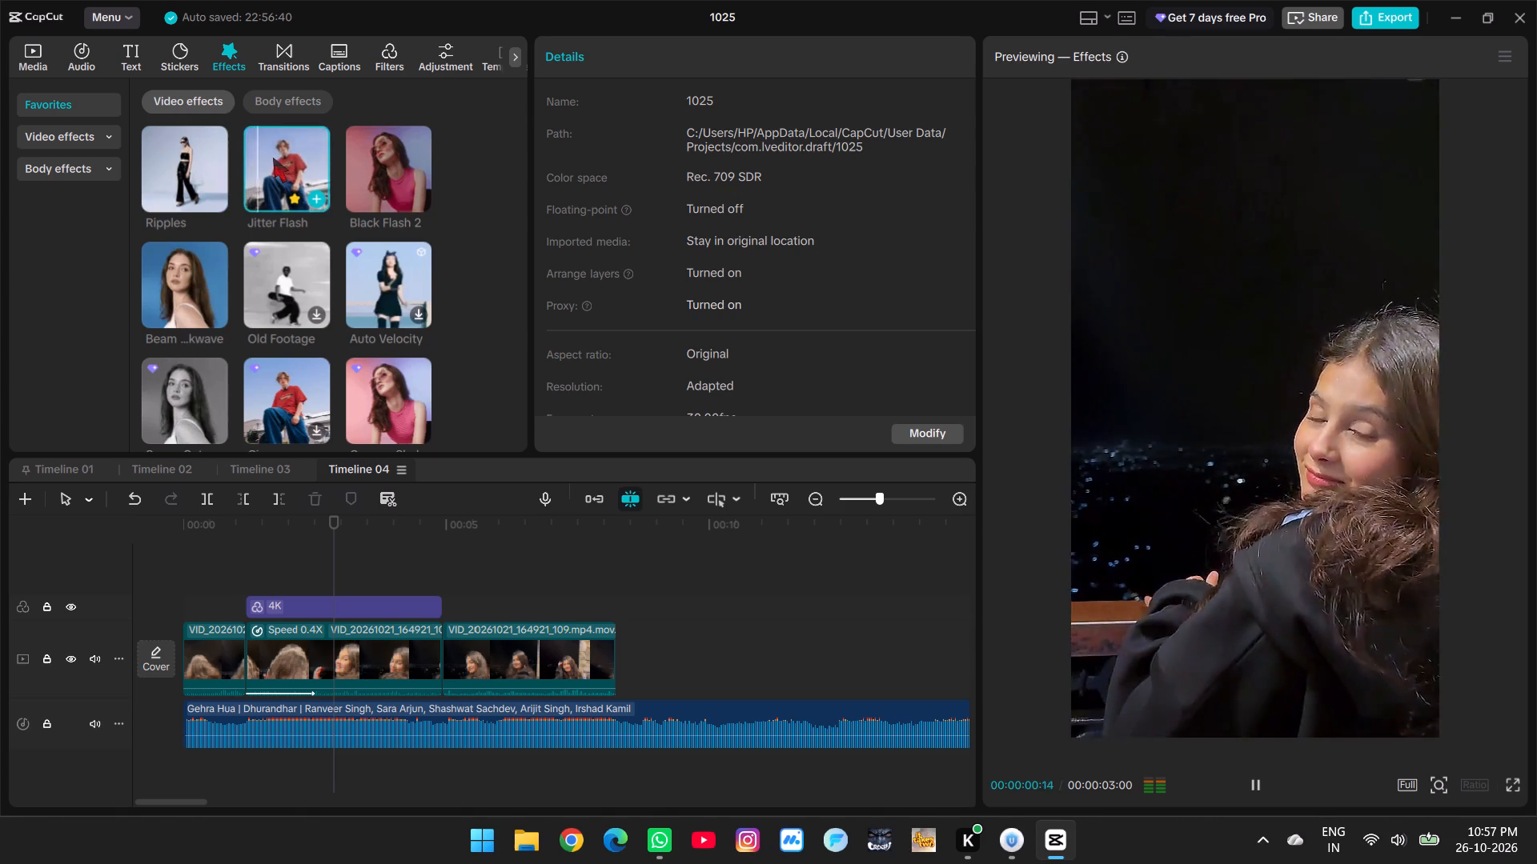
left_click(402, 161)
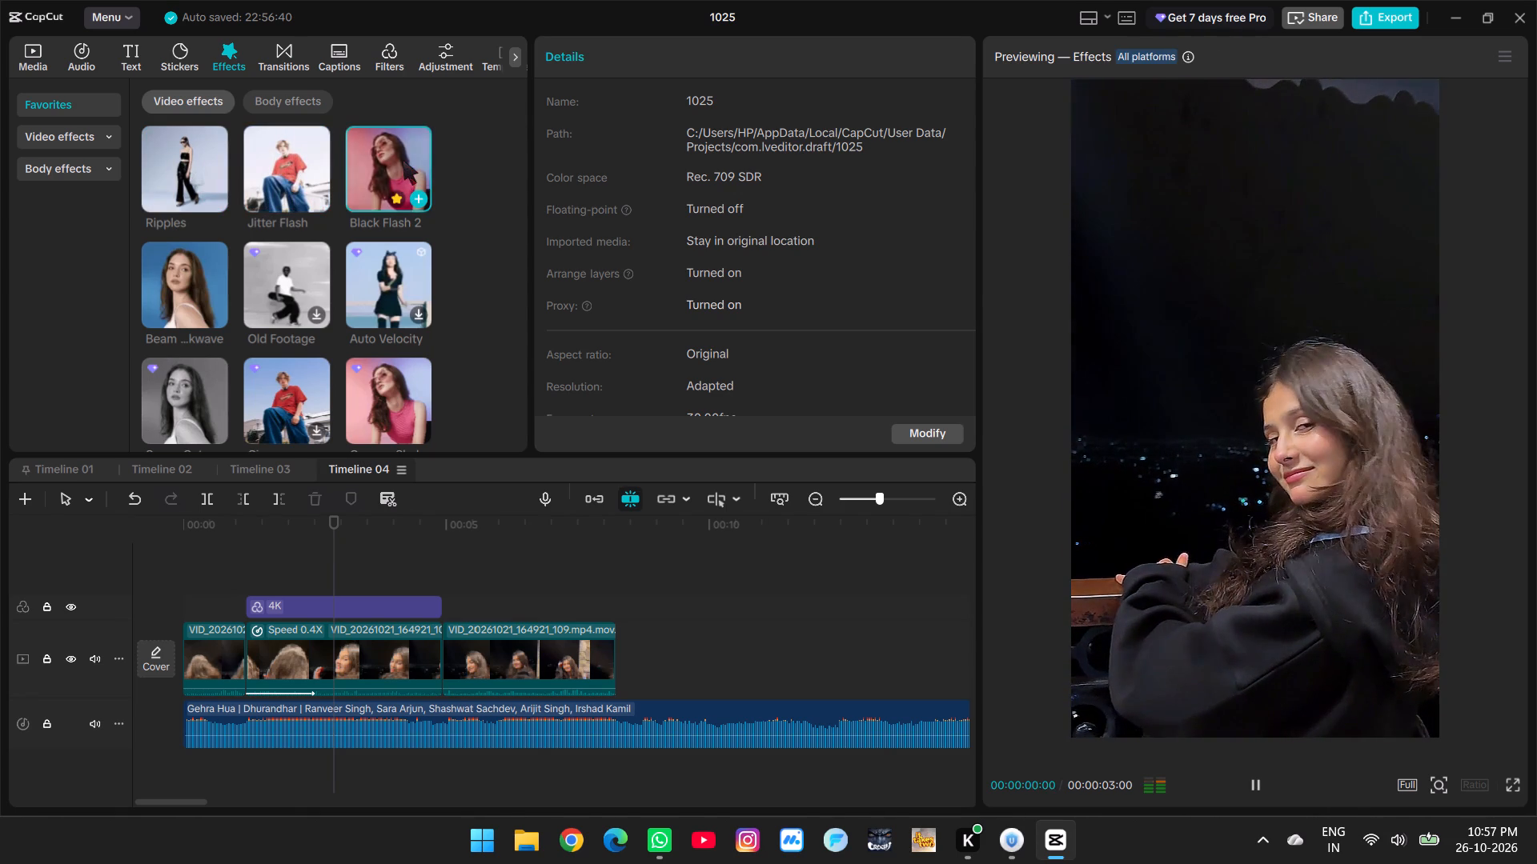
key("space")
Add the Black Flash 2 effect above the 4K filter, spanning from the slowed segment's start to the last clip's end.
left_click_drag(403, 160, 245, 598)
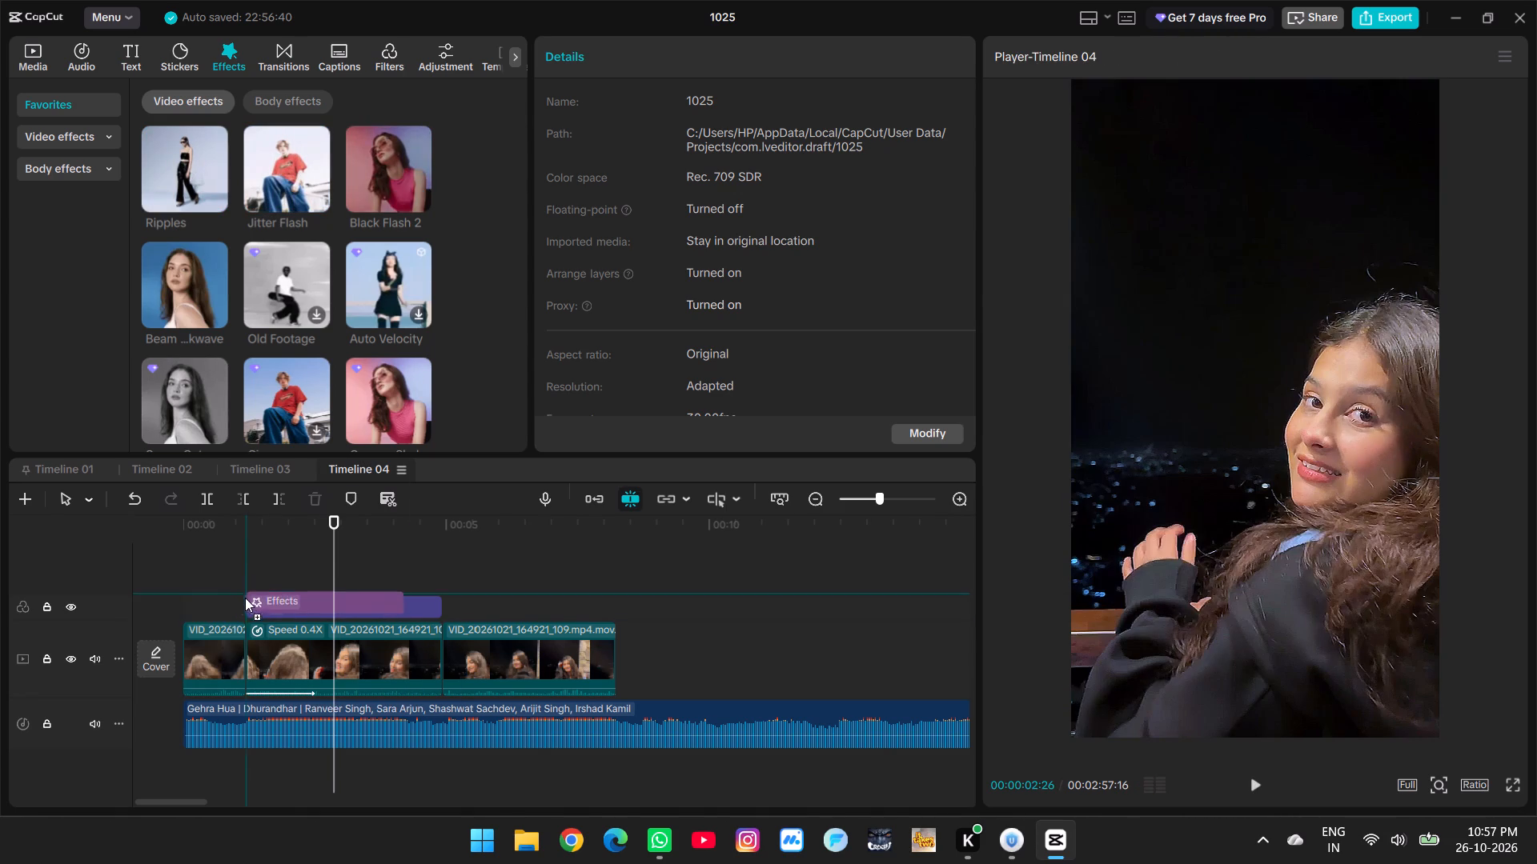
left_click_drag(245, 598, 247, 584)
left_click_drag(404, 608, 606, 622)
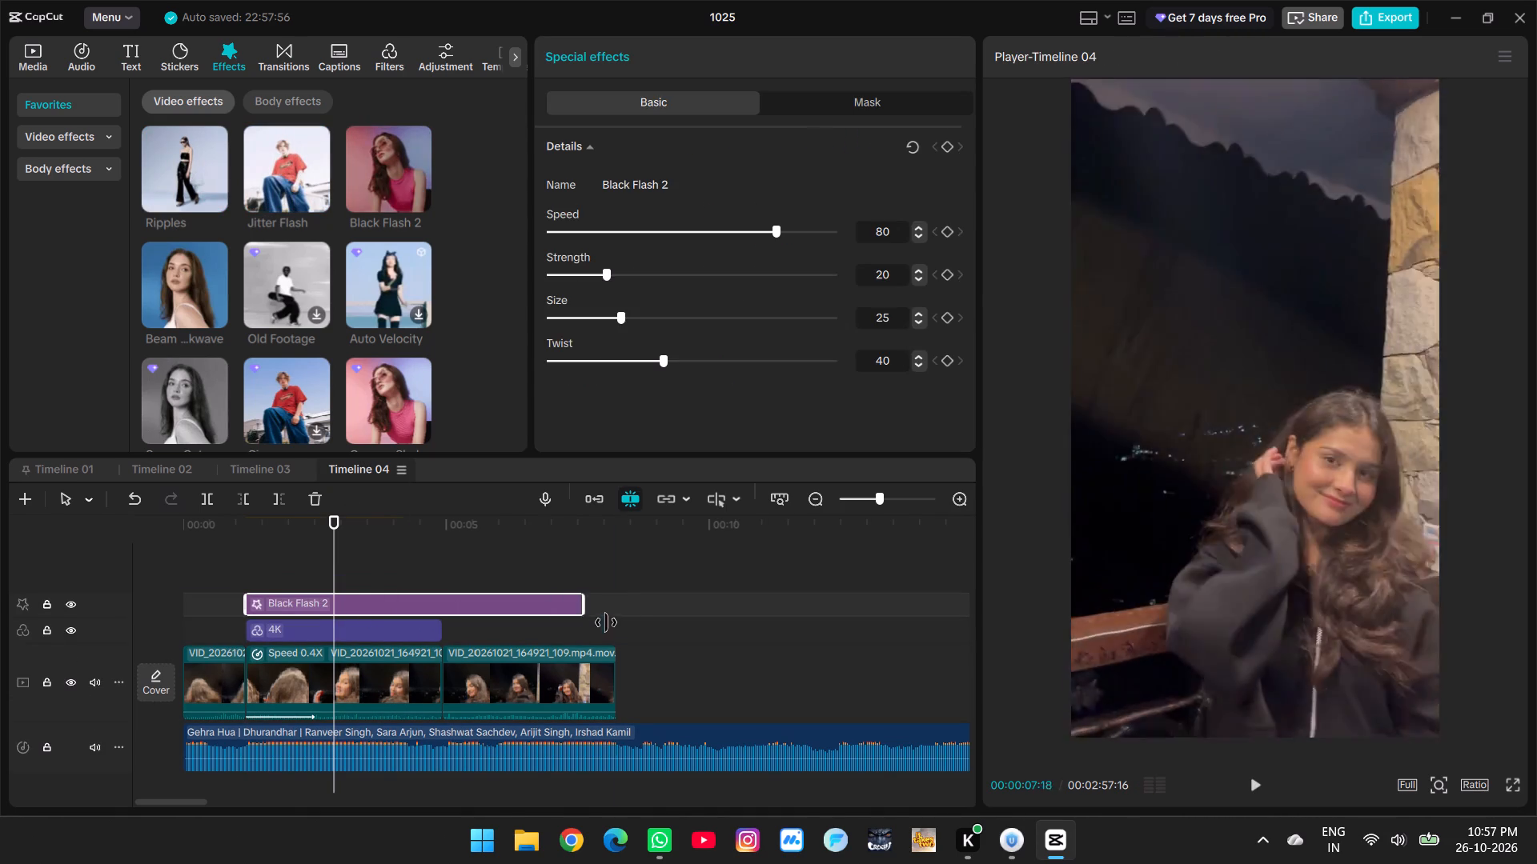
left_click_drag(606, 622, 612, 626)
Extend the 4K filter to the end of the last video clip.
left_click(397, 632)
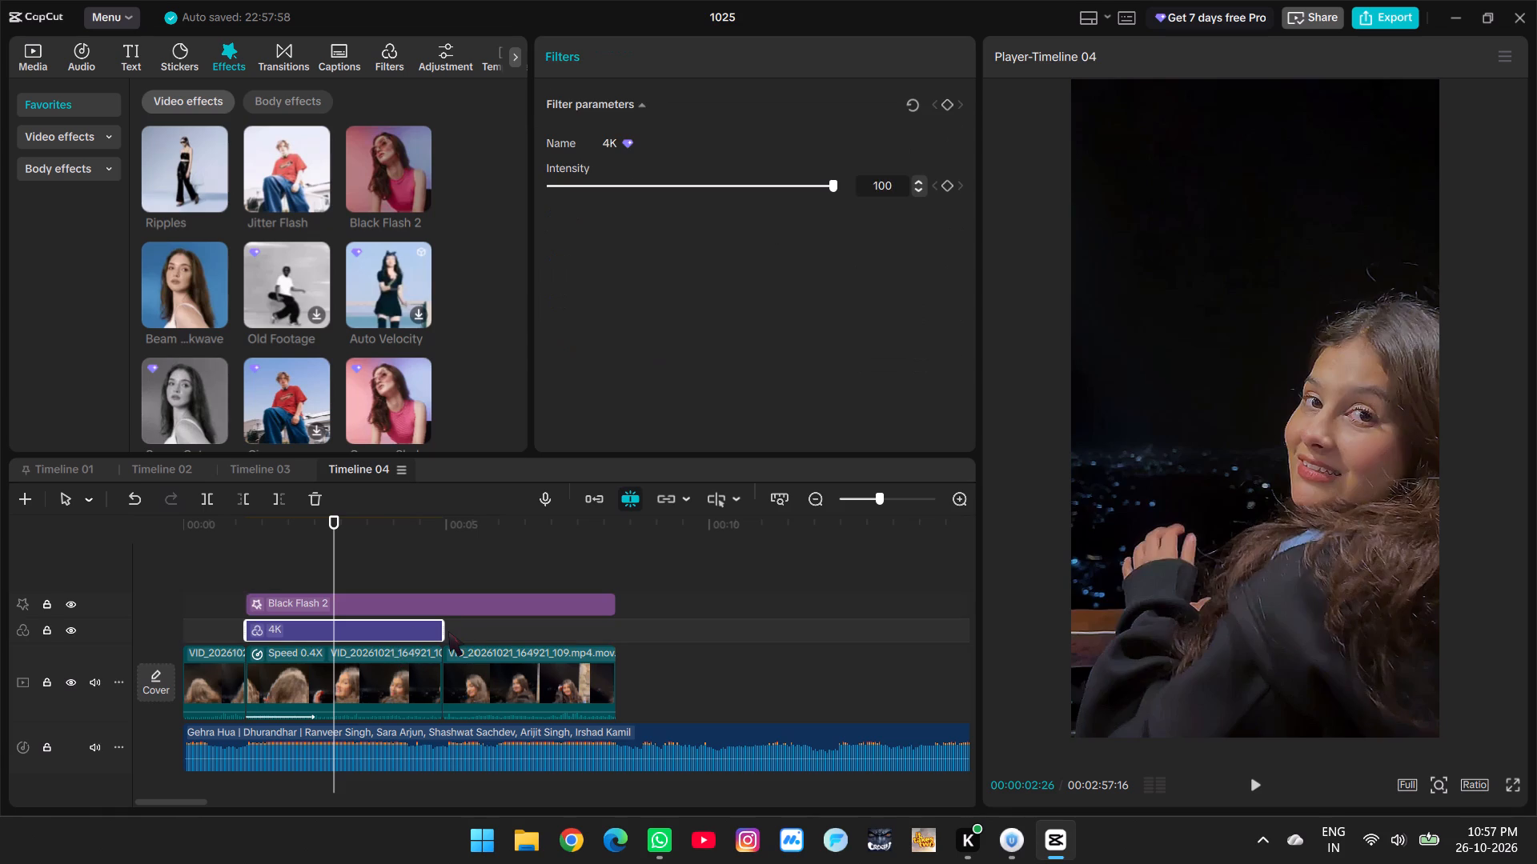
left_click_drag(446, 631, 612, 637)
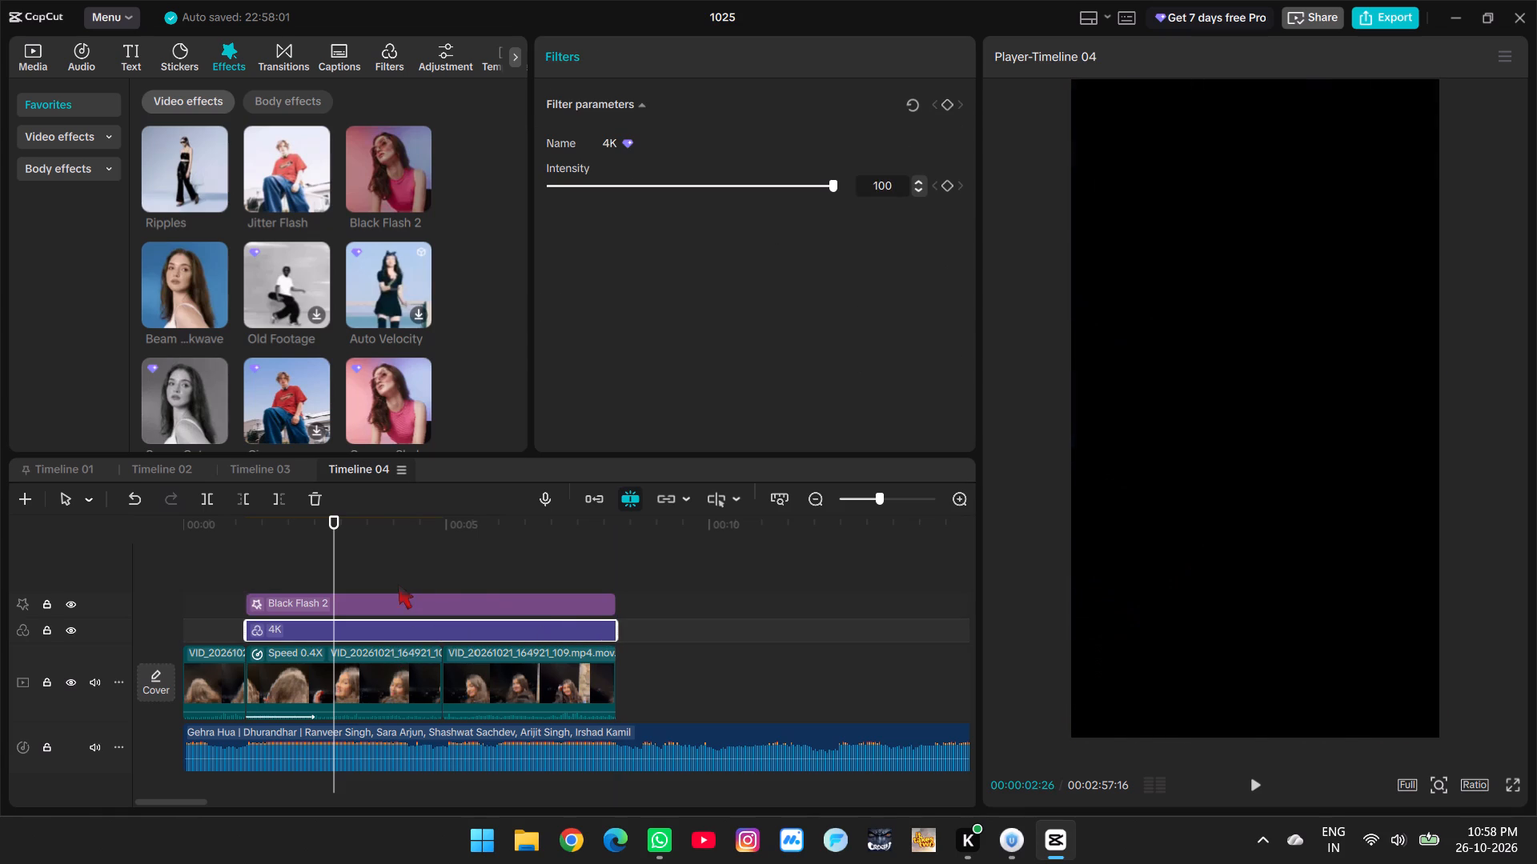
Play and scrub through the slowed segment to check the Black Flash 2 effect on the woman's turn.
left_click(425, 550)
key("space")
key("space")
left_click(267, 534)
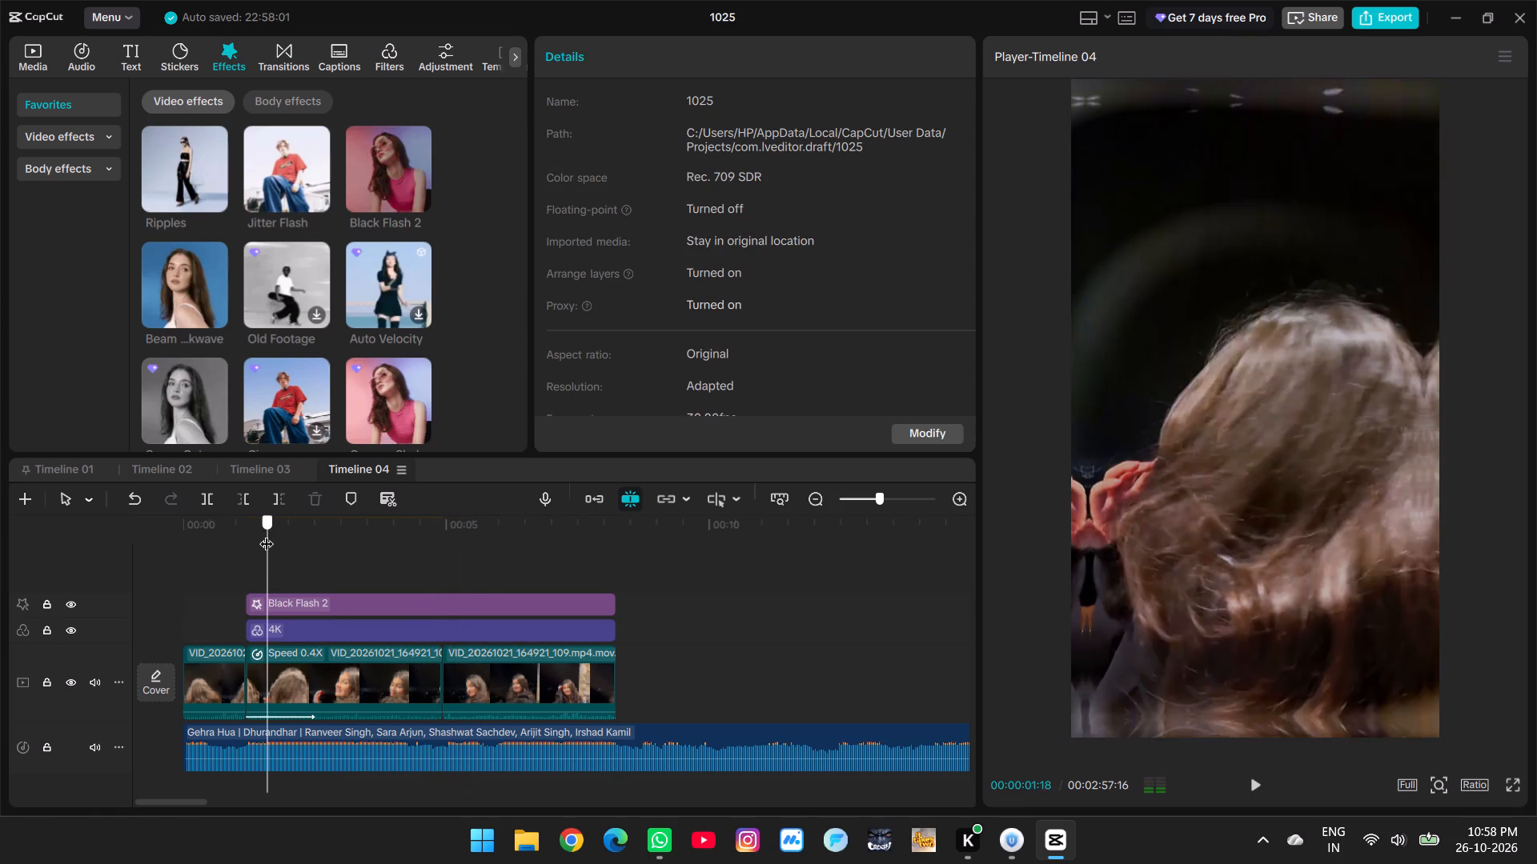
key("space")
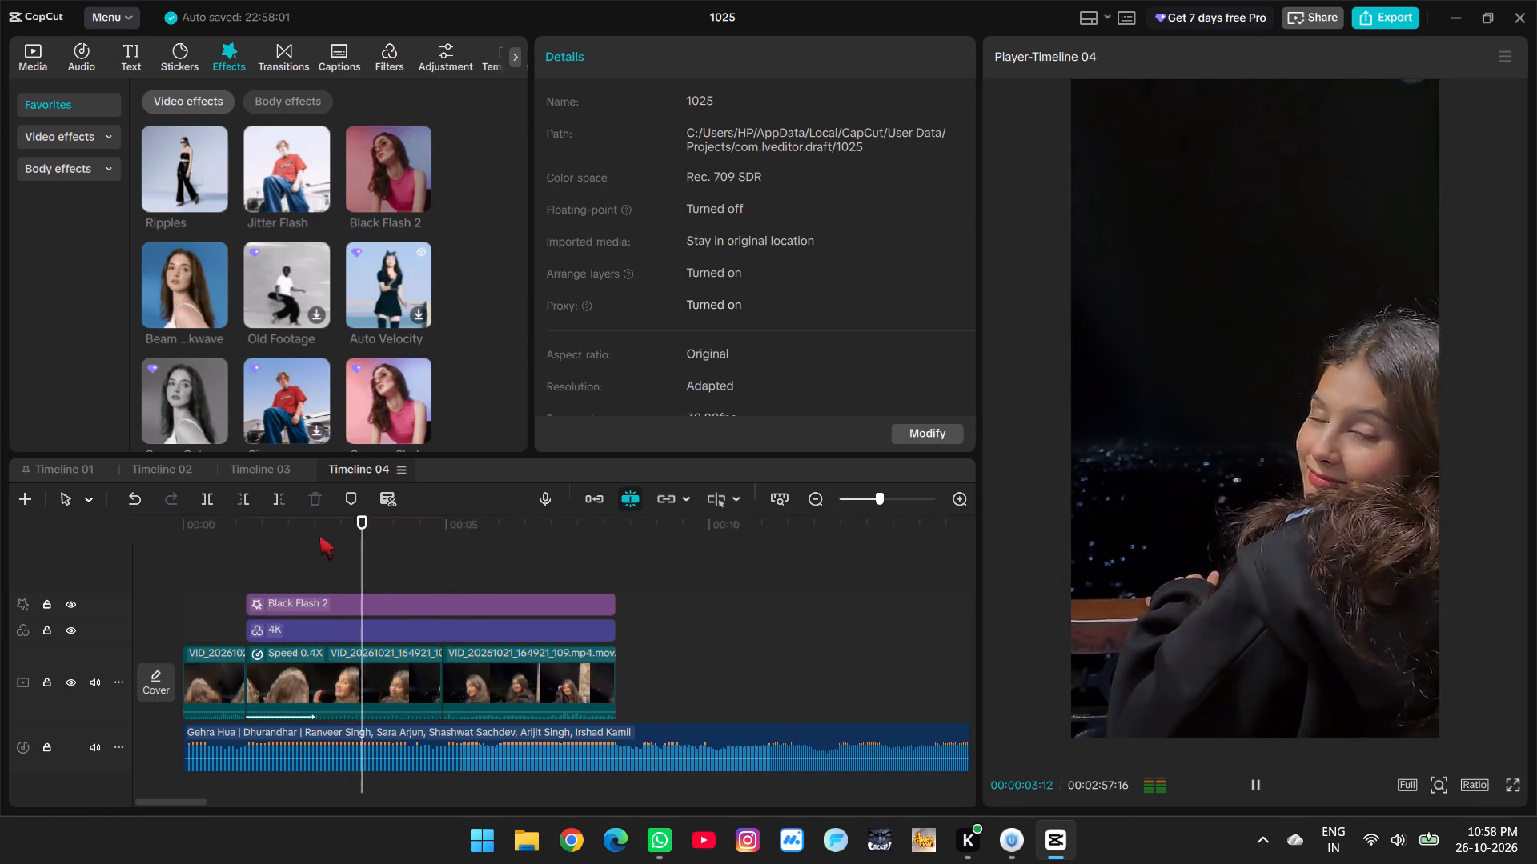
key("space")
left_click(397, 558)
left_click_drag(397, 558, 387, 560)
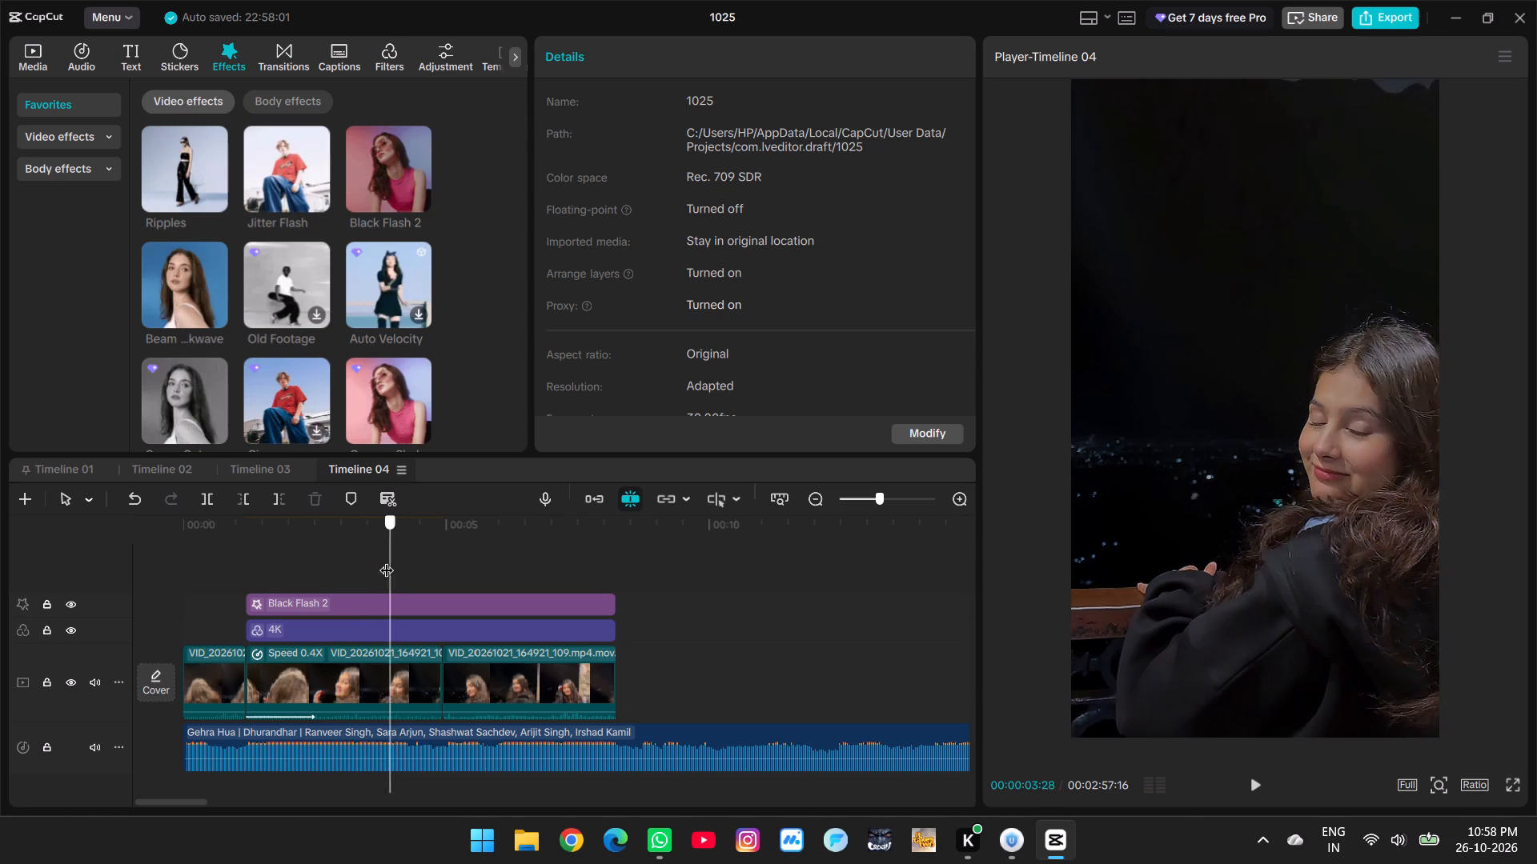
left_click_drag(387, 560, 404, 571)
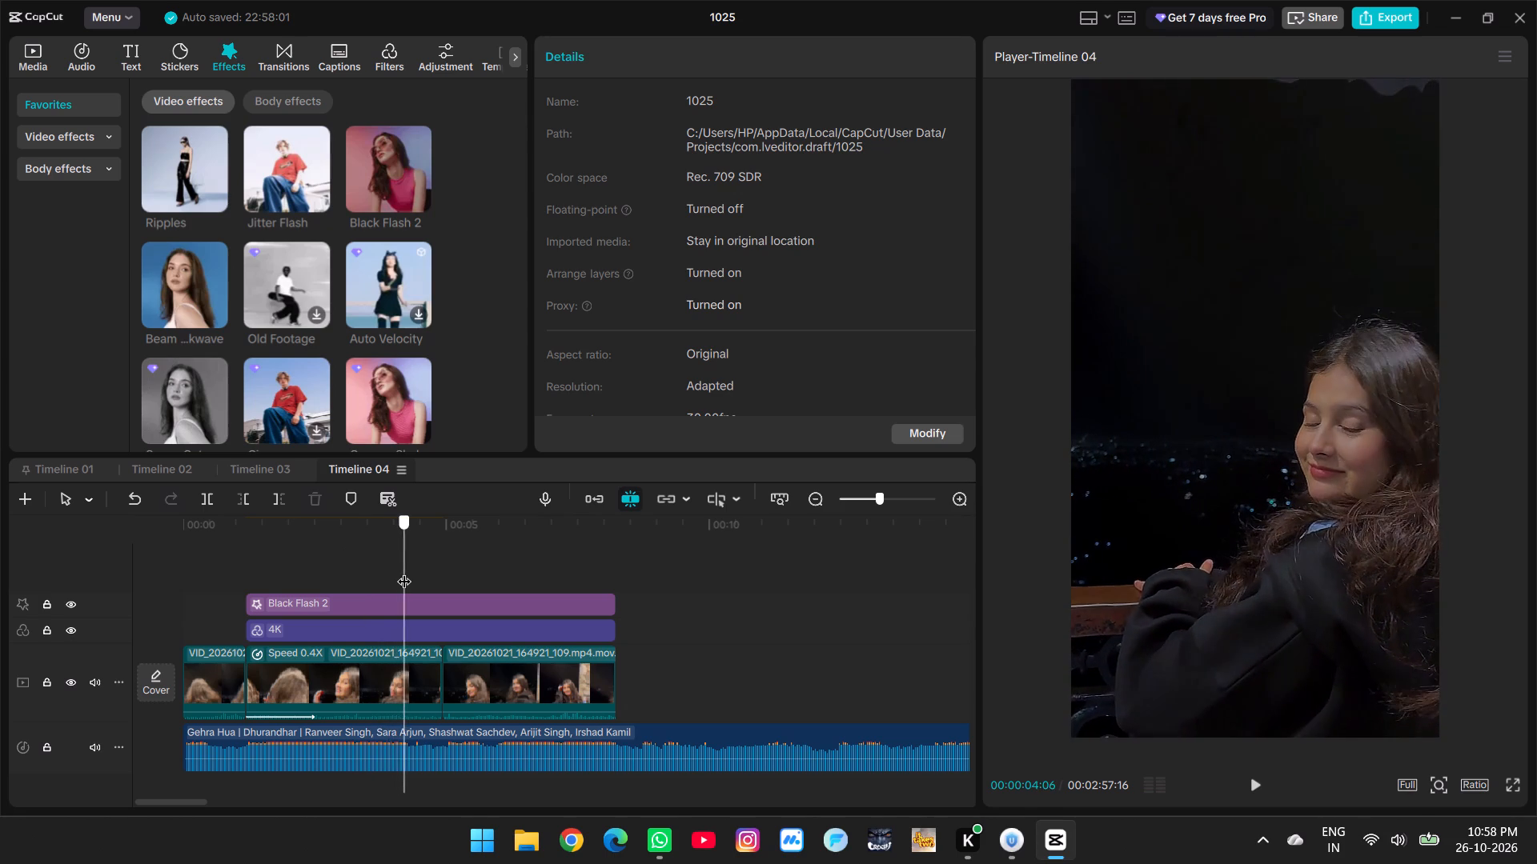
left_click_drag(404, 571, 346, 562)
left_click(288, 562)
key("space")
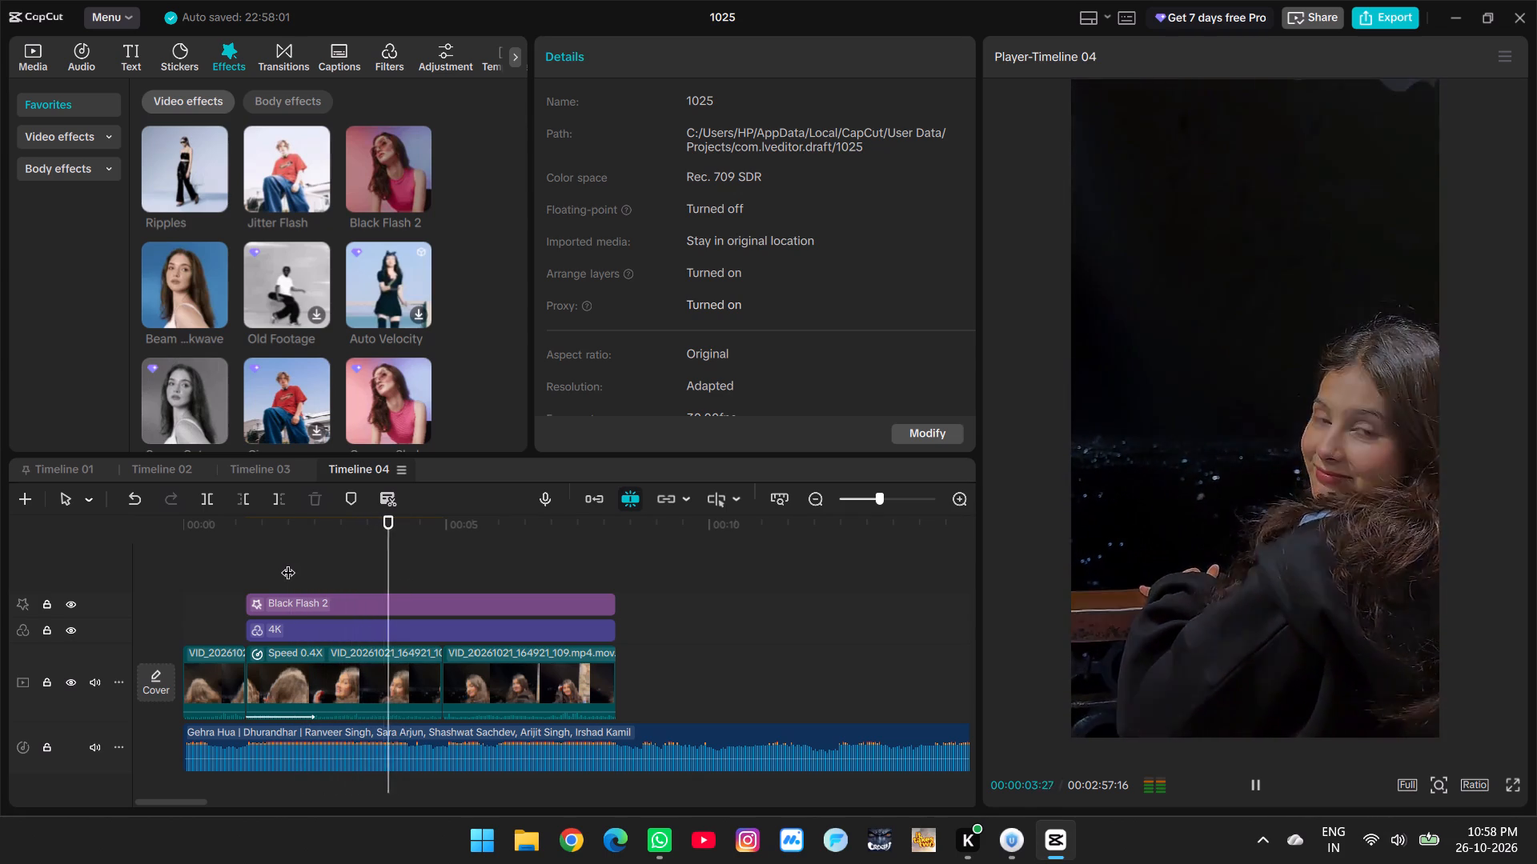
key("space")
Play on through the end of the slowed segment and the last clip, pausing to check the motion.
key("space")
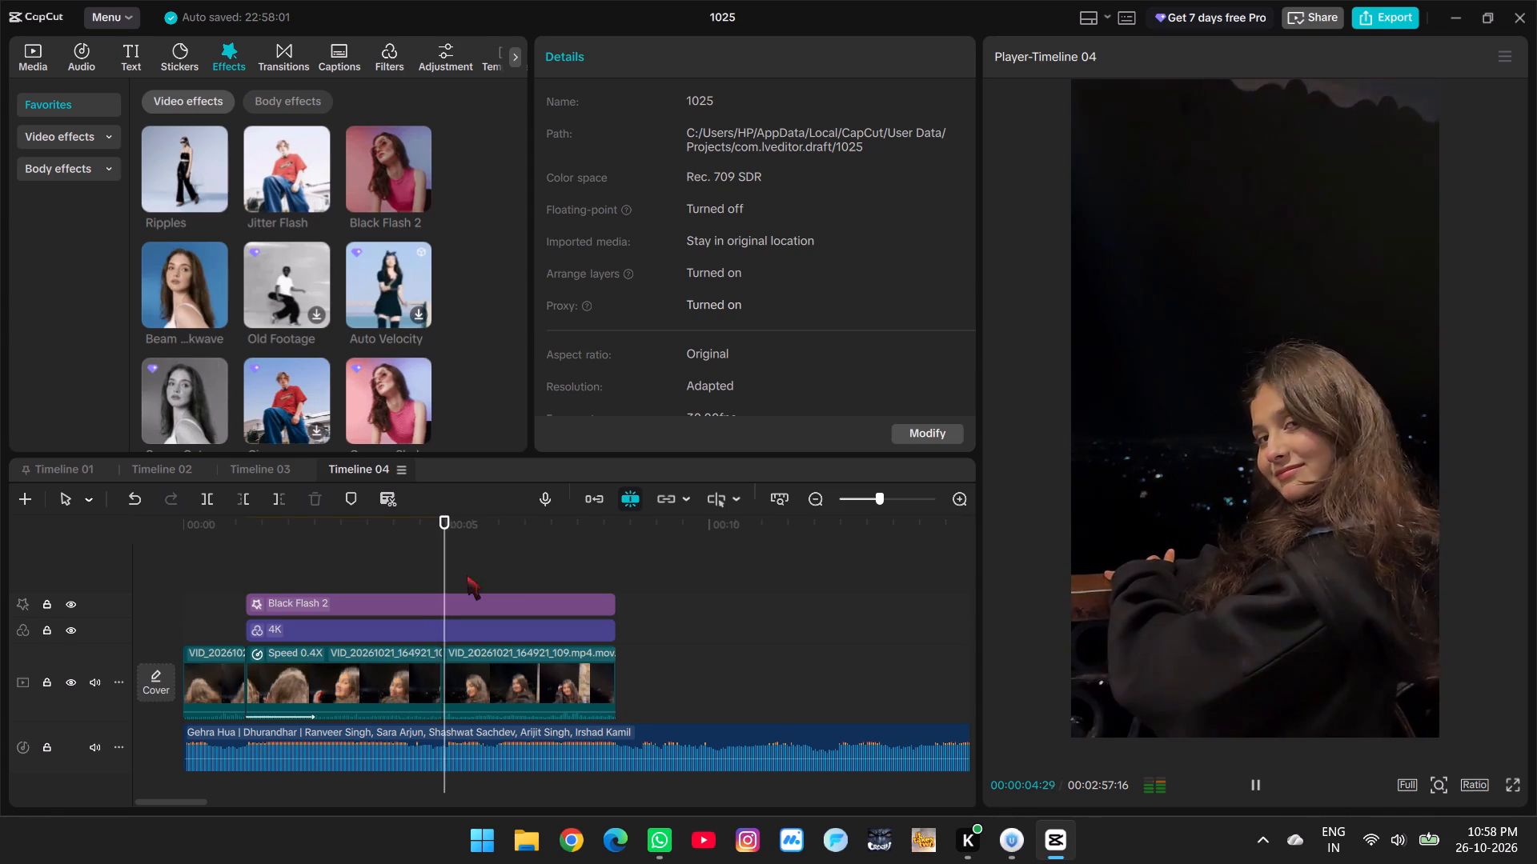
key("space")
key("space")
key("space")
key("space")
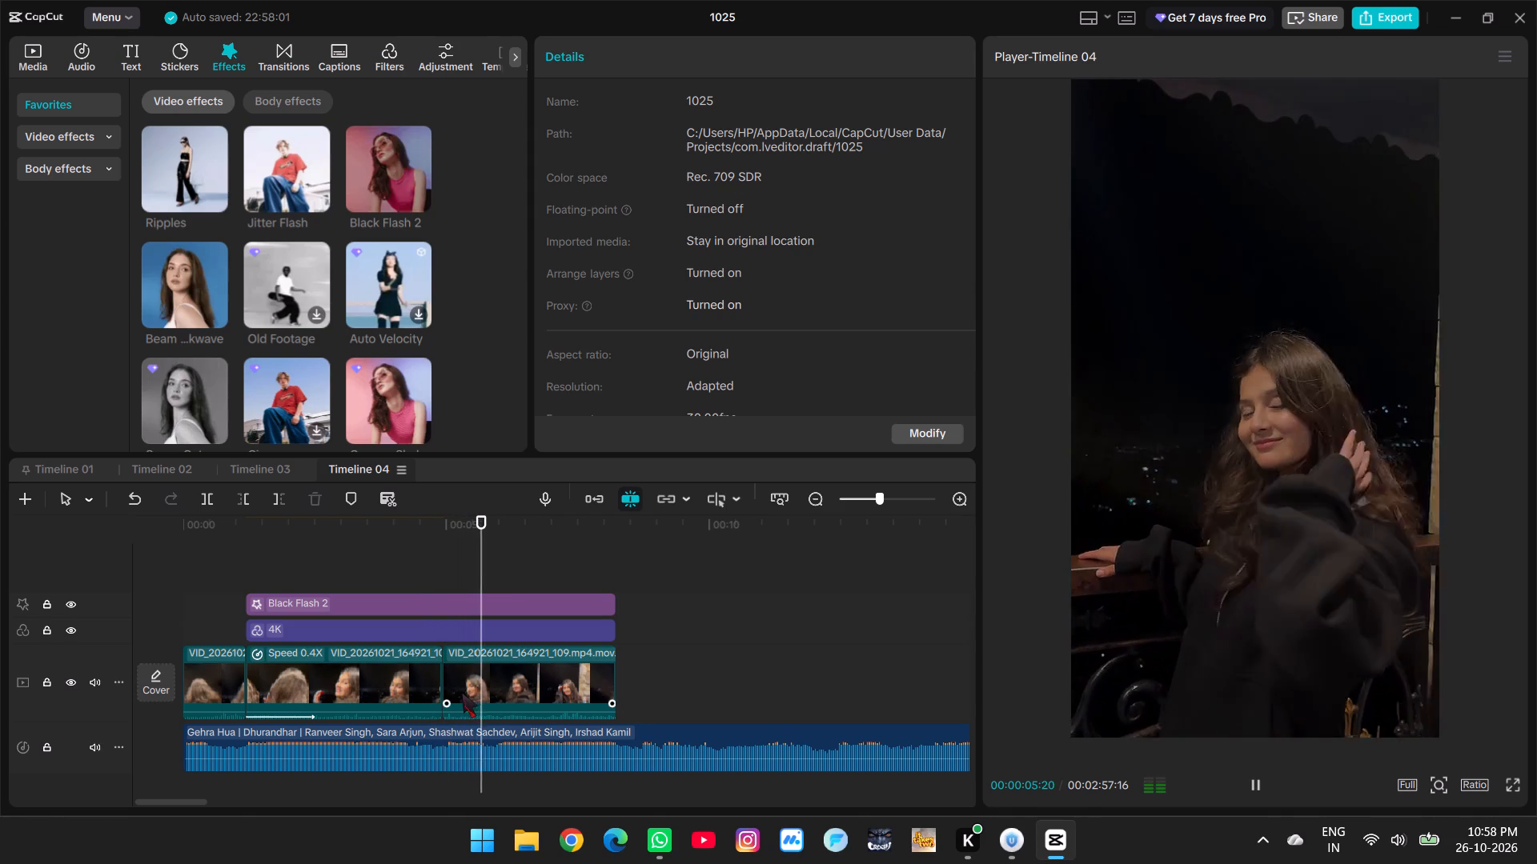
key("space")
key("space")
key("space")
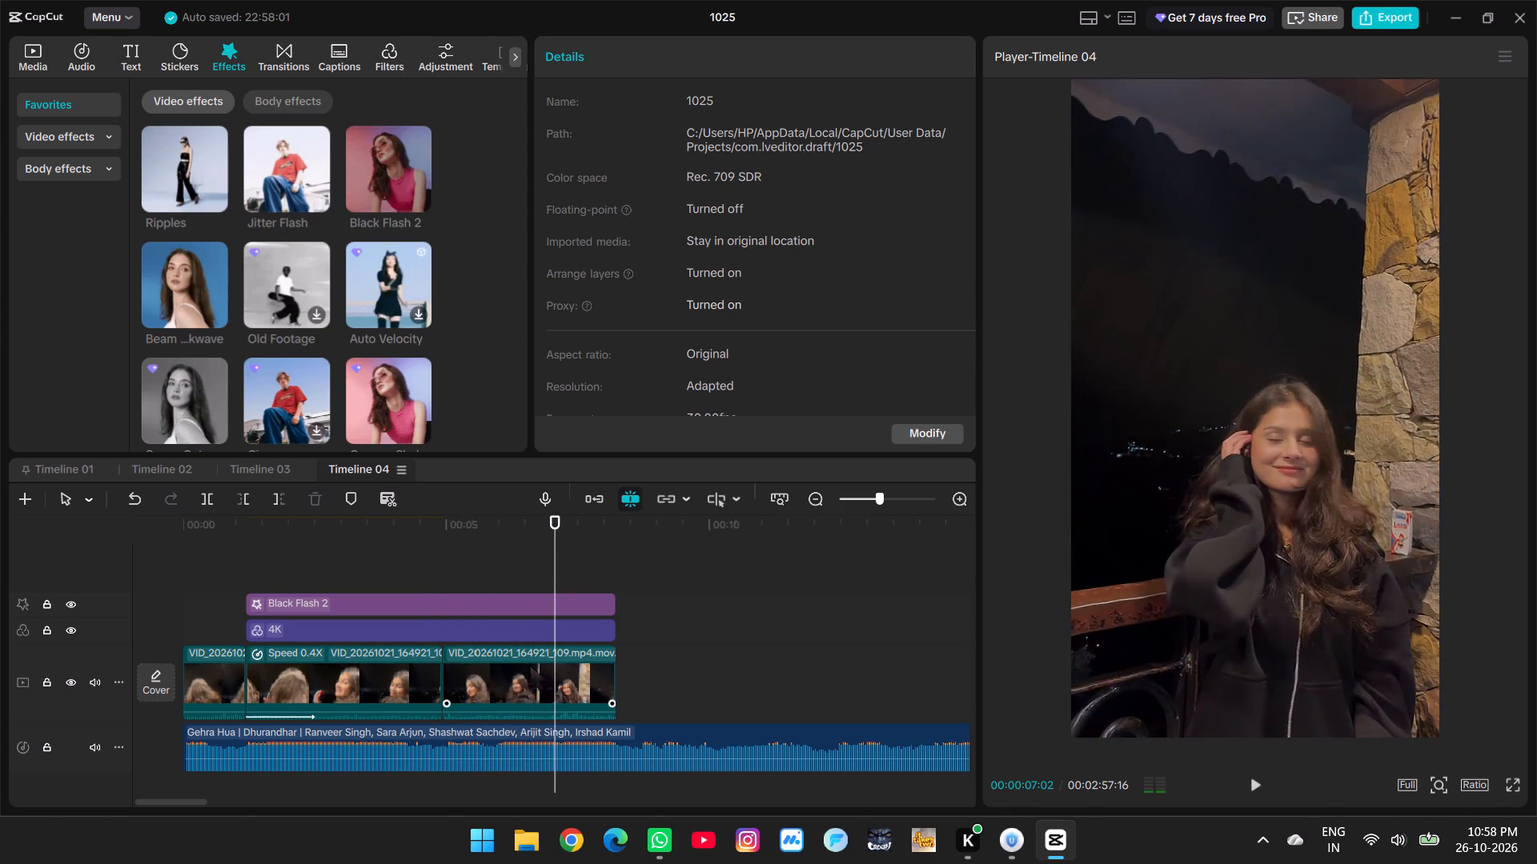
Trim away the part of the last clip before 00:00:06:29 and move the remainder directly against the slowed segment.
left_click(541, 540)
left_click_drag(541, 540, 552, 548)
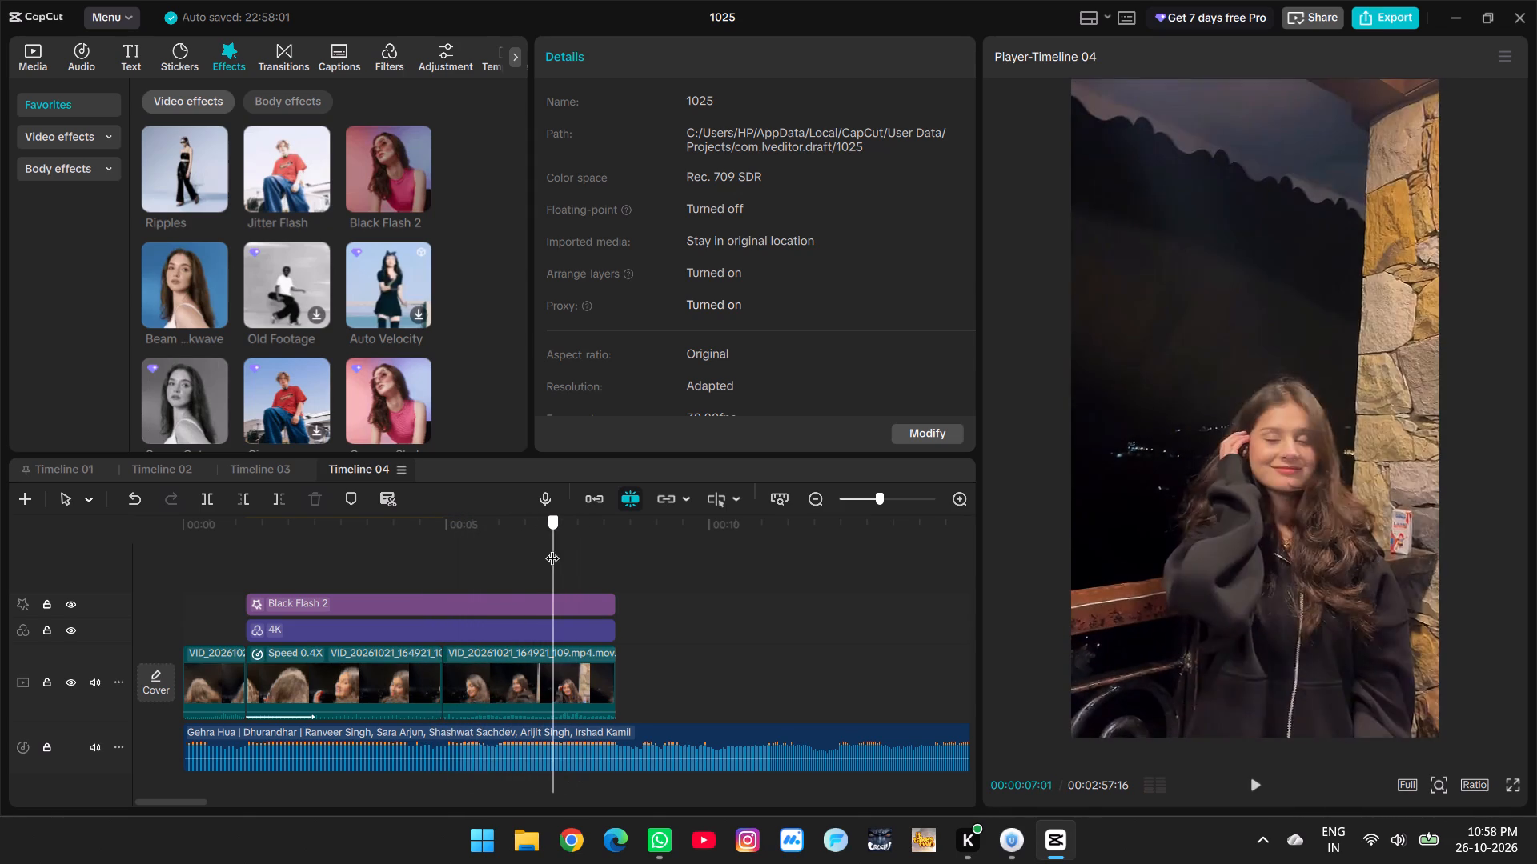
left_click_drag(552, 548, 572, 555)
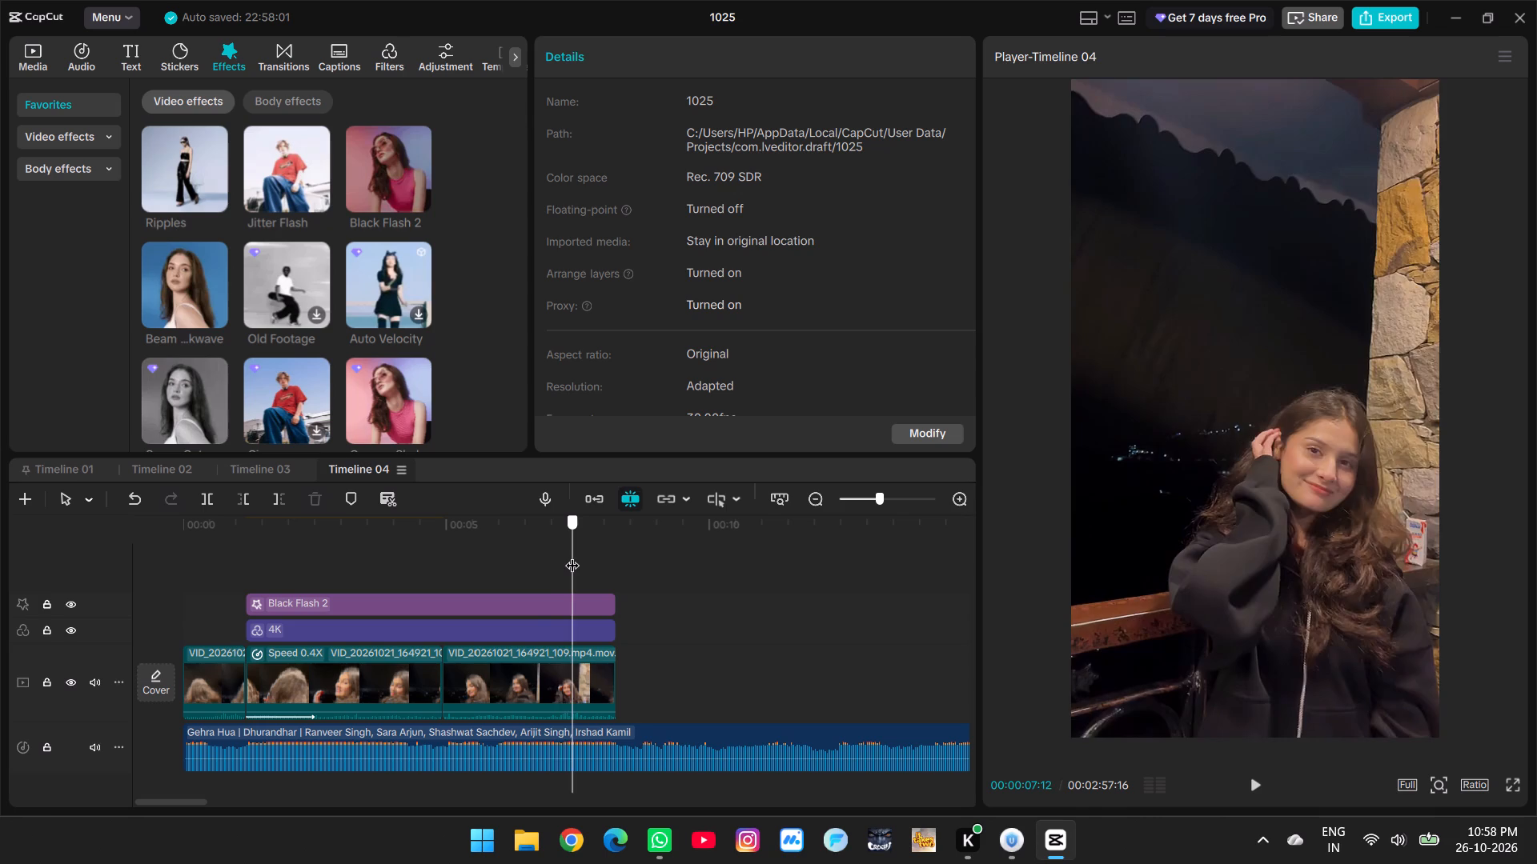
left_click_drag(572, 555, 550, 554)
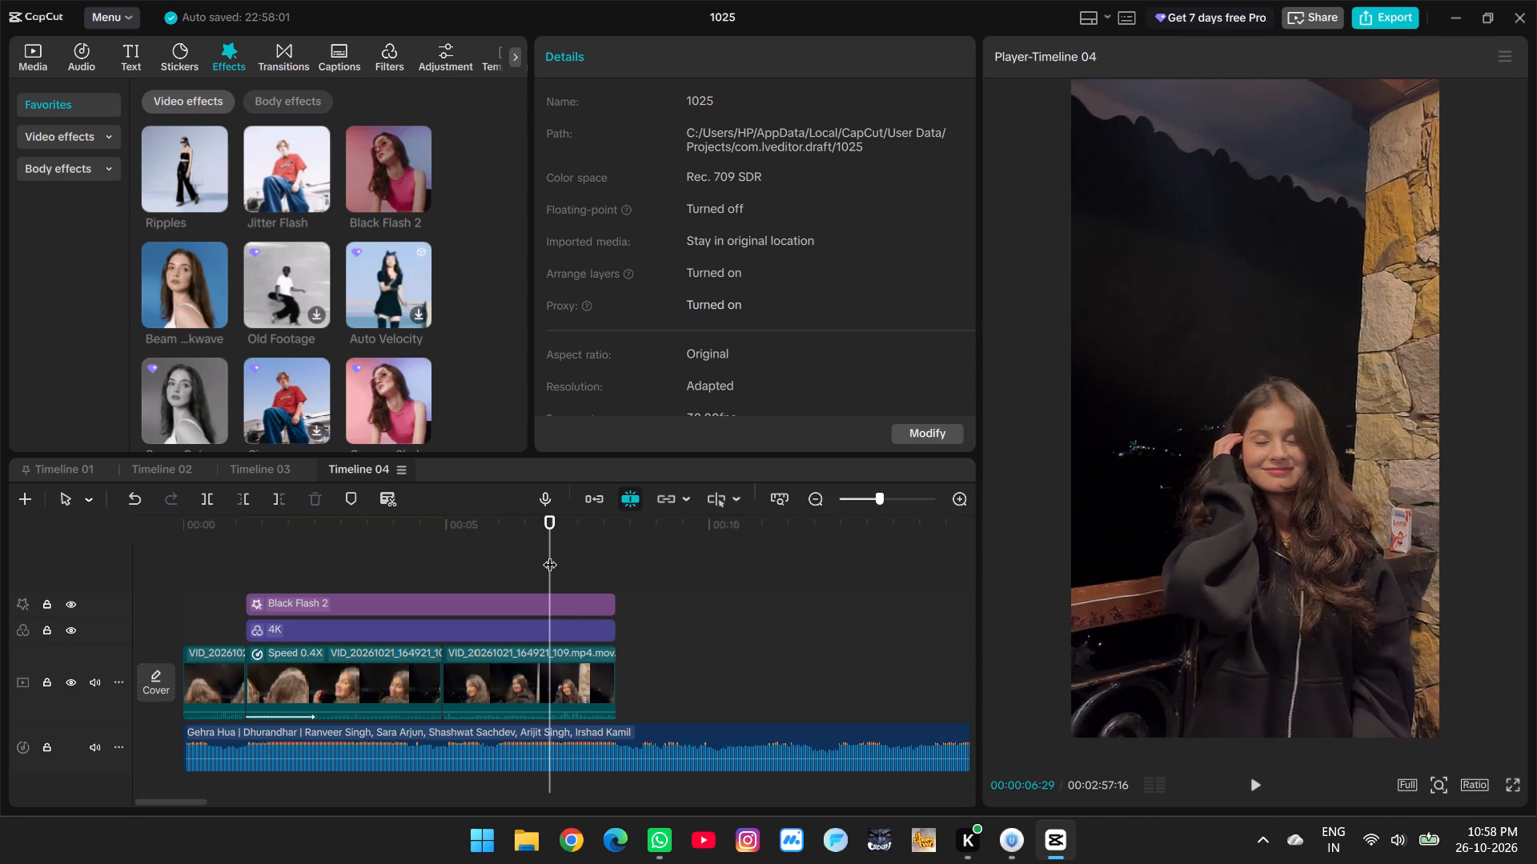
left_click(538, 697)
left_click(240, 501)
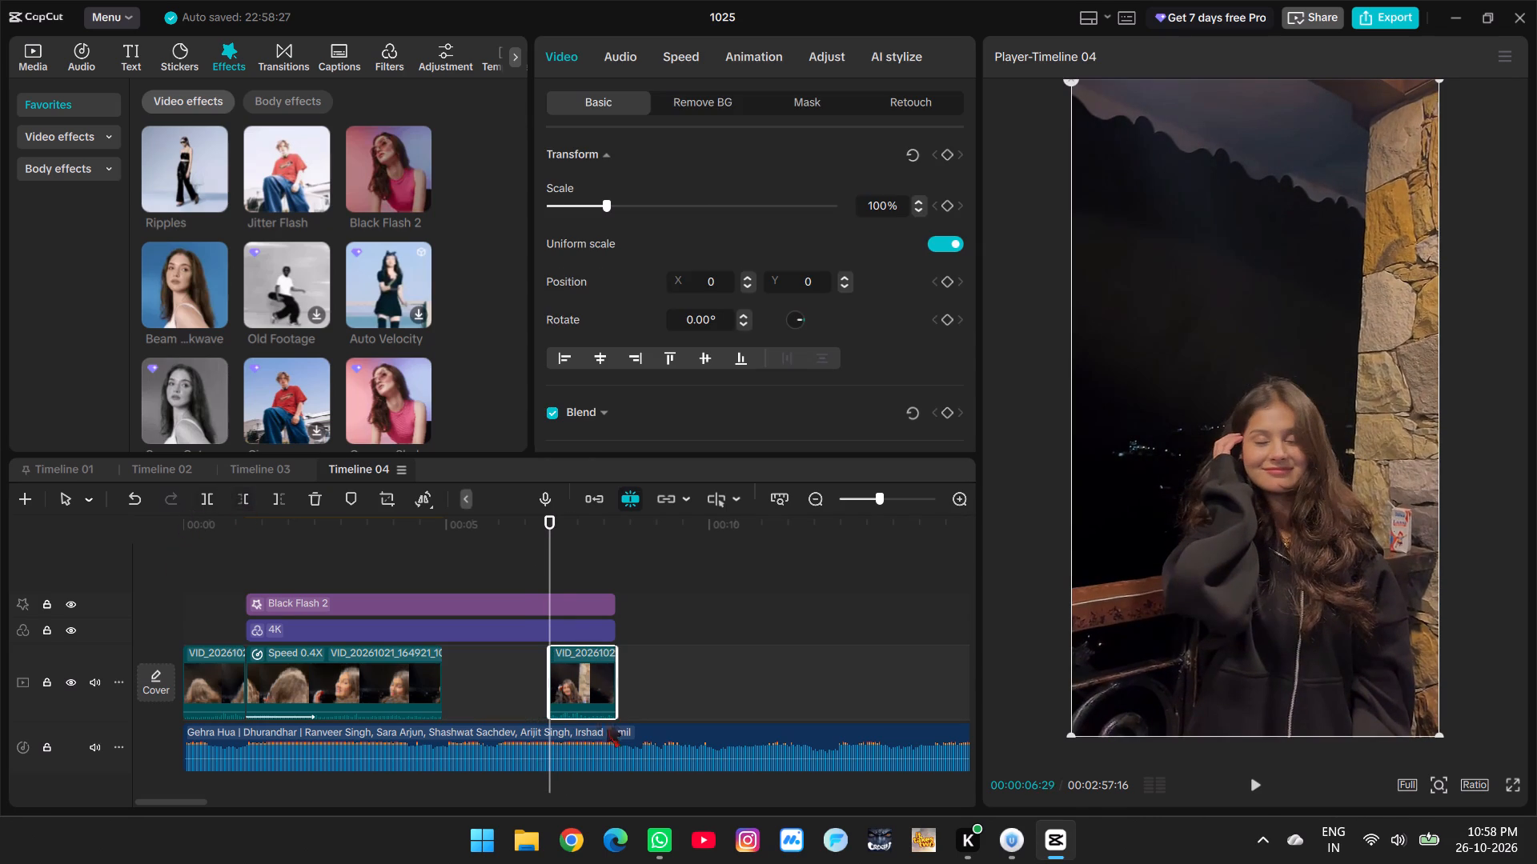
left_click_drag(588, 692, 480, 689)
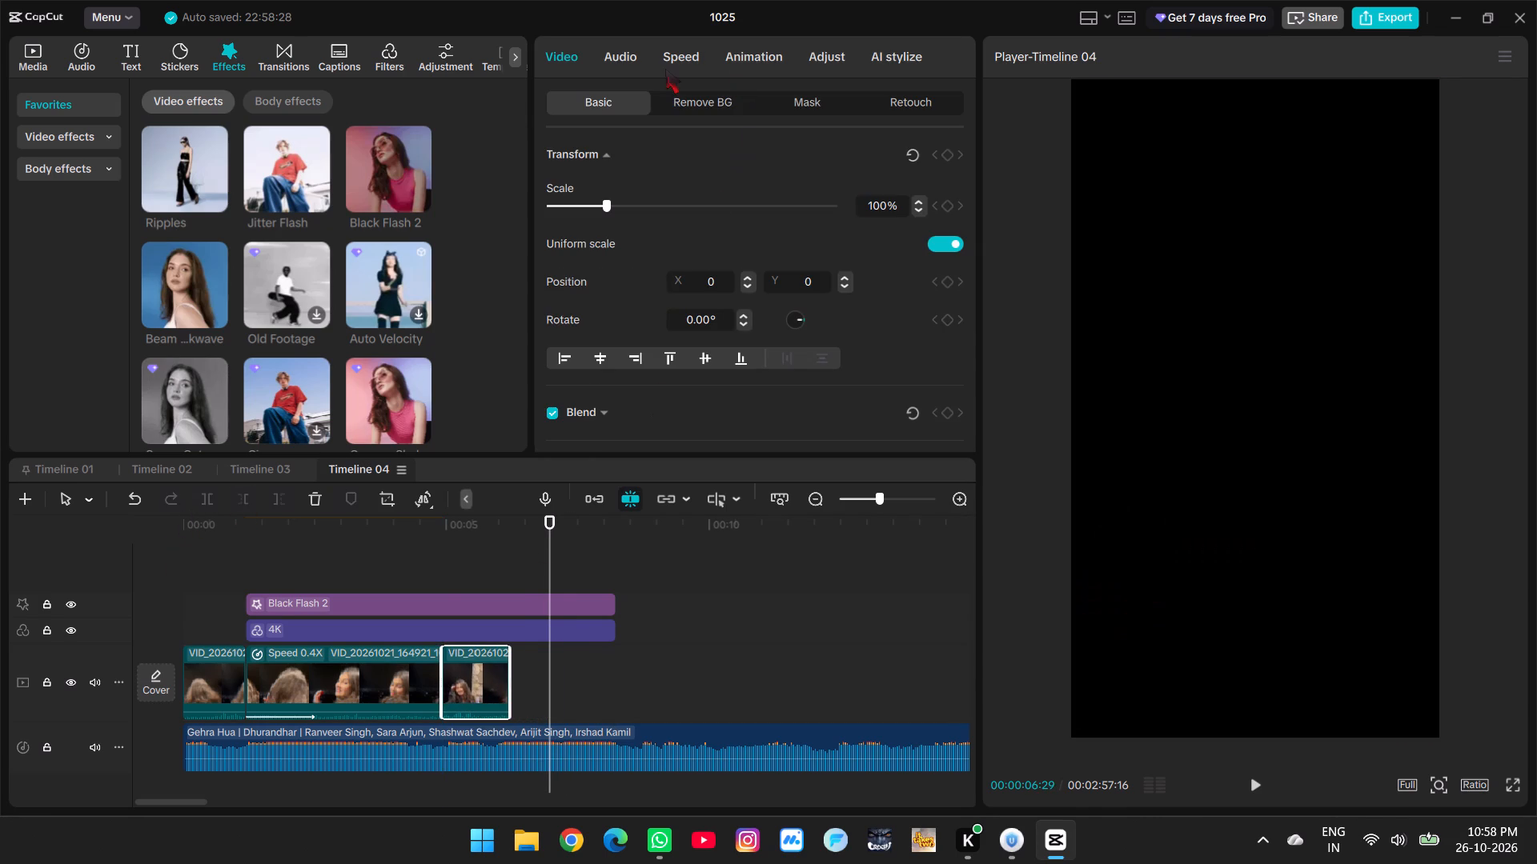
Slow the trimmed last clip to 0.40x and enable Smooth slow-mo with Optical flow.
left_click(664, 53)
triple_click(949, 190)
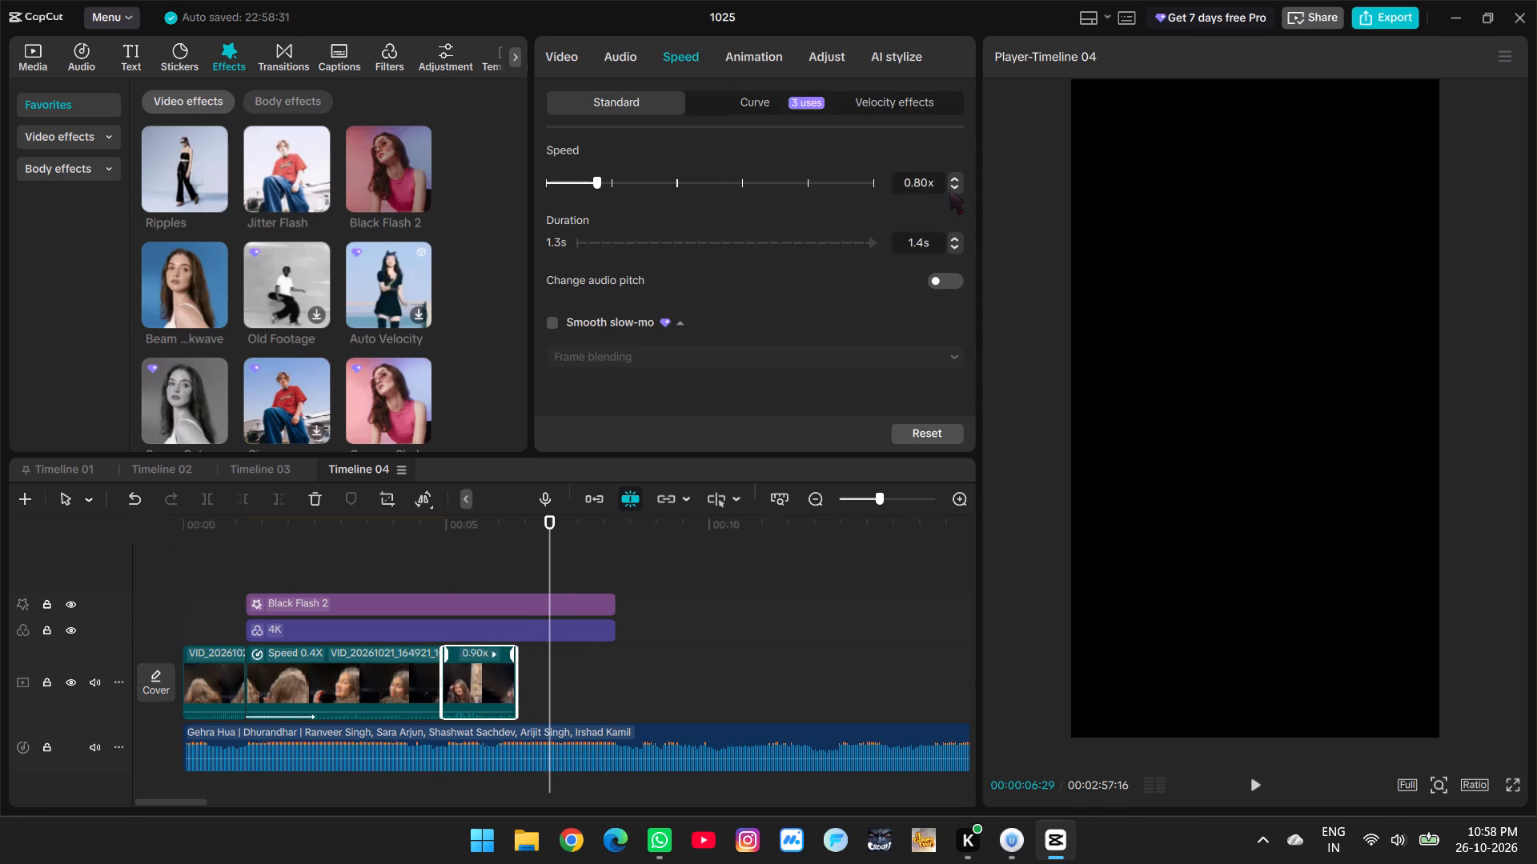
double_click(949, 190)
left_click(951, 190)
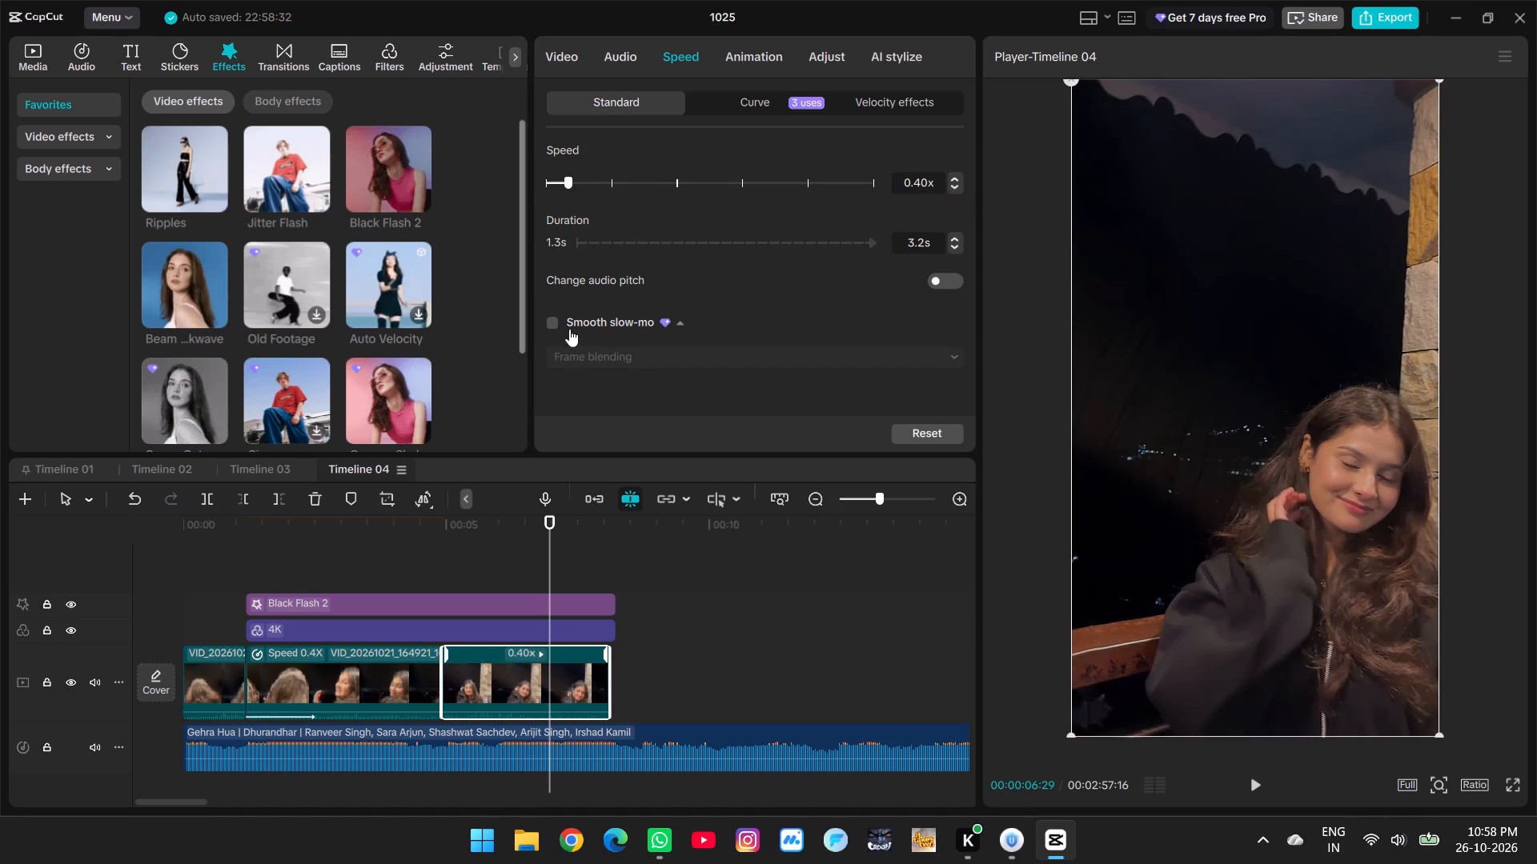
left_click(558, 320)
left_click(572, 351)
left_click(596, 442)
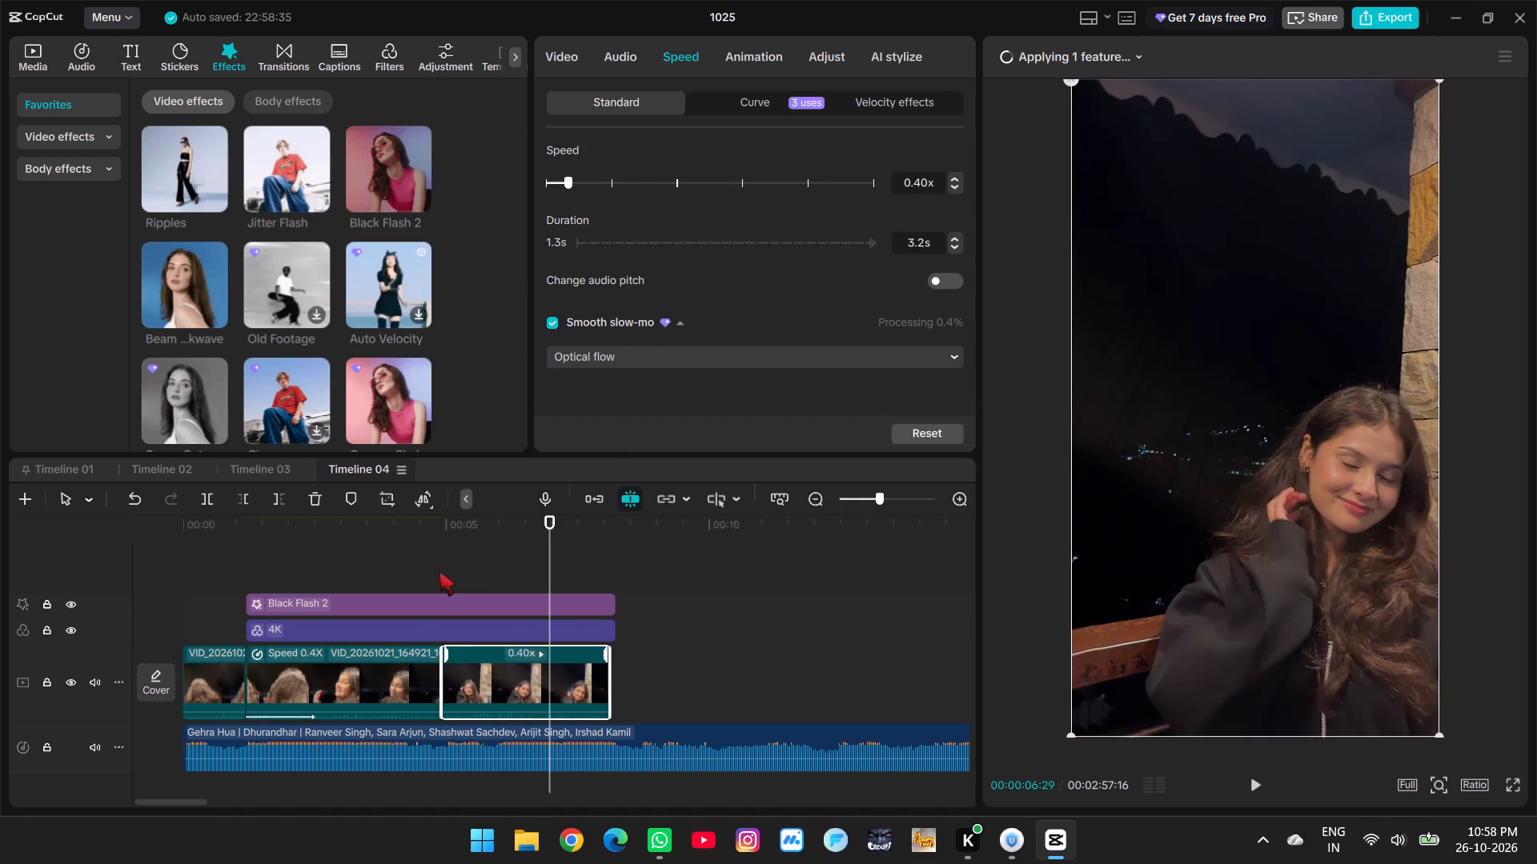
Replay the first slowed segment from just before its start to review the Ripple animation and Black Flash 2 effect.
double_click(337, 566)
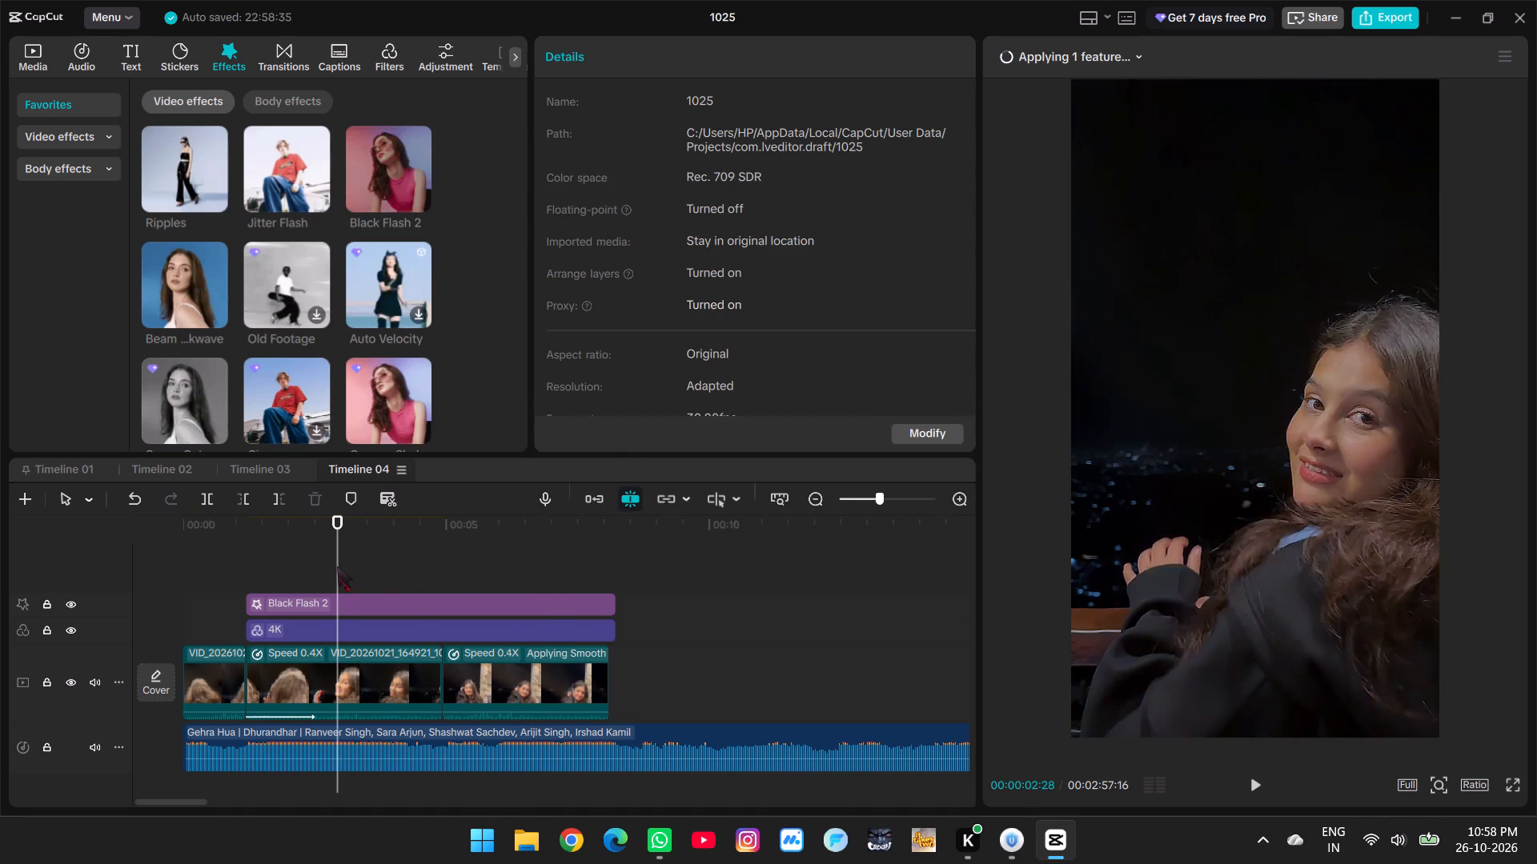
key("space")
key("space")
left_click(268, 574)
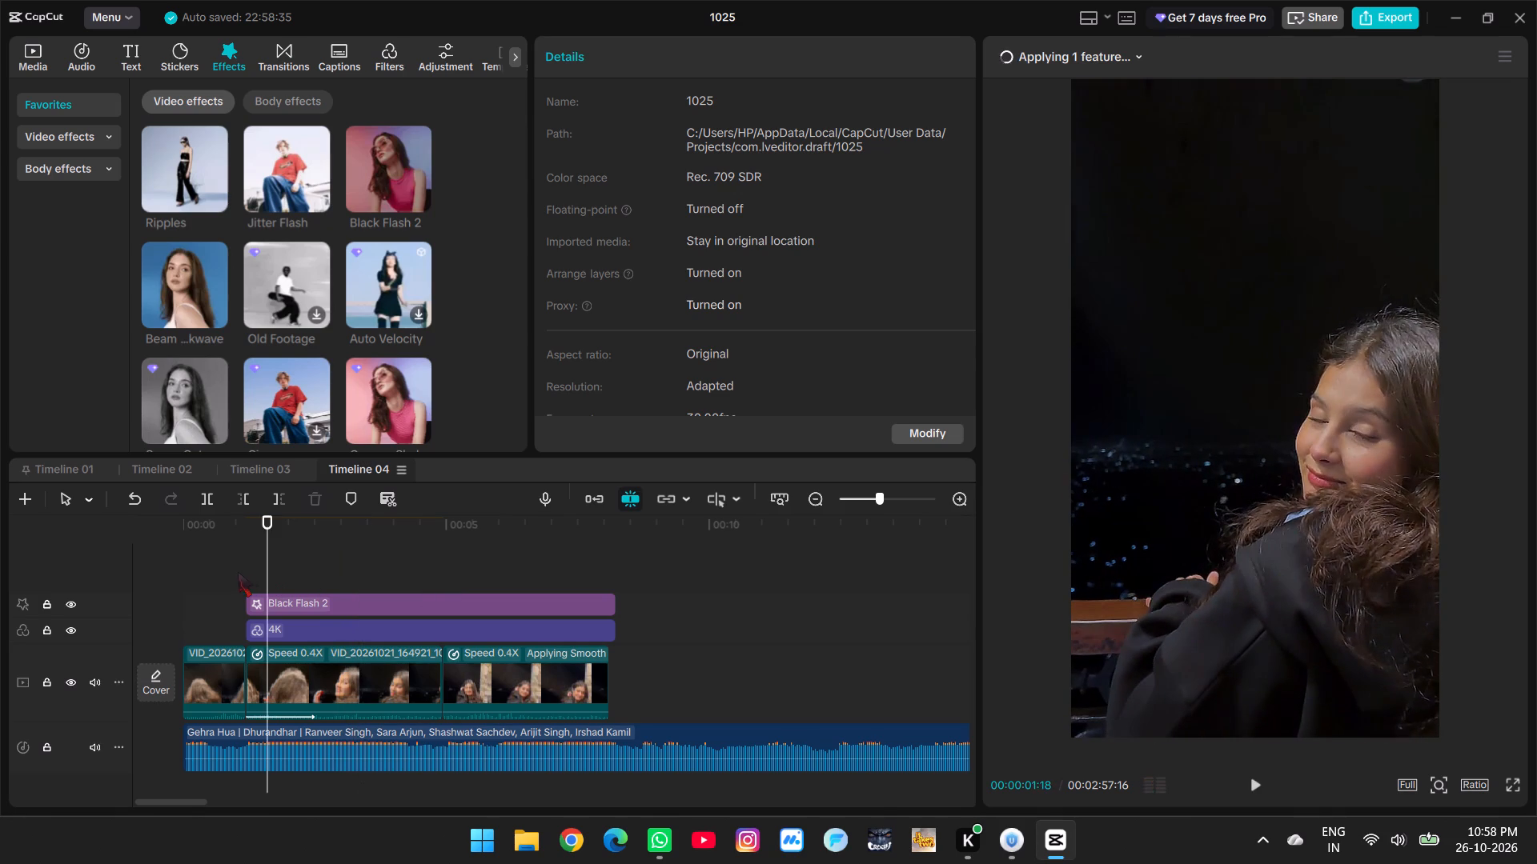
left_click(238, 572)
key("space")
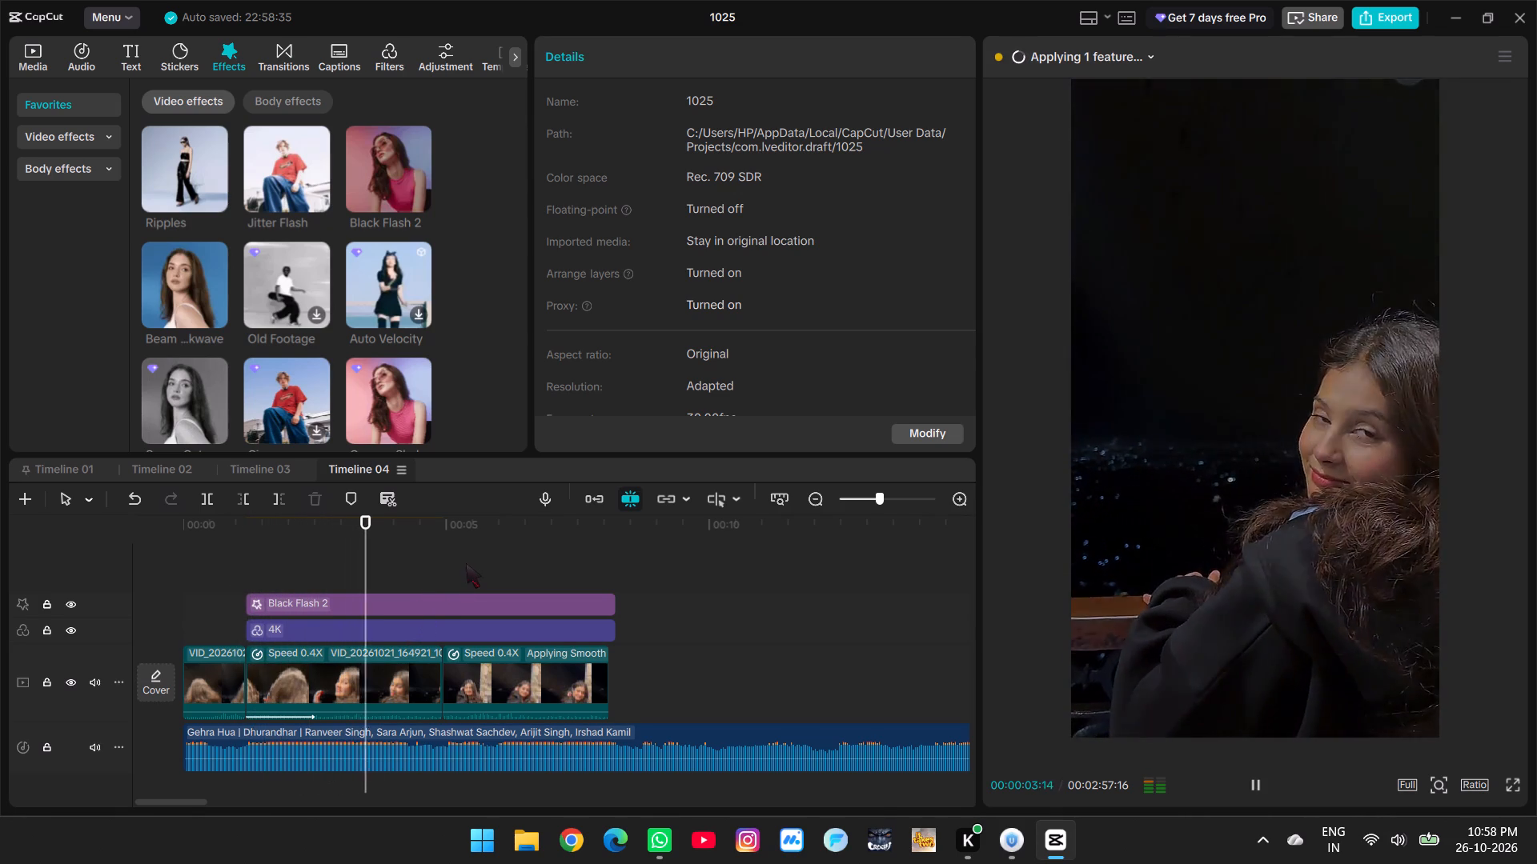
key("space")
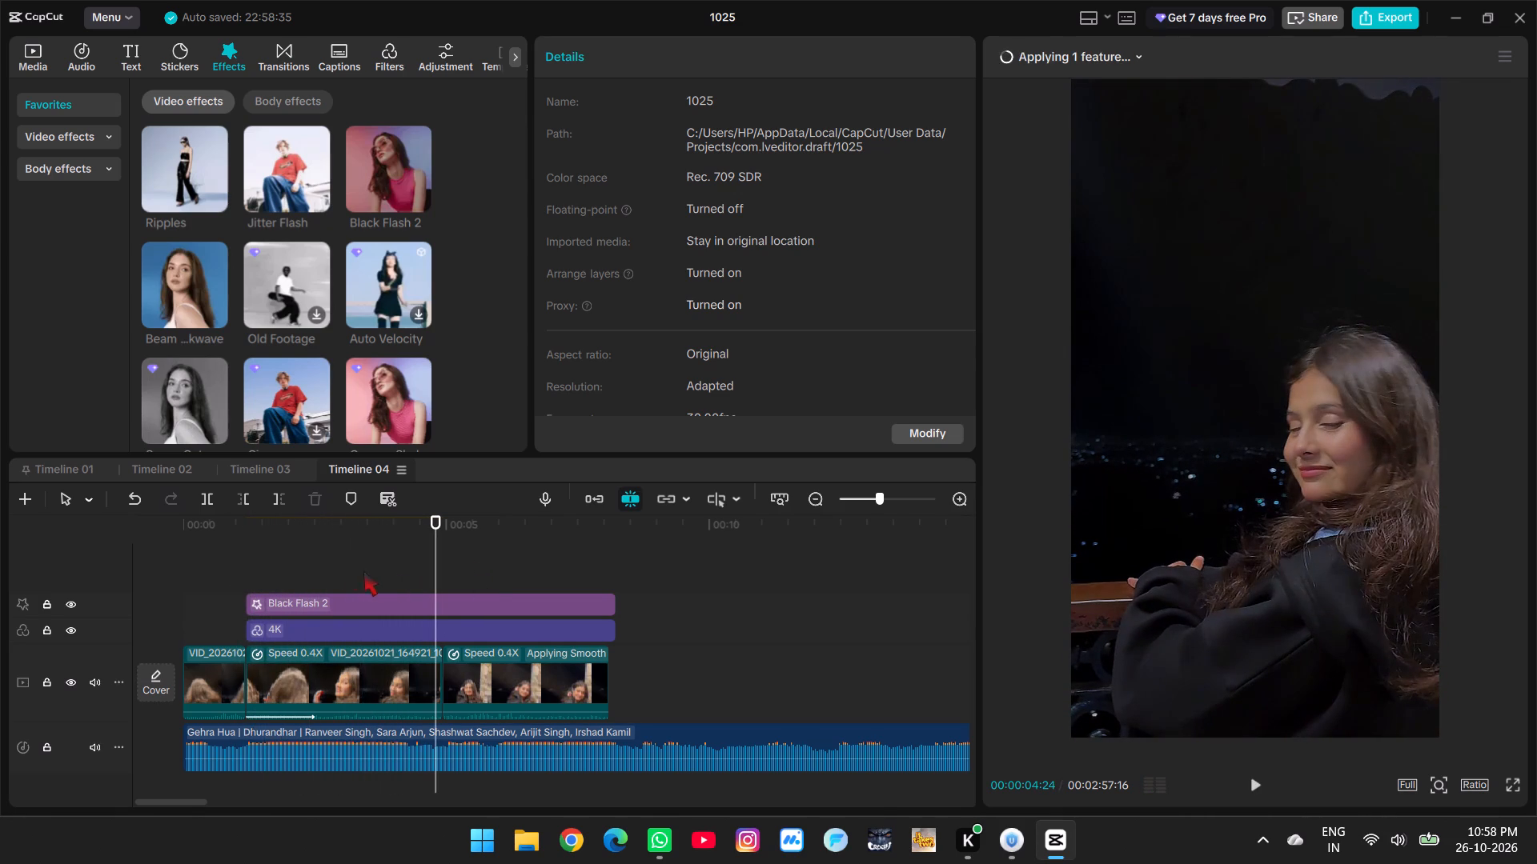
left_click(343, 570)
key("space")
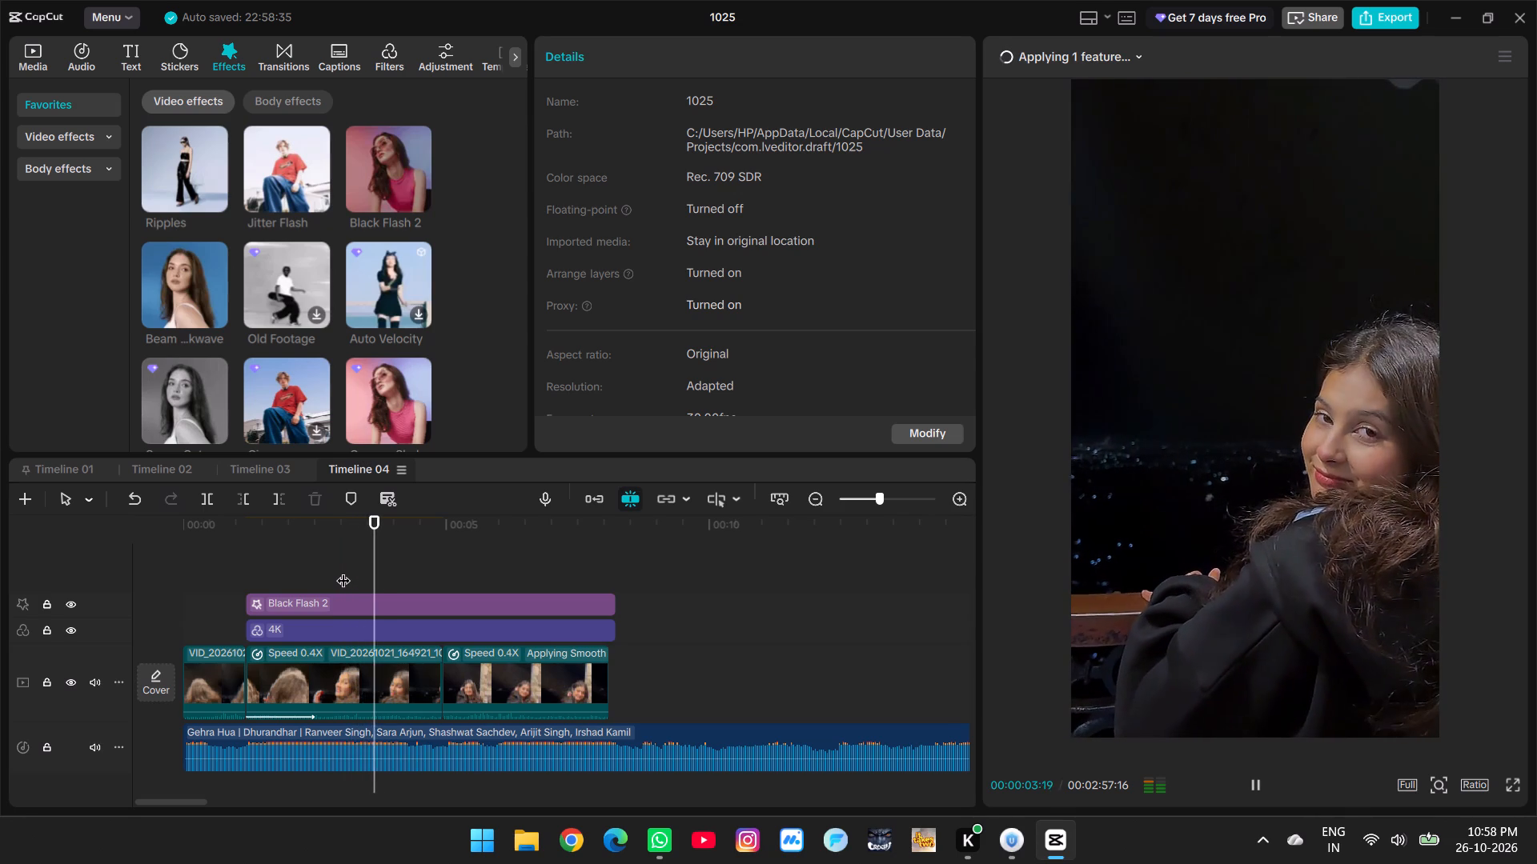
key("space")
key("space")
key("space")
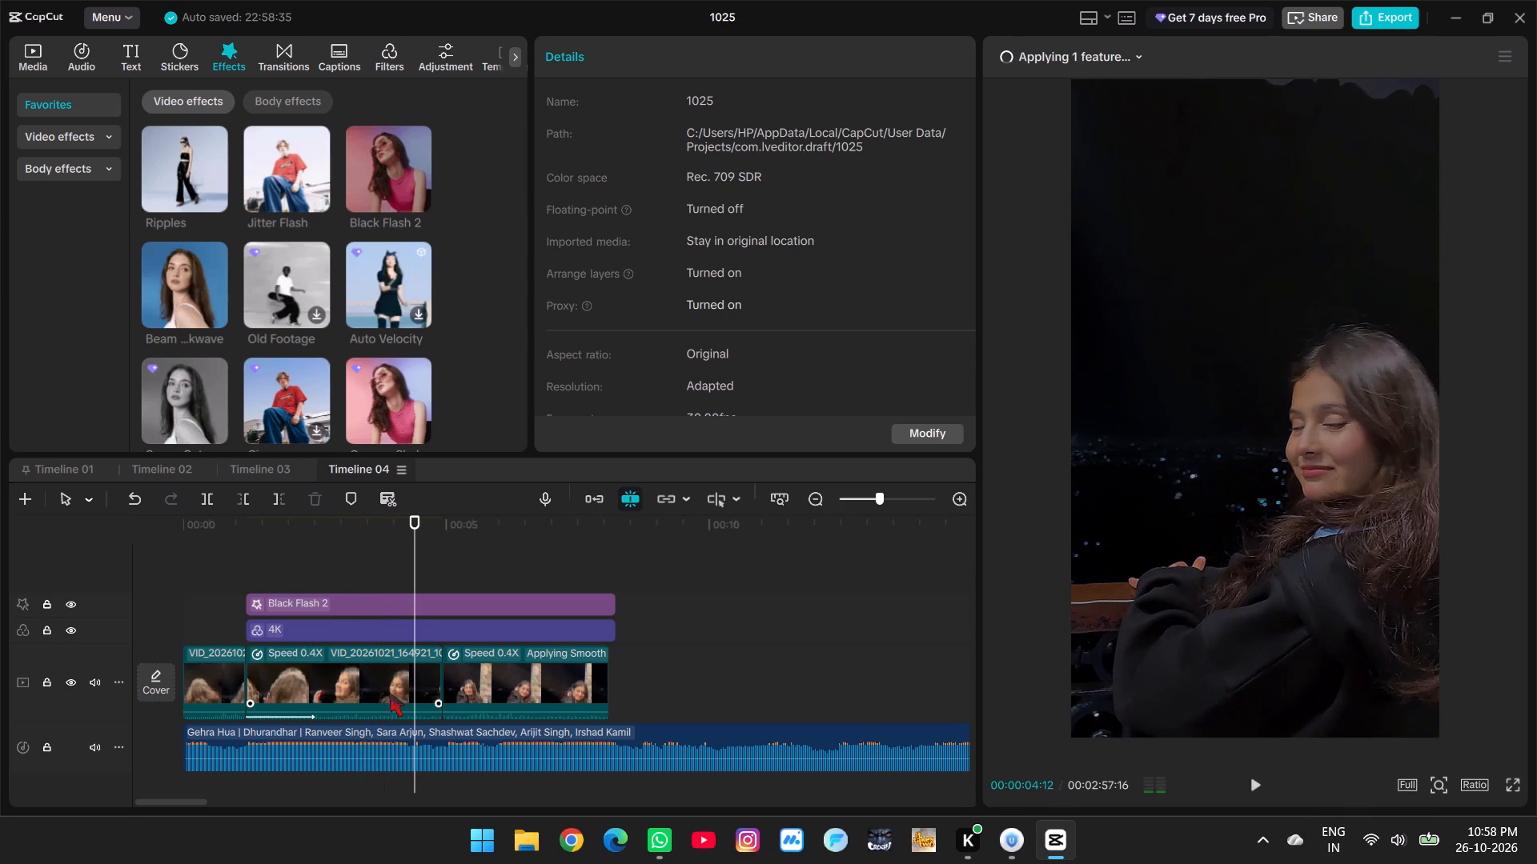
Replay the second half of the first slowed segment through the cut into the last clip, pausing to check the motion.
left_click(329, 536)
key("space")
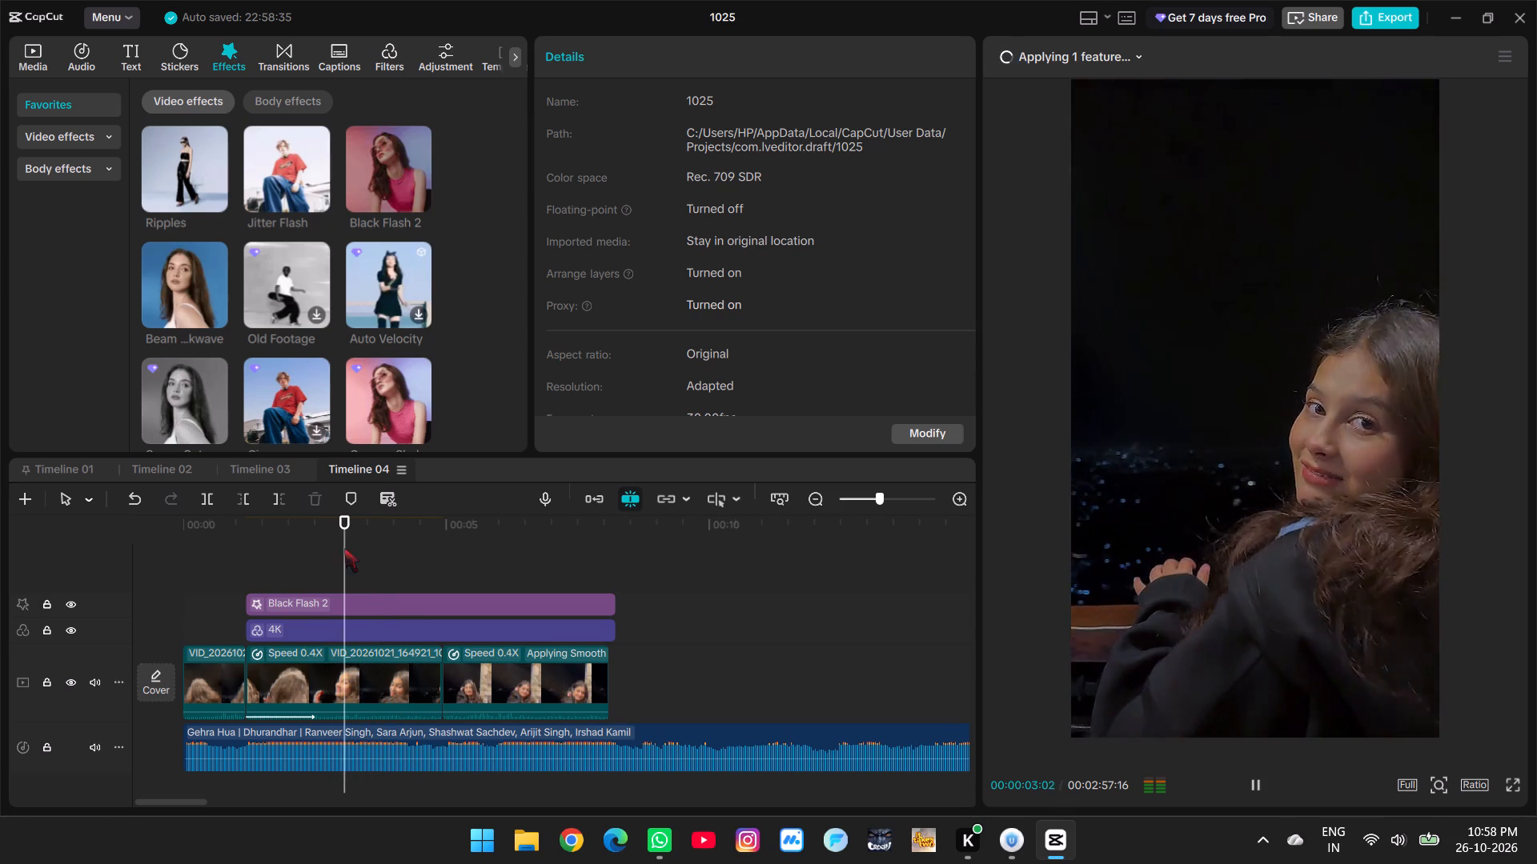
key("space")
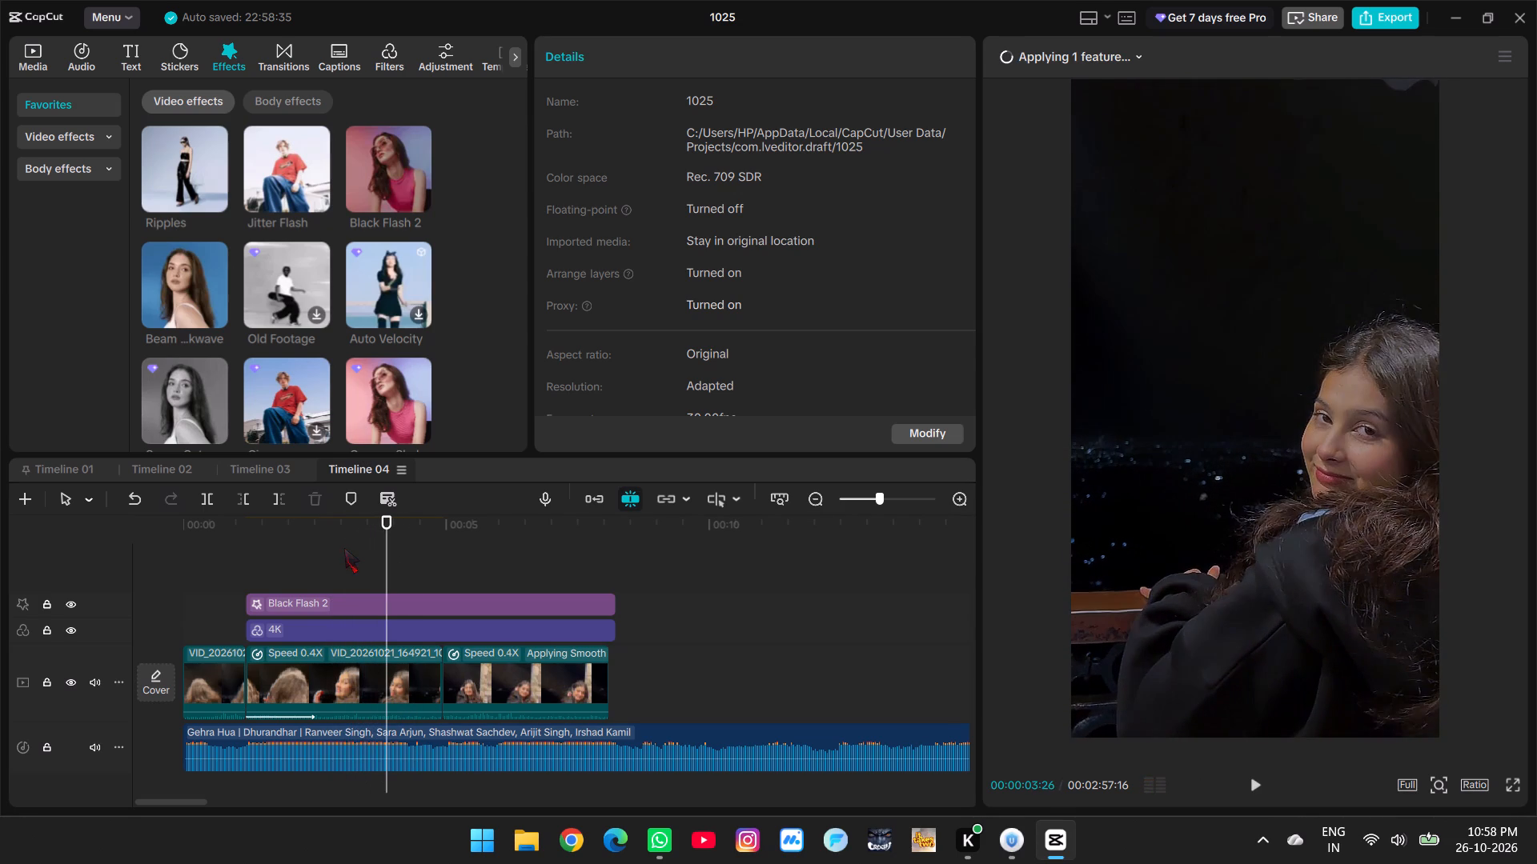
key("space")
key("space")
key("space")
key("space")
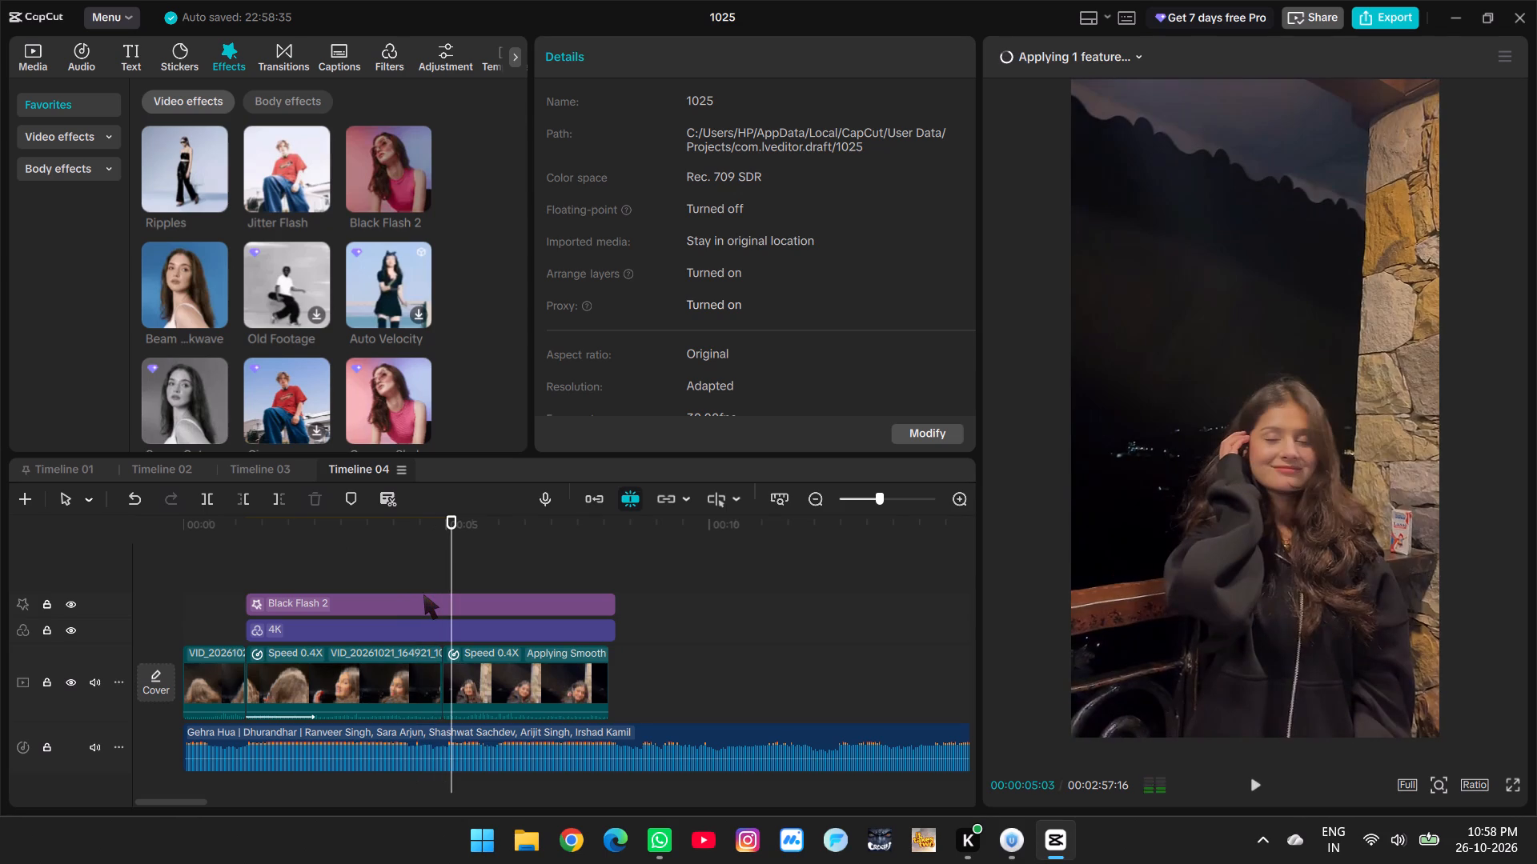
left_click(382, 553)
With the playhead at 00:00:05:27, enable Skin retouching on the slowed last clip and set Clear to 100.
left_click(493, 554)
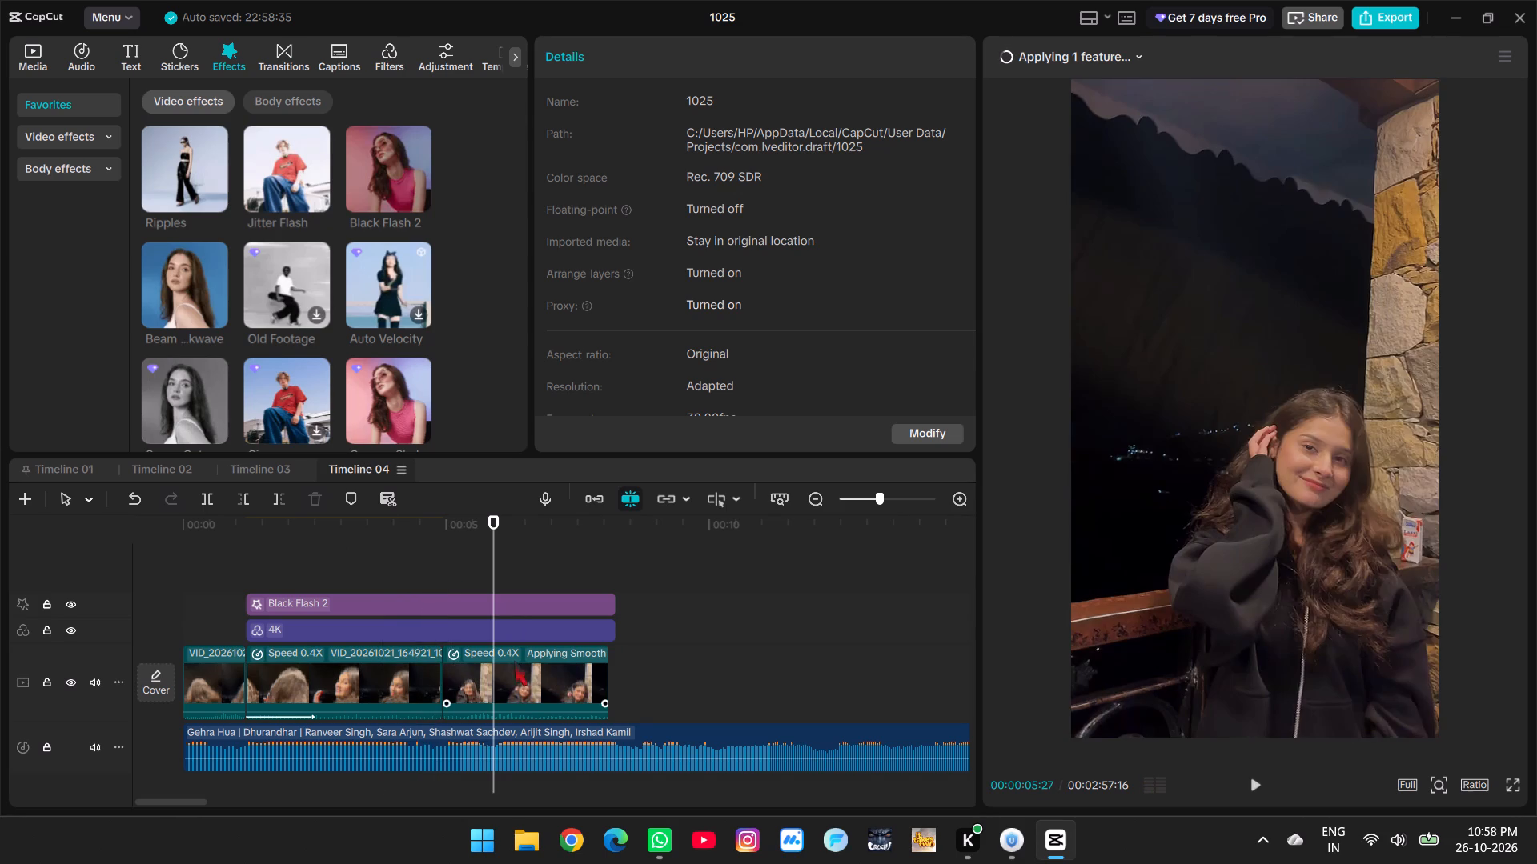
left_click(514, 697)
left_click(687, 55)
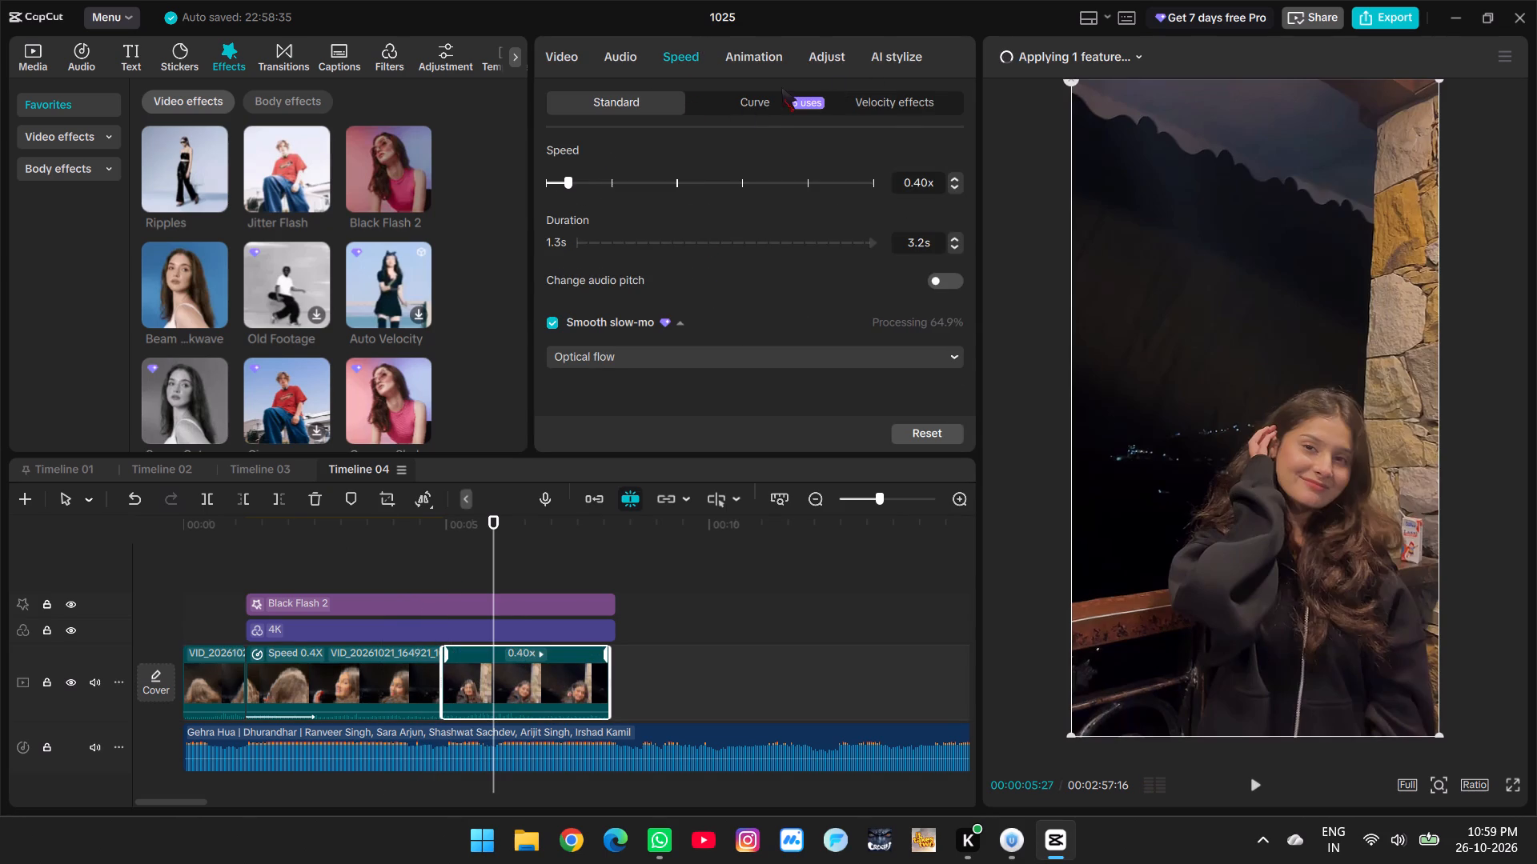
left_click(567, 61)
left_click(911, 97)
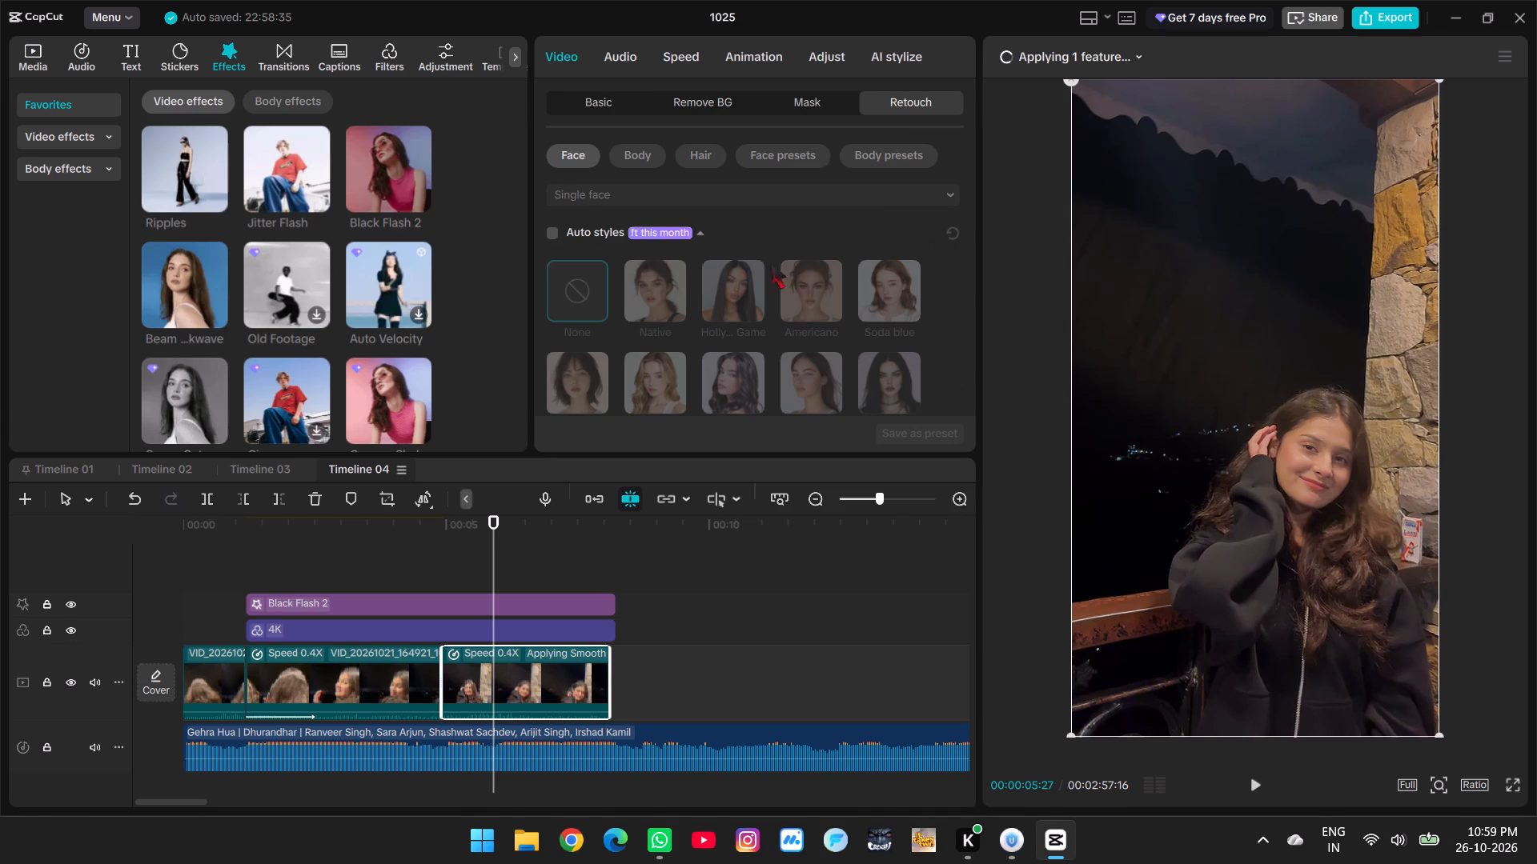
scroll(671, 329, "down", 5)
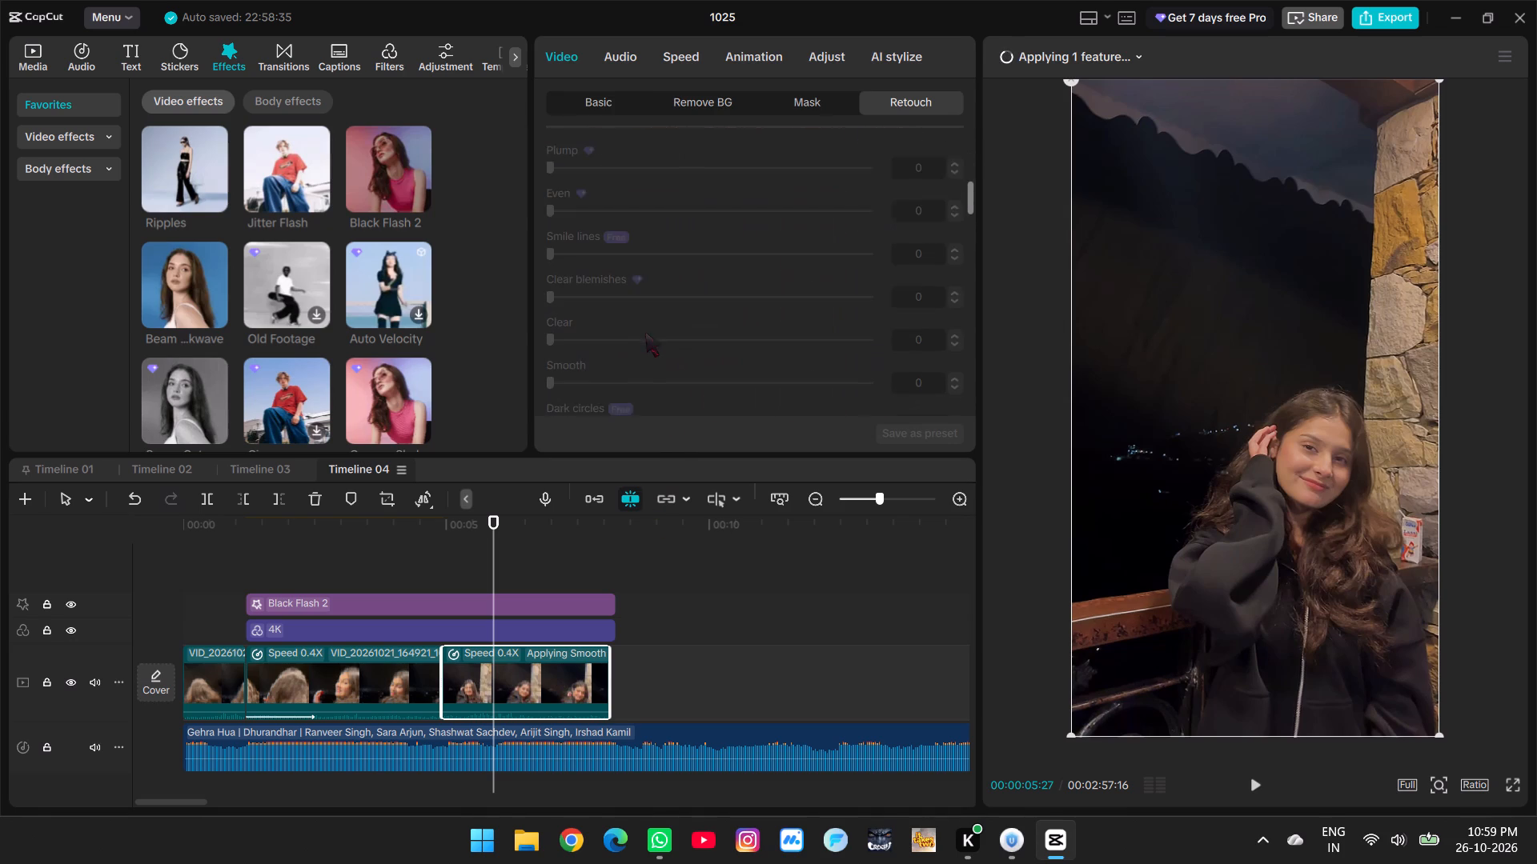
scroll(596, 290, "up", 1)
left_click(554, 208)
scroll(561, 256, "down", 1)
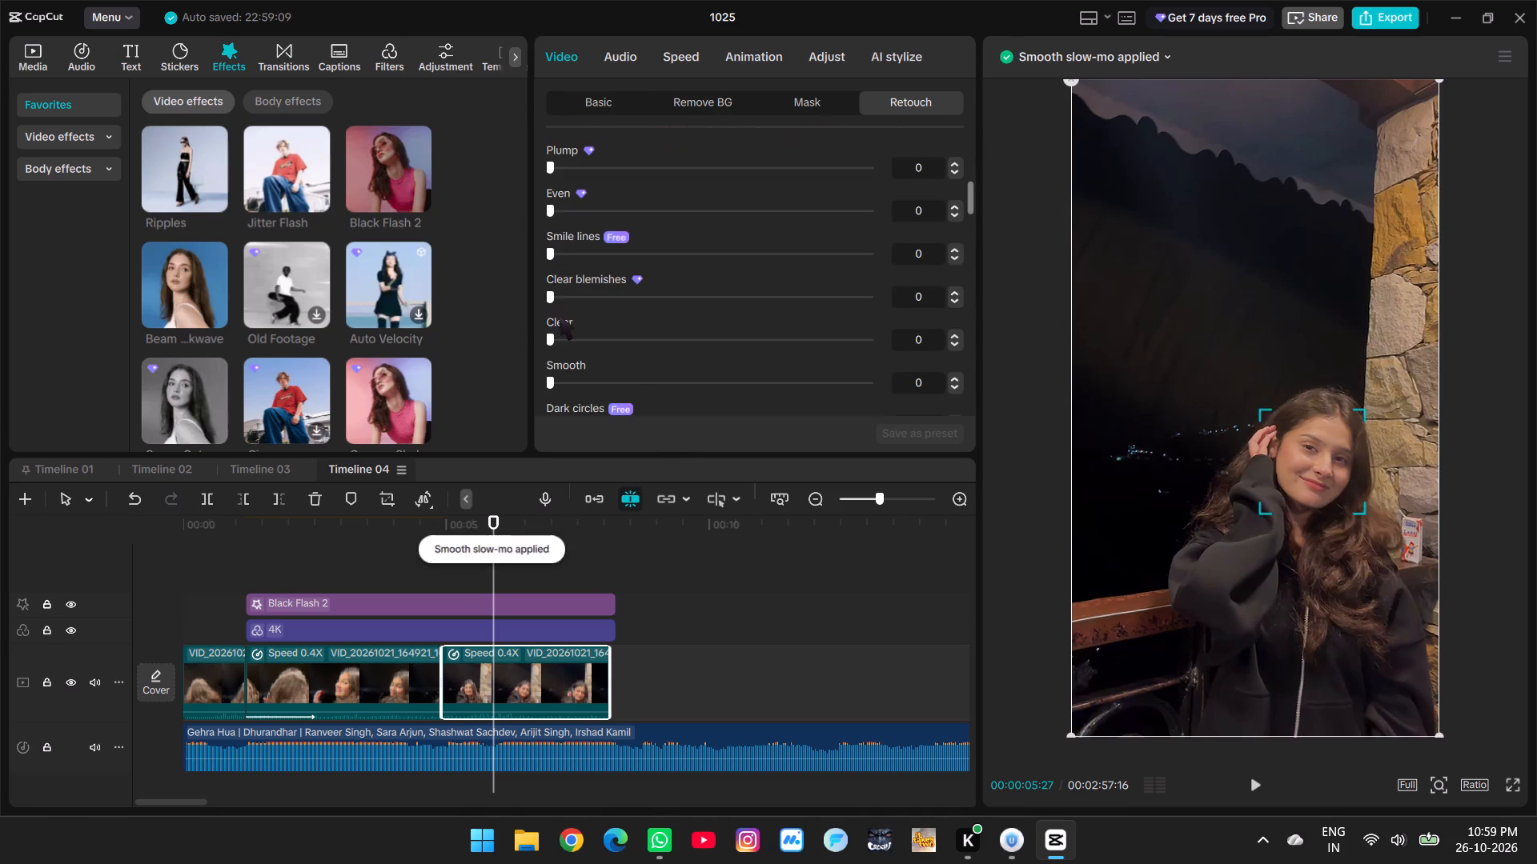
scroll(553, 307, "down", 1)
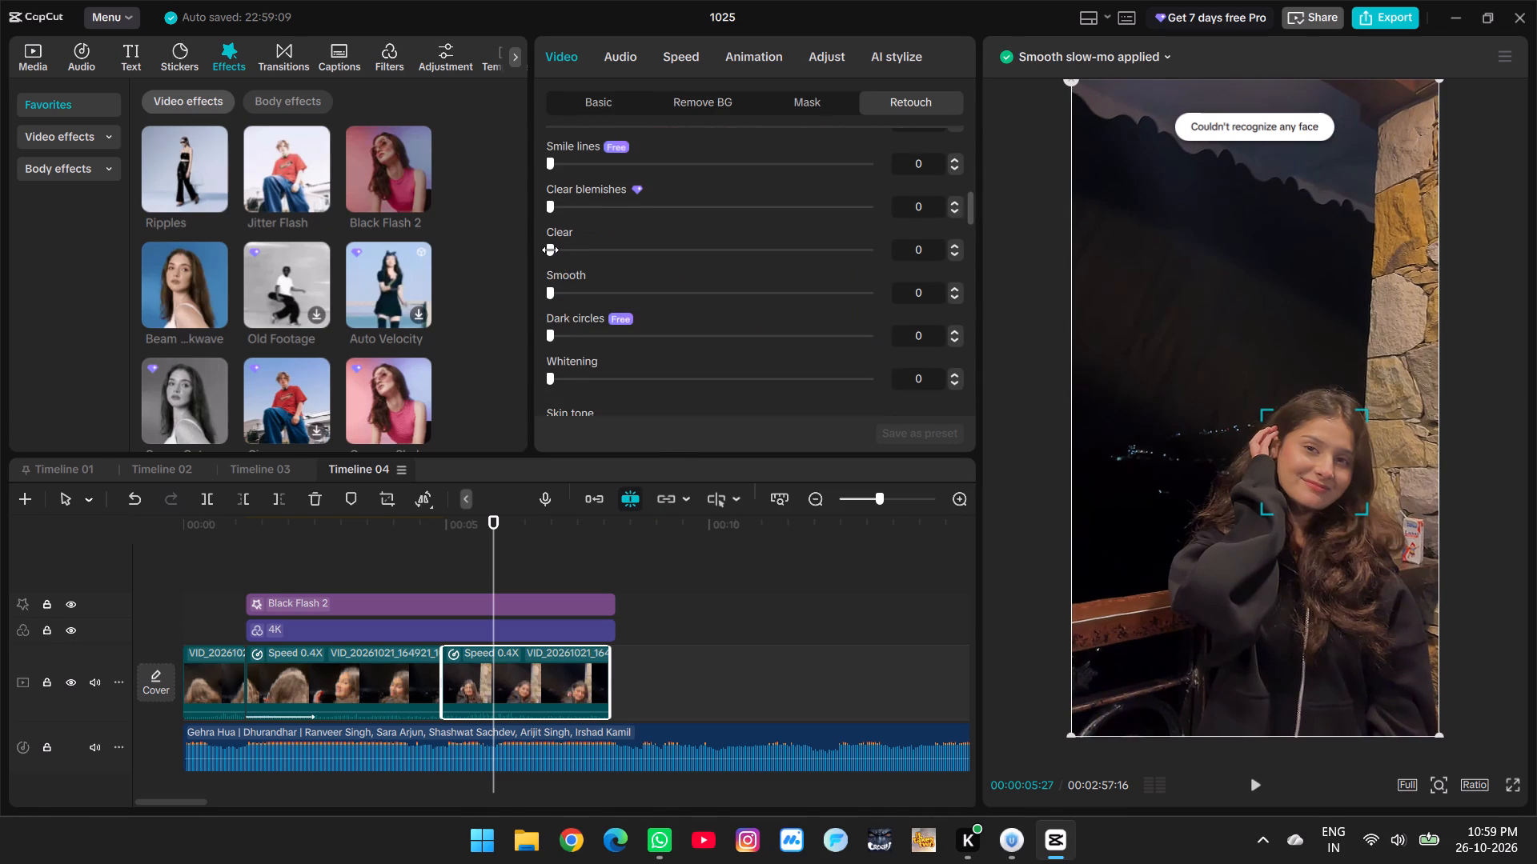
left_click_drag(548, 250, 1198, 275)
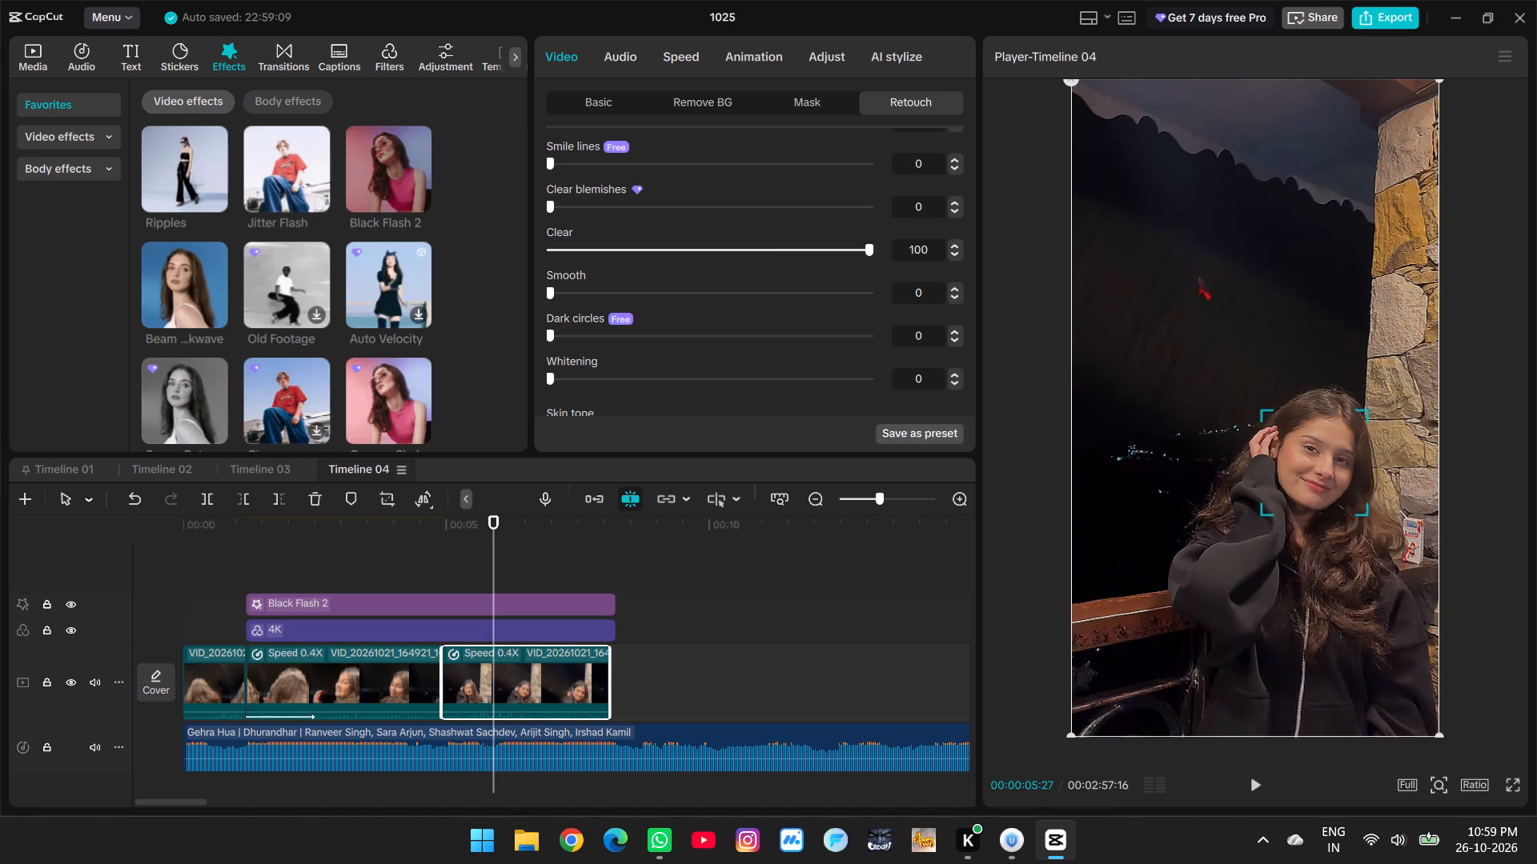
left_click_drag(1198, 275, 1361, 290)
left_click_drag(1361, 290, 956, 288)
left_click_drag(956, 288, 1049, 312)
left_click_drag(1049, 312, 1090, 314)
left_click_drag(1090, 314, 993, 300)
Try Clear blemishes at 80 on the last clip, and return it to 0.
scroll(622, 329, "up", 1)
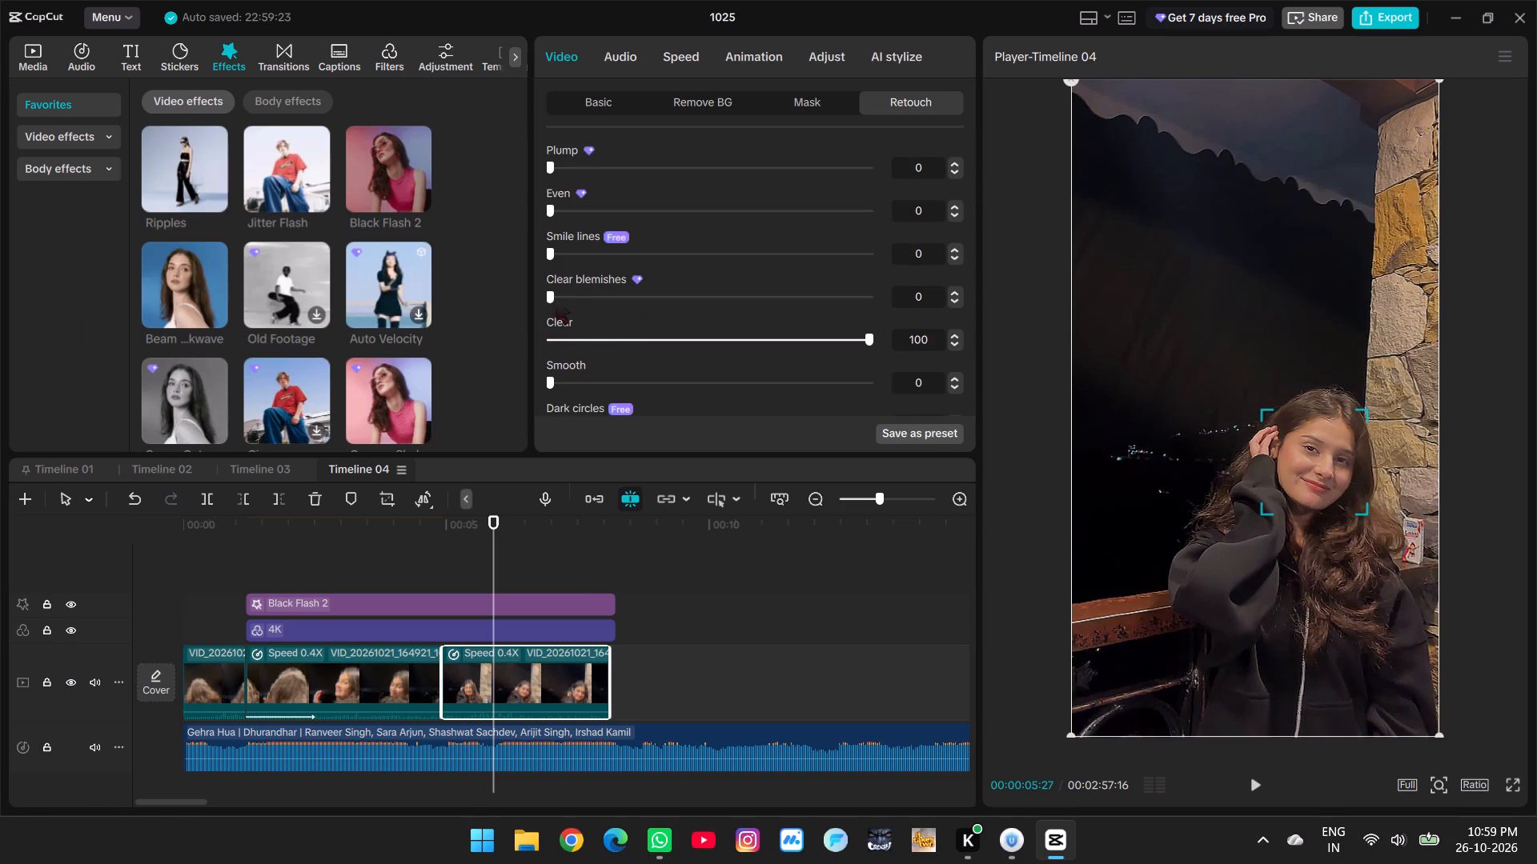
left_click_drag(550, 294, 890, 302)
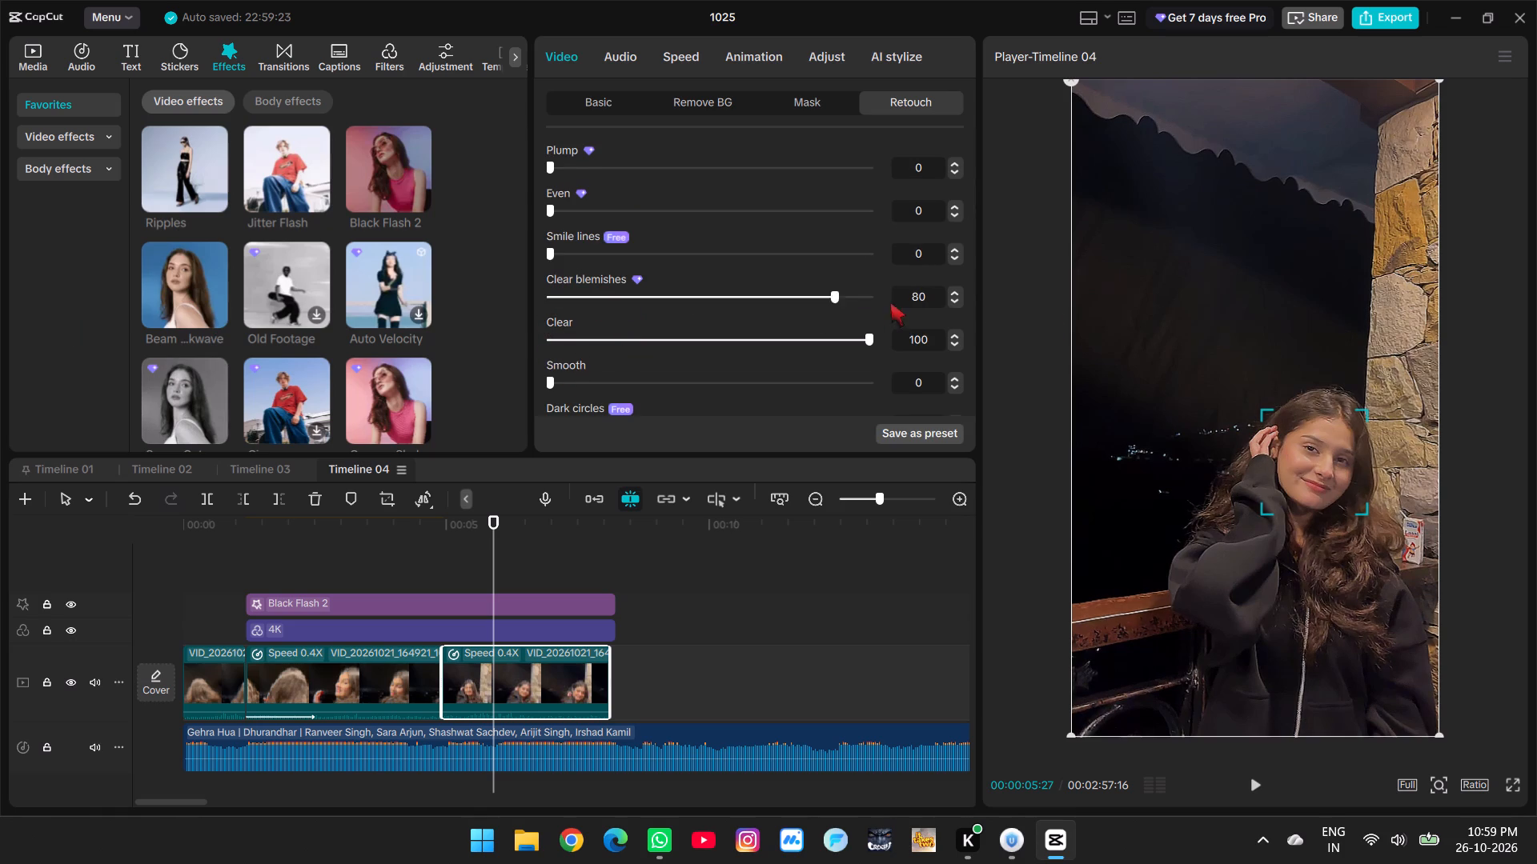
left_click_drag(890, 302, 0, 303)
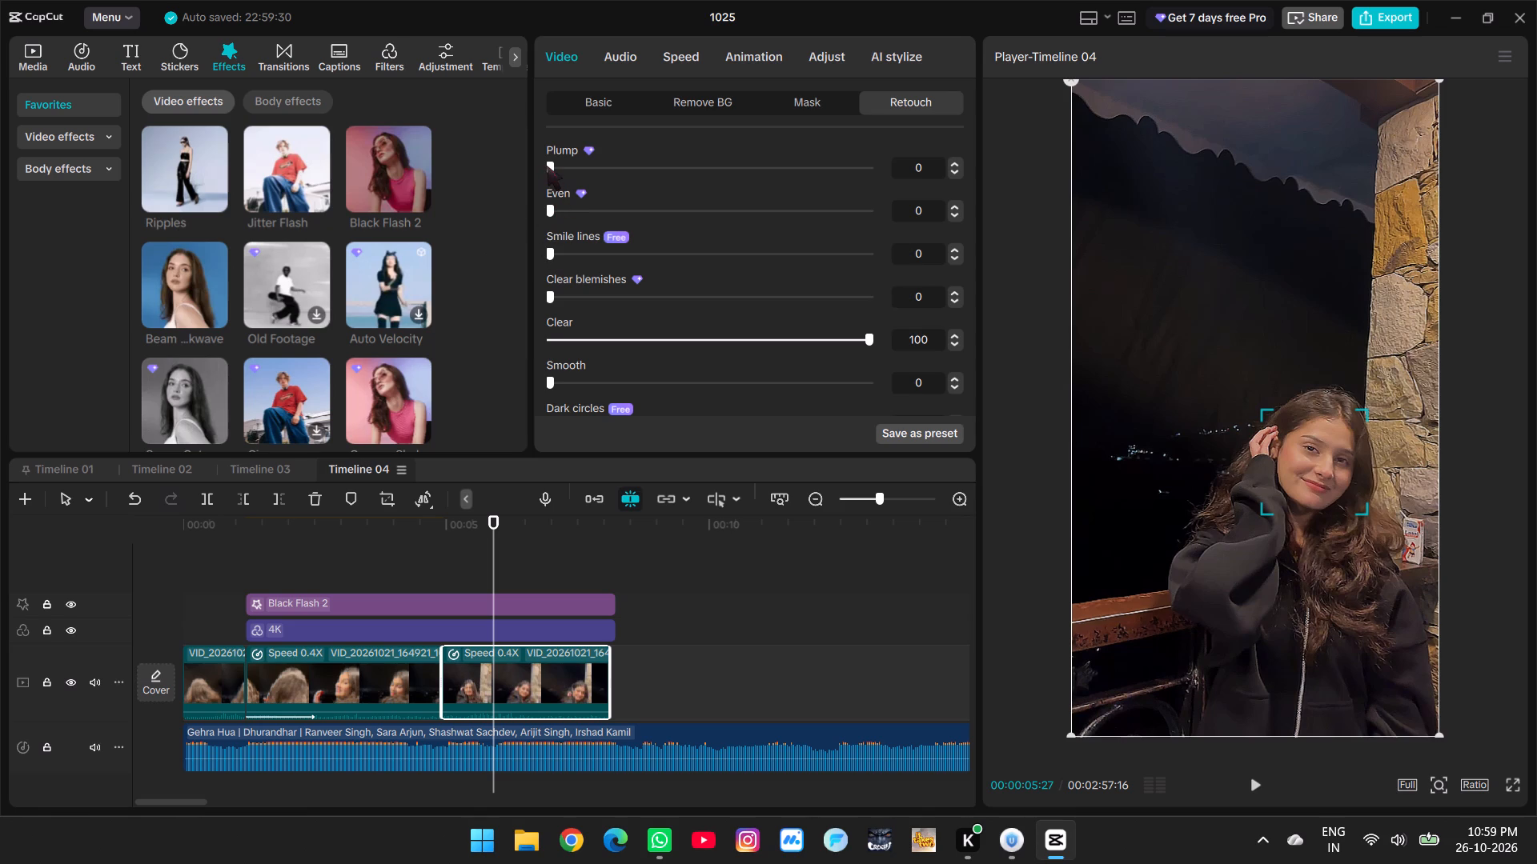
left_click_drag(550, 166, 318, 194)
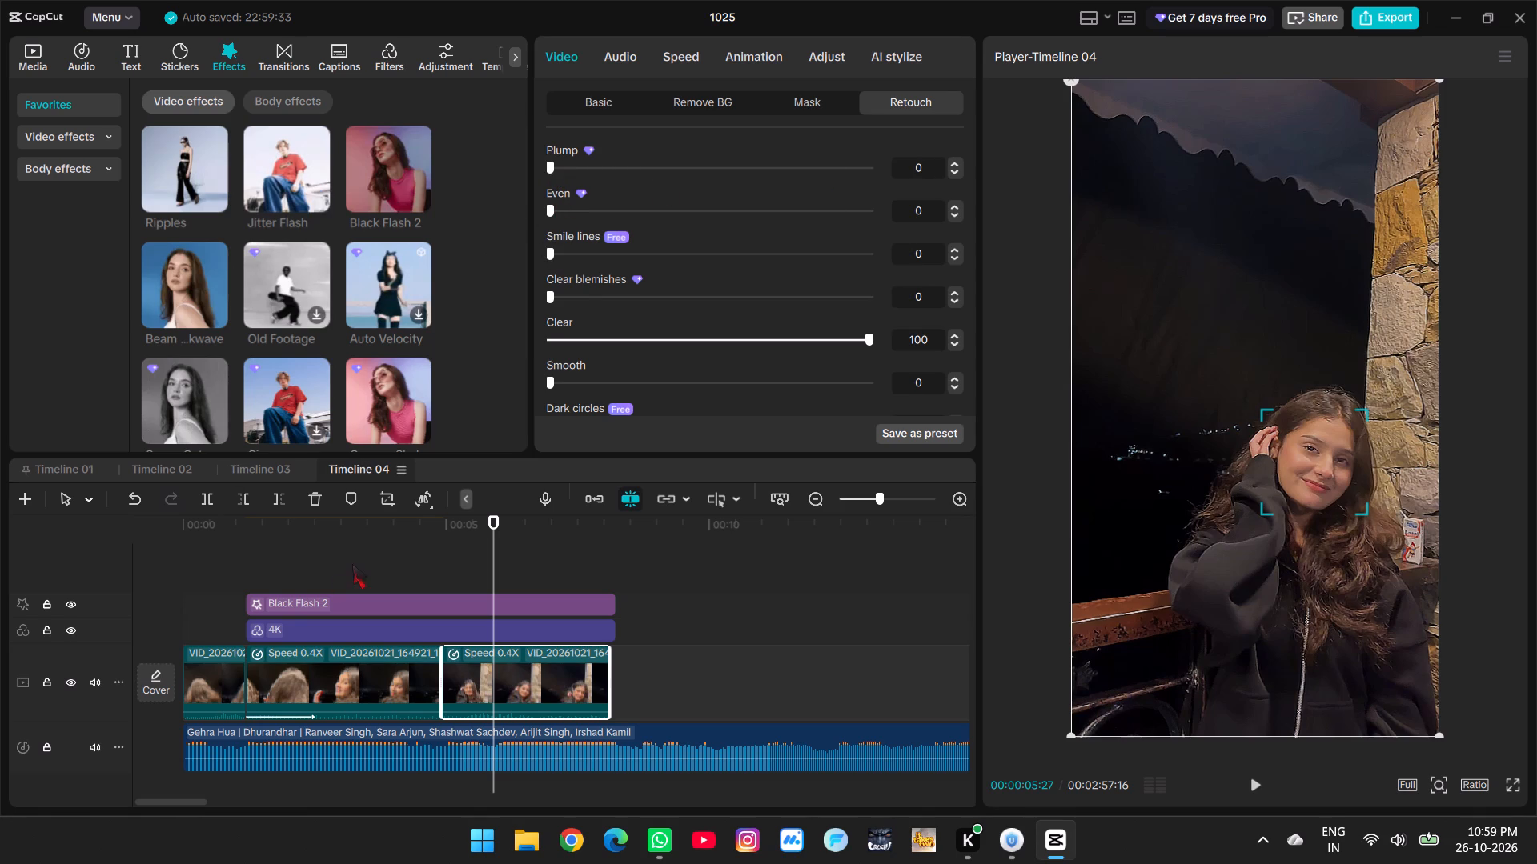
Replay the end of the first slowed segment to compare its retouched face.
left_click(352, 564)
left_click_drag(352, 564, 382, 566)
key("space")
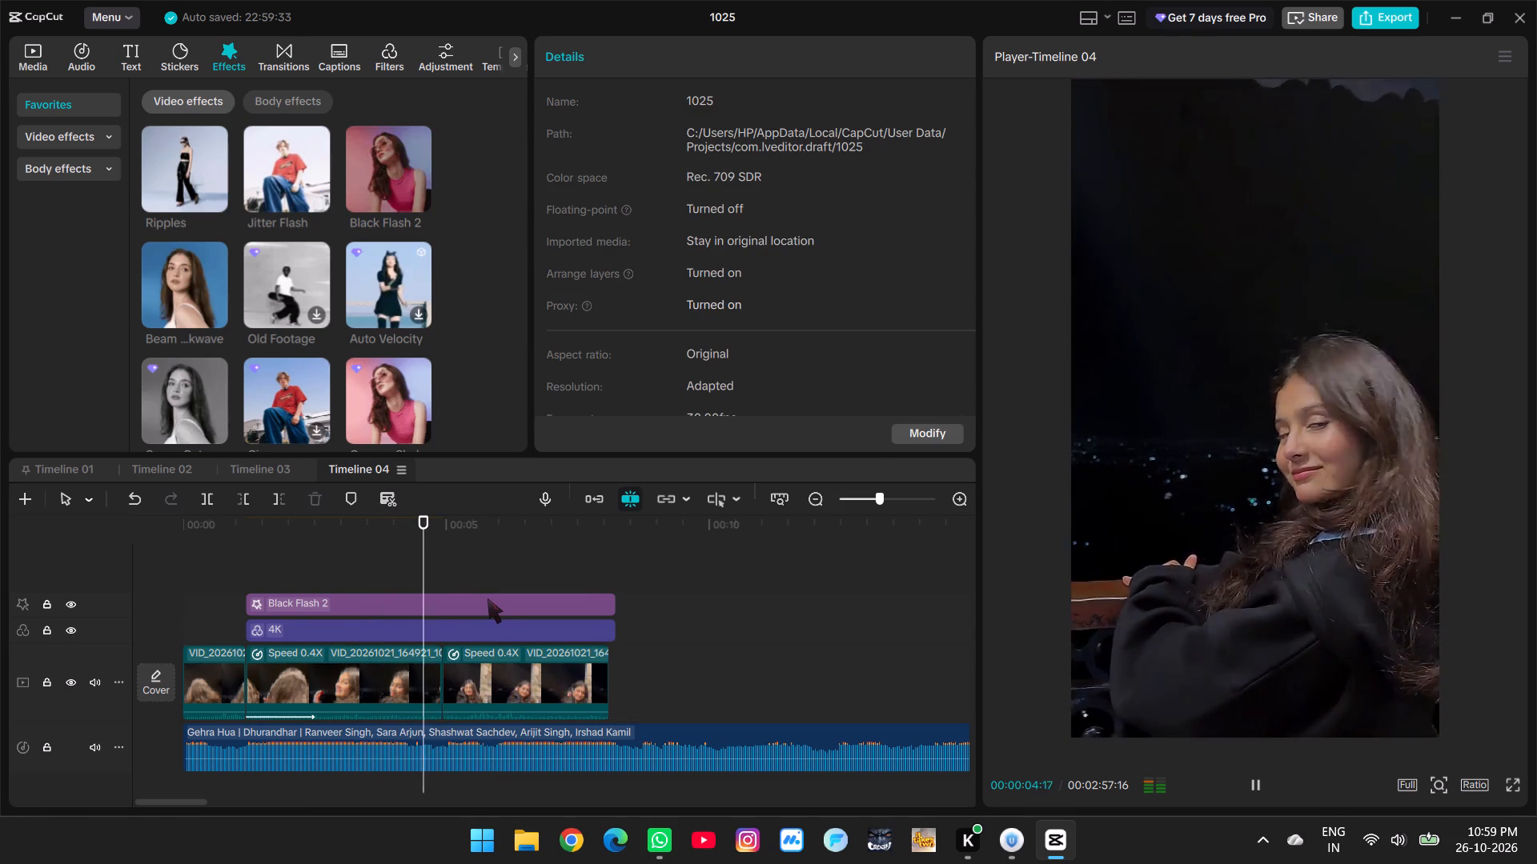
key("space")
left_click(387, 584)
key("space")
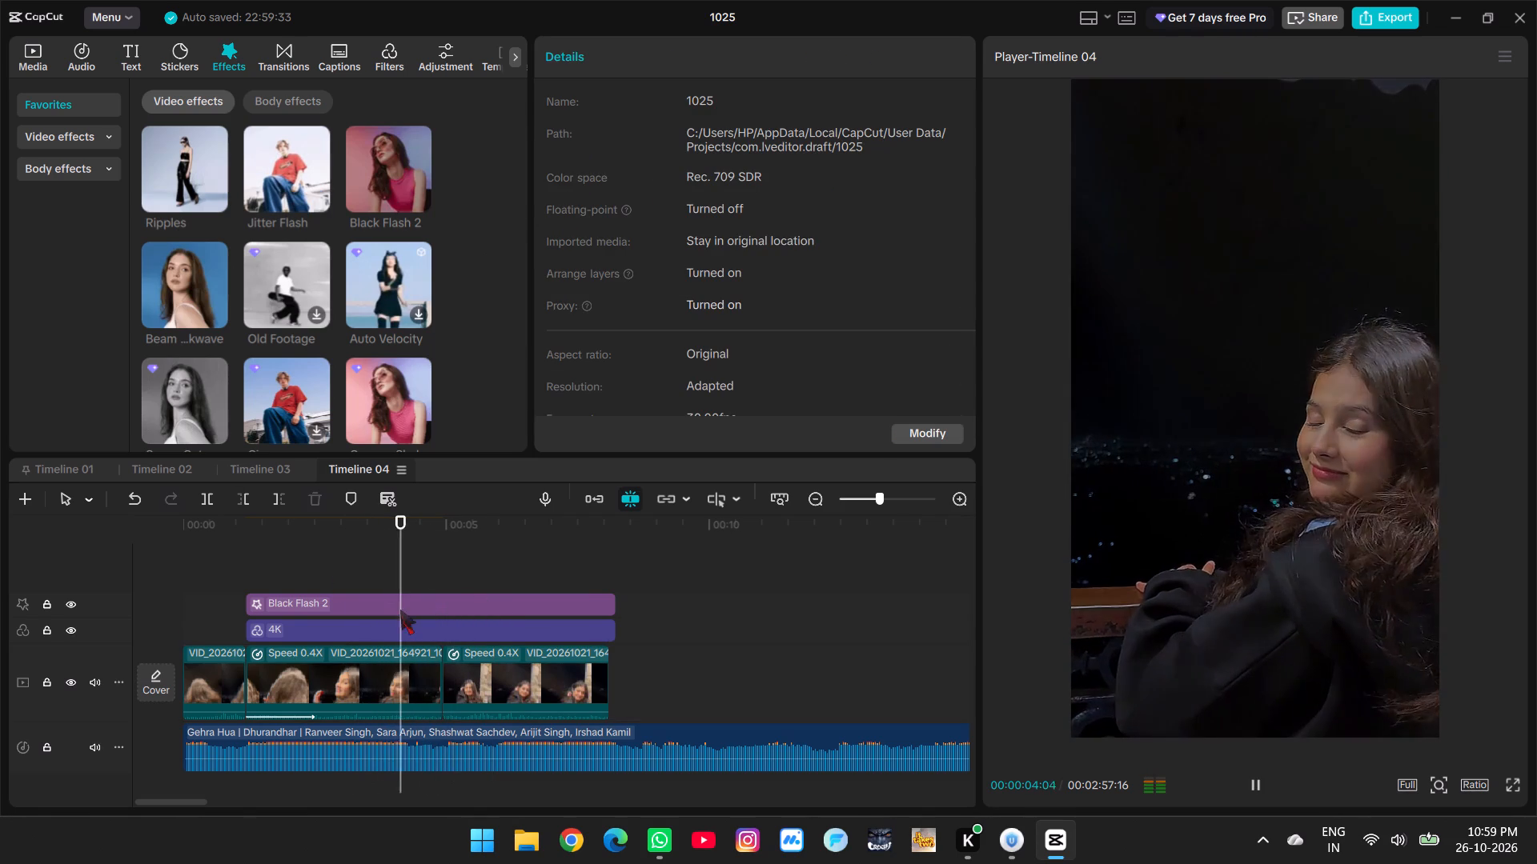
key("space")
Examine the face retouch settings of the first slowed segment as a reference for the last clip.
left_click(359, 699)
scroll(623, 342, "down", 5)
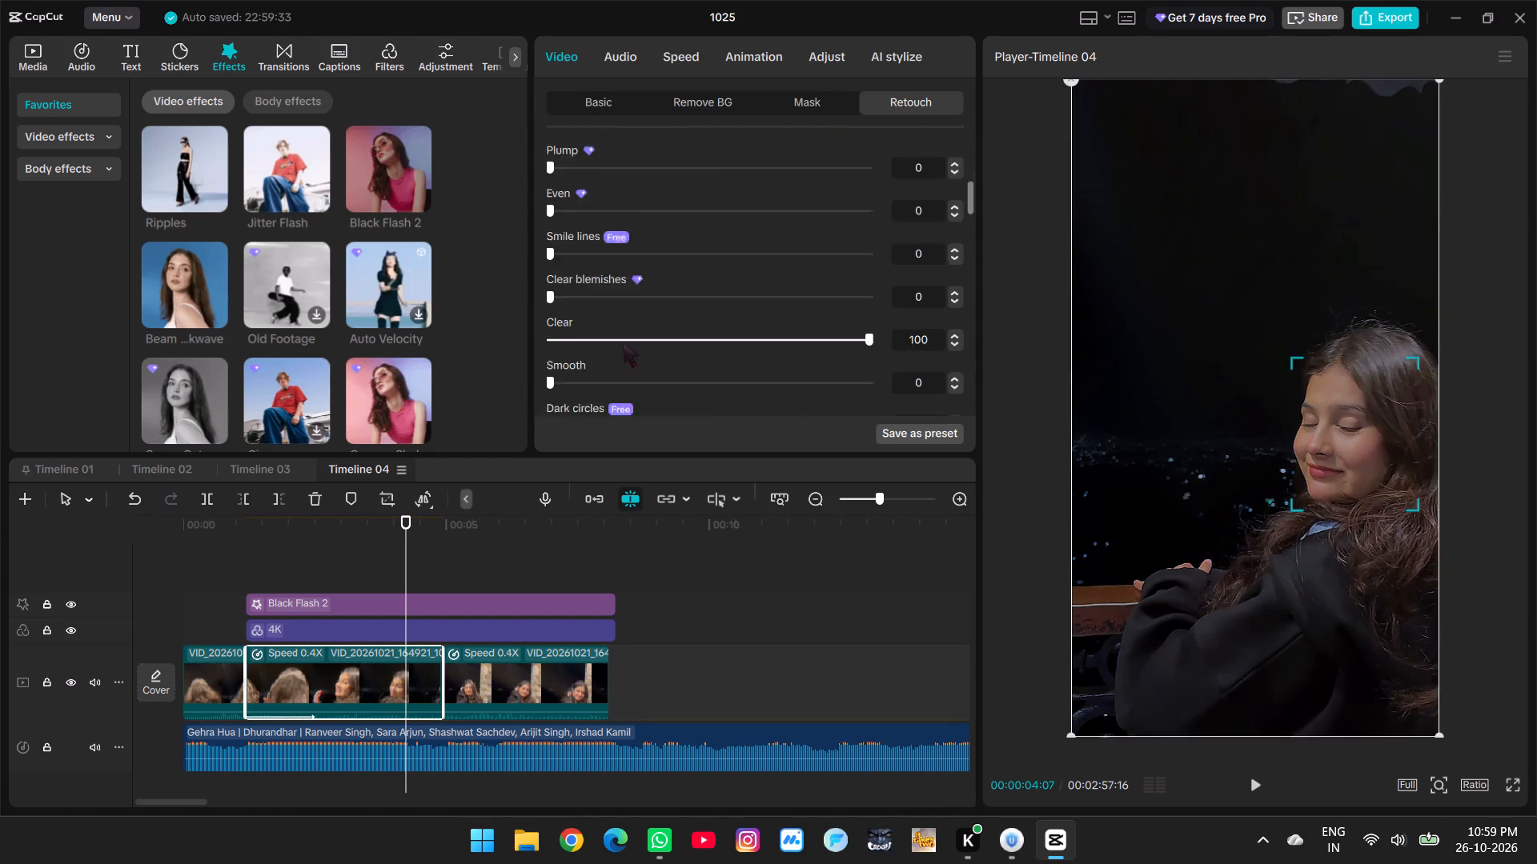
scroll(623, 342, "down", 3)
scroll(623, 342, "up", 2)
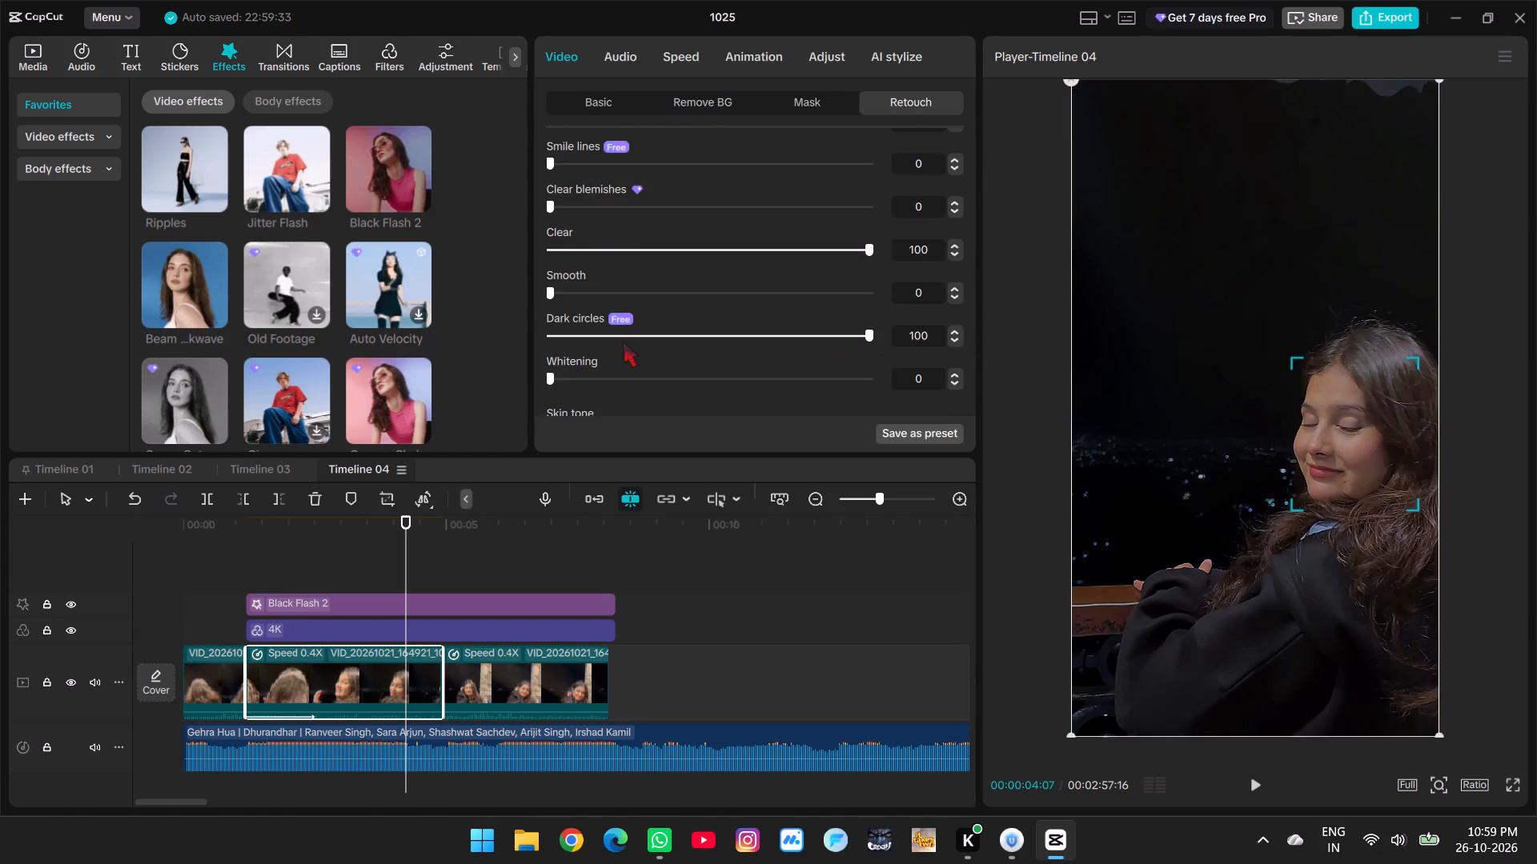
scroll(623, 342, "down", 7)
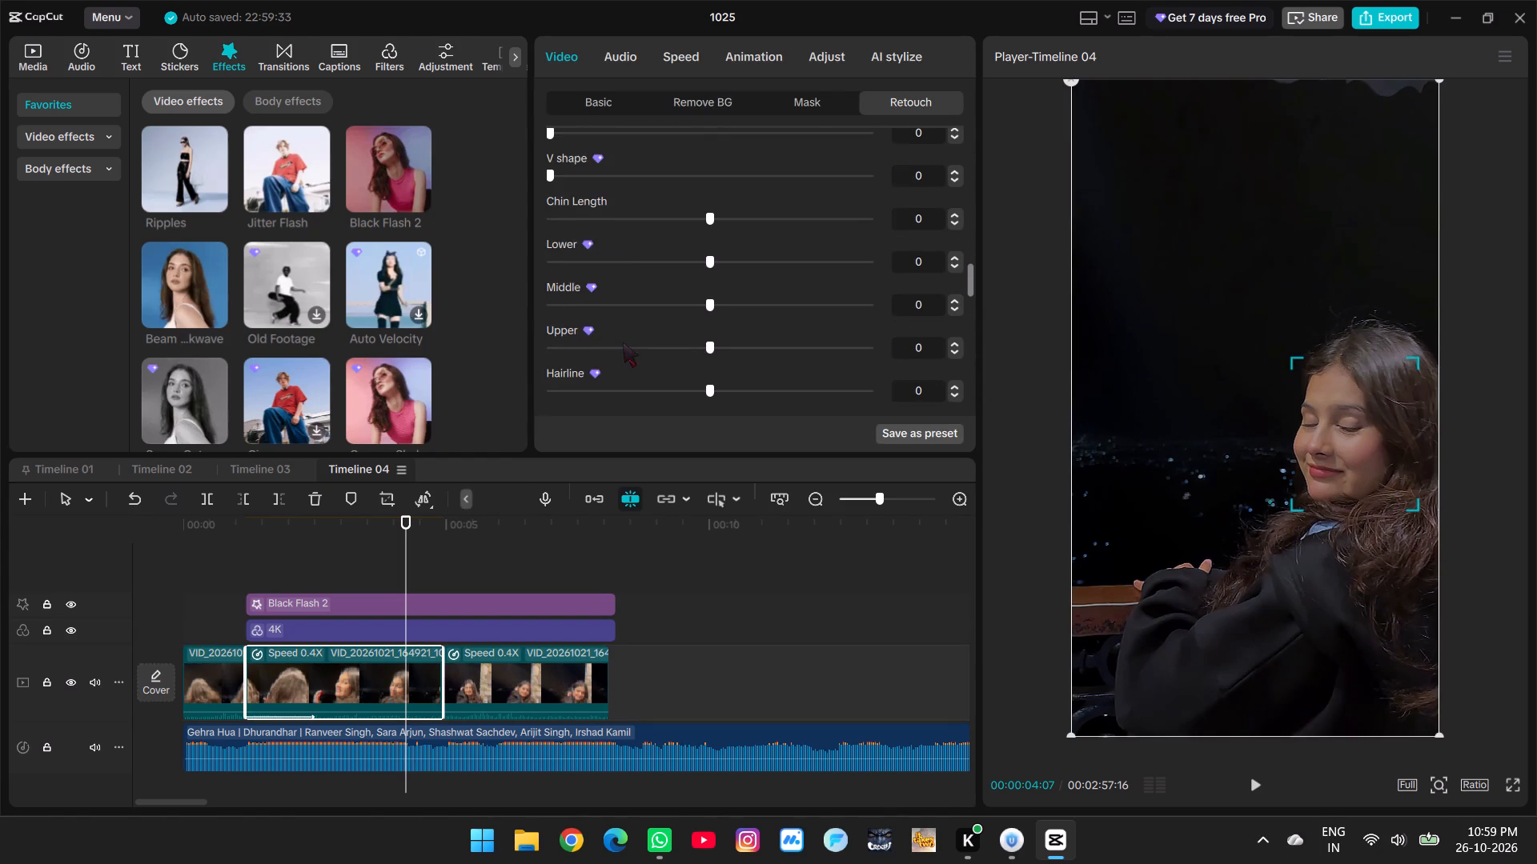
scroll(623, 342, "down", 10)
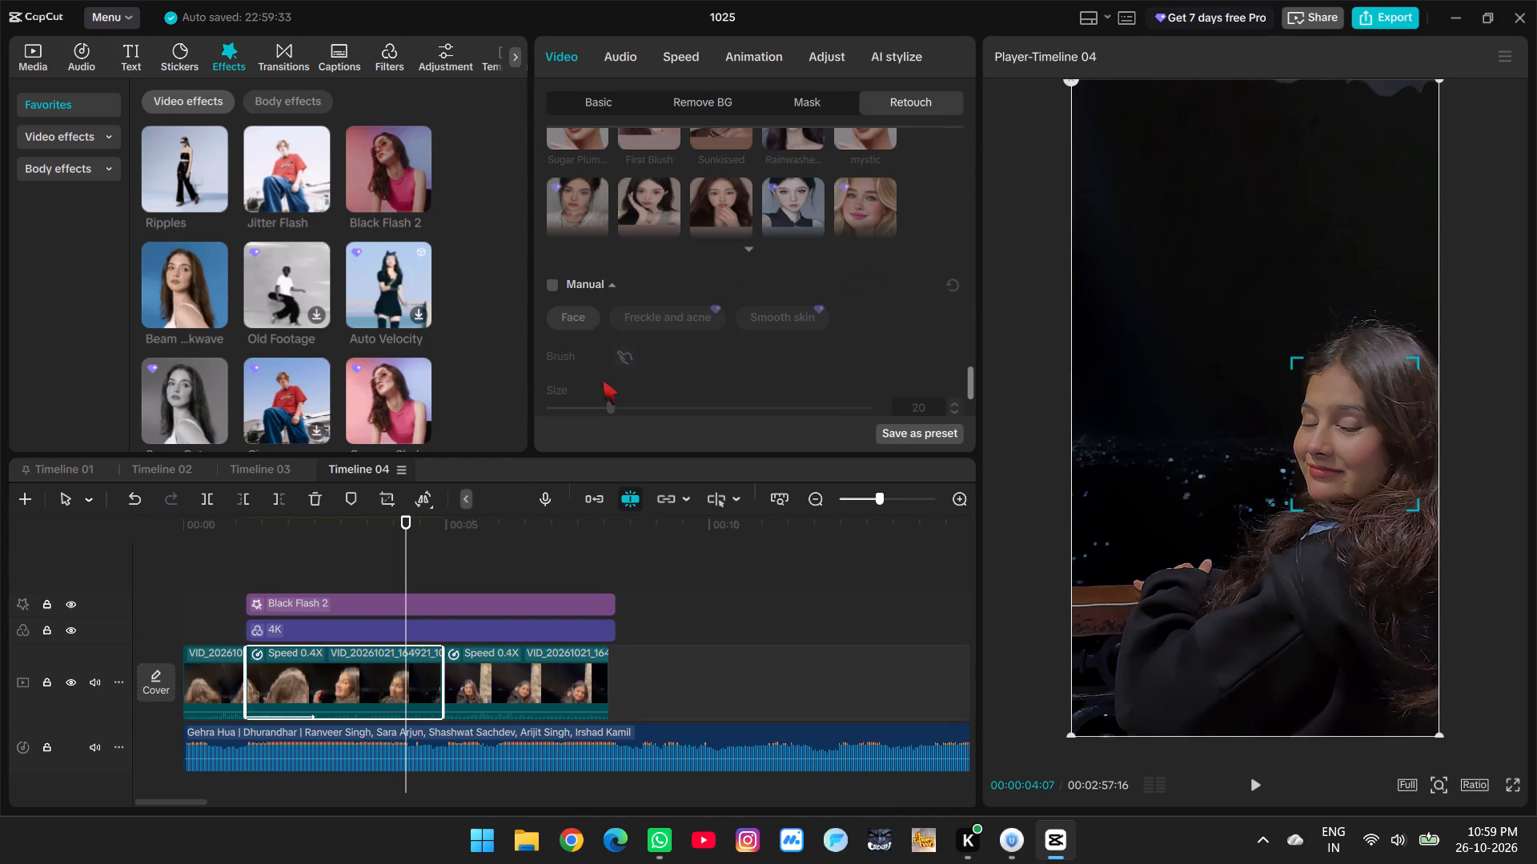
scroll(526, 530, "down", 3)
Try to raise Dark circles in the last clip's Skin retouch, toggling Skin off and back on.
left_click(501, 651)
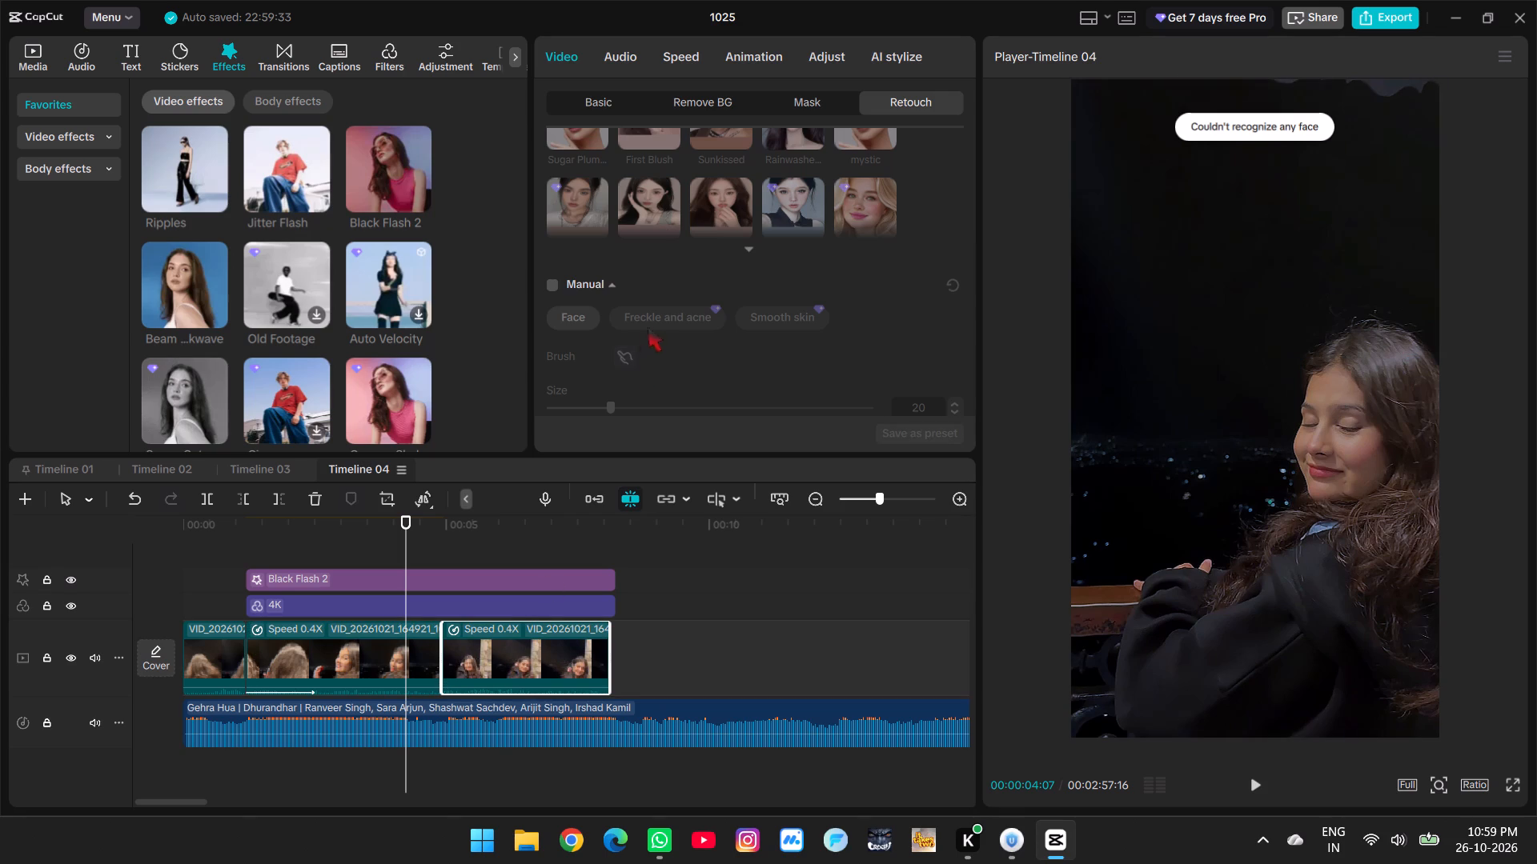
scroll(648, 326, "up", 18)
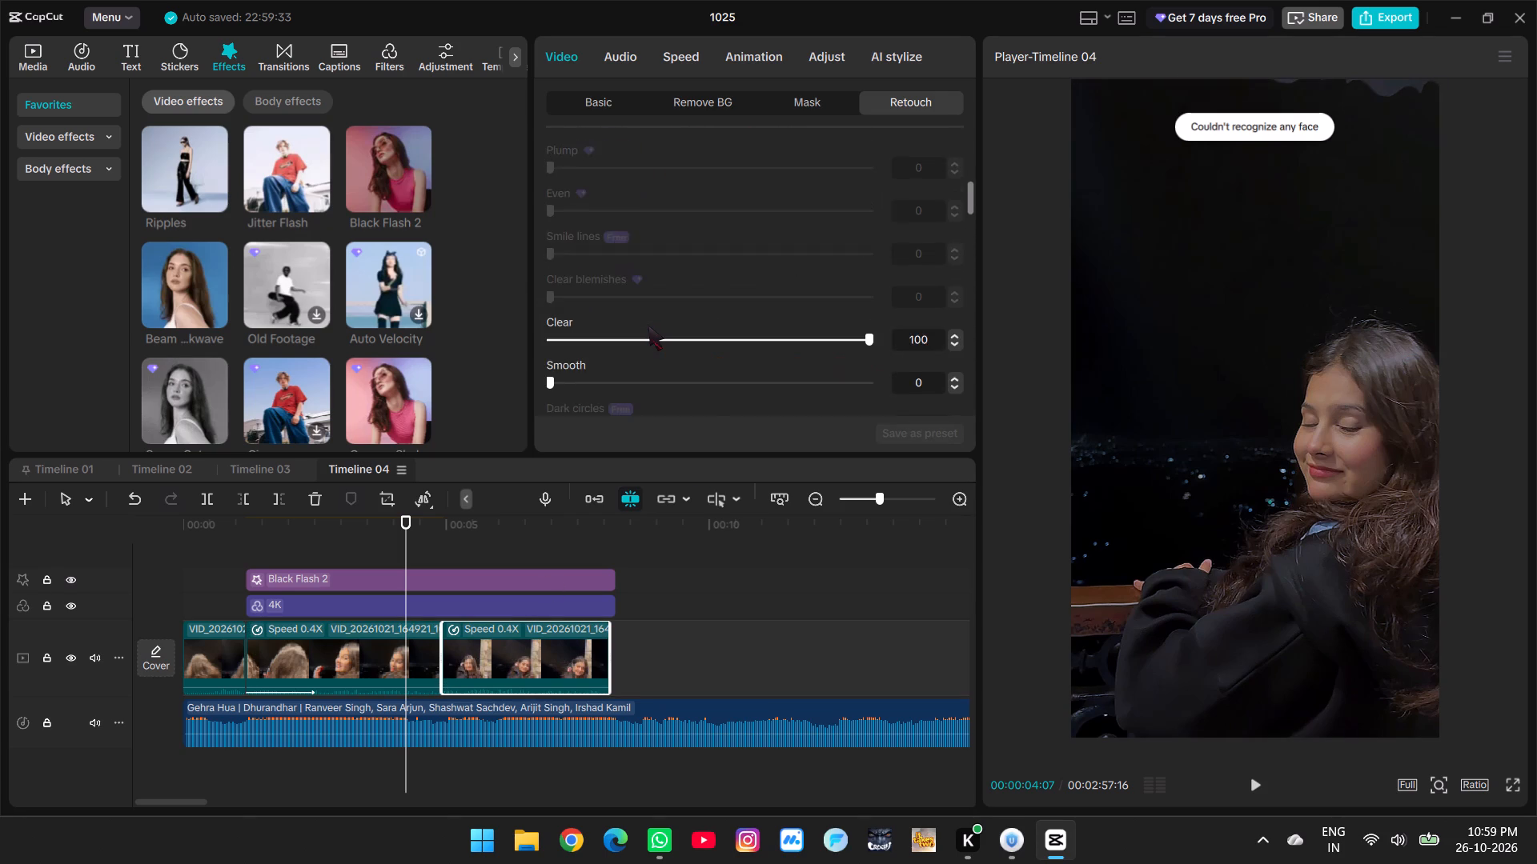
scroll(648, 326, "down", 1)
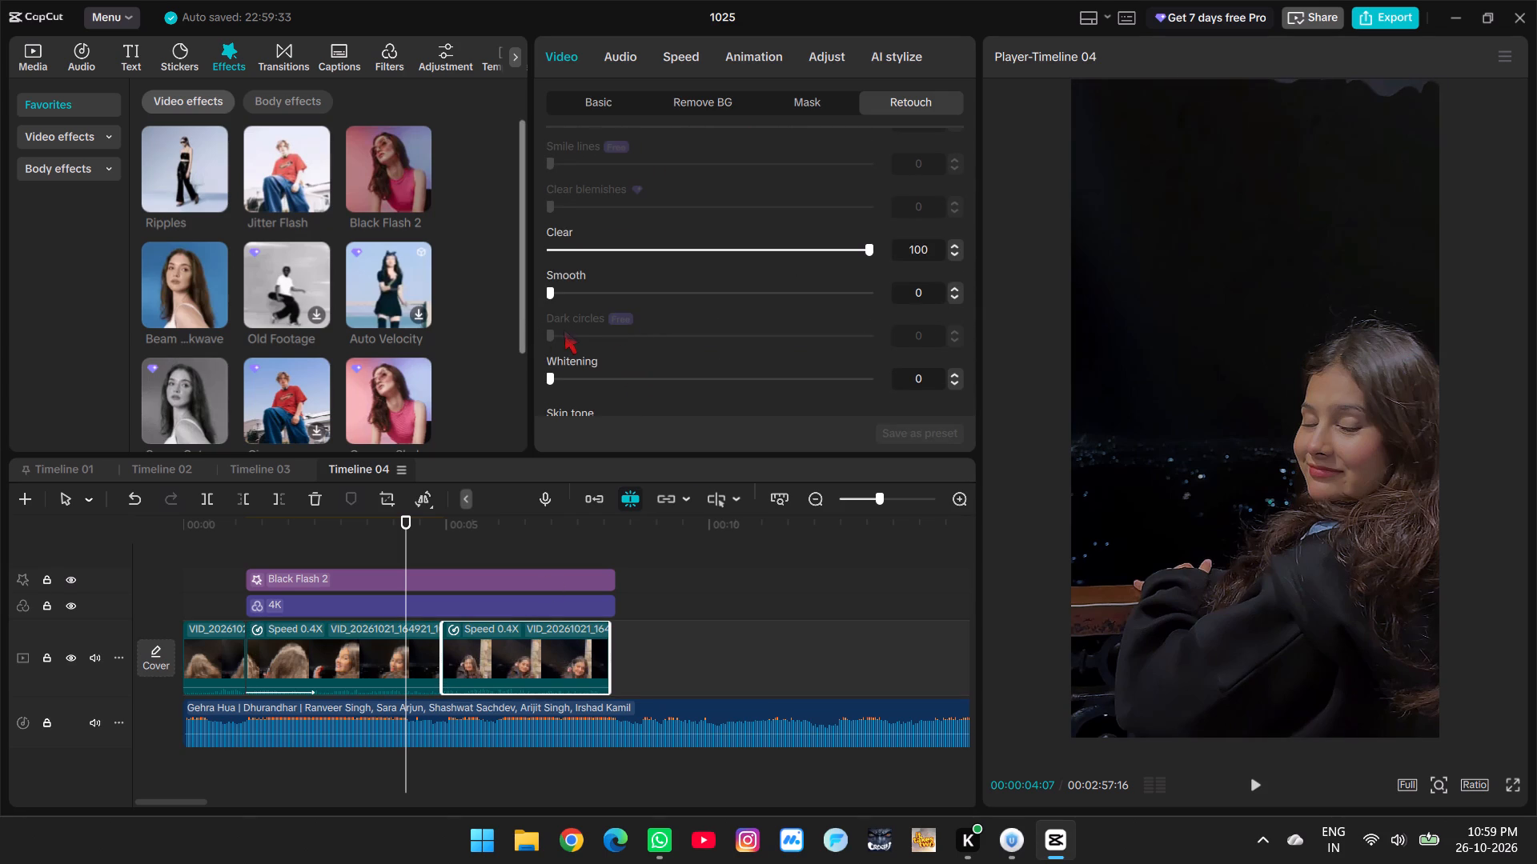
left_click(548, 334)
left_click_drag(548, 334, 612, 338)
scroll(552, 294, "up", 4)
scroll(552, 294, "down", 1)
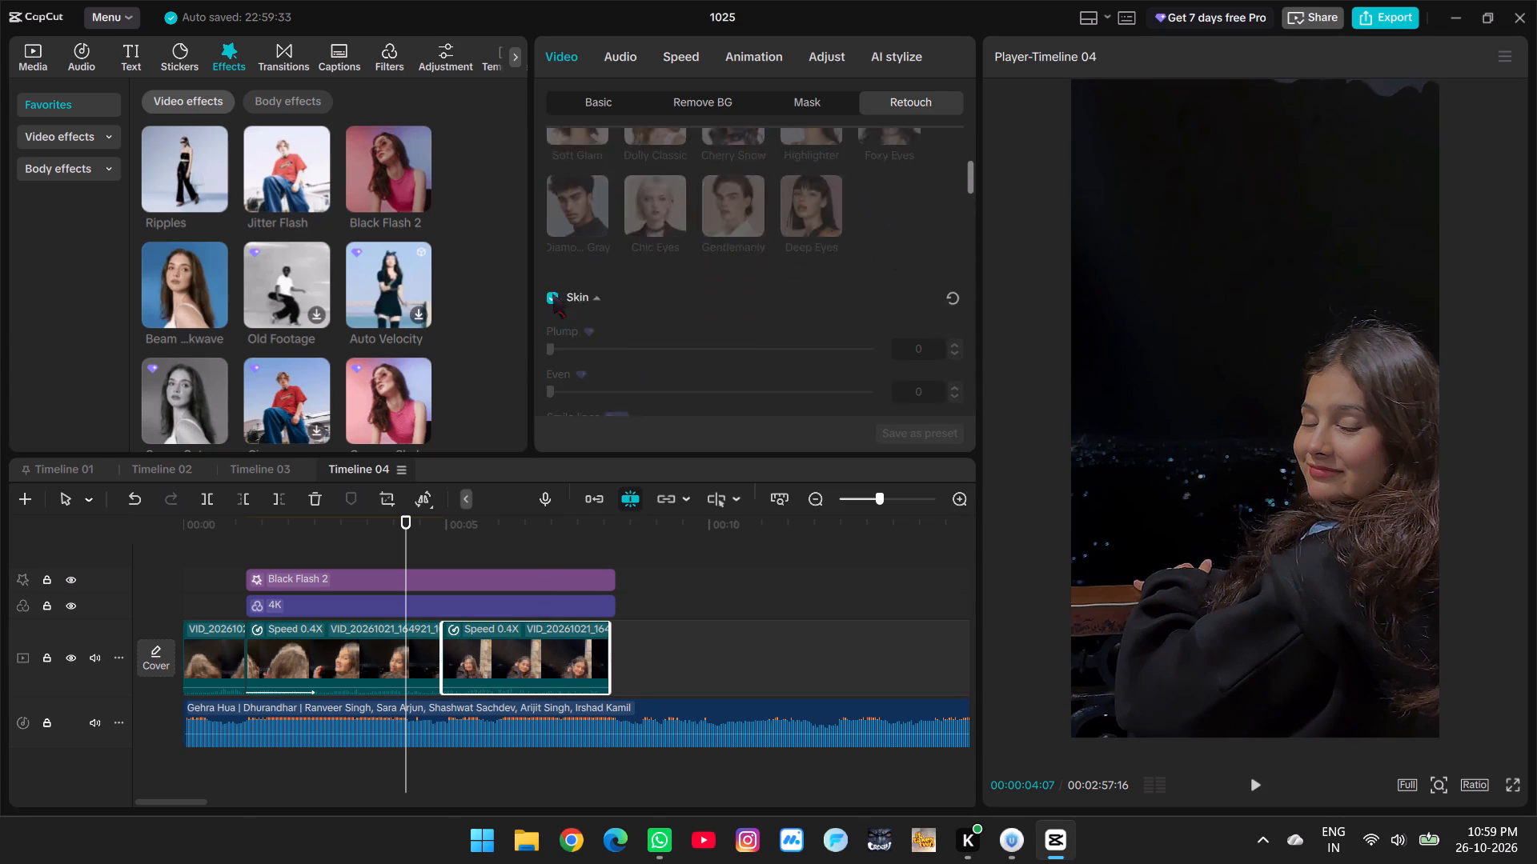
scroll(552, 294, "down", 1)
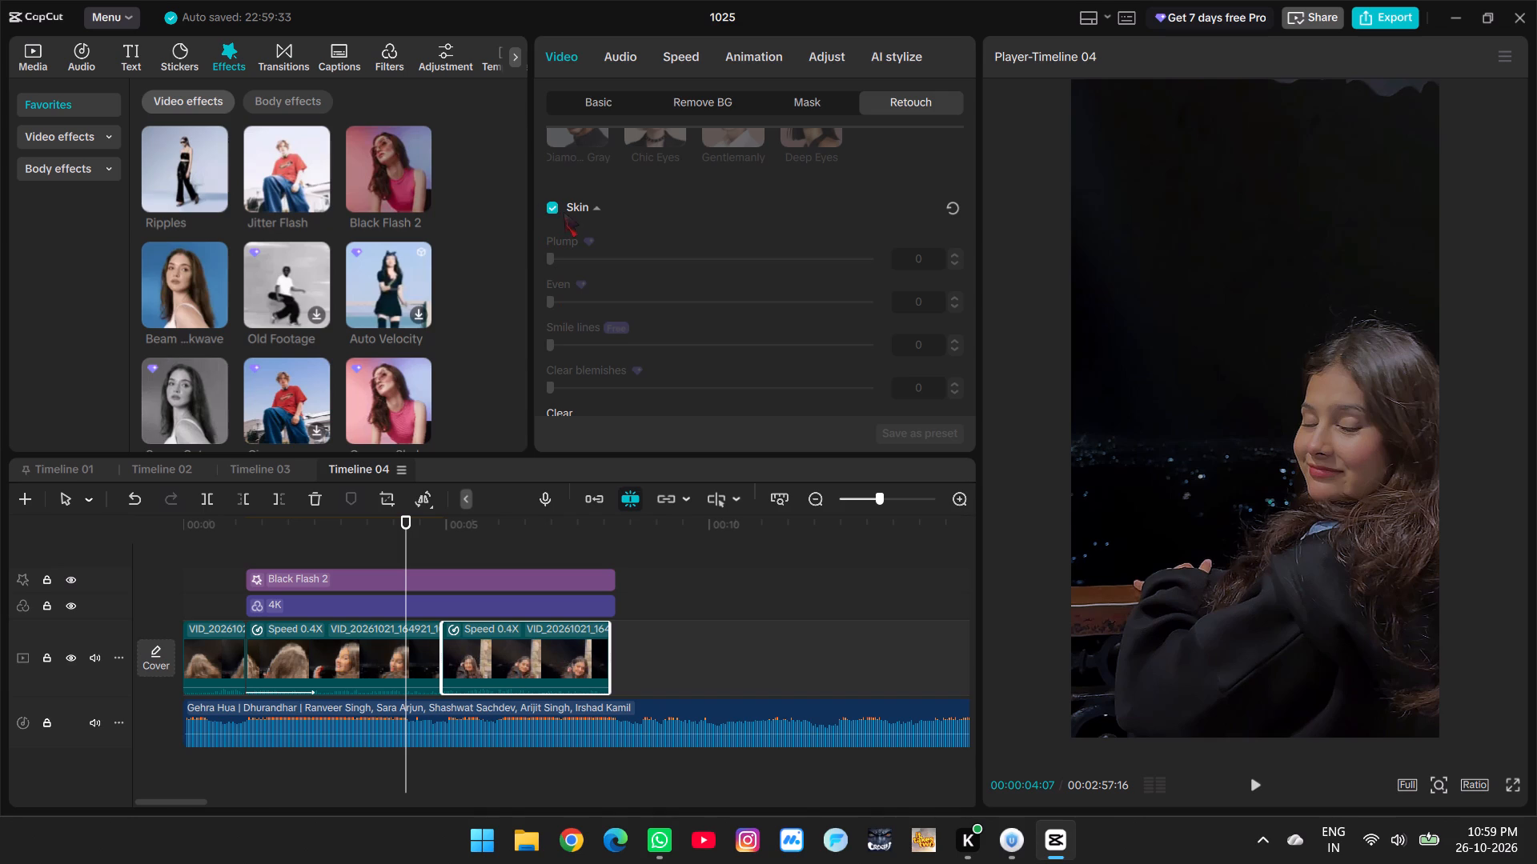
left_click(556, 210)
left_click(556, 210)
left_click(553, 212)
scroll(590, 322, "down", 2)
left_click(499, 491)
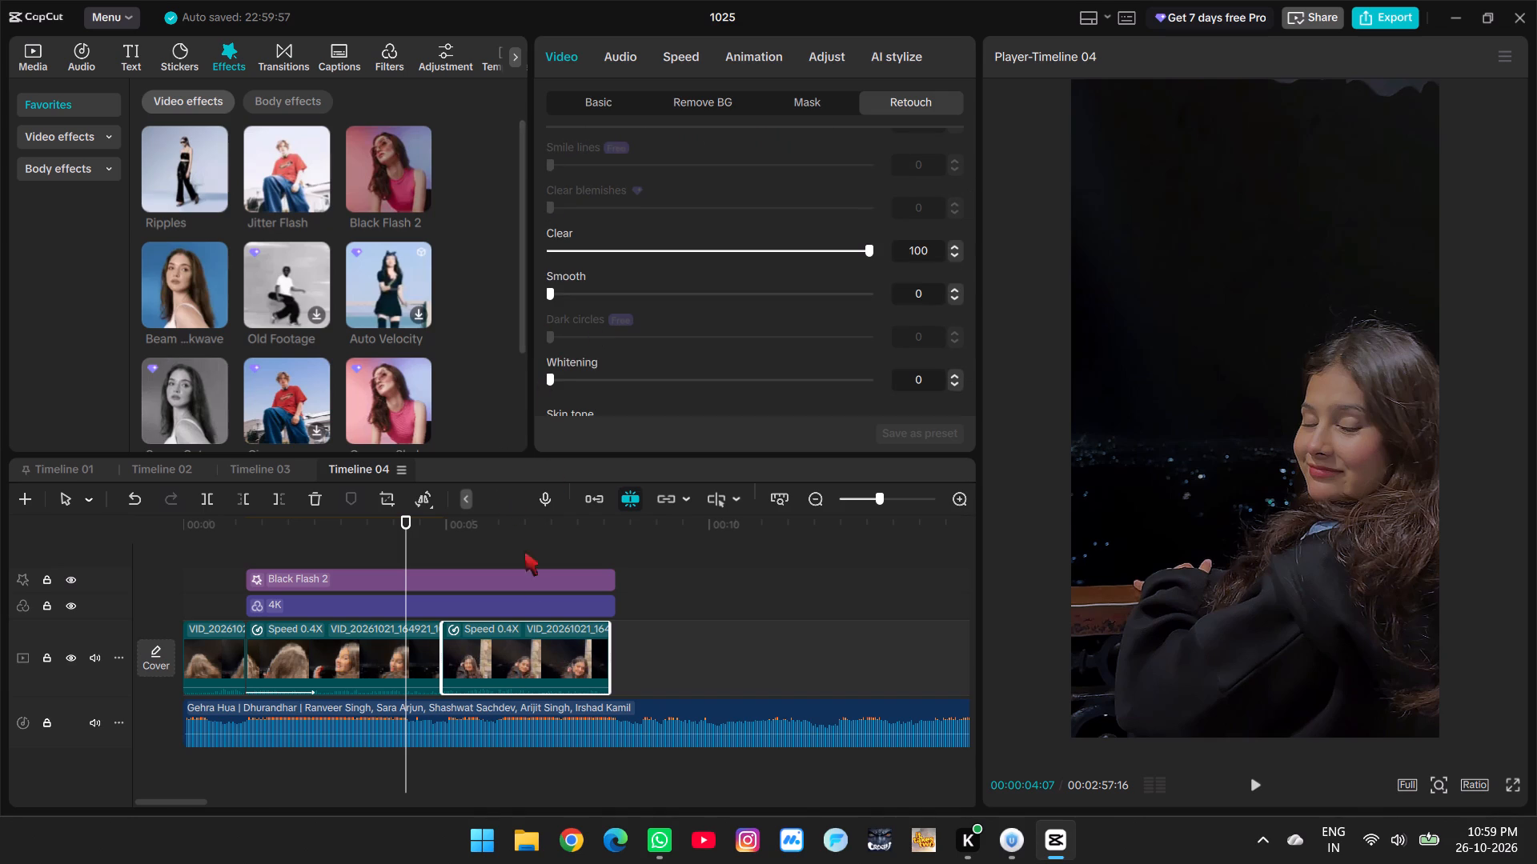
Place the playhead at 00:00:05:25 within the last clip and set its Skin retouch Dark circles to 100.
left_click(491, 520)
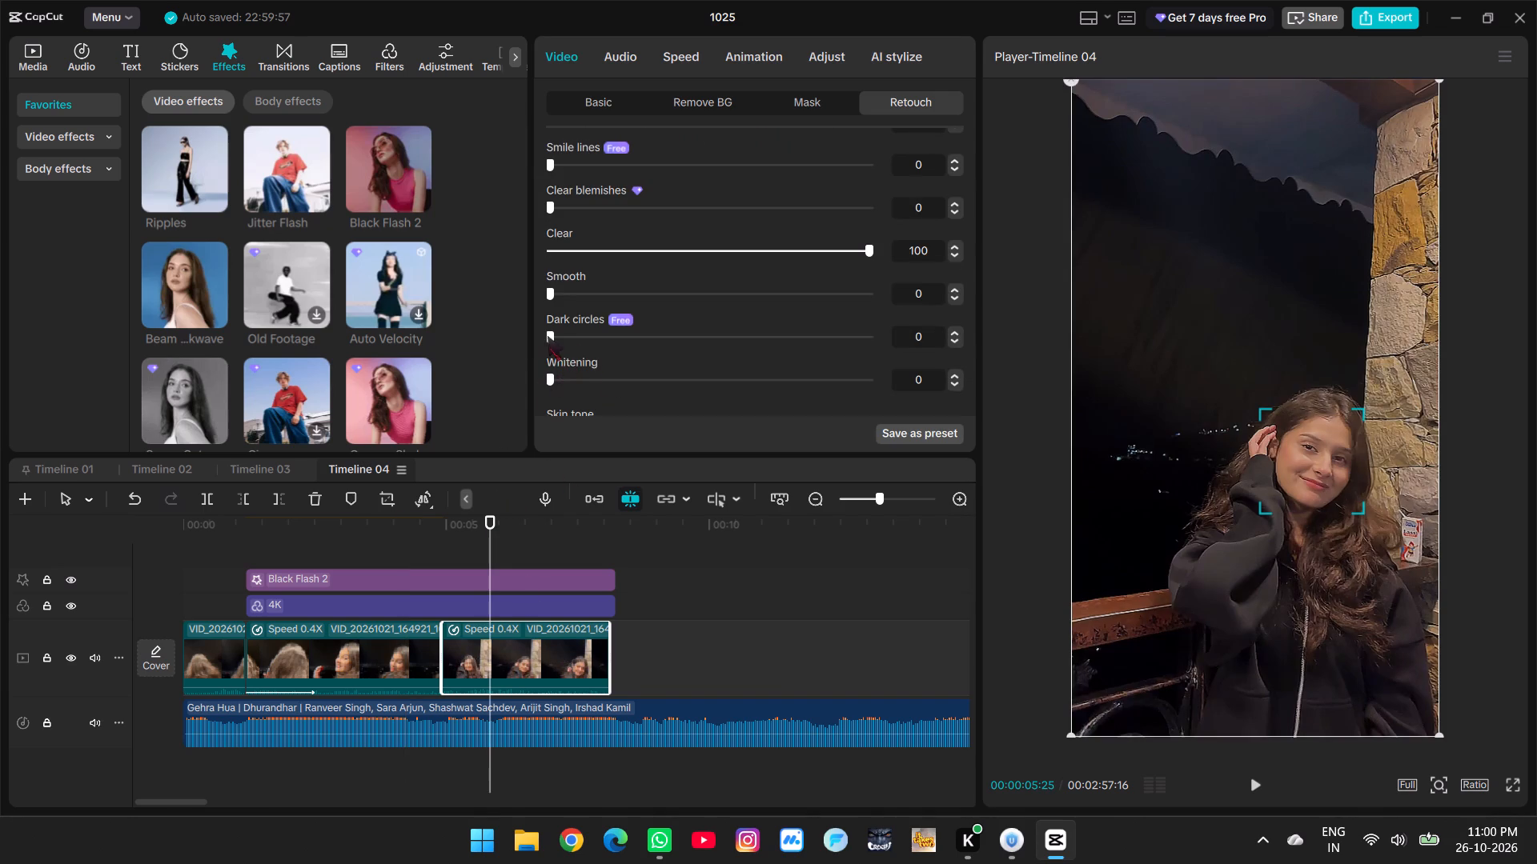
left_click_drag(550, 336, 971, 346)
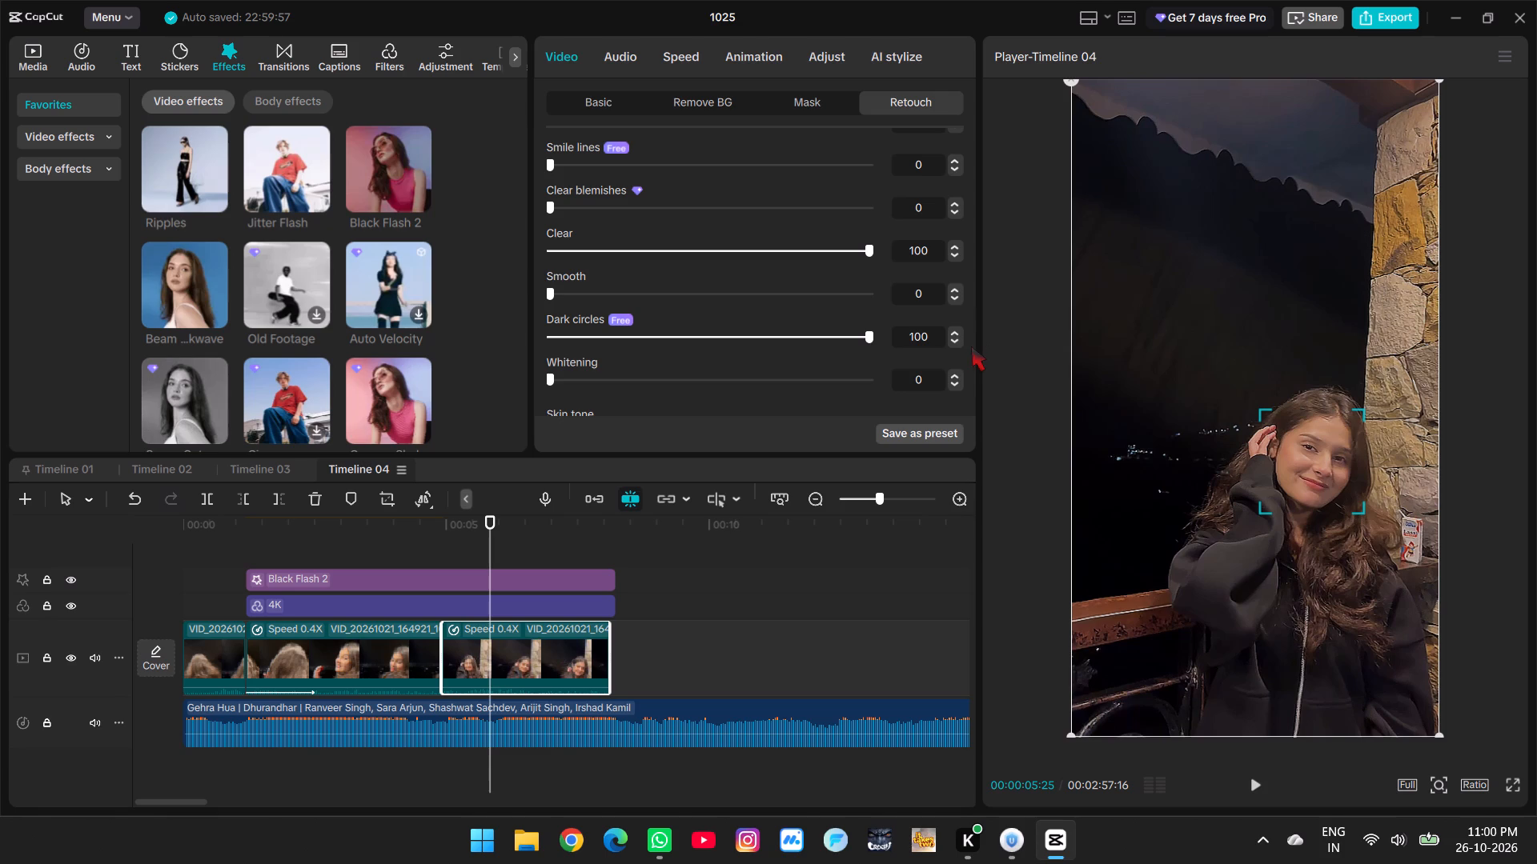
left_click_drag(971, 346, 1034, 349)
left_click(423, 546)
Play back the last clip and the start of the edit to review the retouching and the opening of the first slowed segment.
key("space")
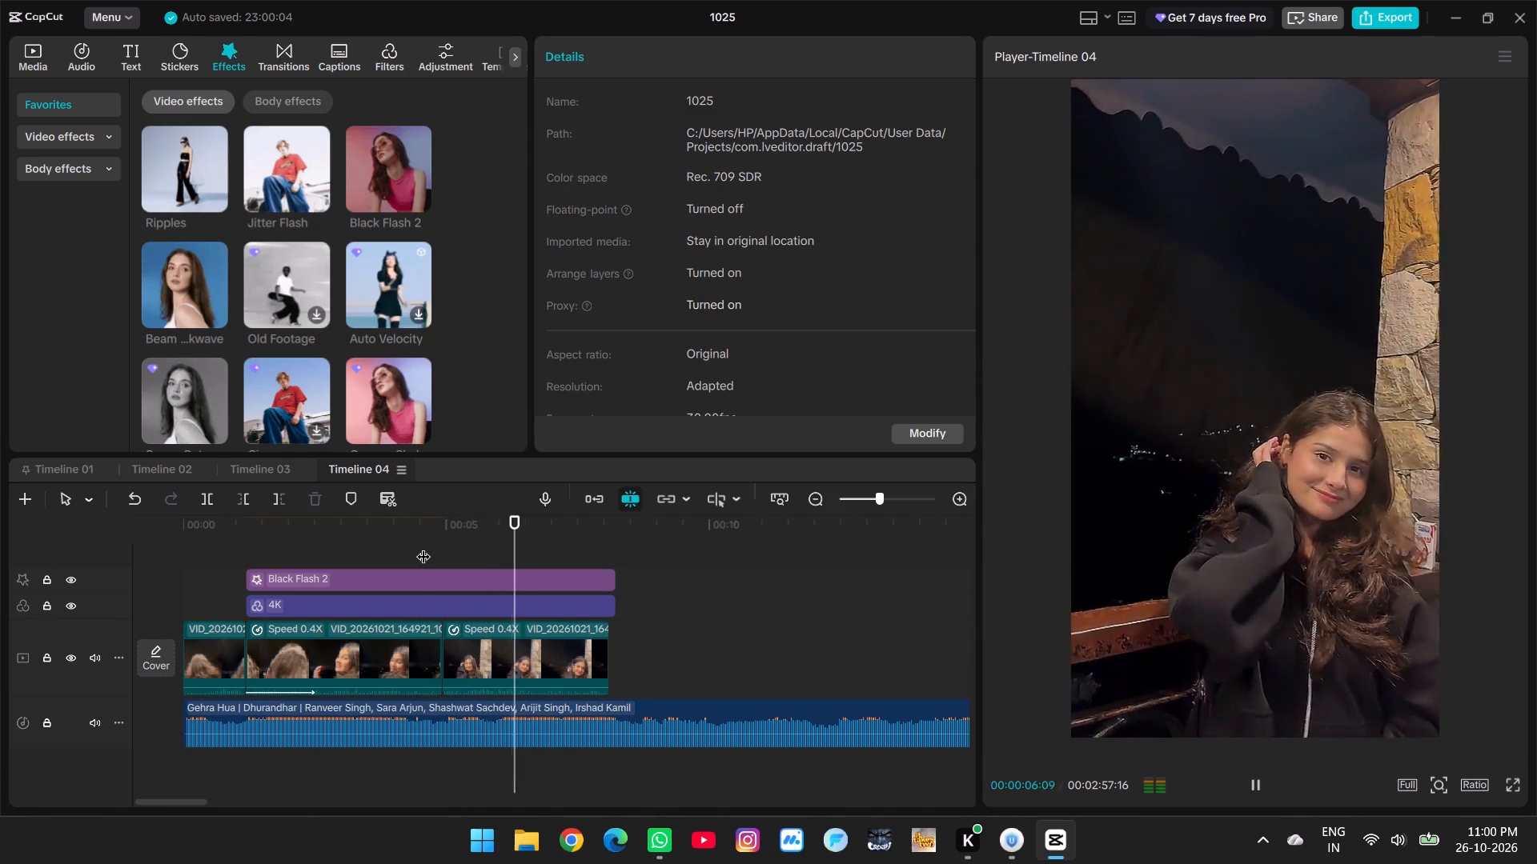
key("space")
key("space")
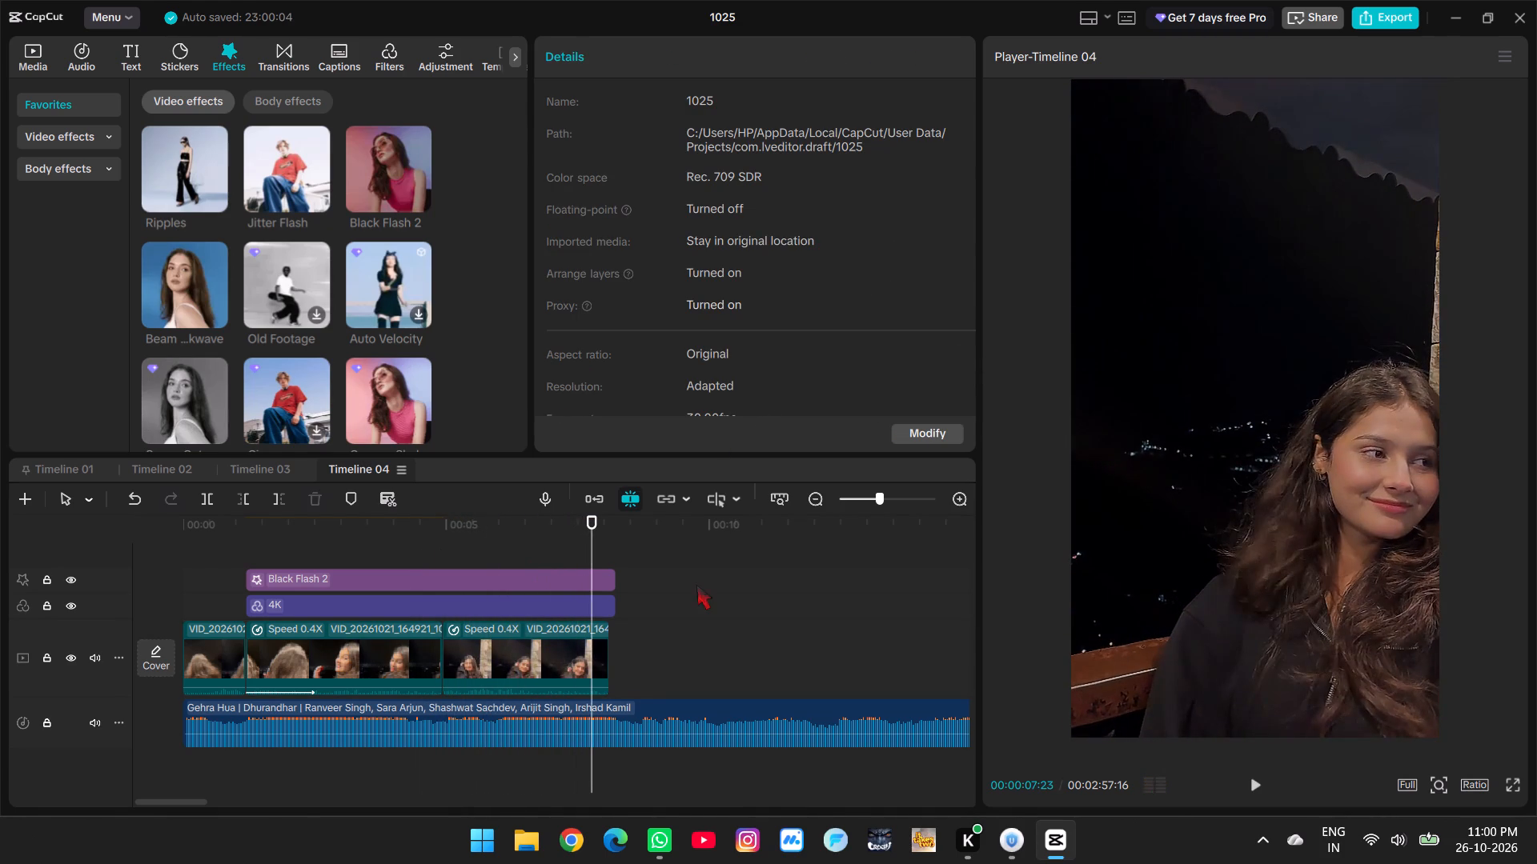
key("space")
left_click(207, 548)
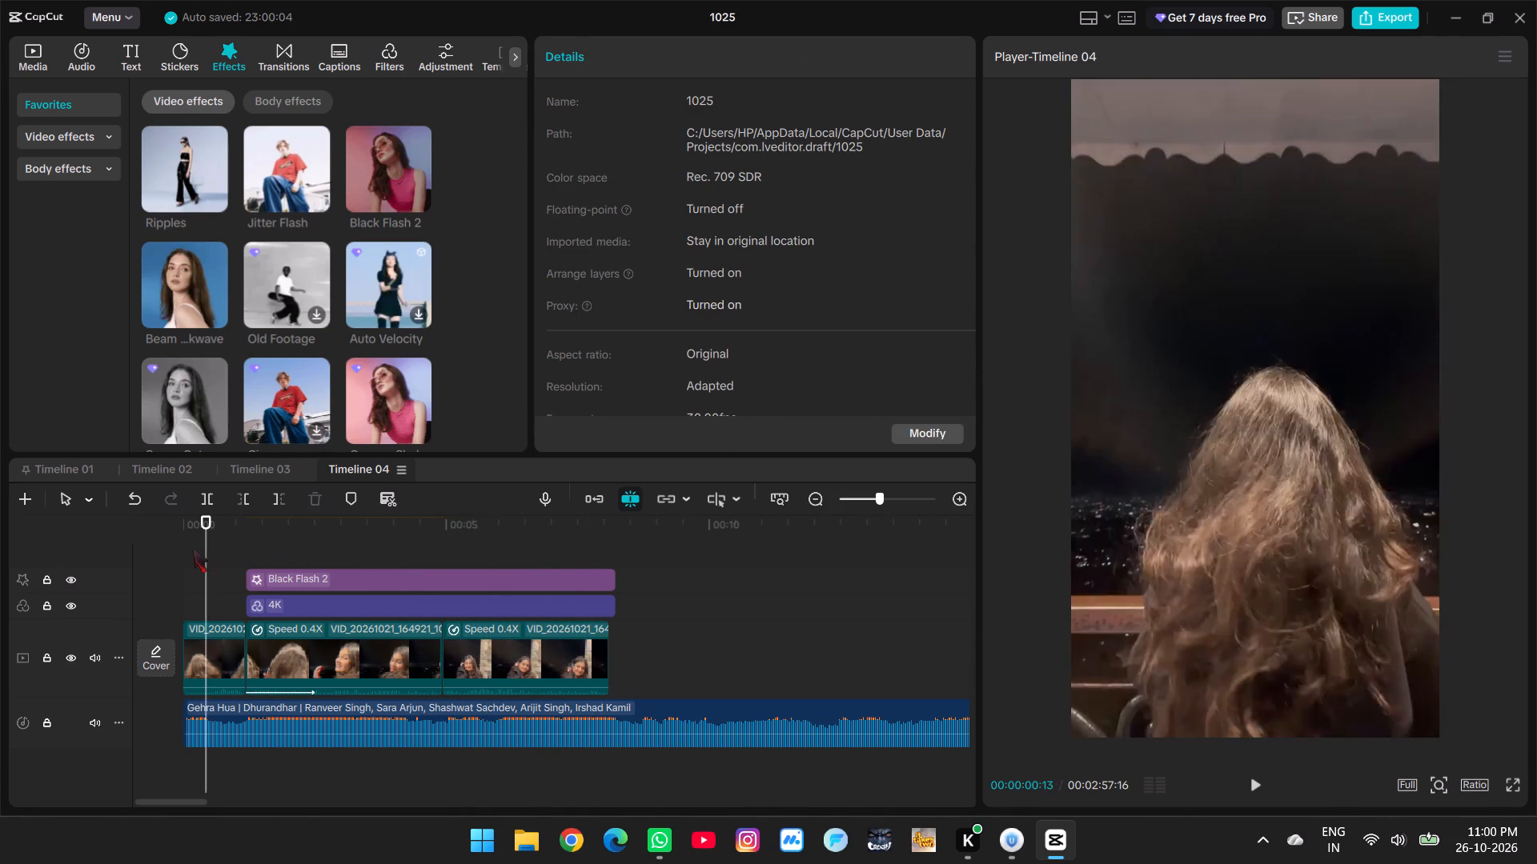
key("space")
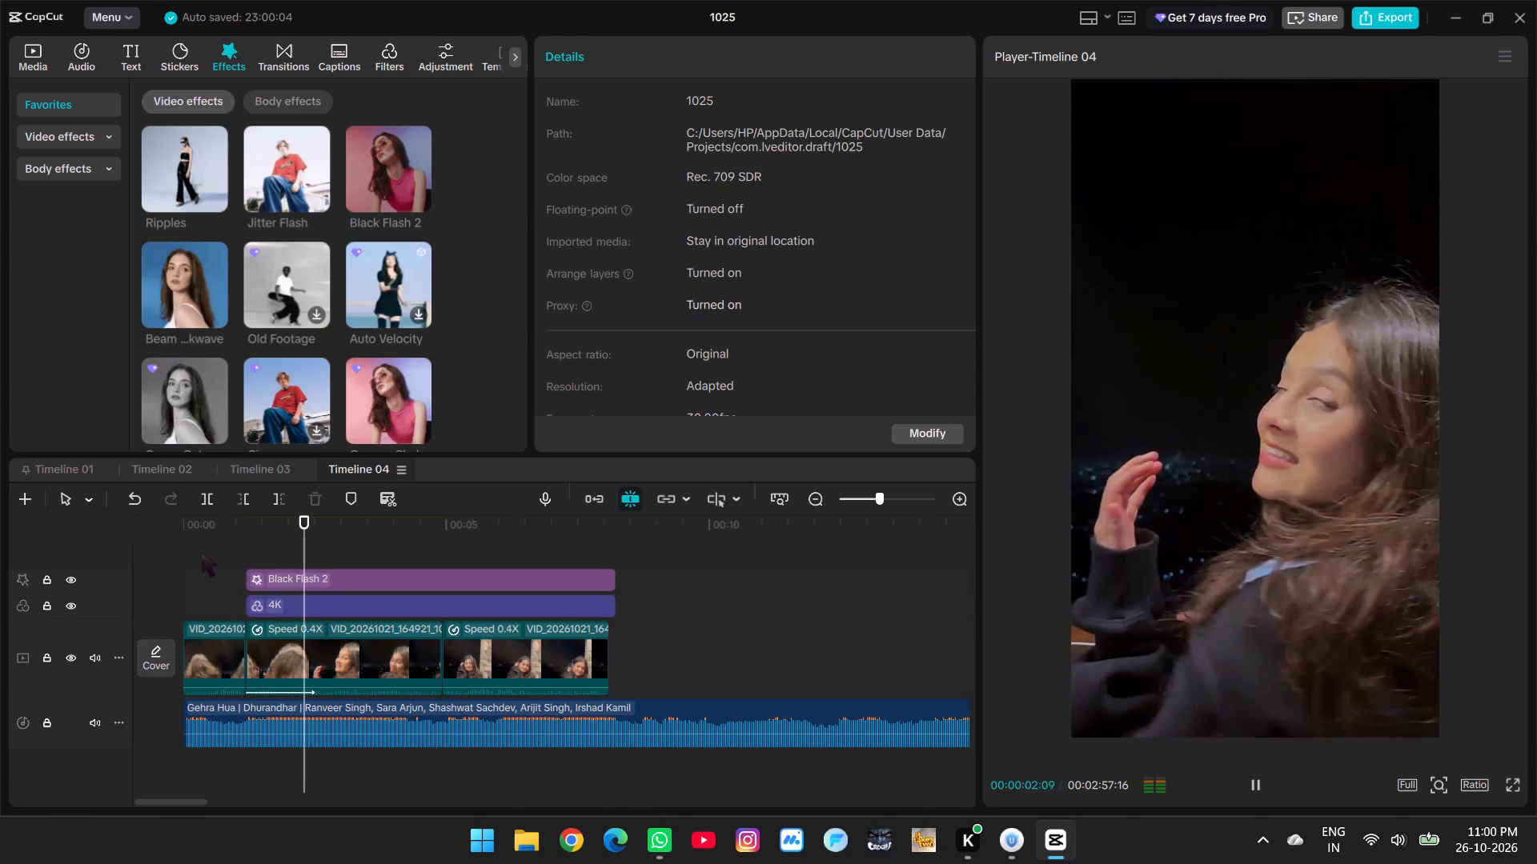
key("space")
left_click(265, 555)
left_click_drag(265, 555, 251, 556)
key("space")
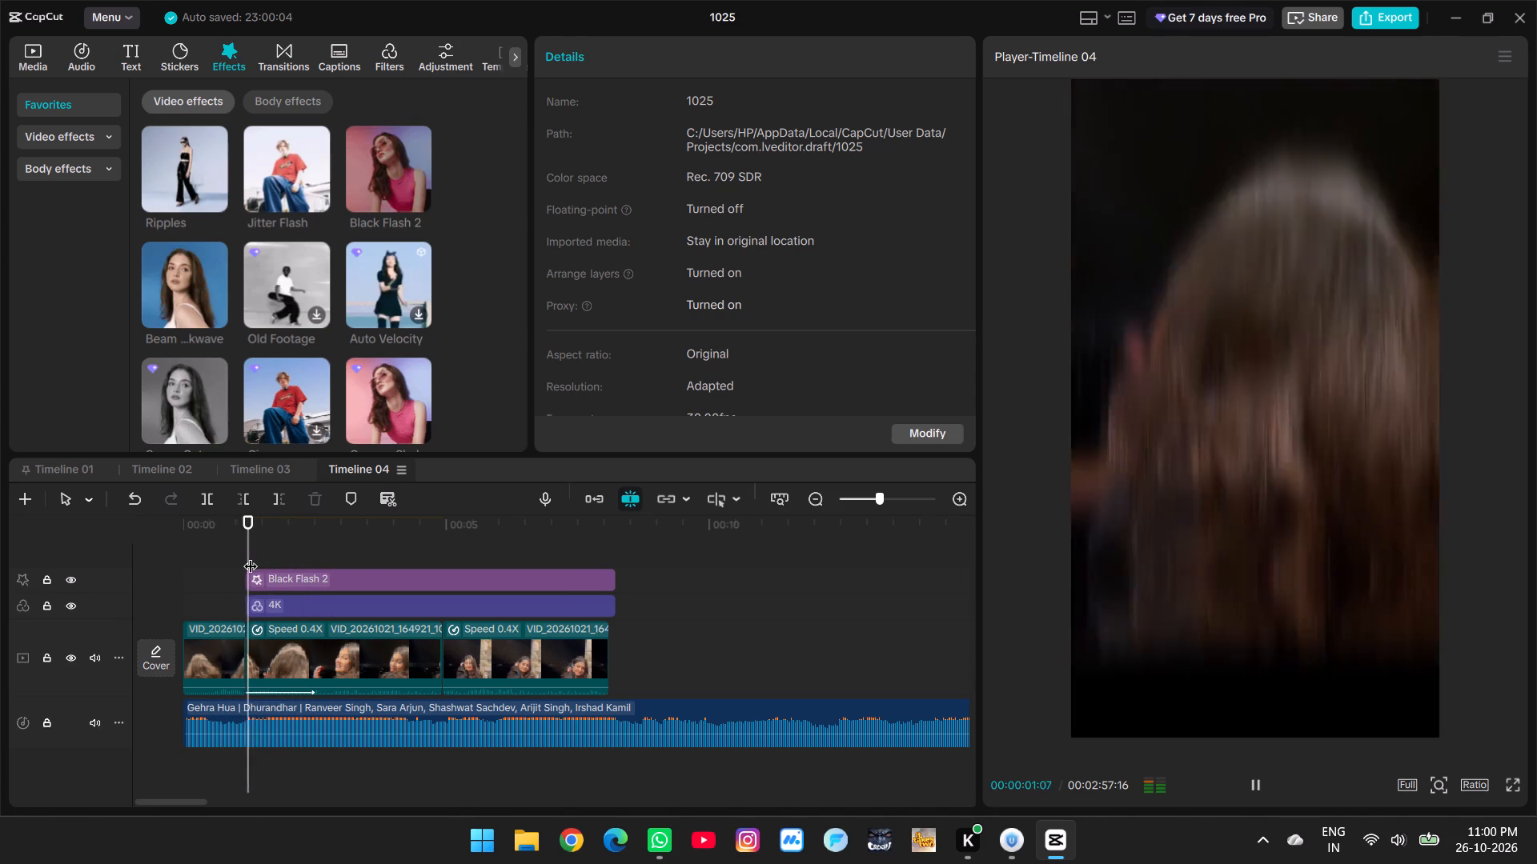
key("space")
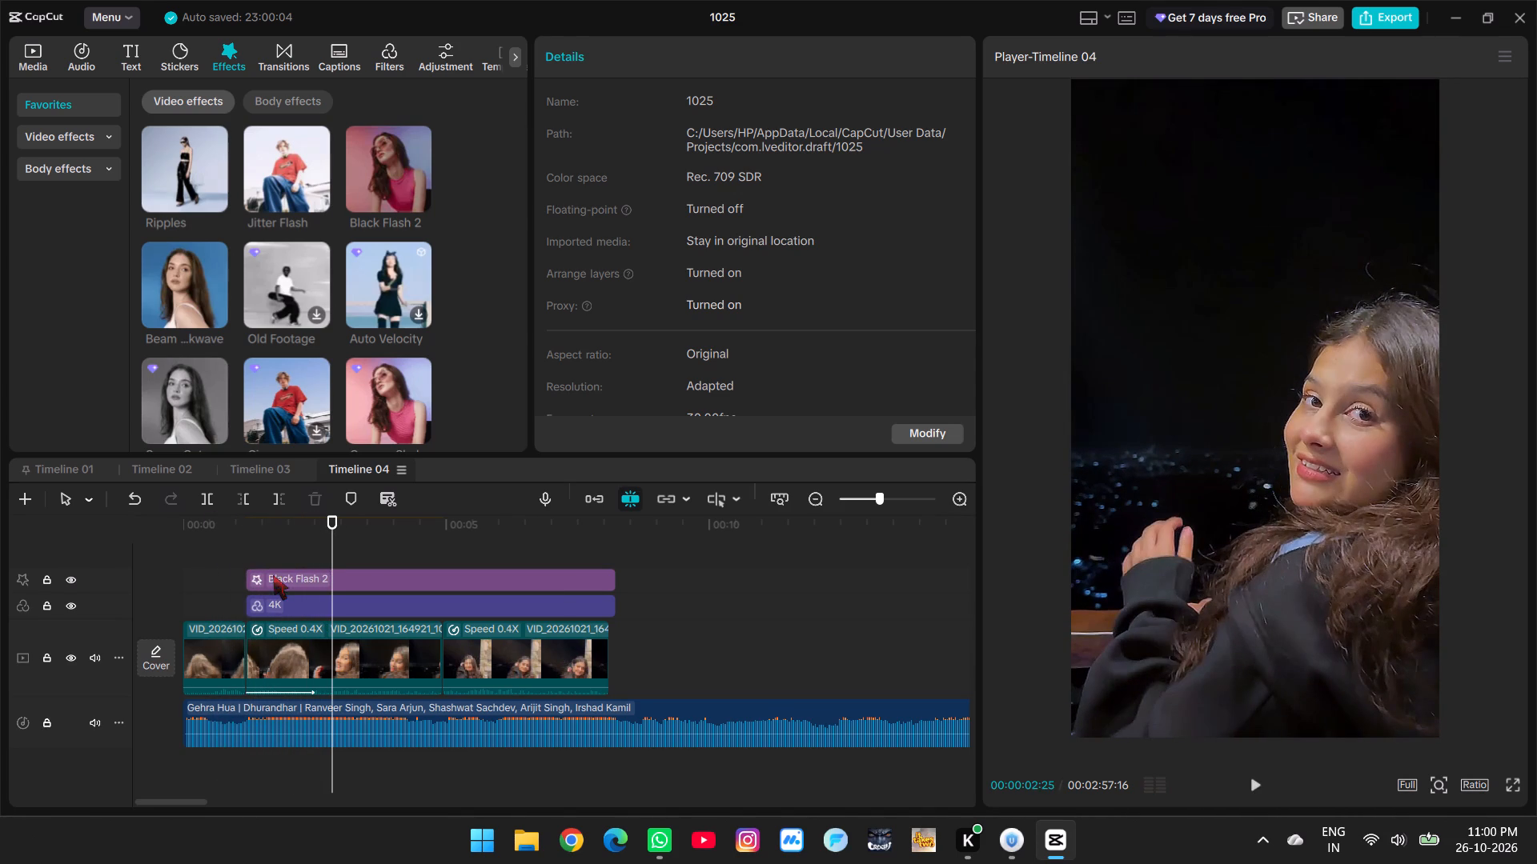
Remove the Ripple In animation from the first slowed segment.
left_click(291, 609)
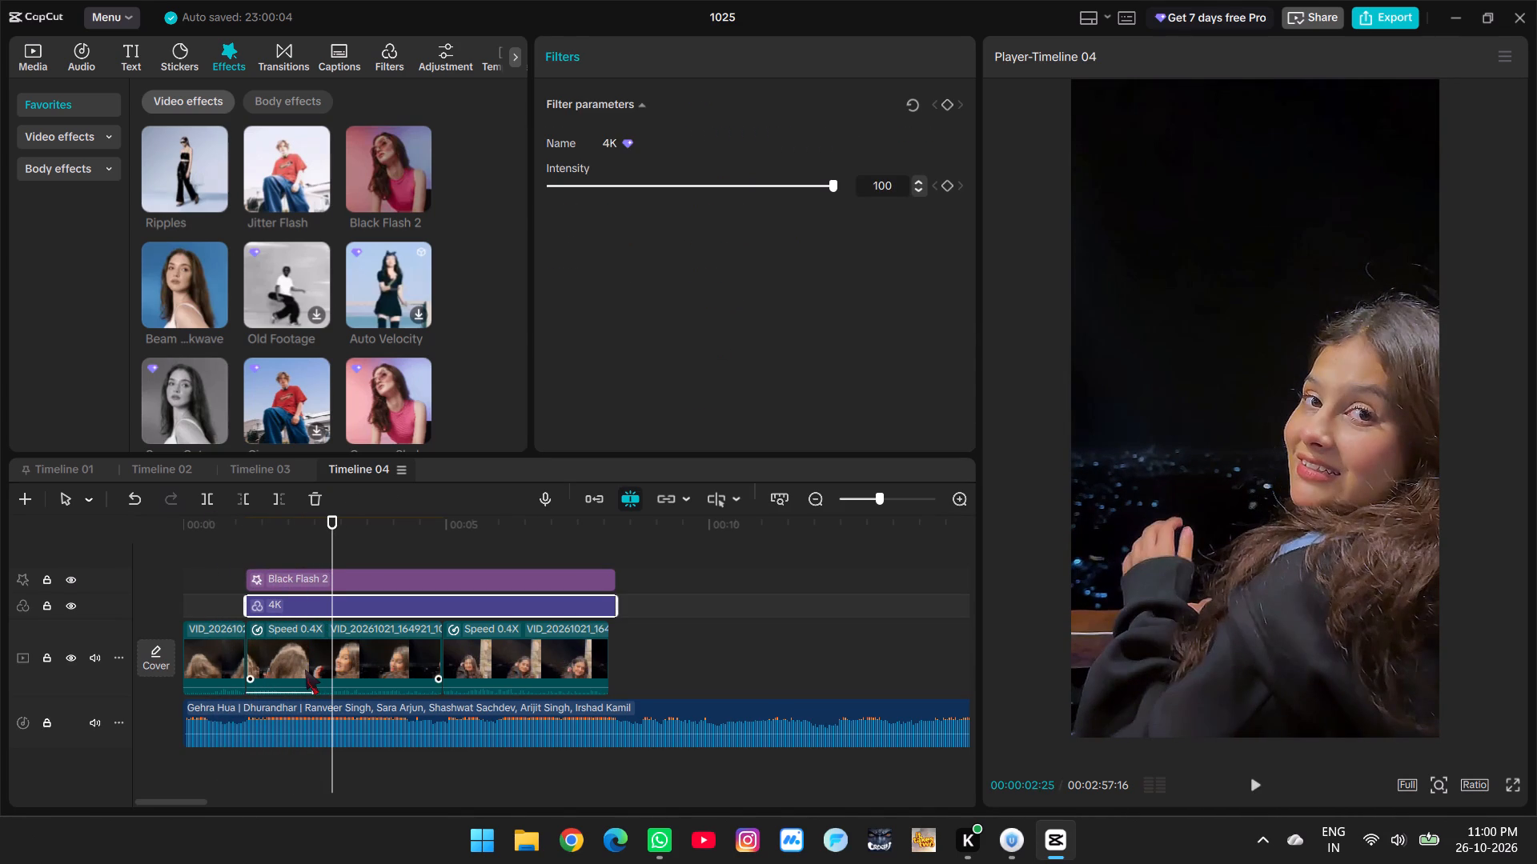
left_click(305, 670)
left_click(764, 48)
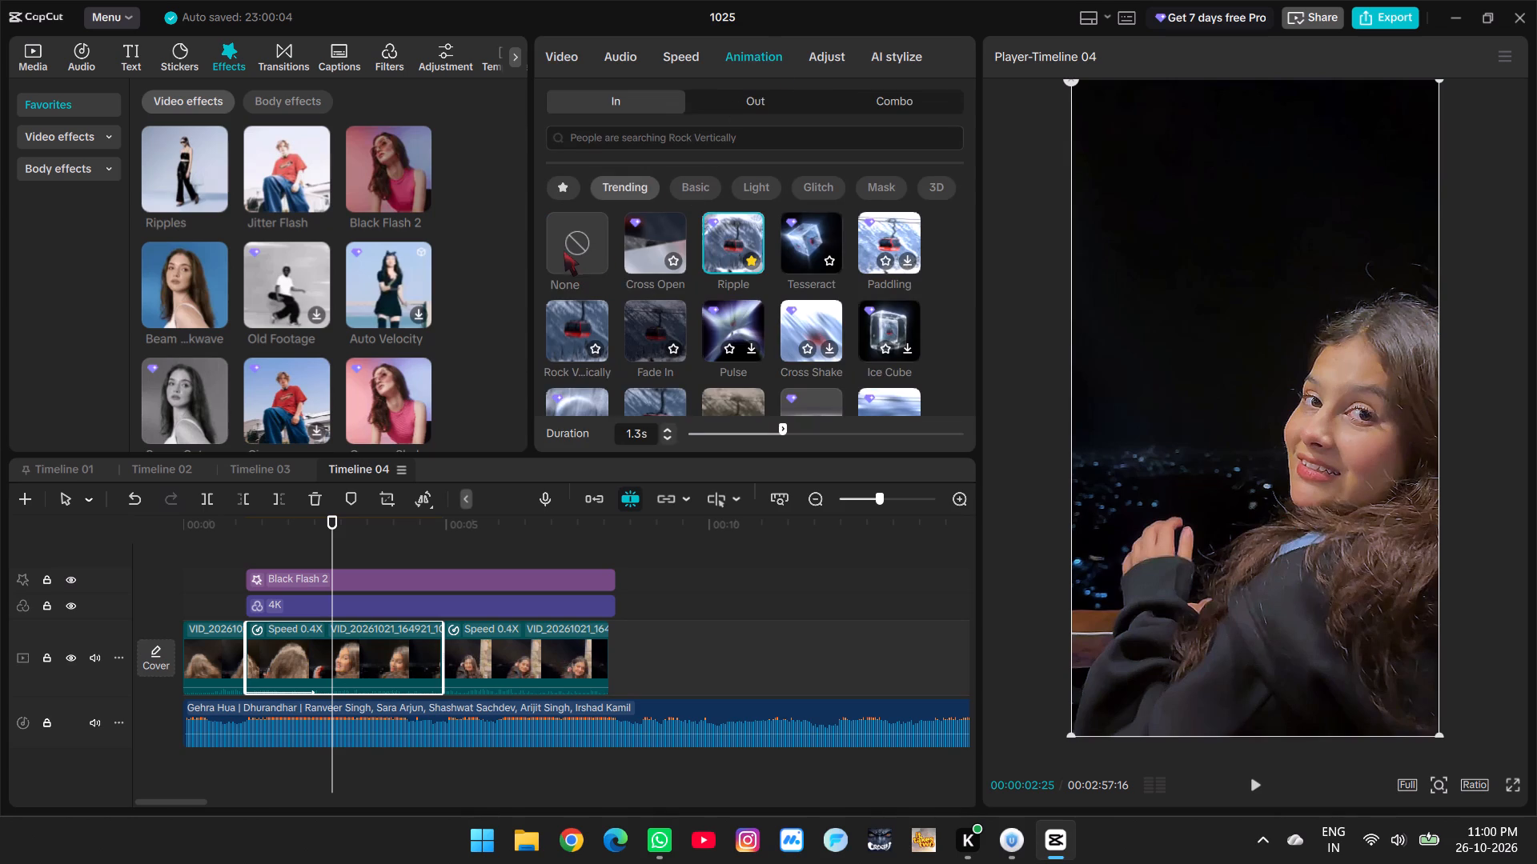
left_click(564, 250)
Add the Ripples video effect on a new track above Black Flash 2, starting at about 1.9 s over the first slowed segment.
left_click(174, 148)
left_click_drag(174, 148, 303, 546)
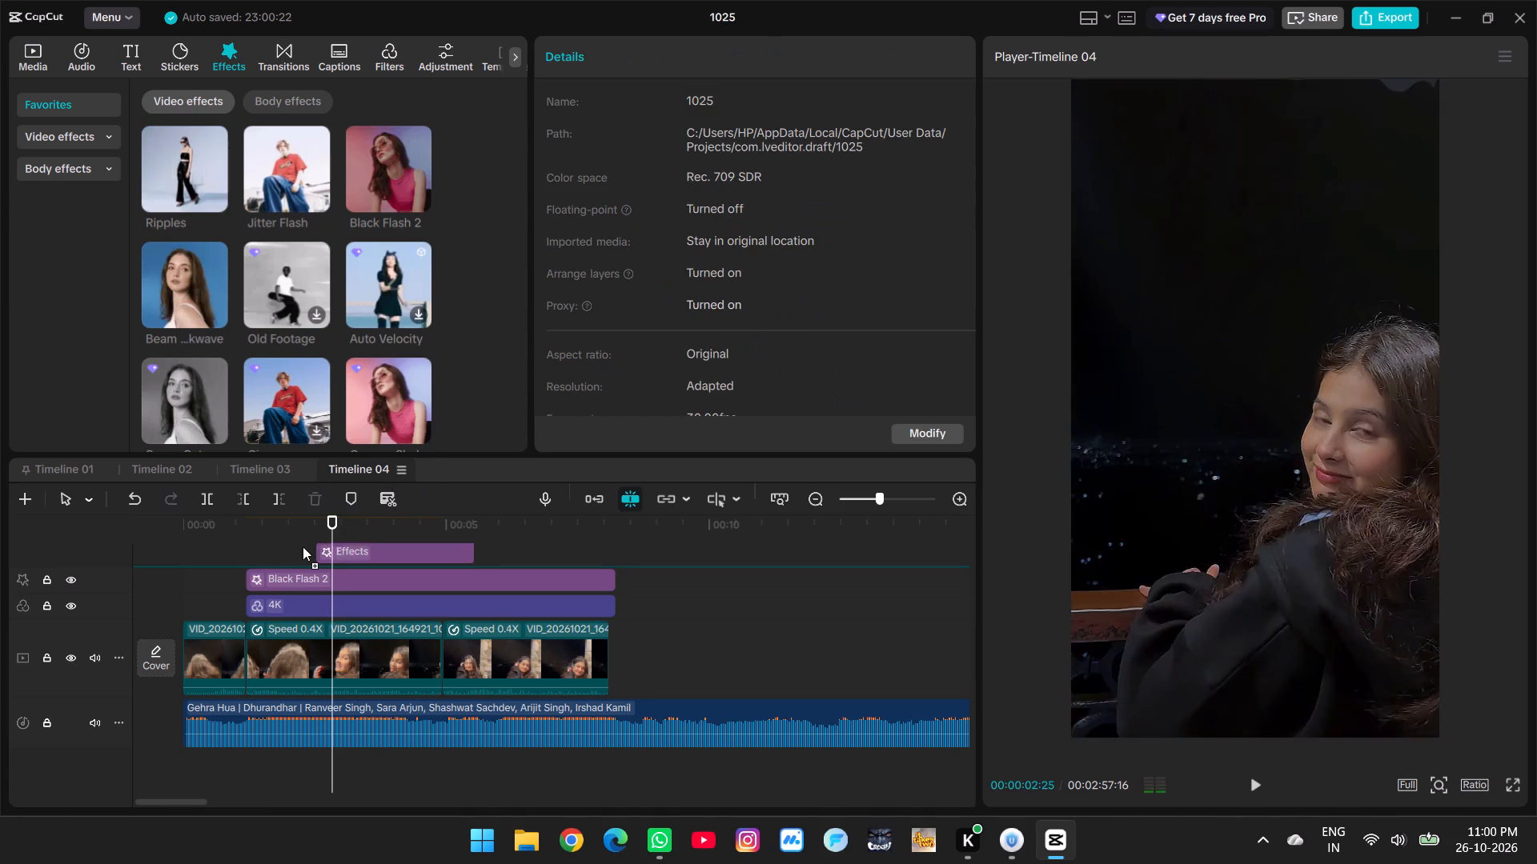
left_click_drag(303, 546, 283, 549)
Preview the Ripples effect and shift it slightly earlier, starting at about 1.7 s.
left_click(230, 556)
key("space")
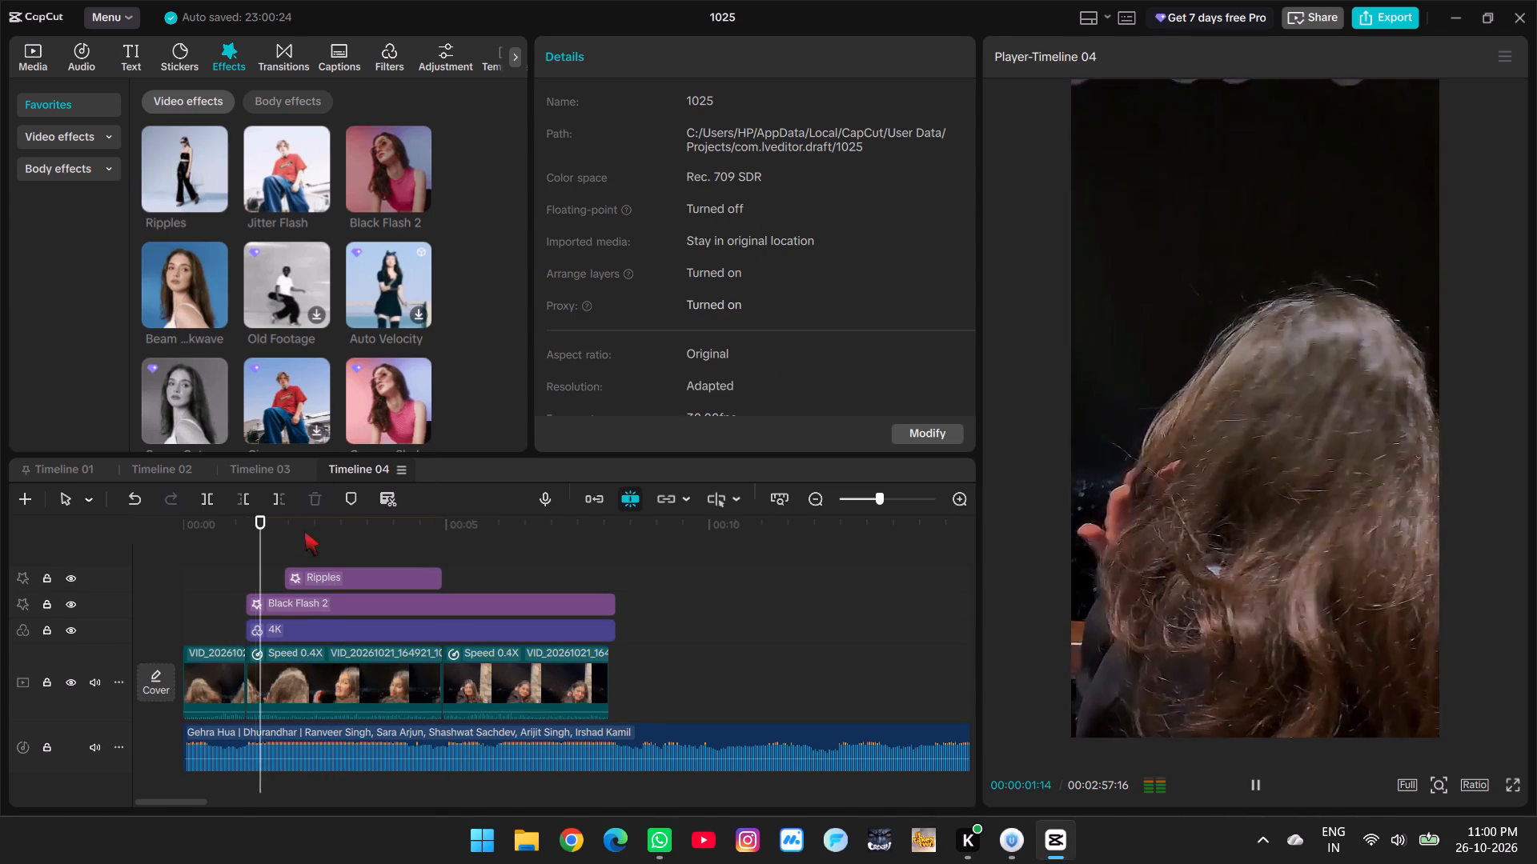
key("space")
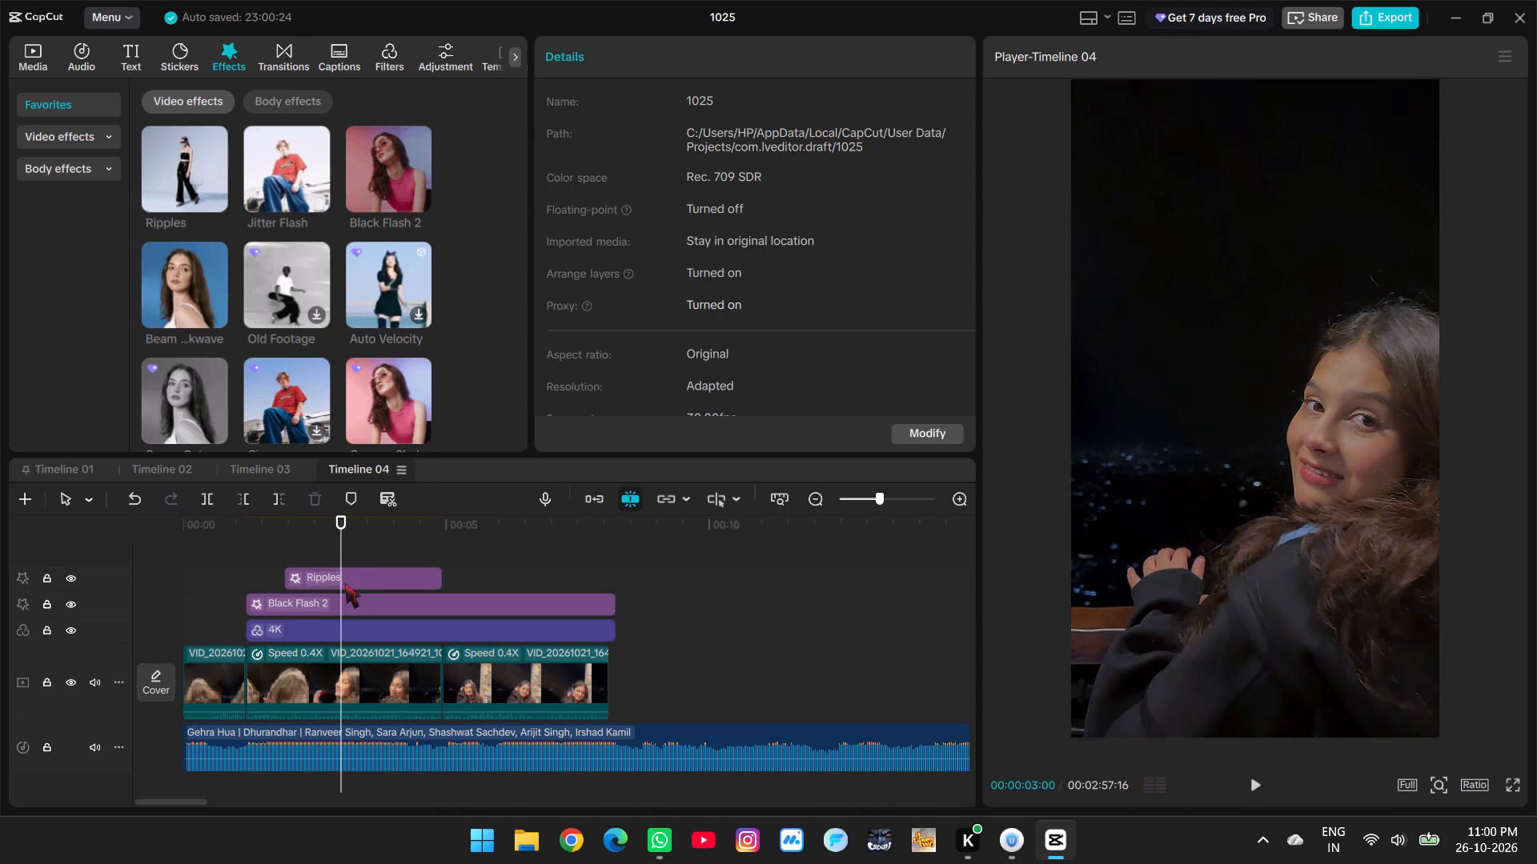
left_click_drag(343, 582, 330, 580)
Replay the edit from the beginning to check how the Ripples effect is timed against the first slowed segment.
left_click(242, 556)
key("space")
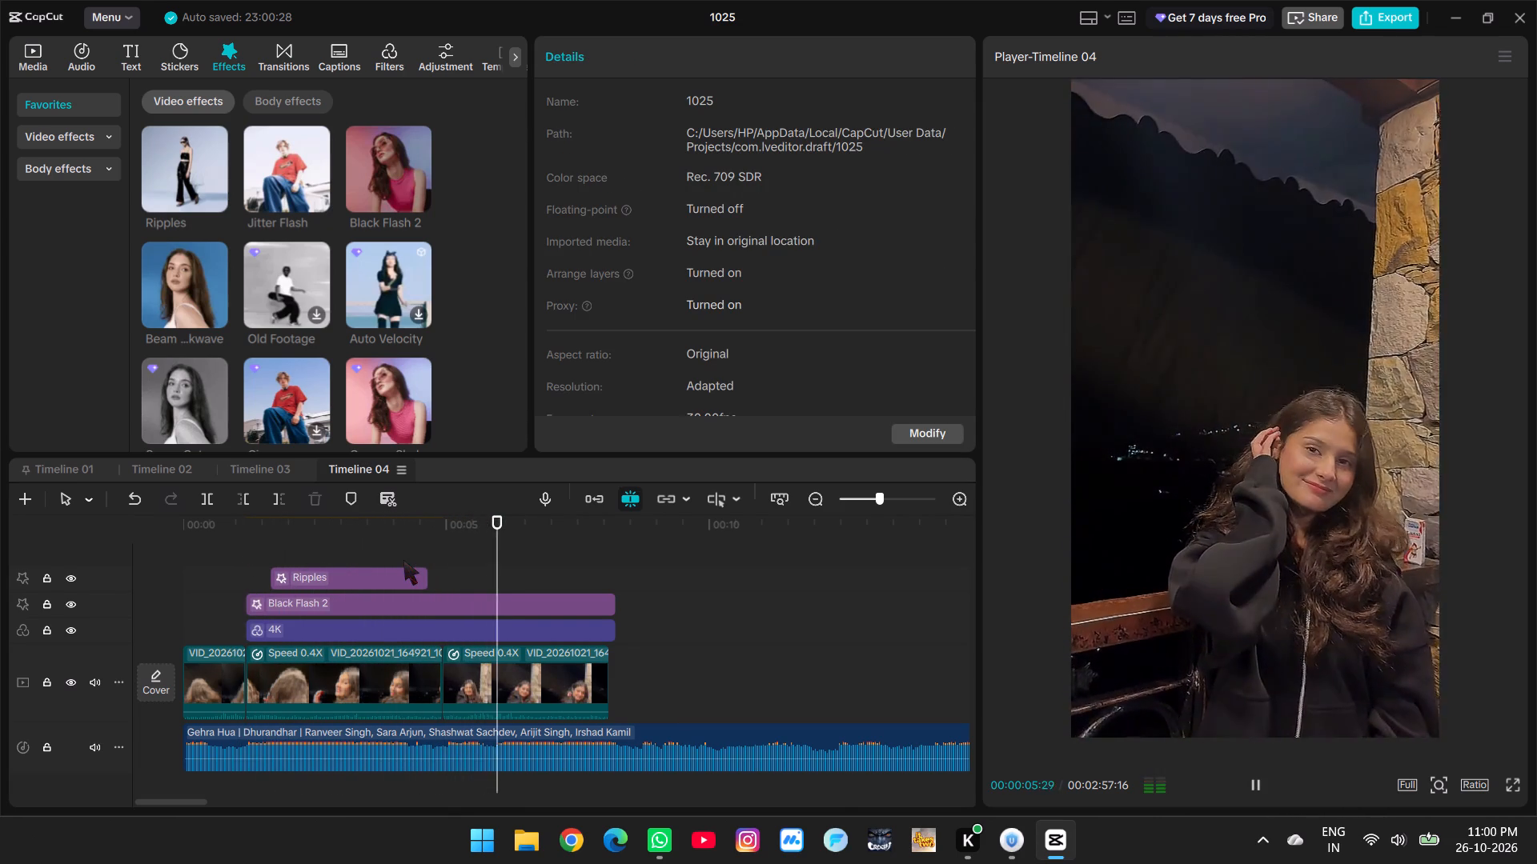
key("space")
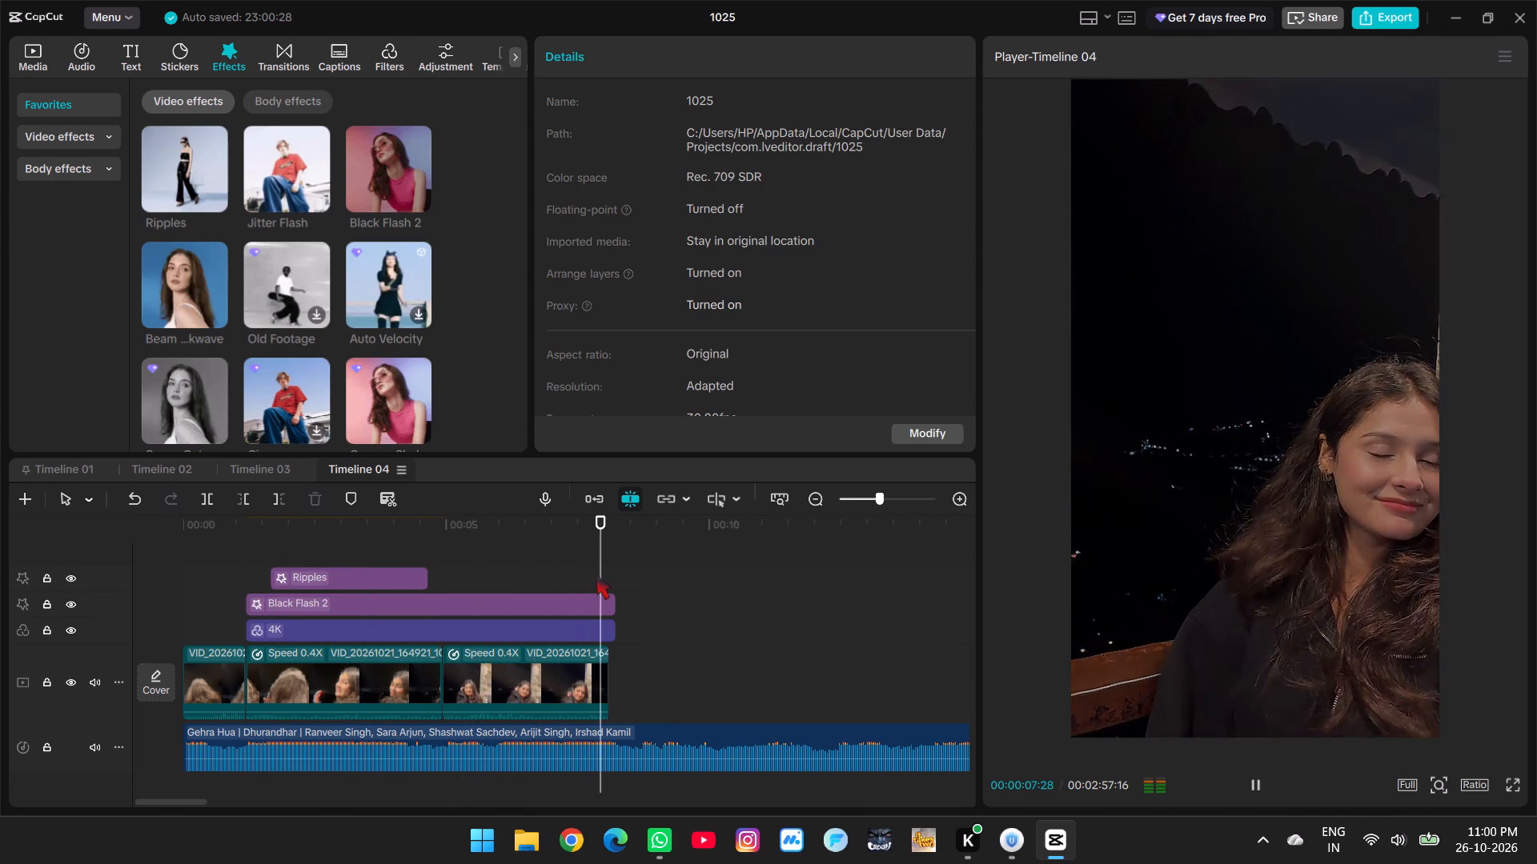
left_click(233, 553)
double_click(179, 553)
key("space")
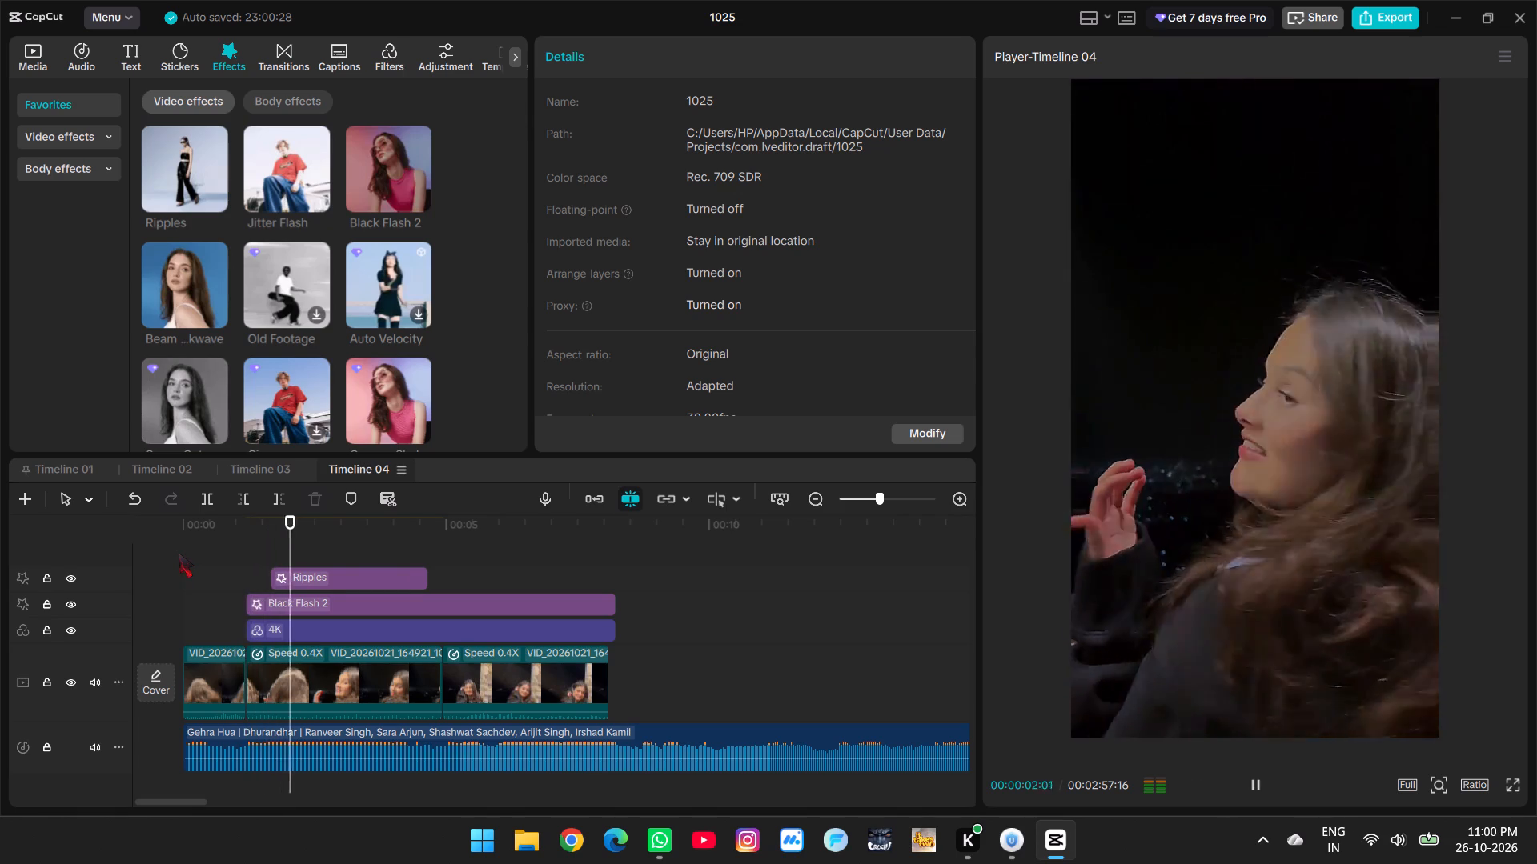
key("space")
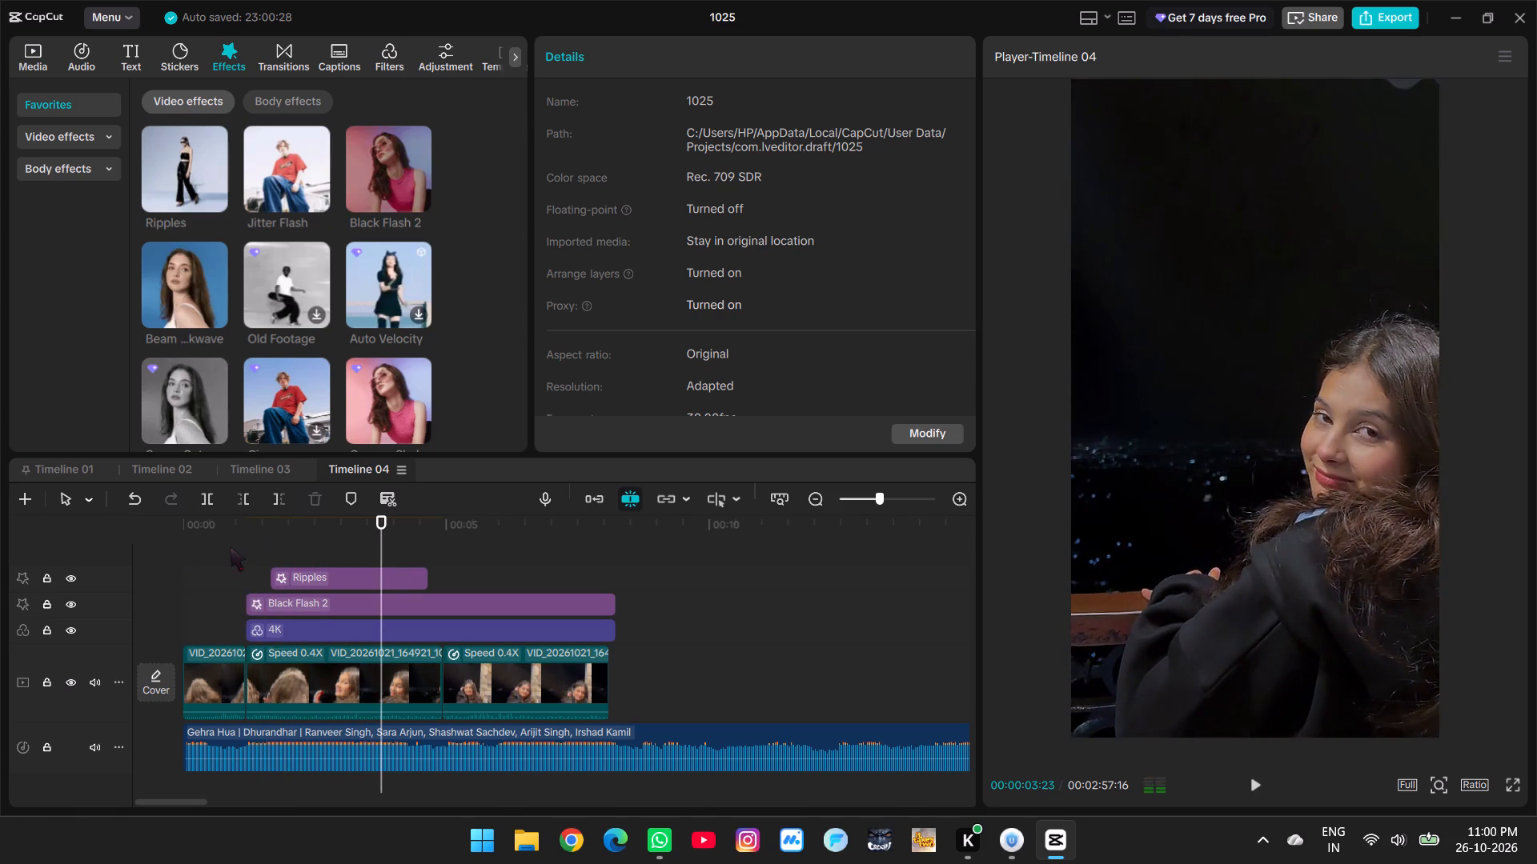
left_click(230, 546)
scroll(235, 554, "down", 4, "ctrl")
key("space")
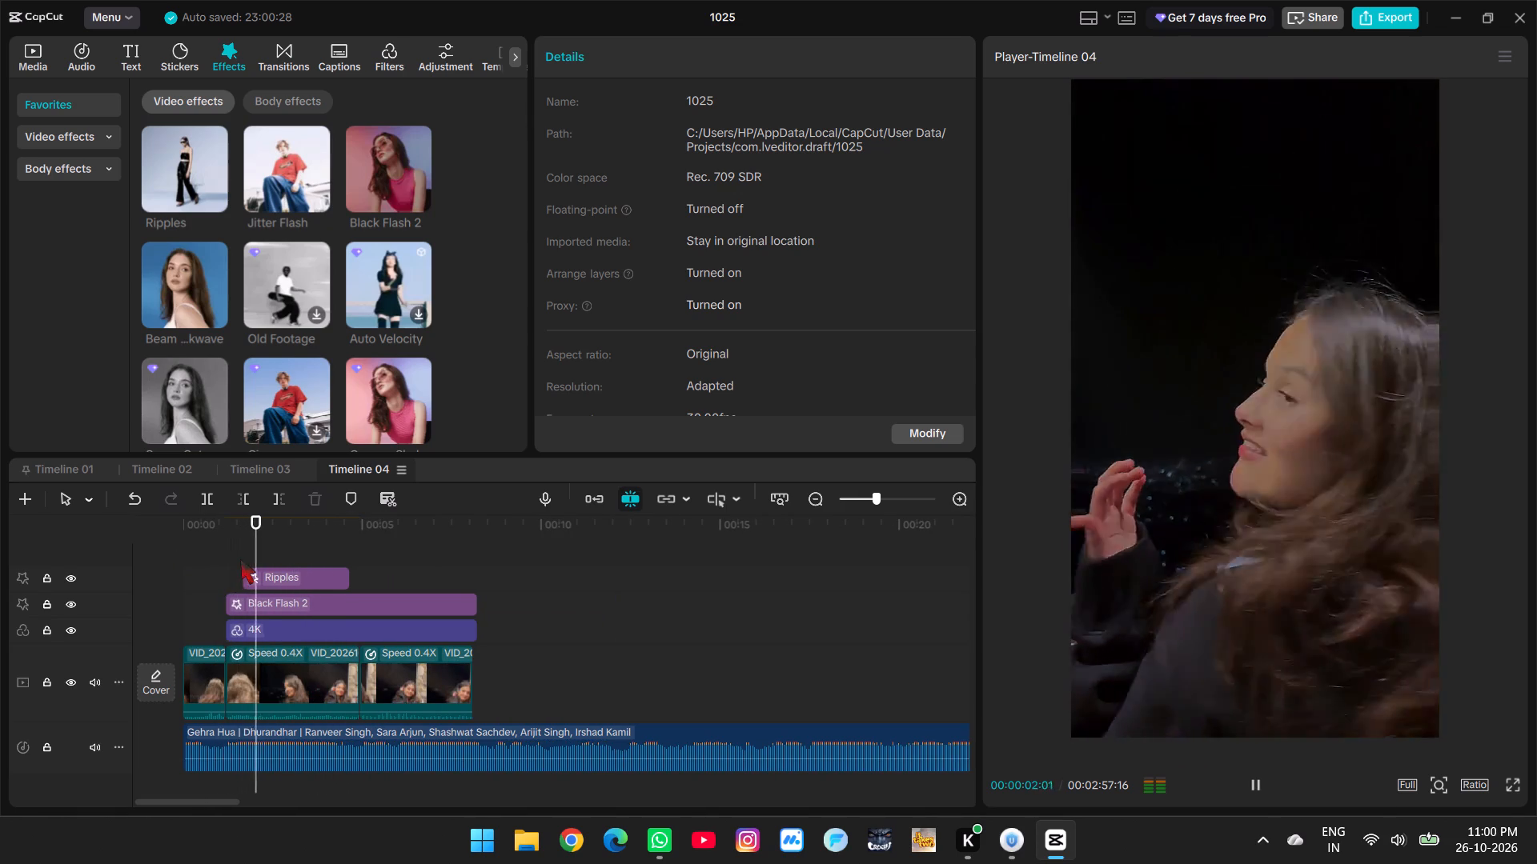
key("space")
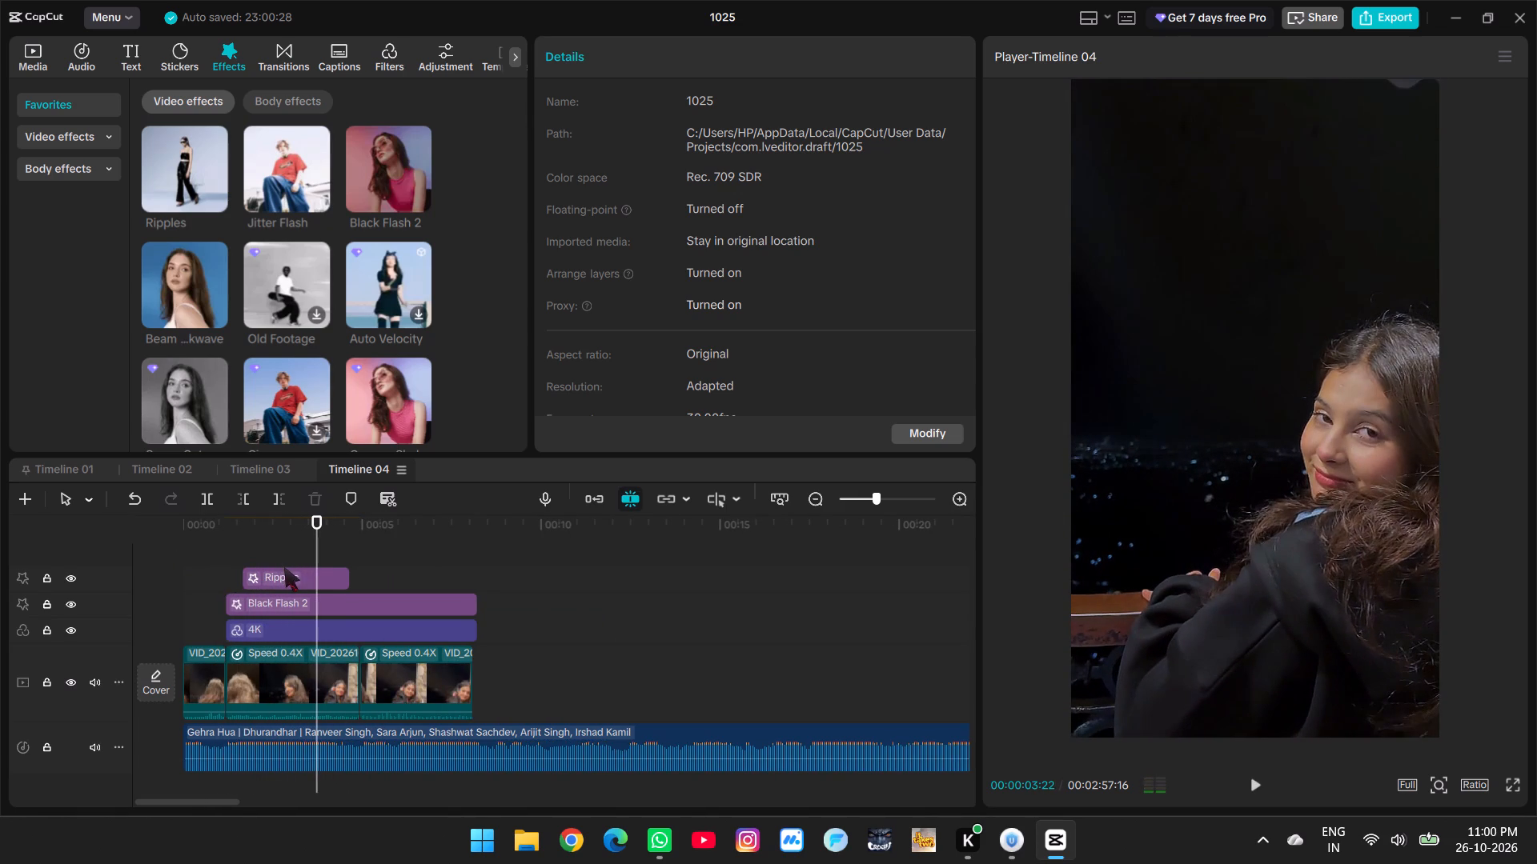
Move the Ripples effect earlier on its track, starting at about 1.4 s, just after Black Flash 2 begins.
left_click_drag(279, 574, 267, 575)
left_click_drag(267, 575, 275, 575)
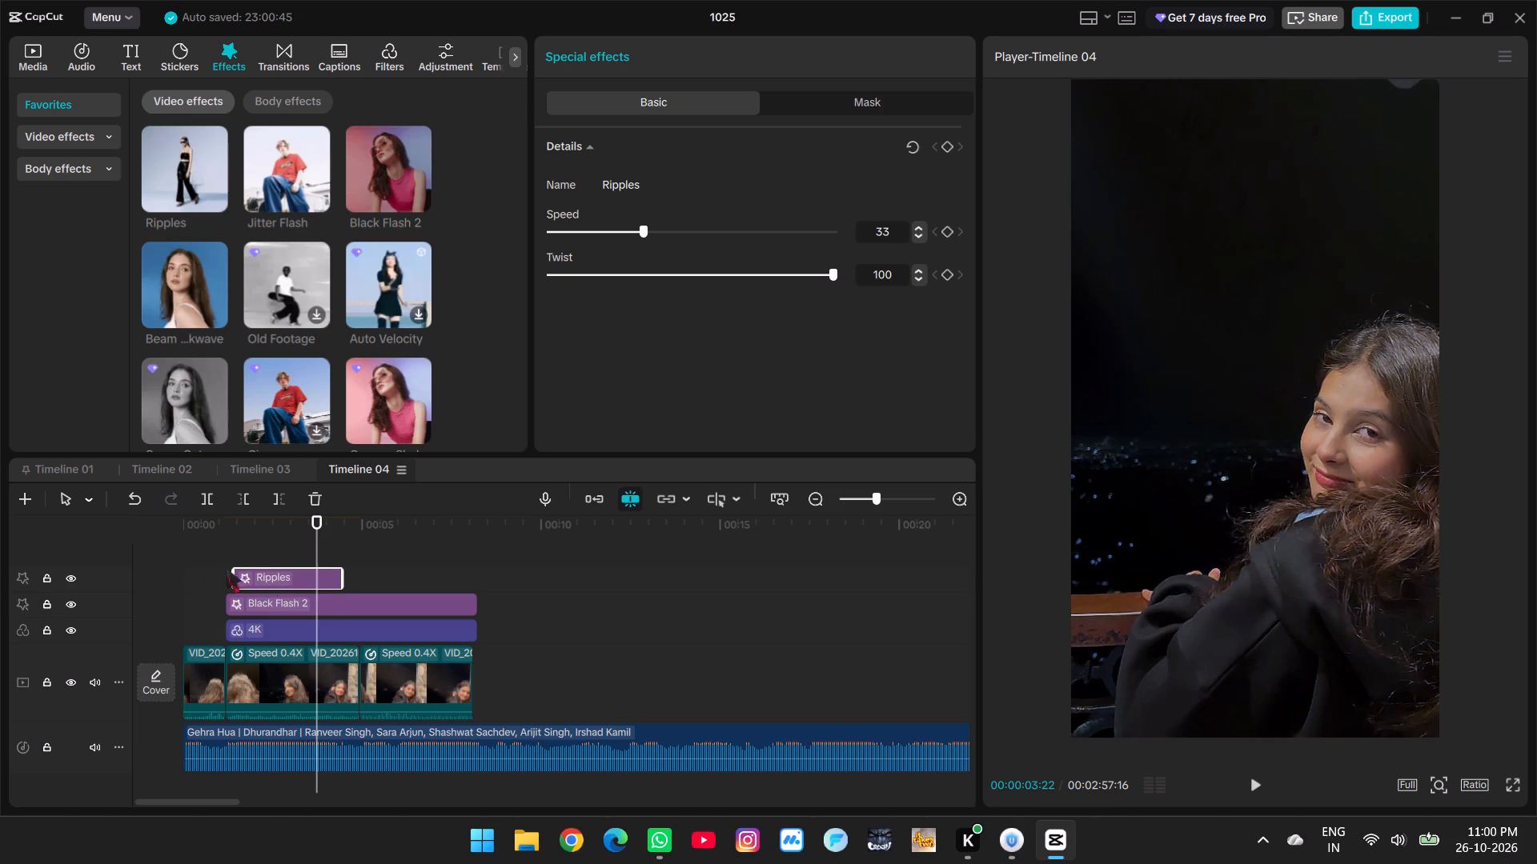
Replay the whole edit and the end of the first slowed segment to check the Ripples timing and the cut.
left_click(184, 560)
key("space")
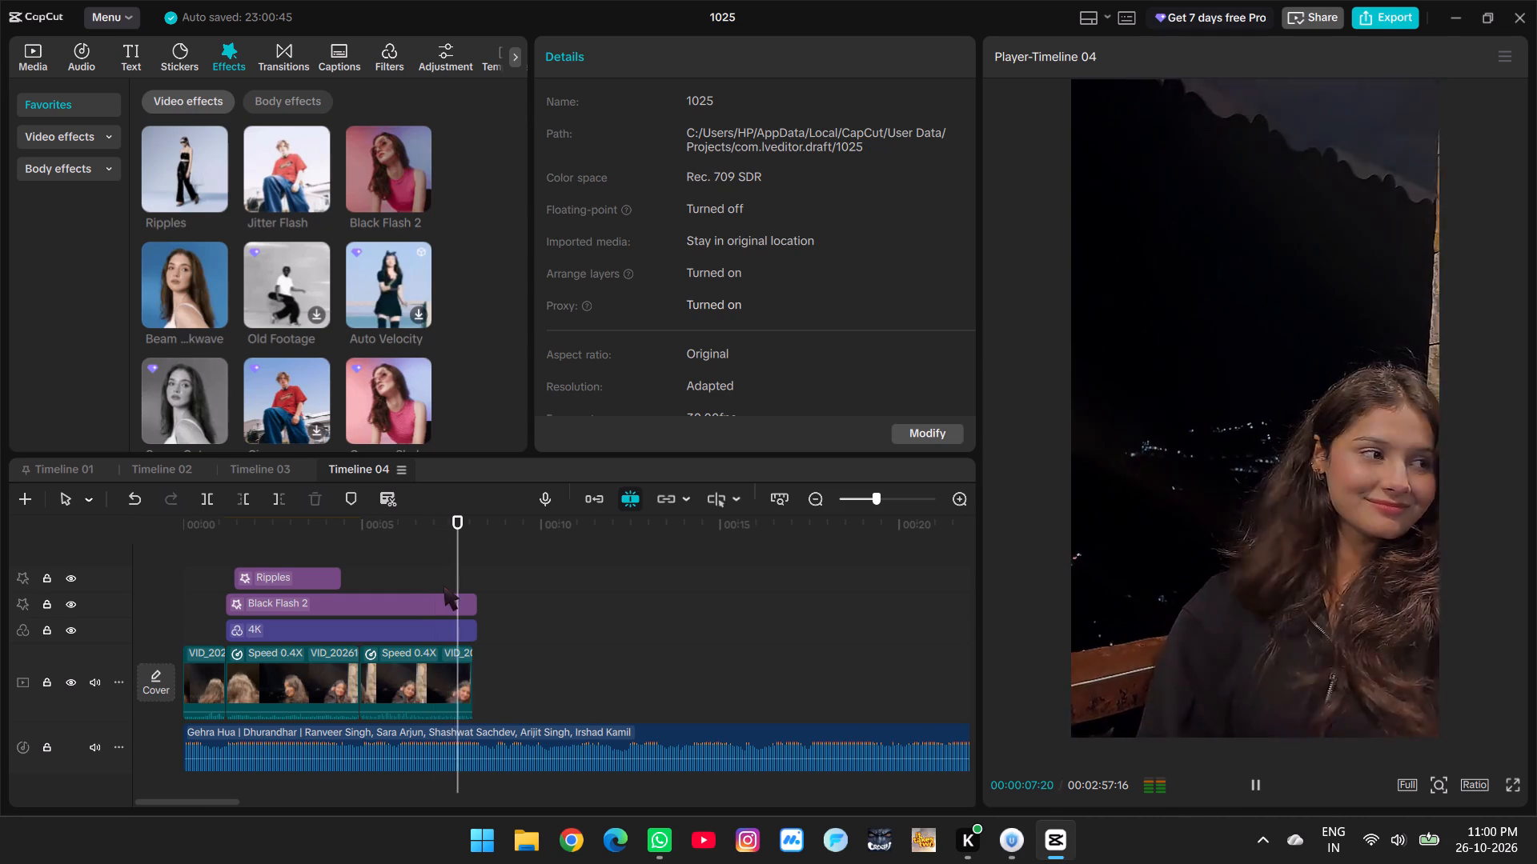
key("space")
left_click(343, 538)
left_click(292, 538)
key("space")
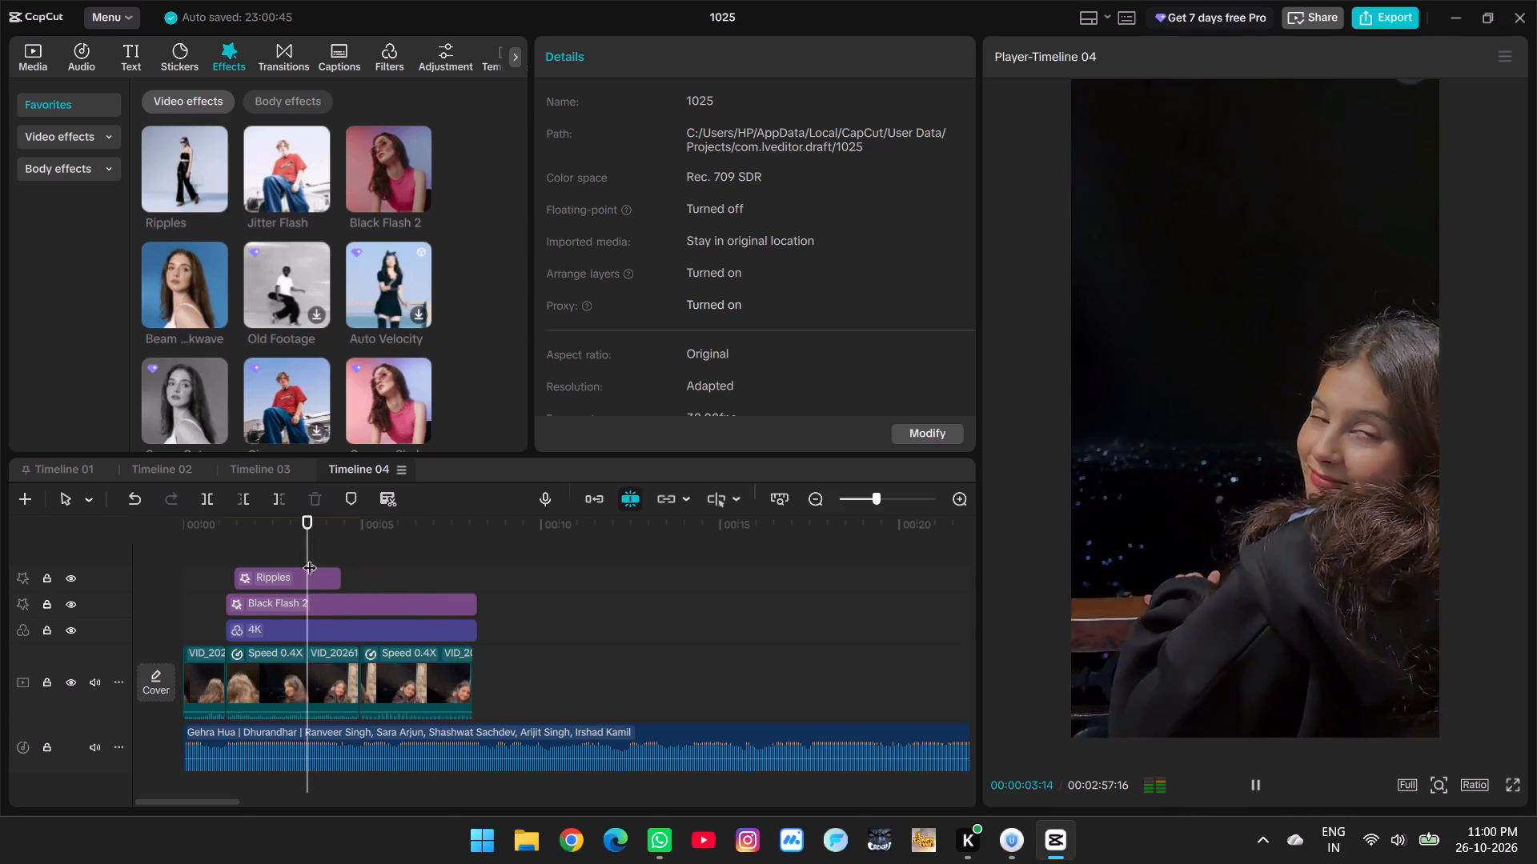
key("space")
Apply the Fade Out animation with a 0.5 s duration to the end of the first slowed segment.
left_click(294, 689)
left_click(744, 63)
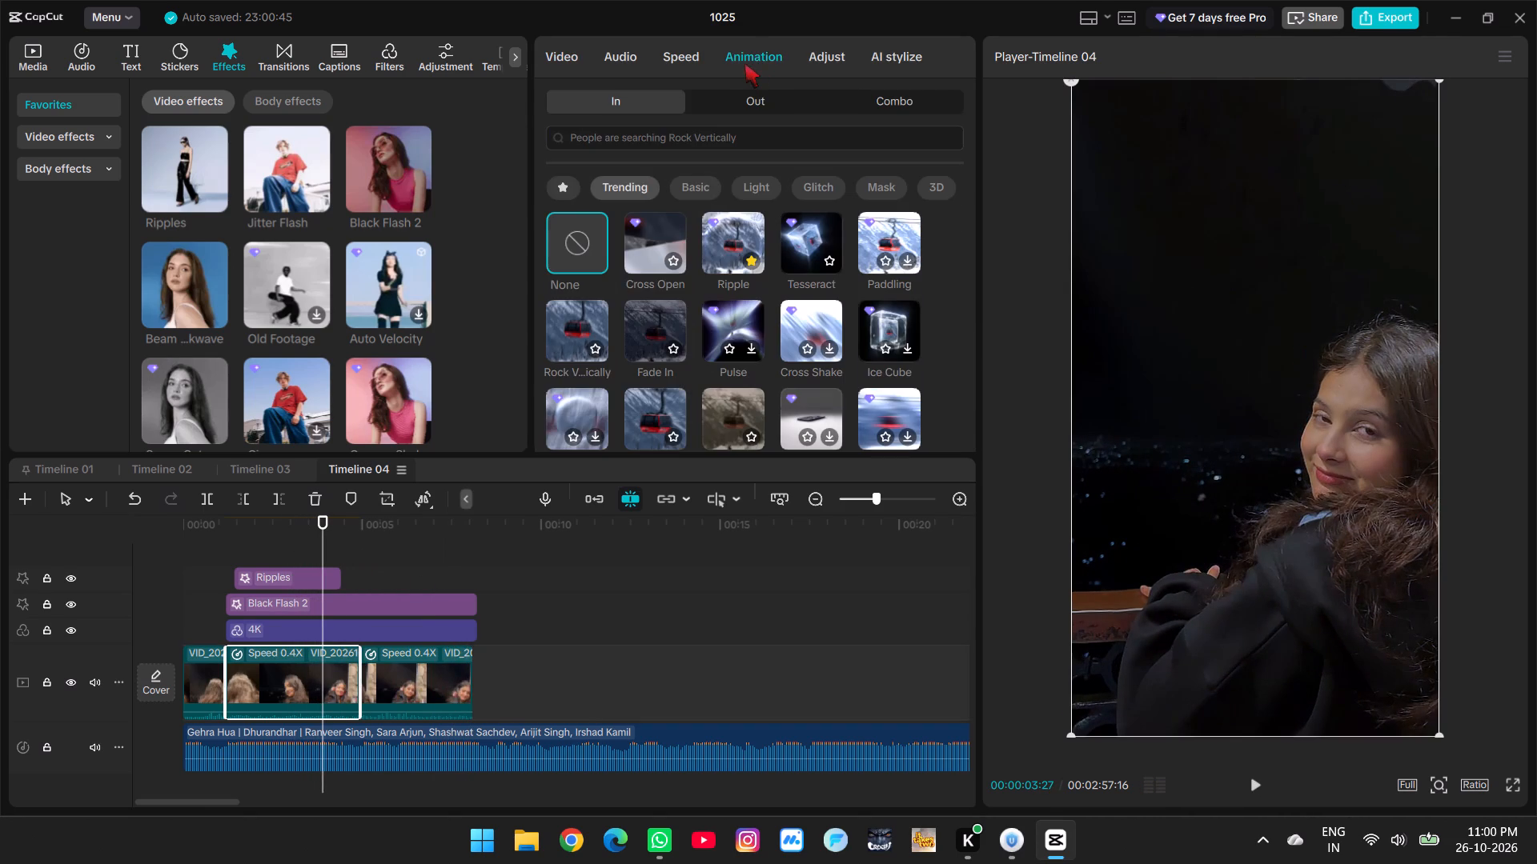
left_click(756, 96)
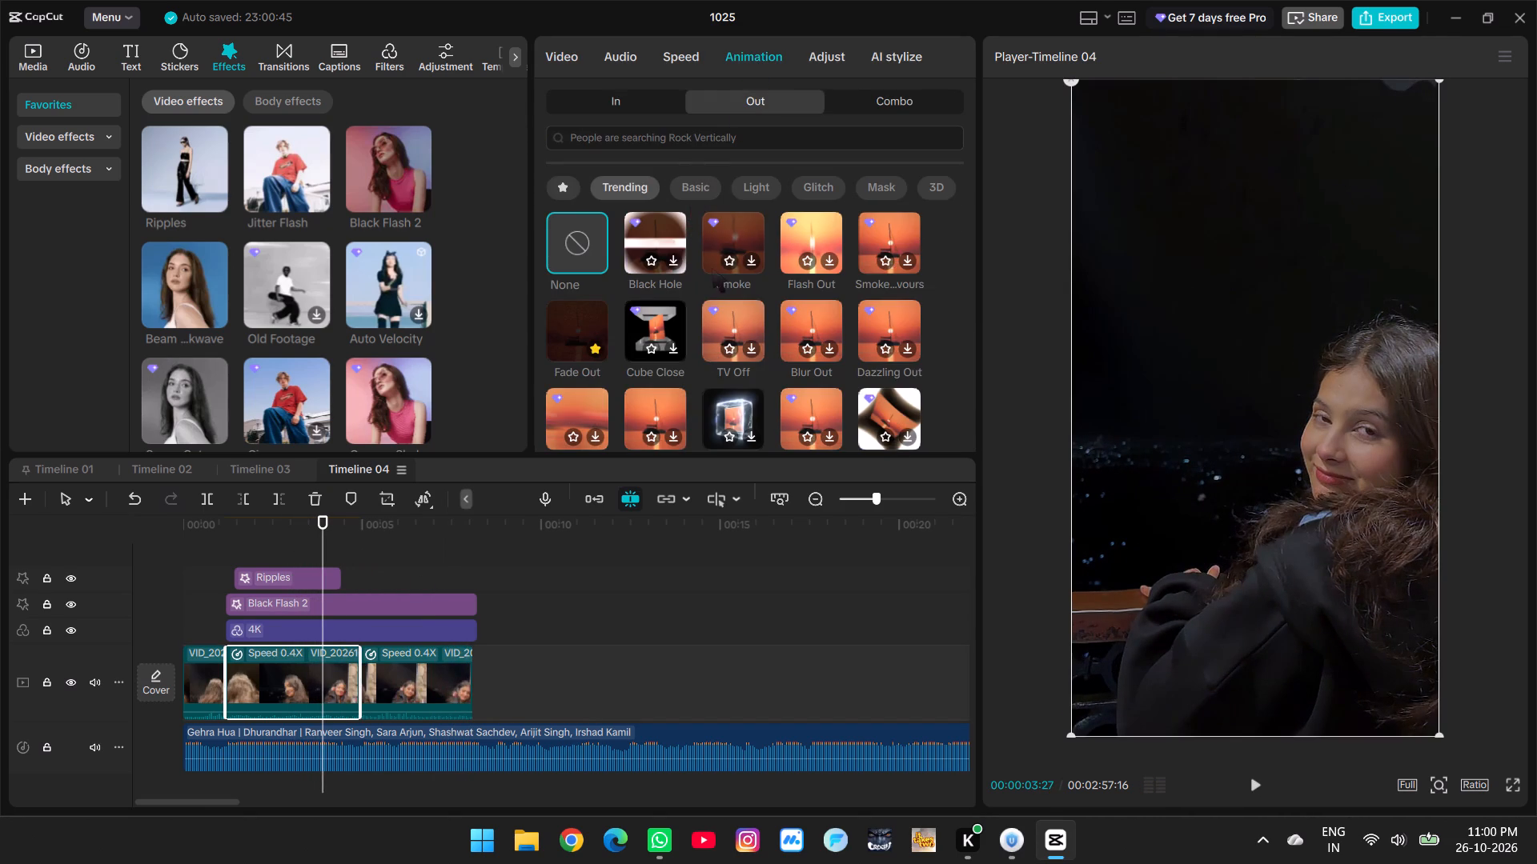
left_click(569, 322)
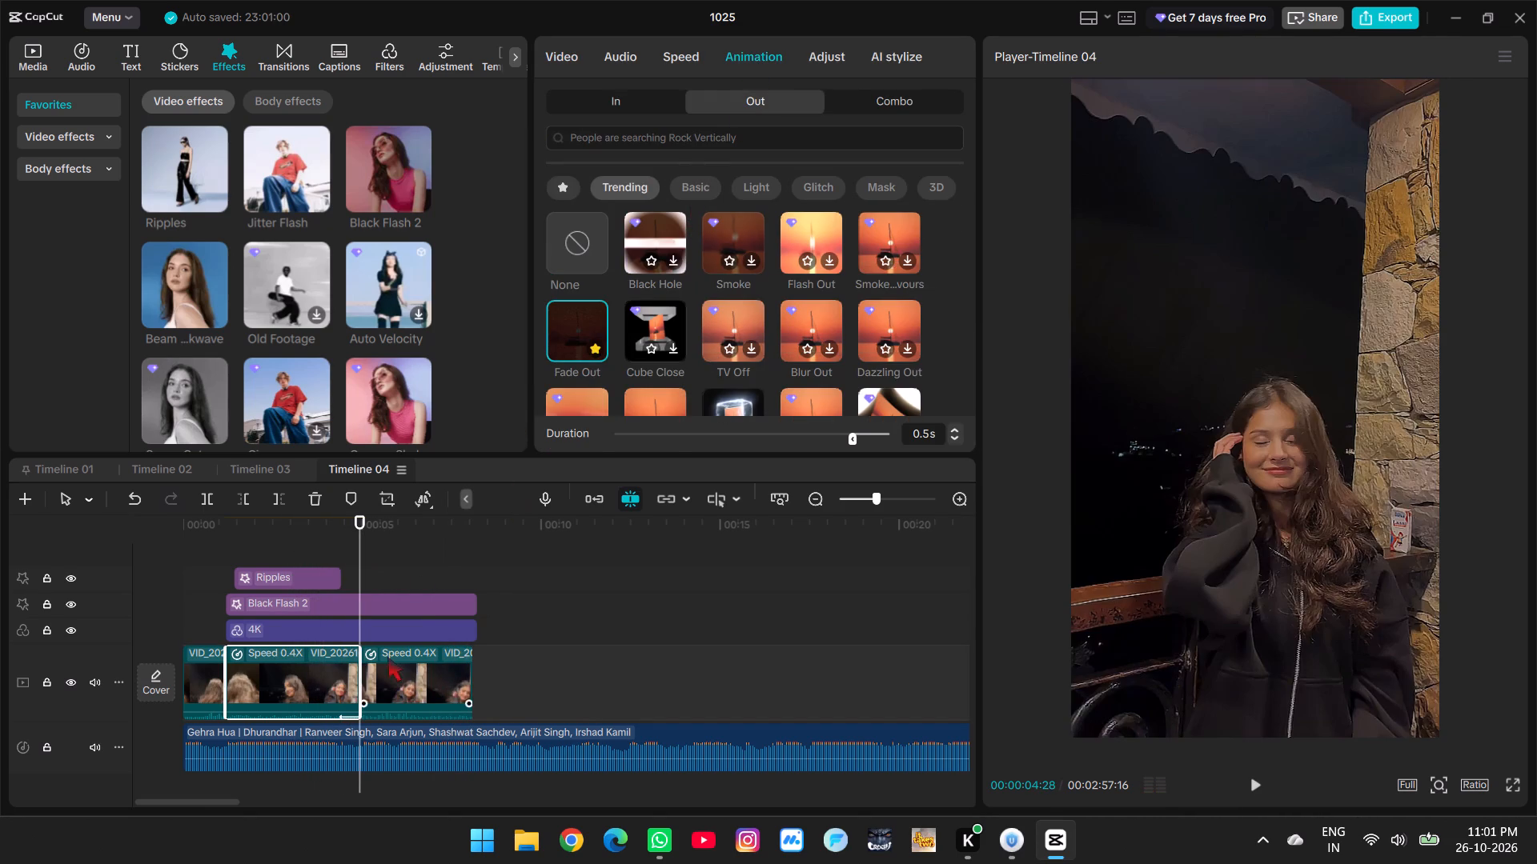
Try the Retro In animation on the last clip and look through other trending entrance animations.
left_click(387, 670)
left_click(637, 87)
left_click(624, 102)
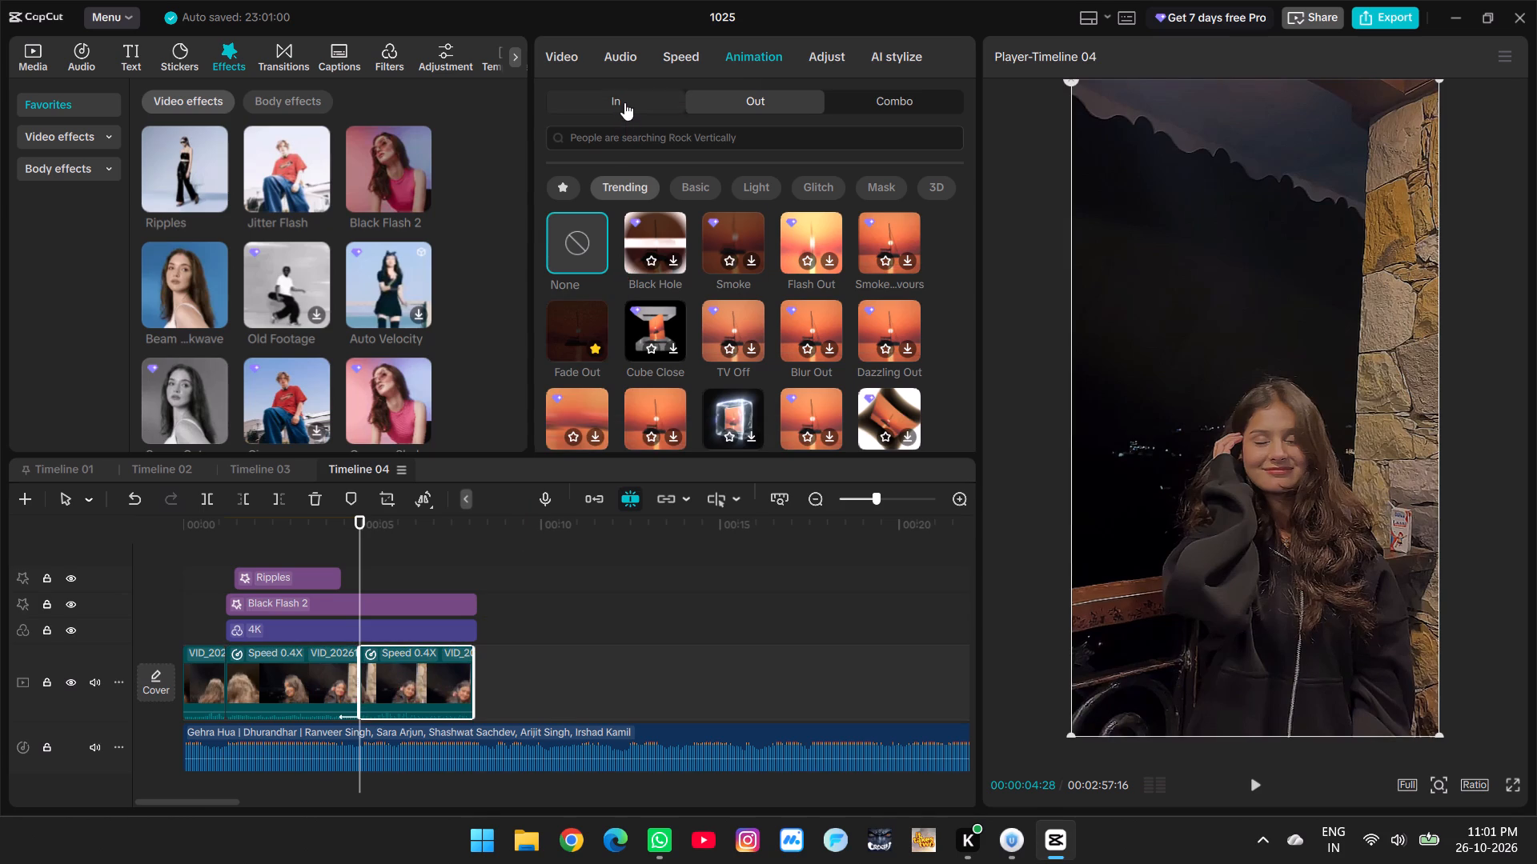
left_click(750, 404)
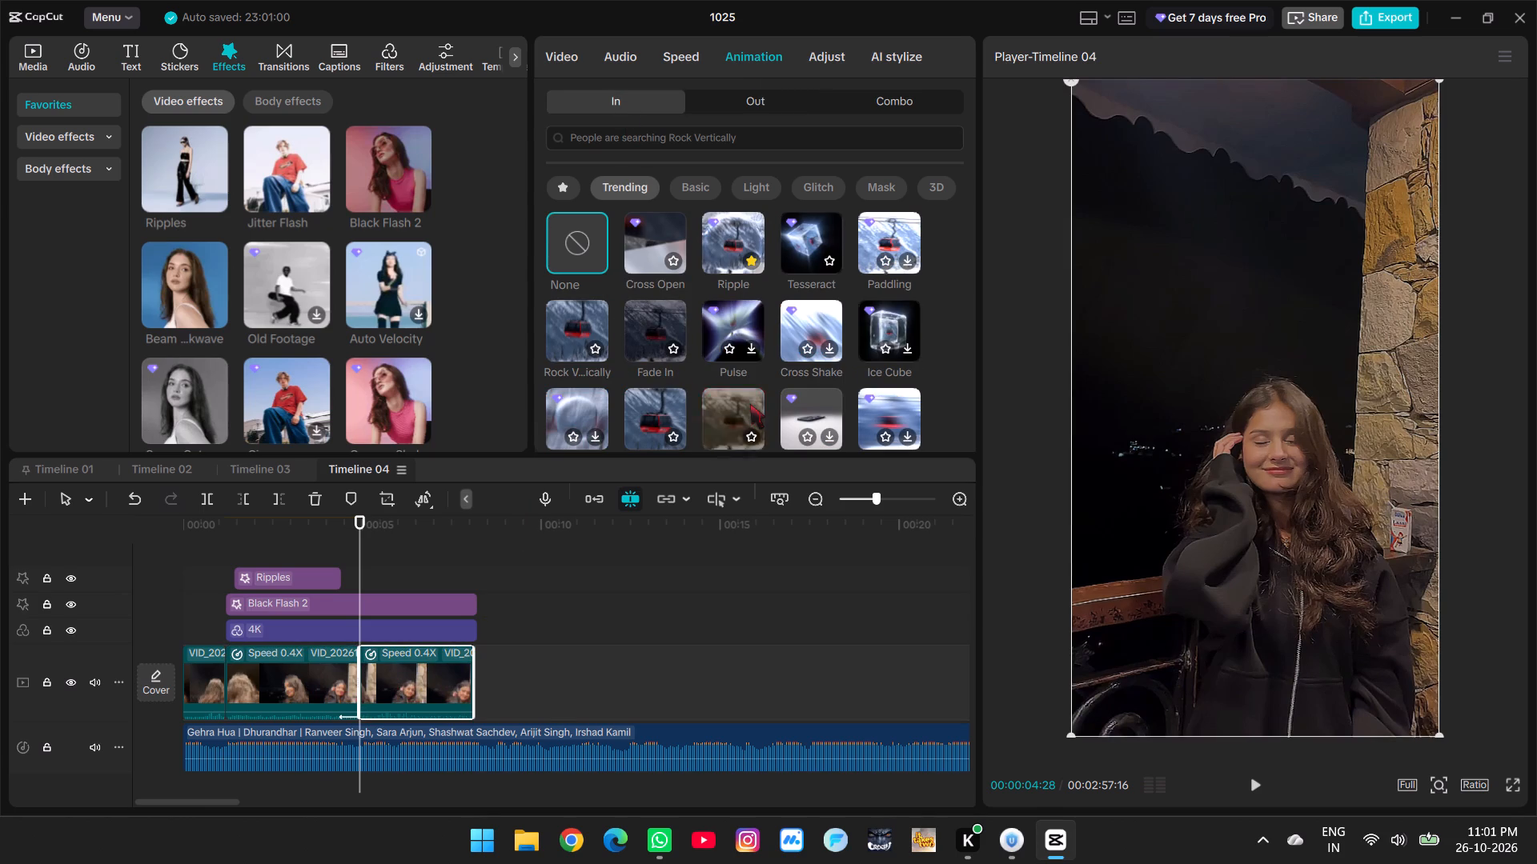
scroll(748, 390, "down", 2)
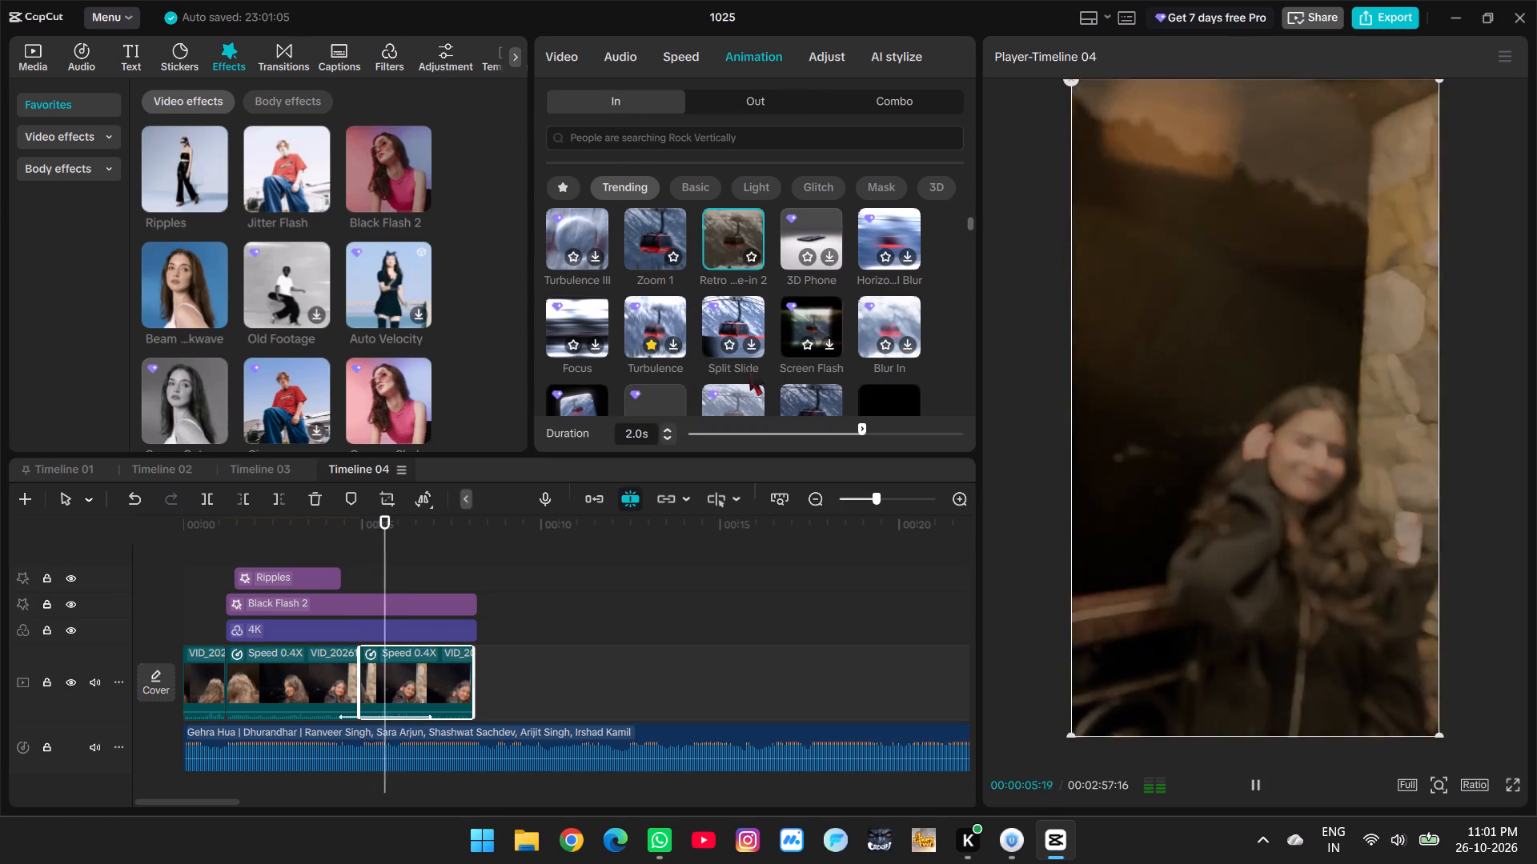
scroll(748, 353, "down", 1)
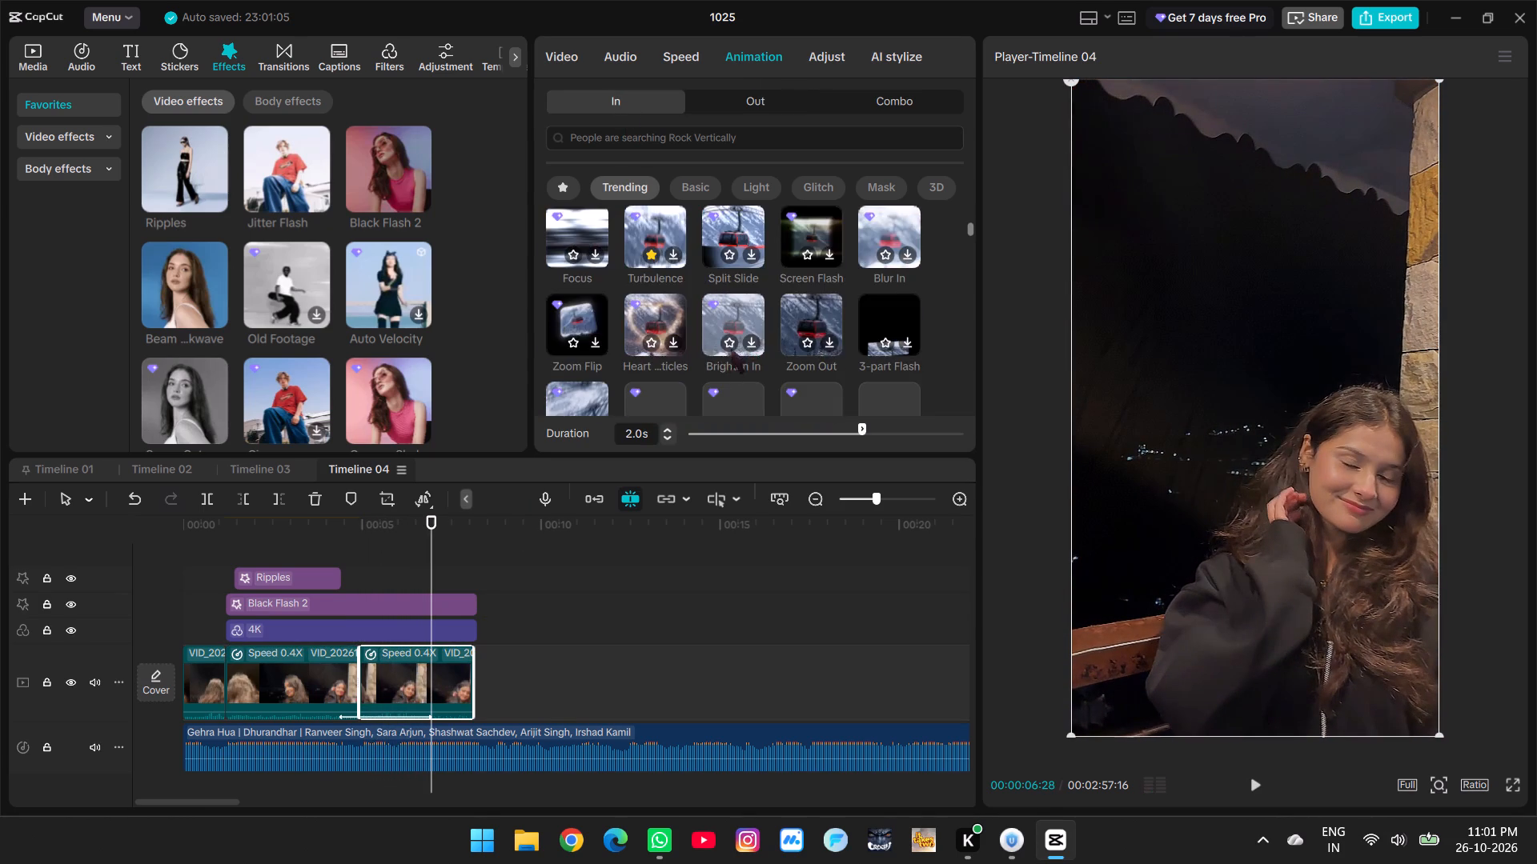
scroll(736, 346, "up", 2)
Apply the first Basic Fade In animation to the last clip and set its duration to 0.4 s.
left_click(733, 188)
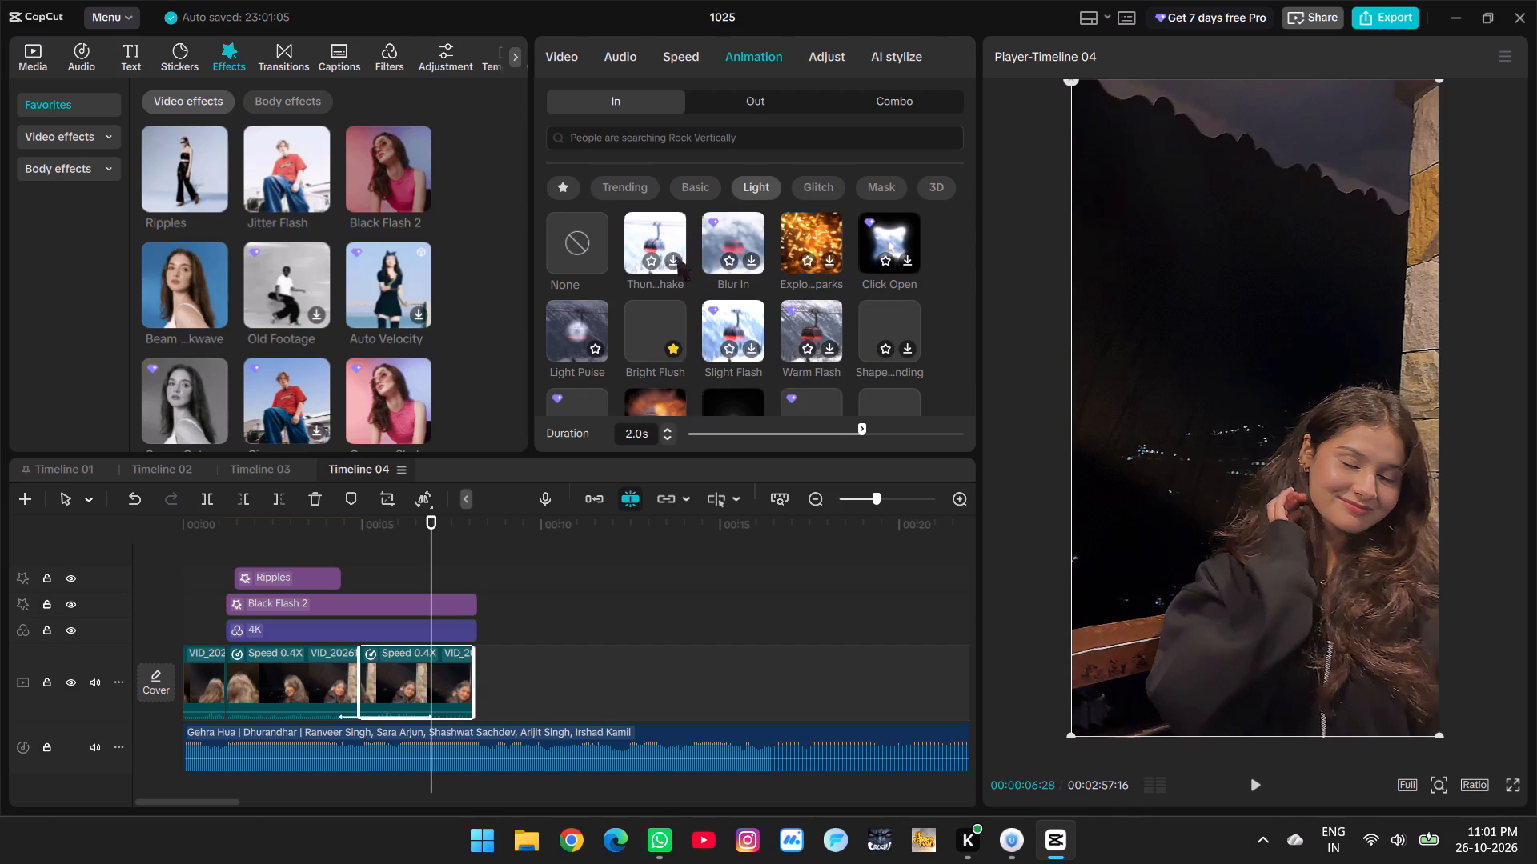
left_click(627, 196)
left_click(696, 189)
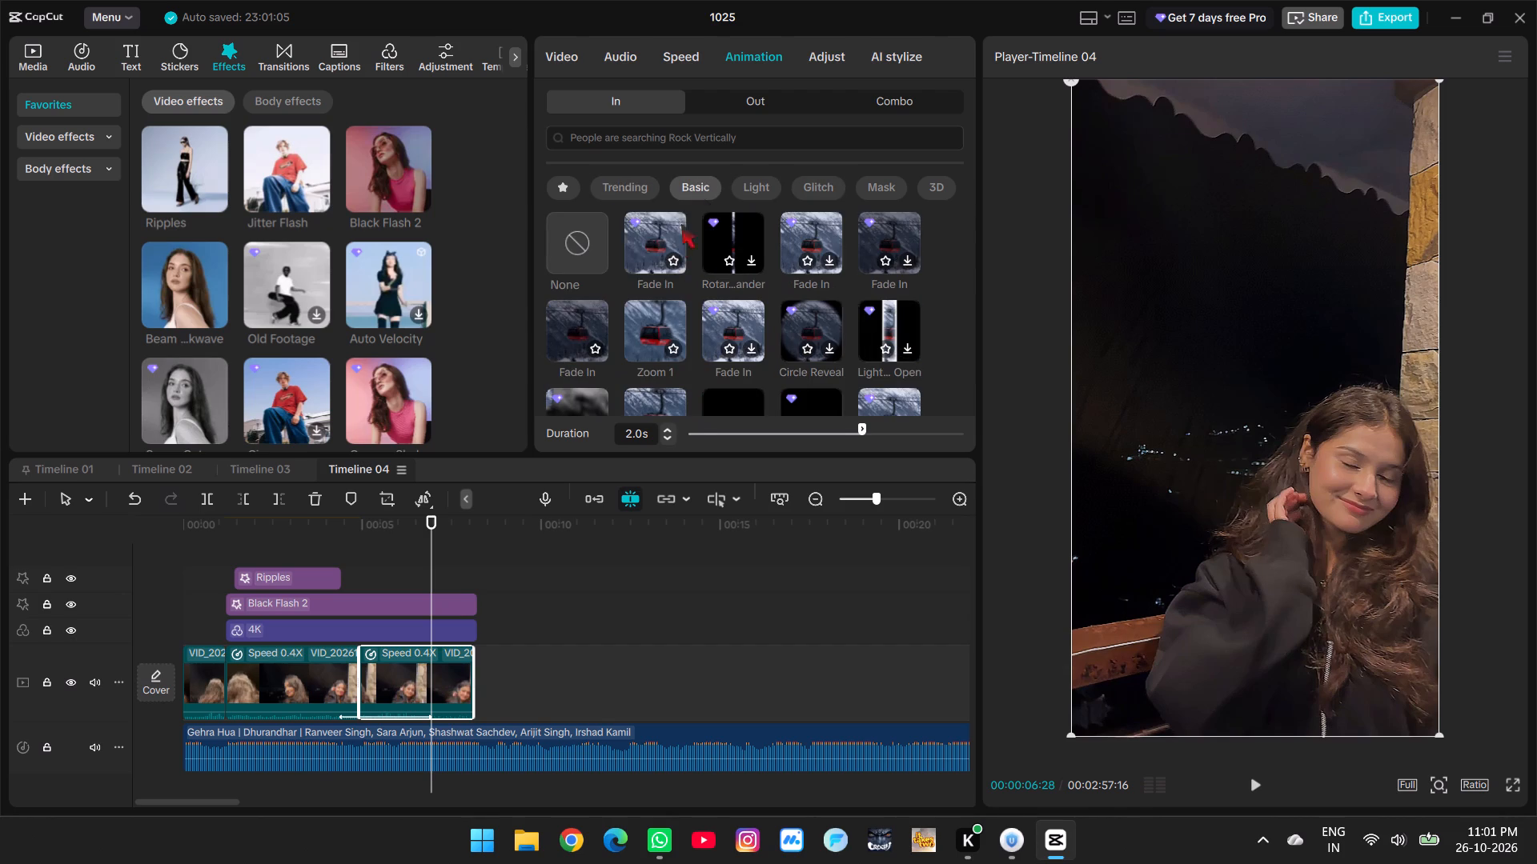
left_click(651, 227)
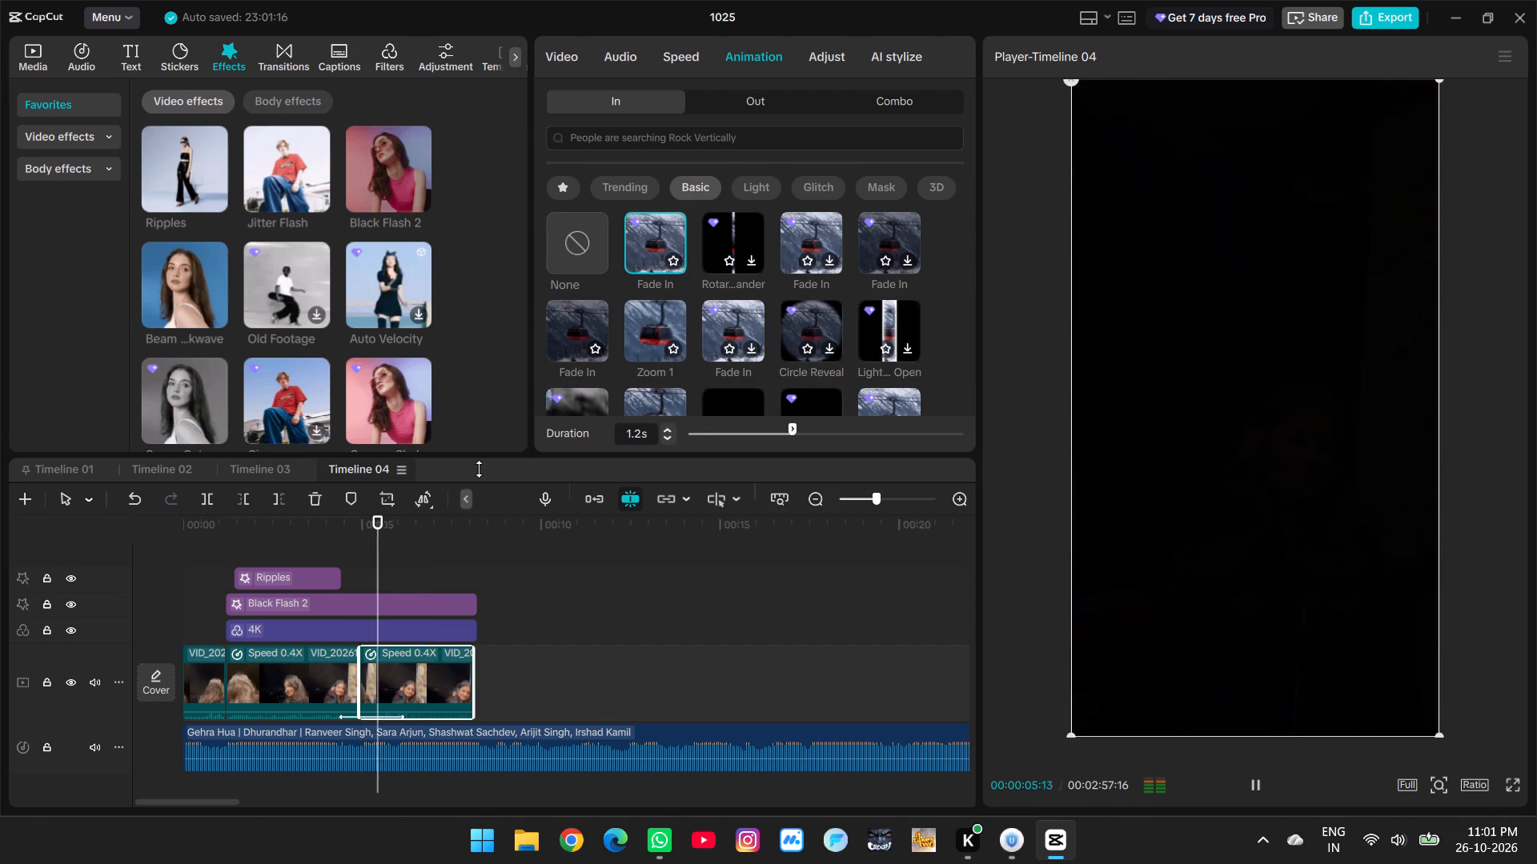
left_click(721, 437)
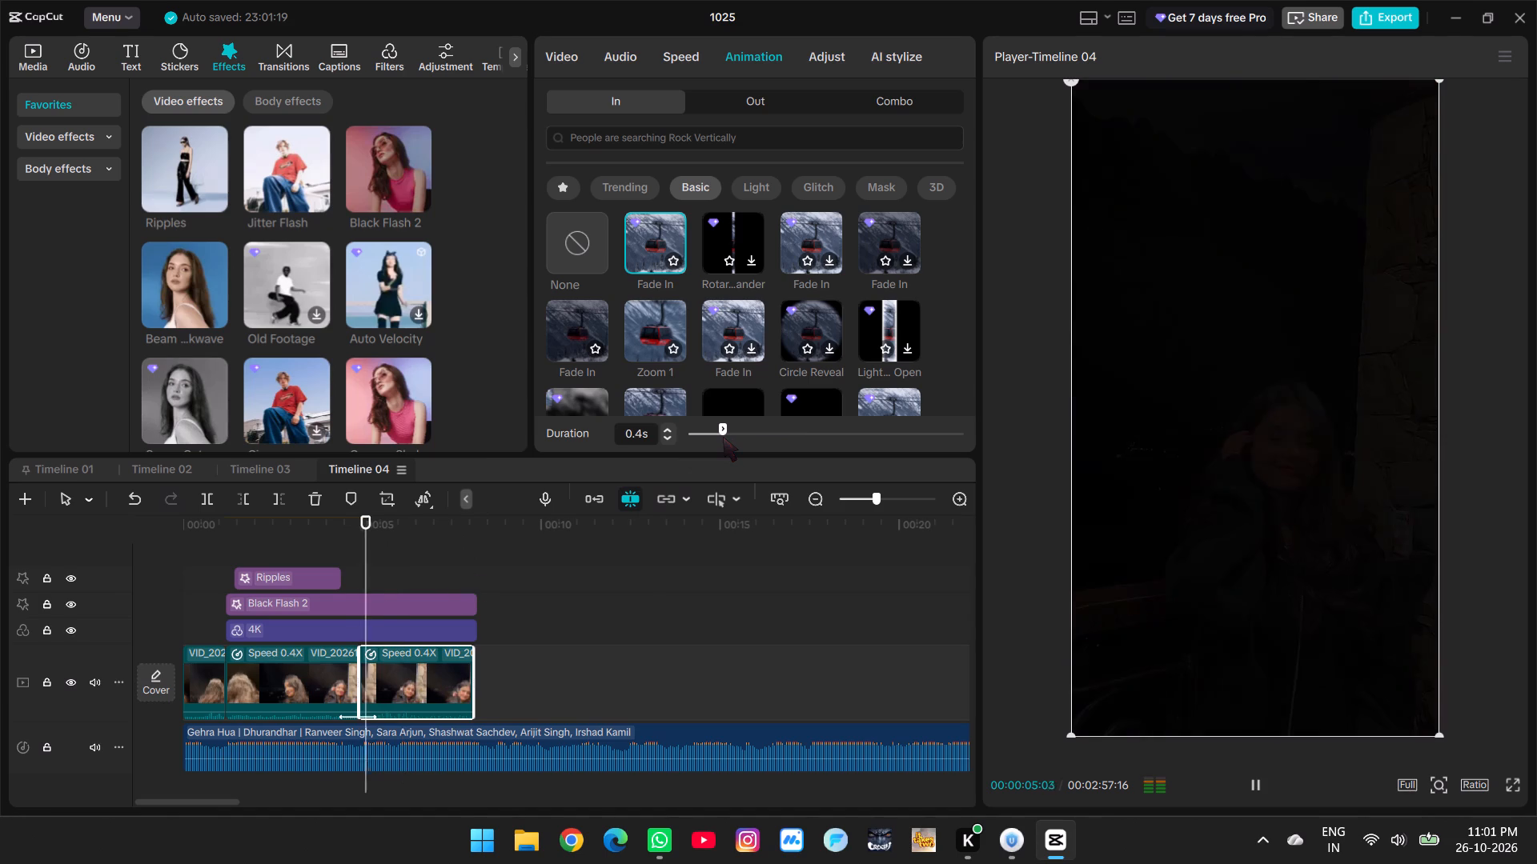
Replay the last clip's fade-in and the opening turn to check how the effects land on the beat.
left_click(338, 543)
key("space")
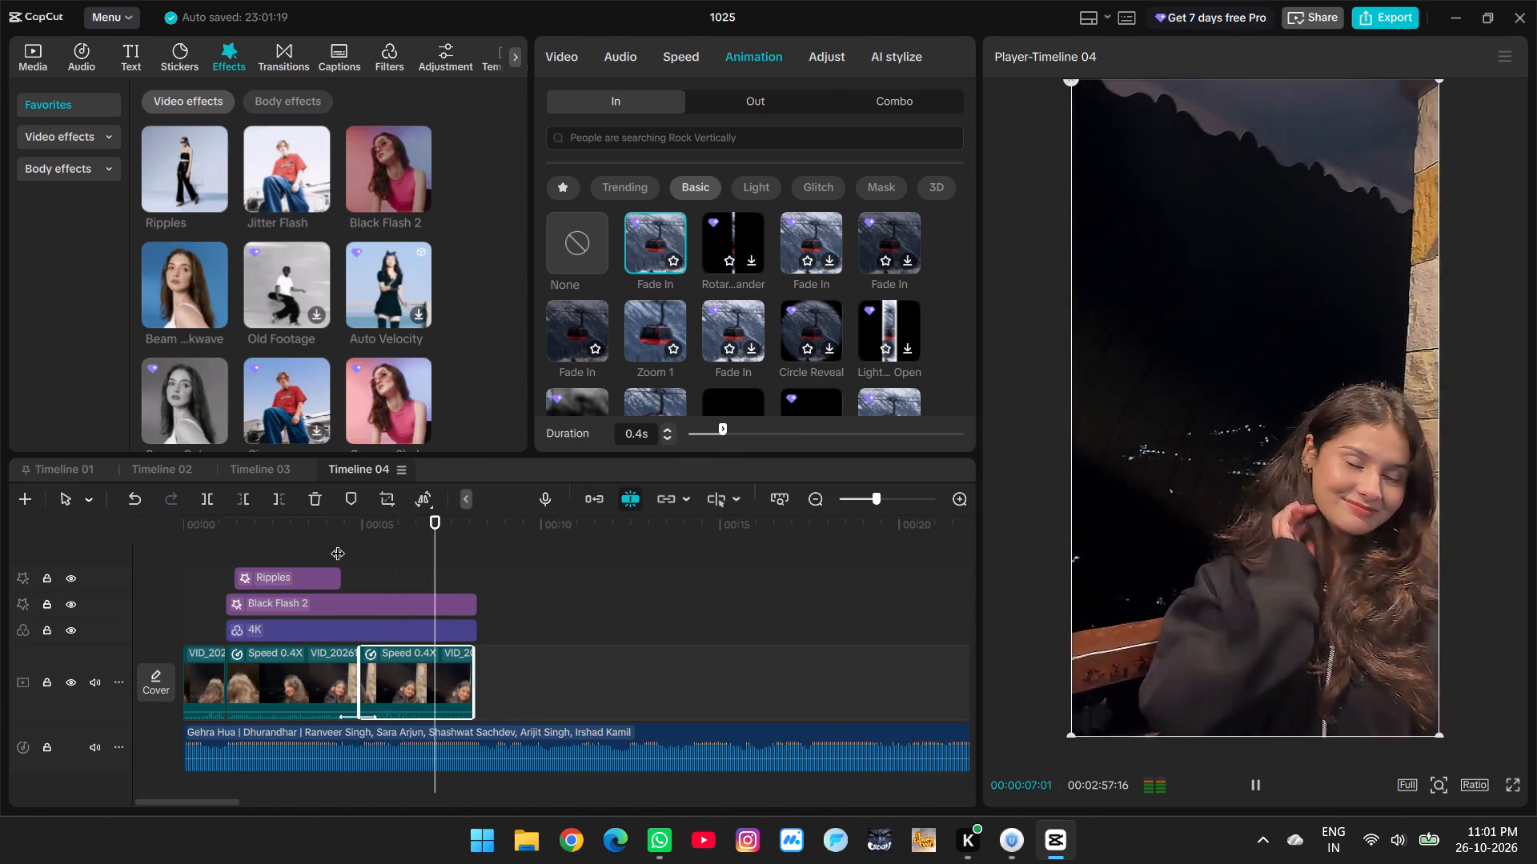
key("space")
left_click(327, 536)
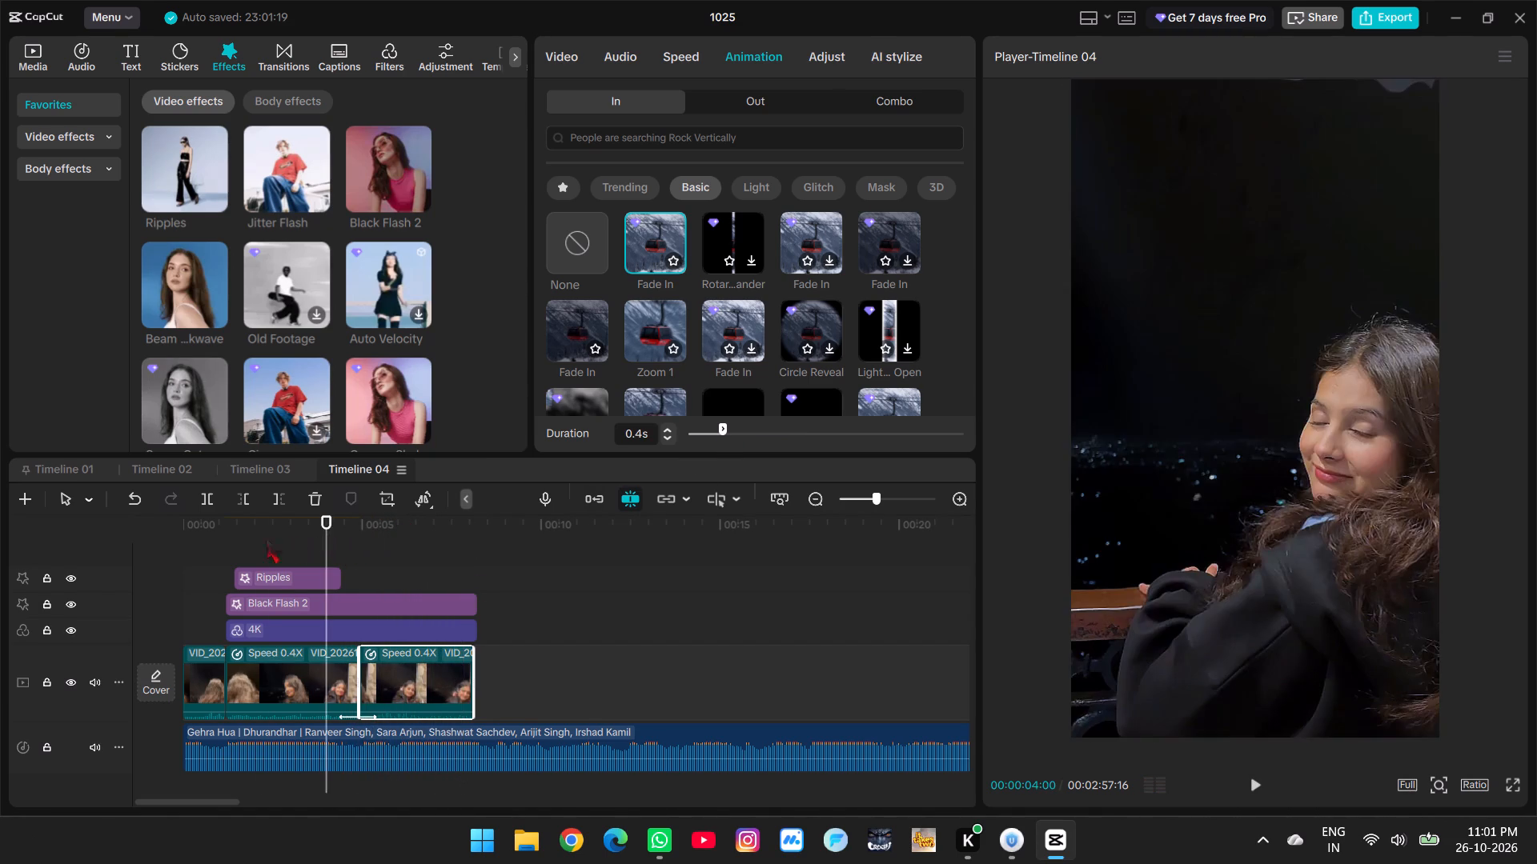
left_click(263, 538)
key("space")
left_click(216, 540)
key("space")
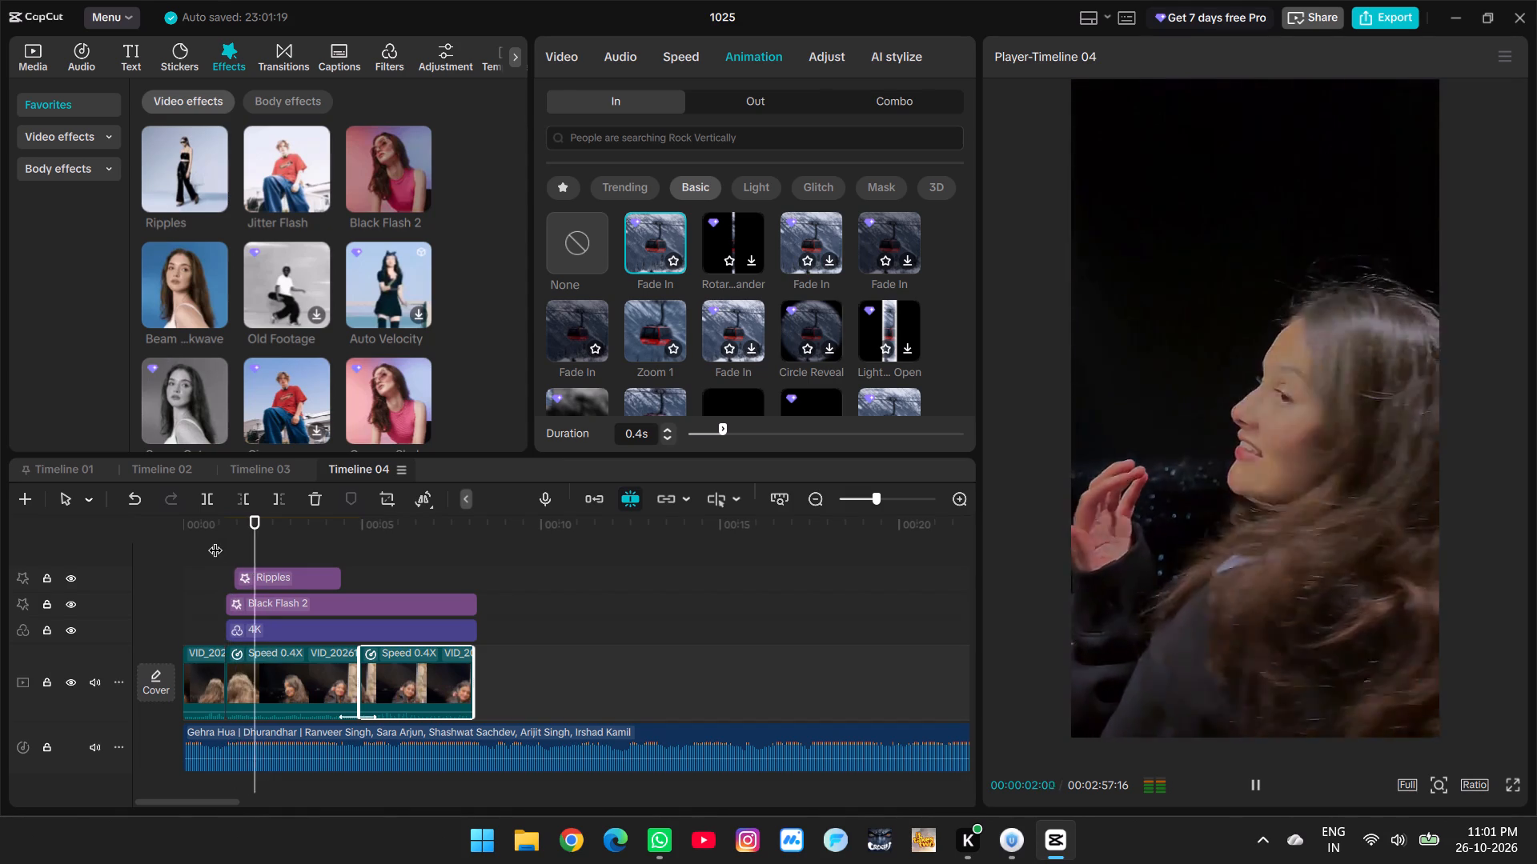
left_click(155, 555)
left_click(217, 550)
key("space")
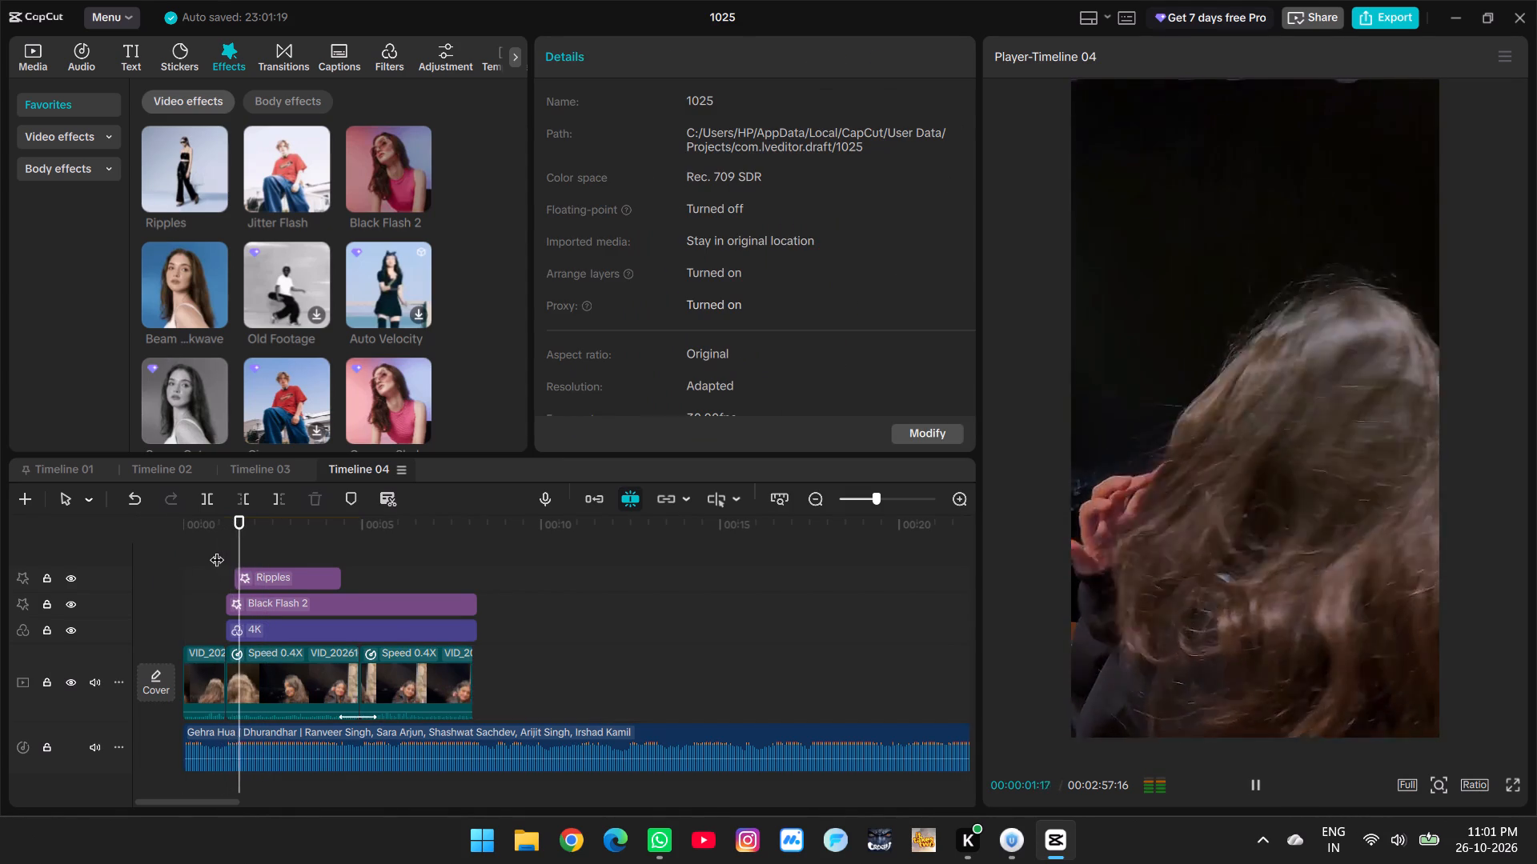
left_click(217, 550)
left_click_drag(217, 550, 205, 550)
key("space")
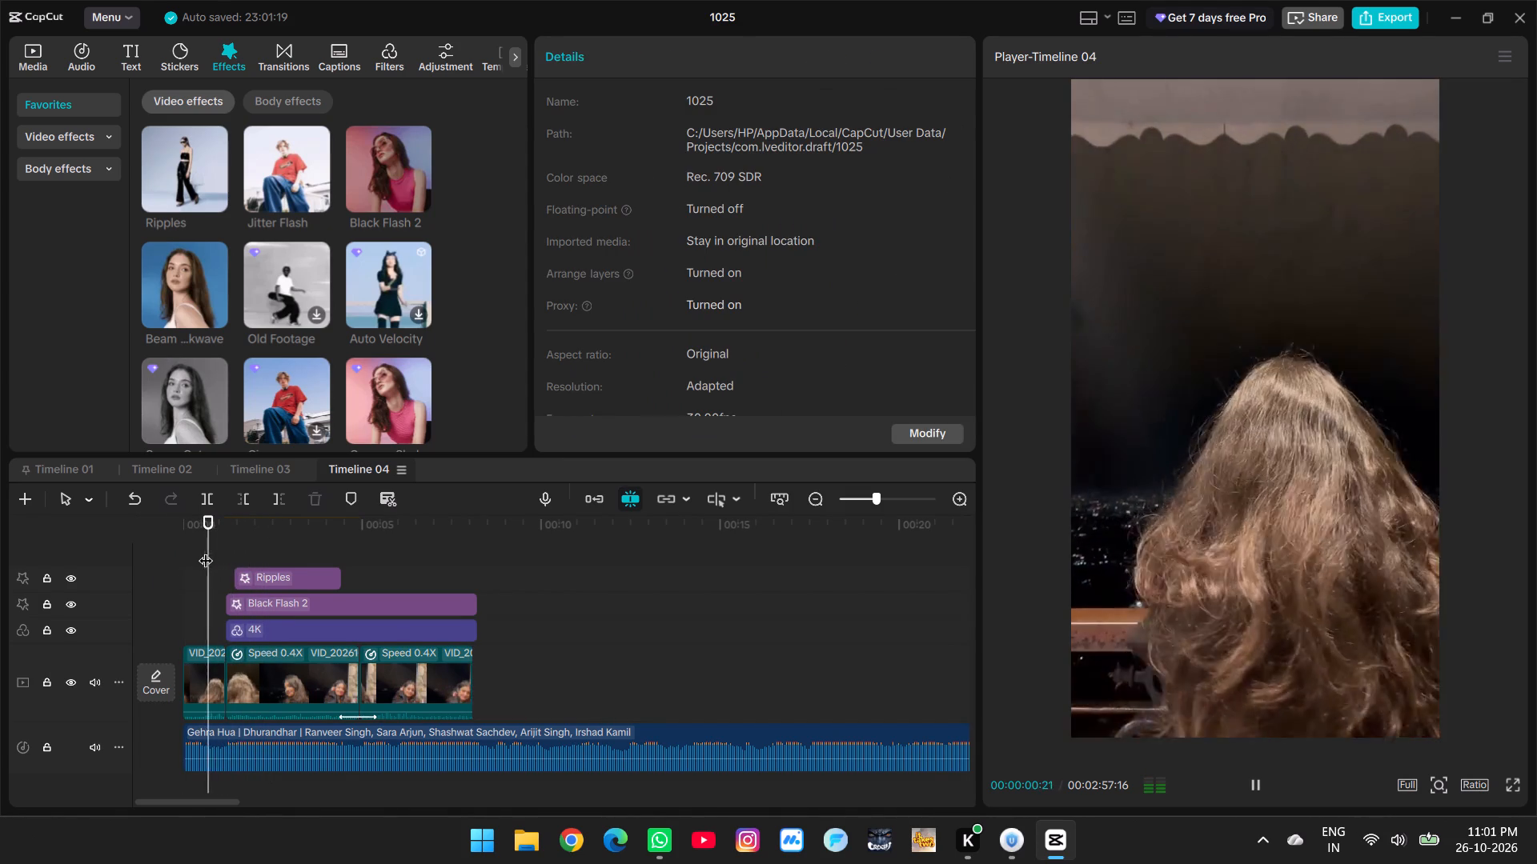
key("space")
scroll(307, 625, "up", 12, "ctrl")
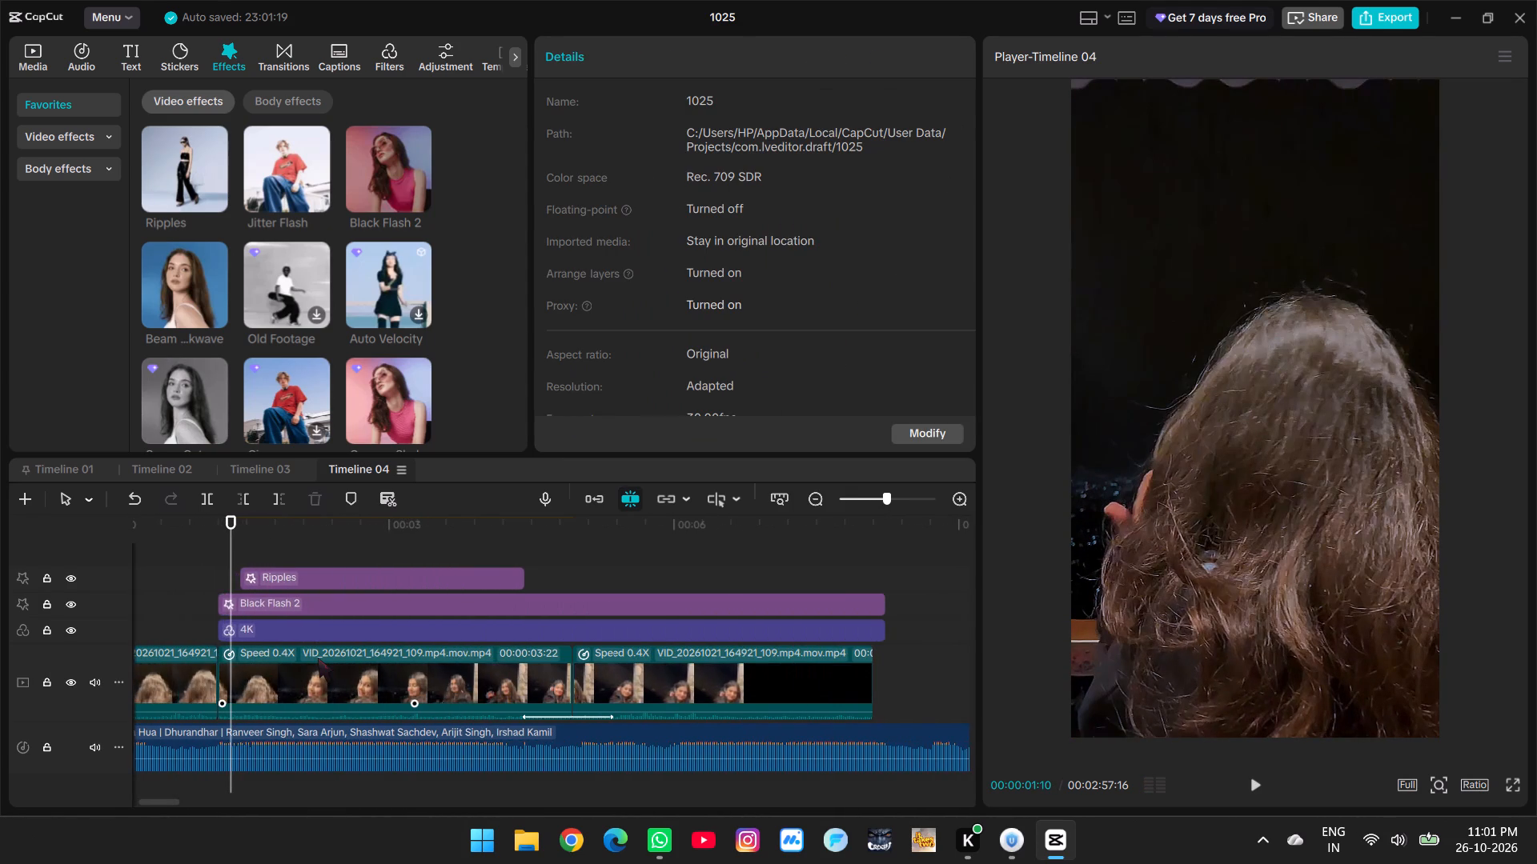
key("space")
key("space")
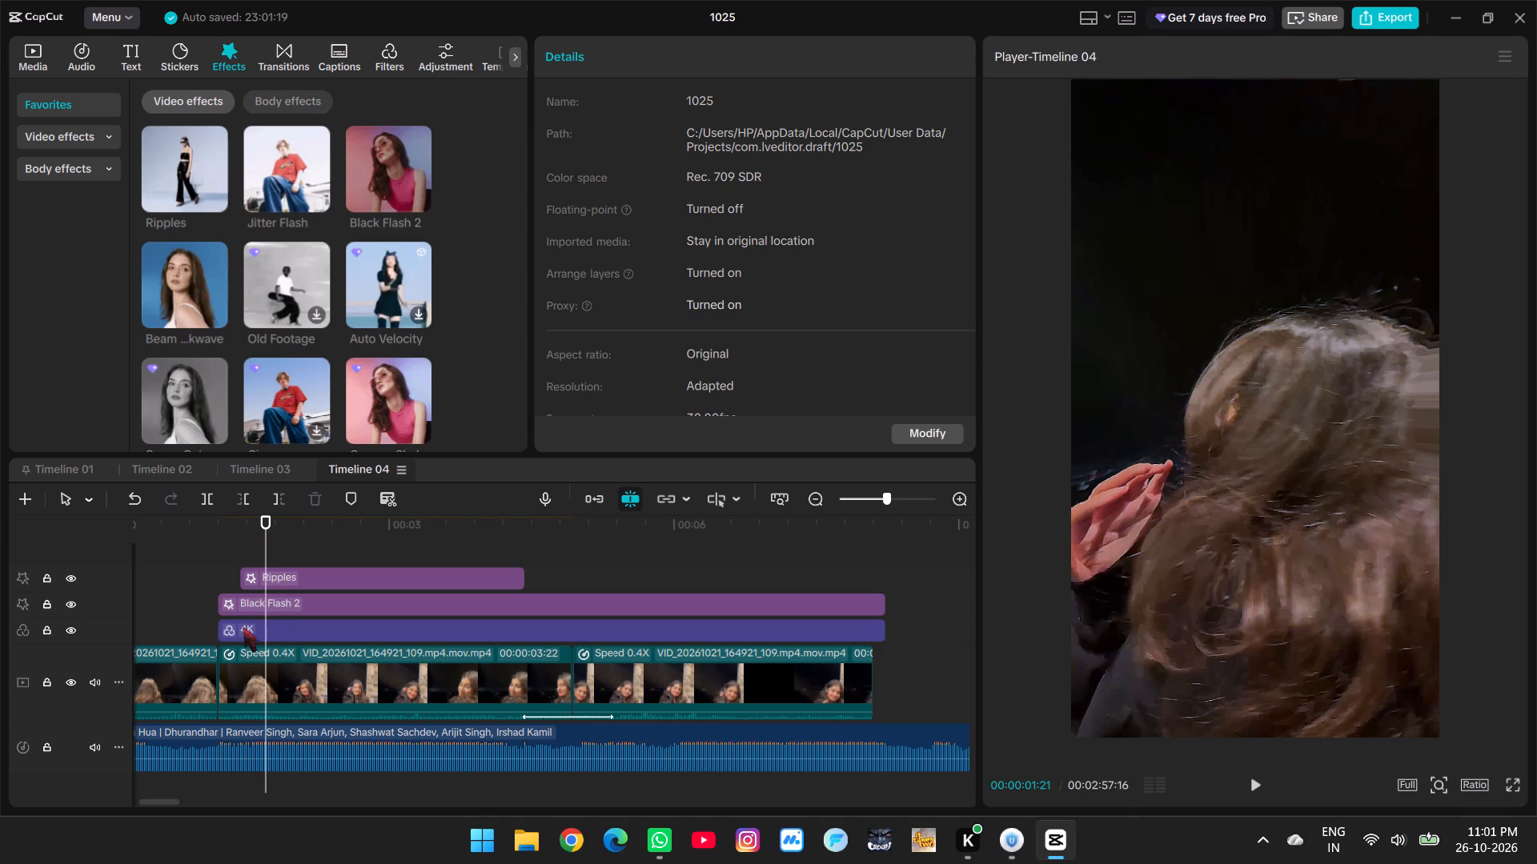
Shift the 4K filter later to start at about 00:00:01:23, replaying the opening turn to judge its timing.
left_click(265, 628)
left_click_drag(275, 628, 293, 629)
left_click(159, 587)
key("space")
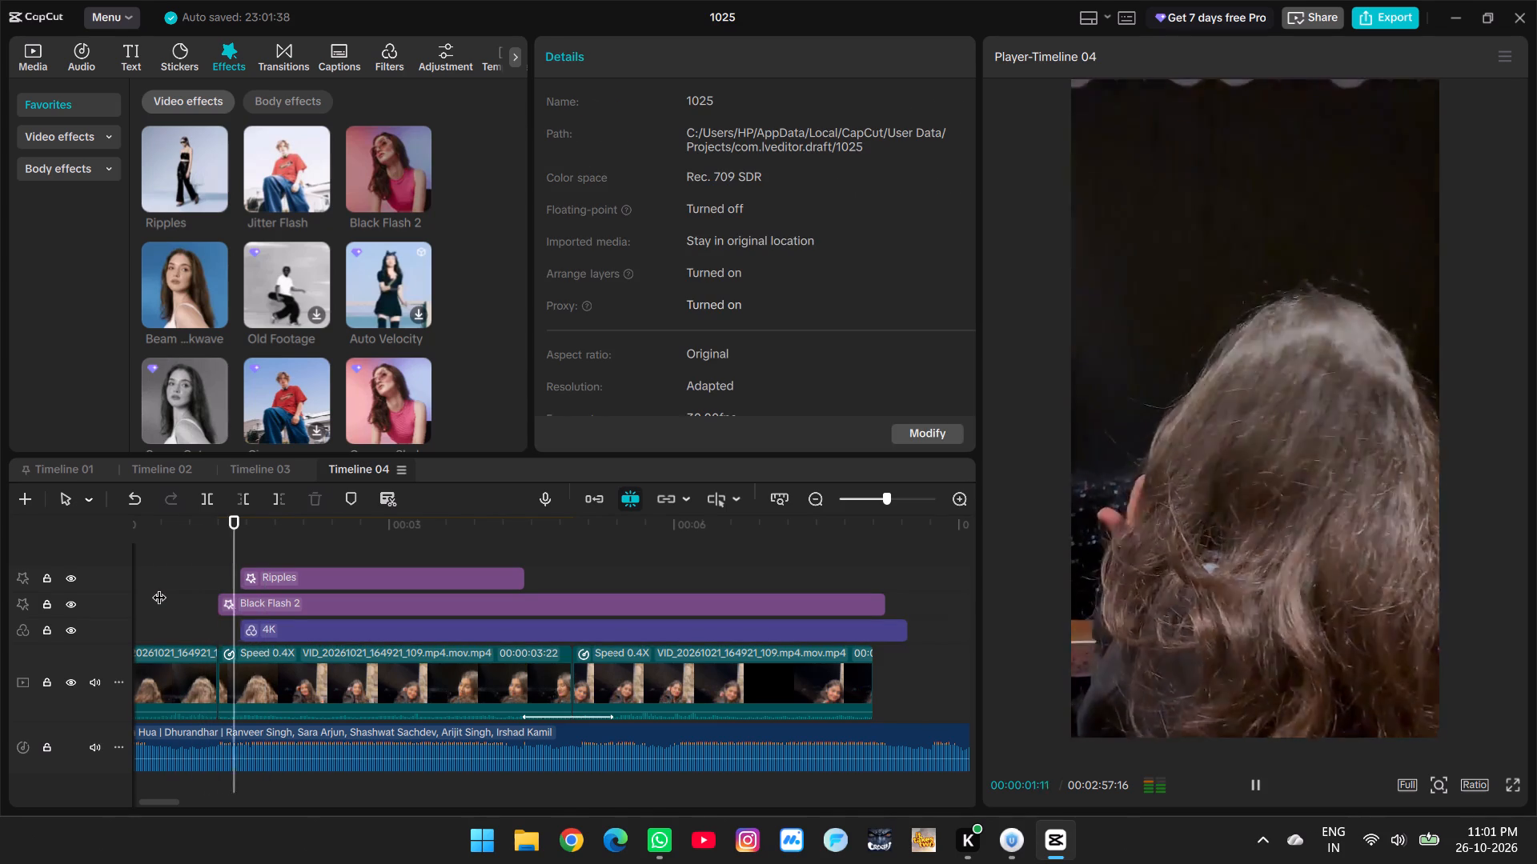
key("space")
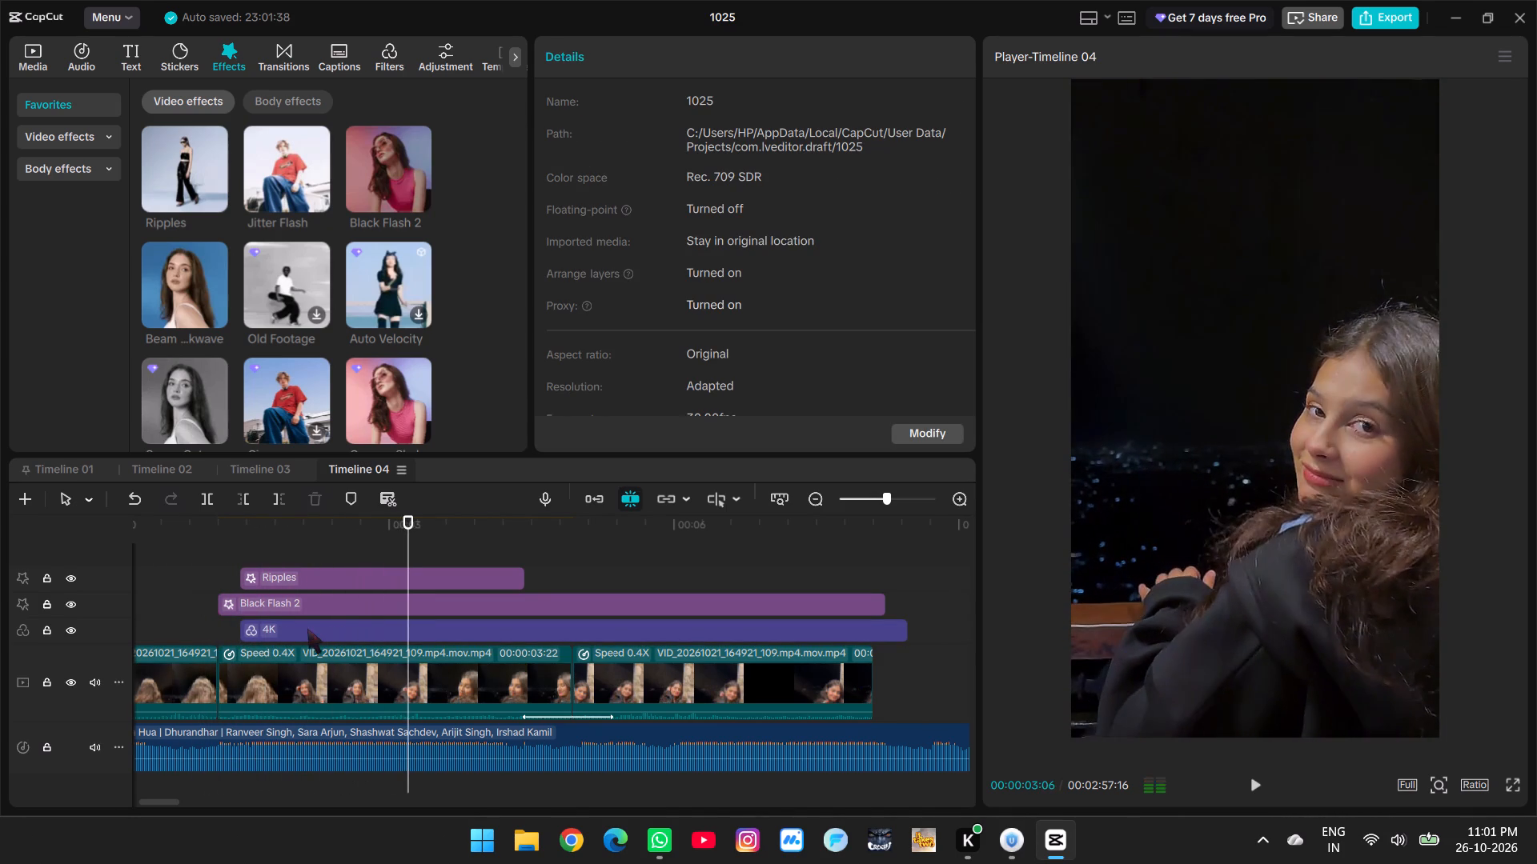
left_click(191, 571)
key("space")
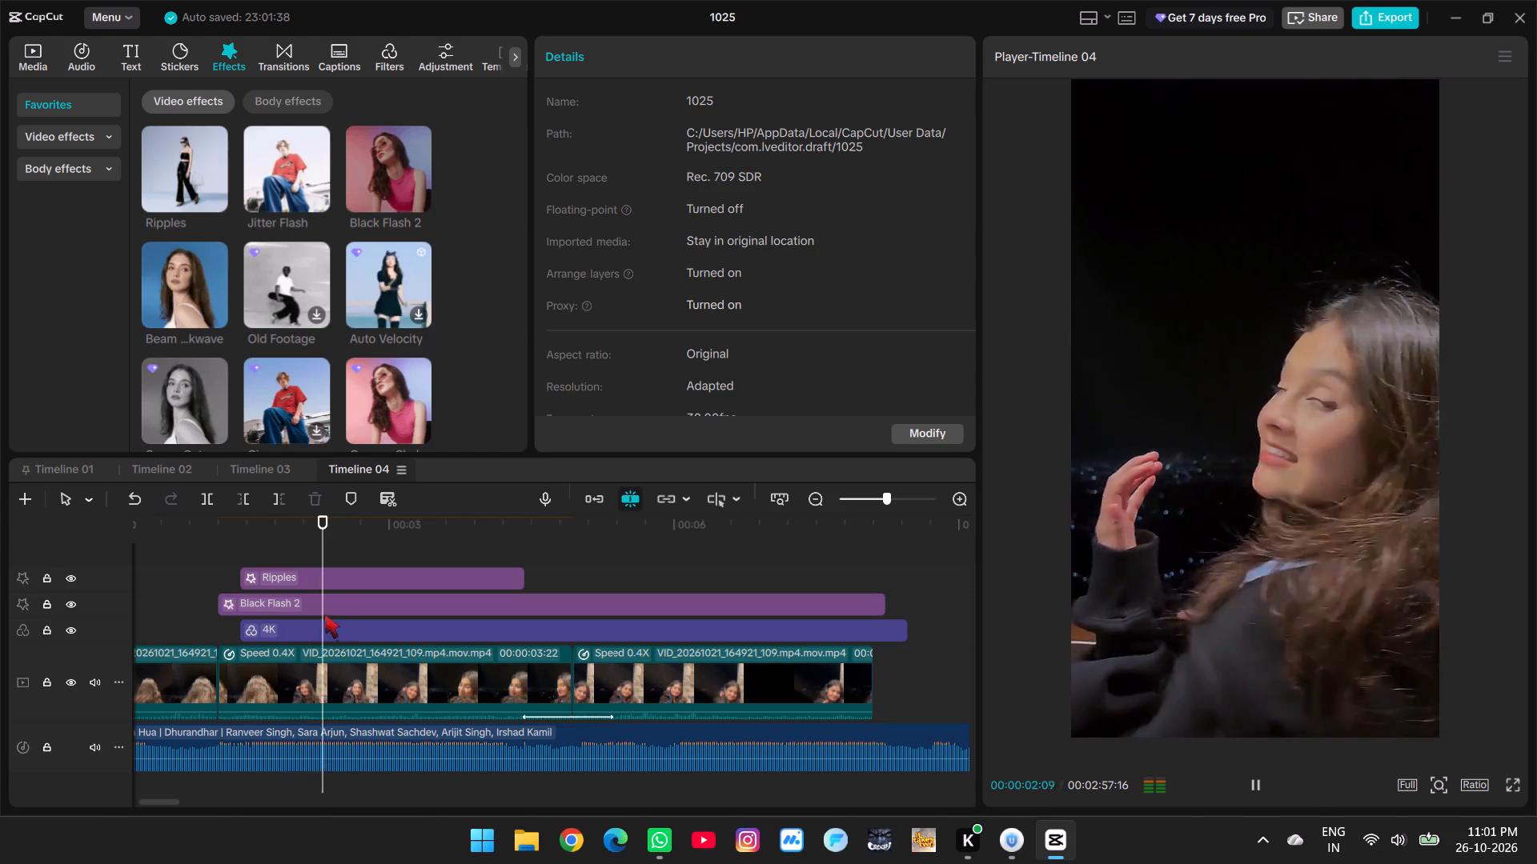
key("space")
left_click_drag(327, 630, 360, 634)
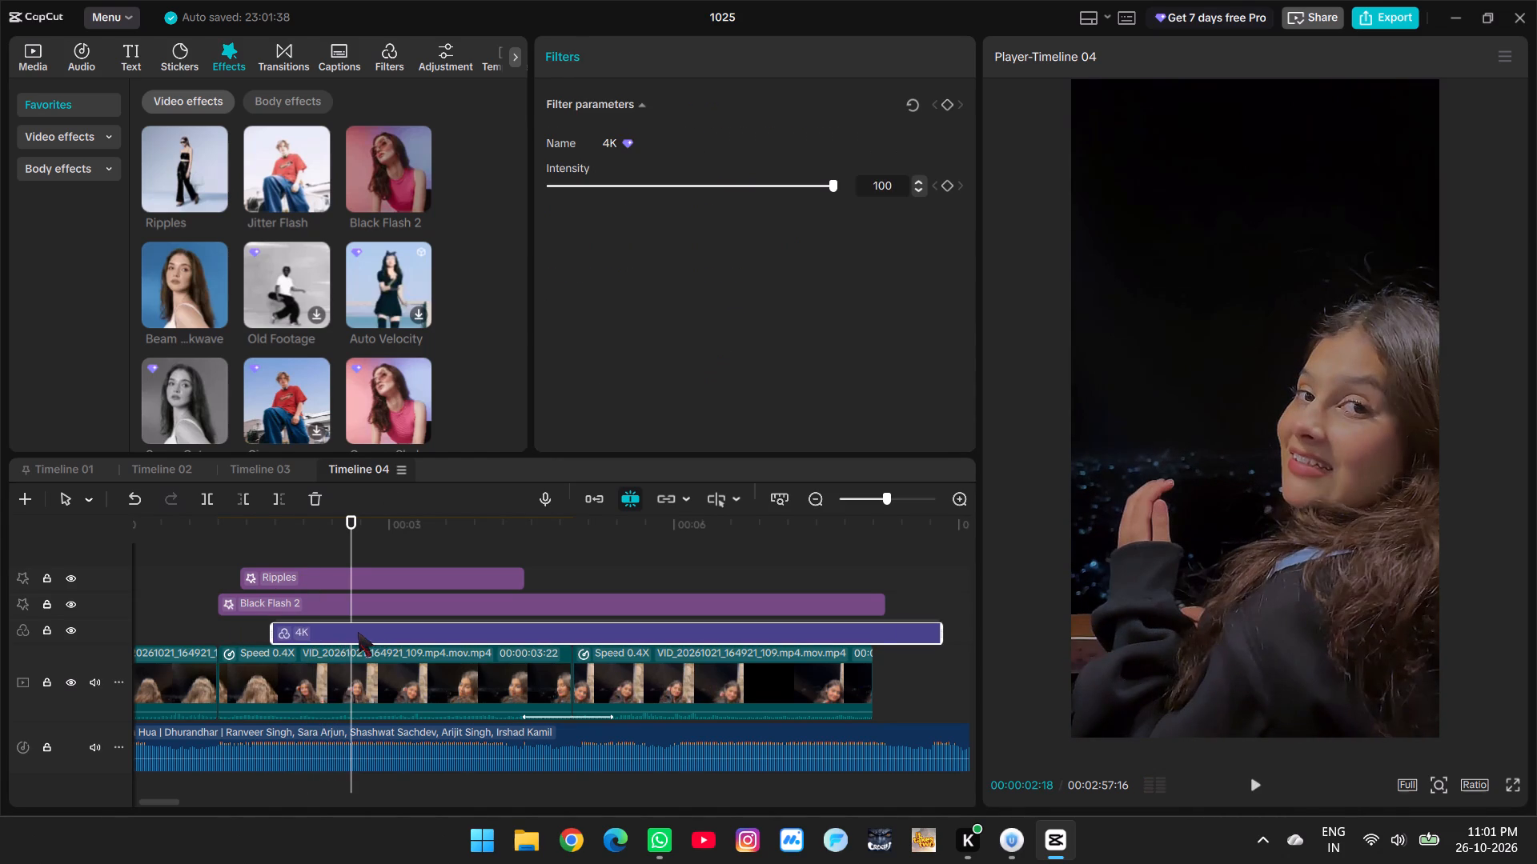
Move the Ripples effect later to start together with the 4K filter, and replay the opening turn to check it.
left_click(251, 531)
left_click_drag(251, 531, 277, 537)
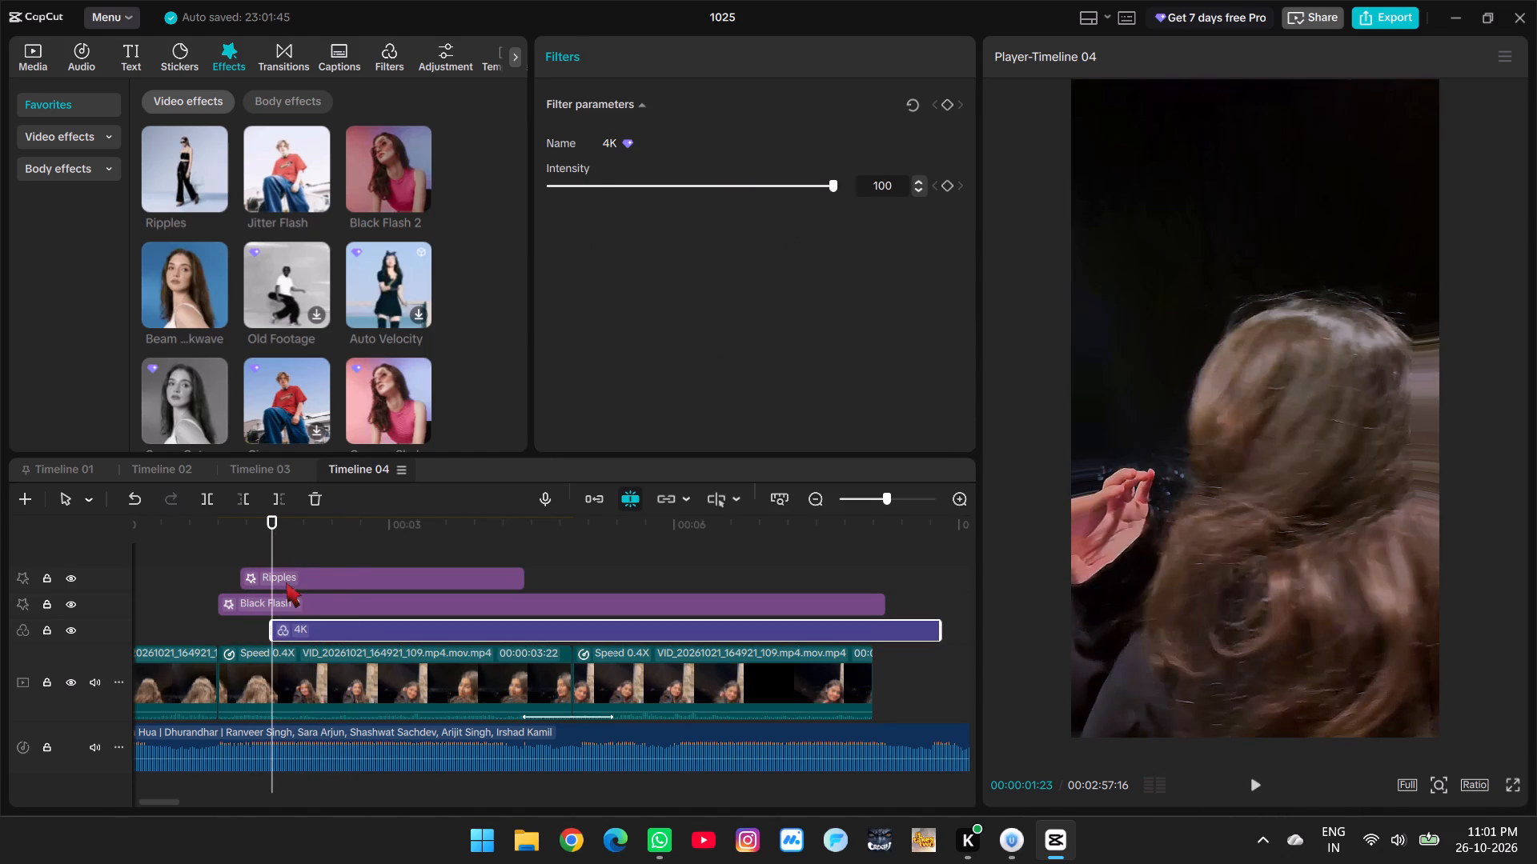
left_click_drag(286, 582, 317, 582)
left_click(202, 561)
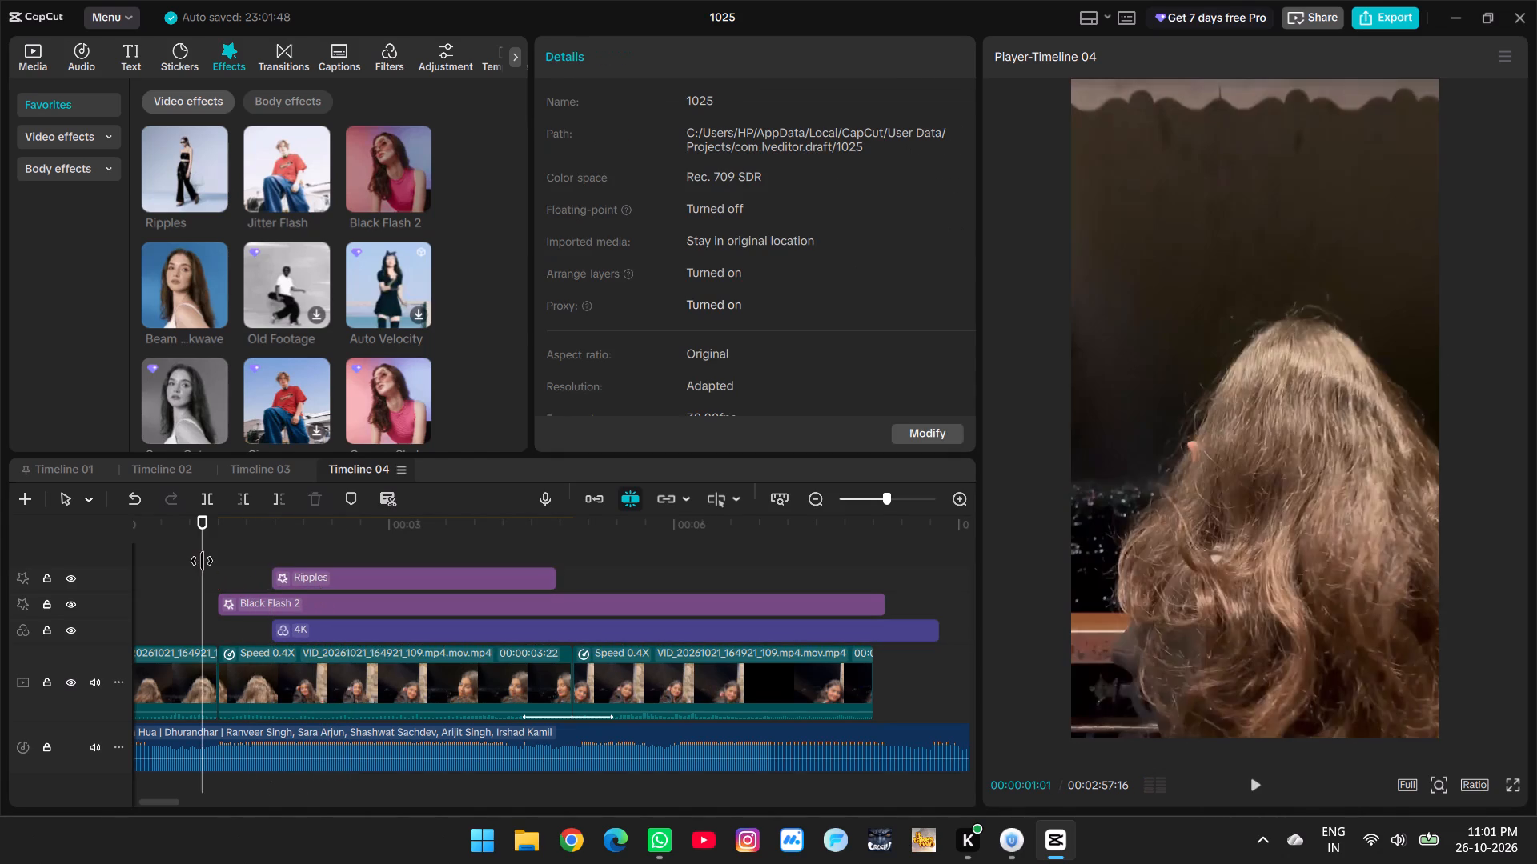
key("space")
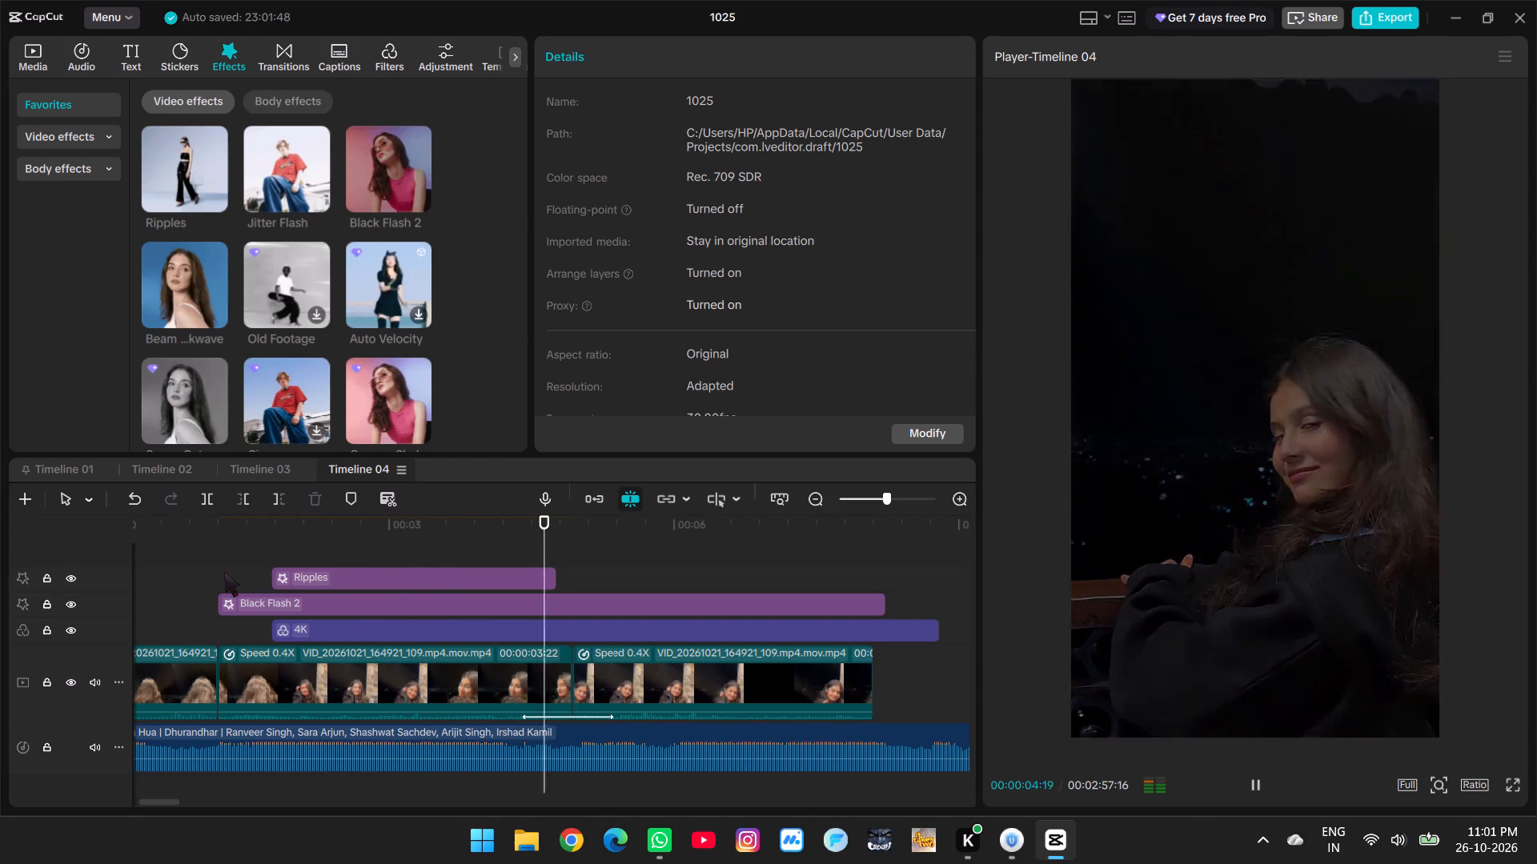
left_click(224, 572)
key("space")
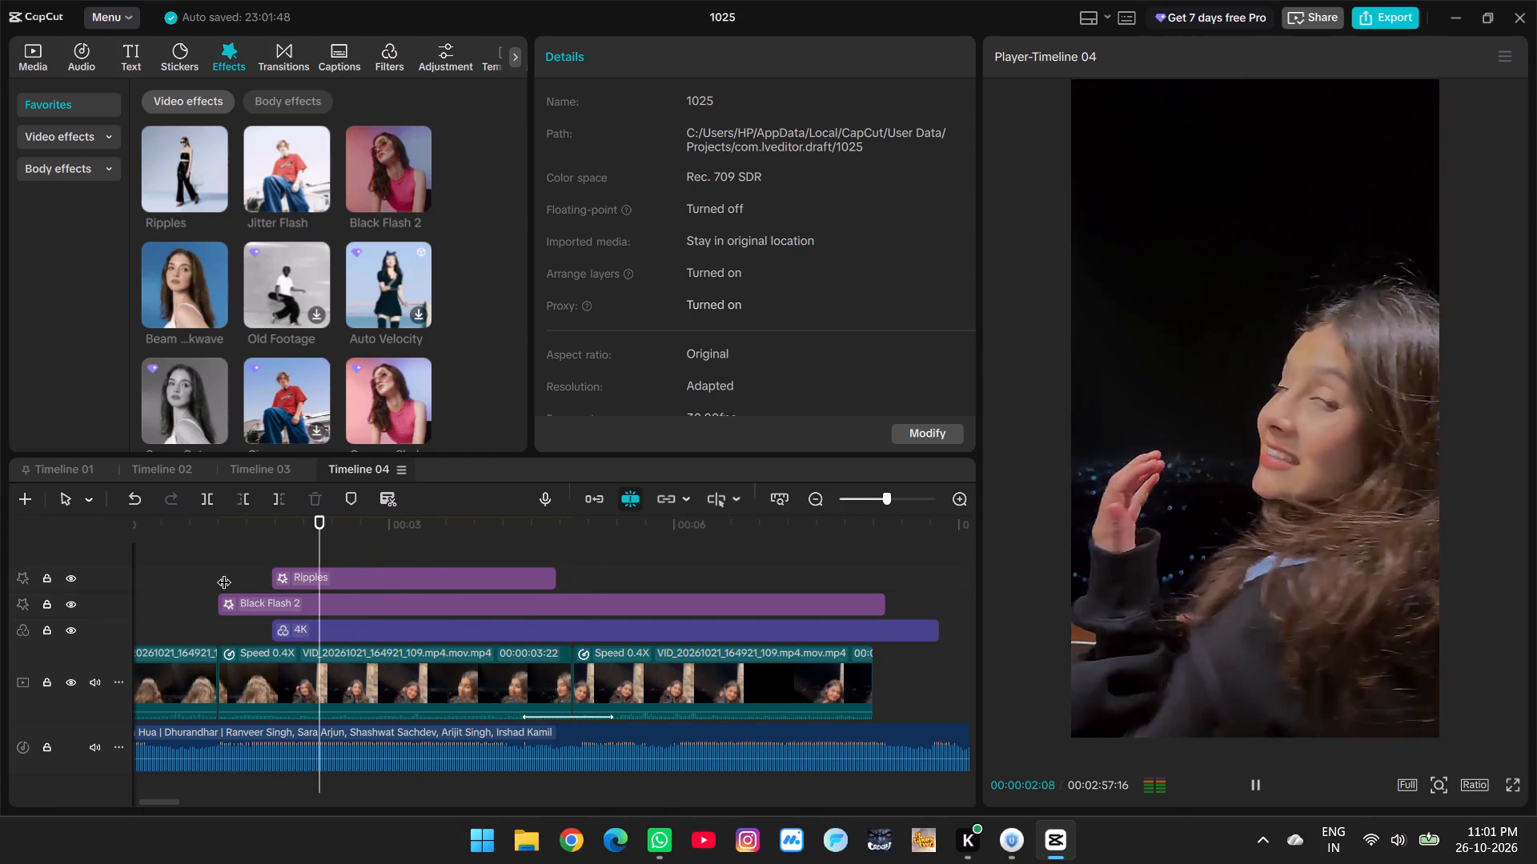
left_click(224, 572)
left_click_drag(224, 572, 202, 573)
key("space")
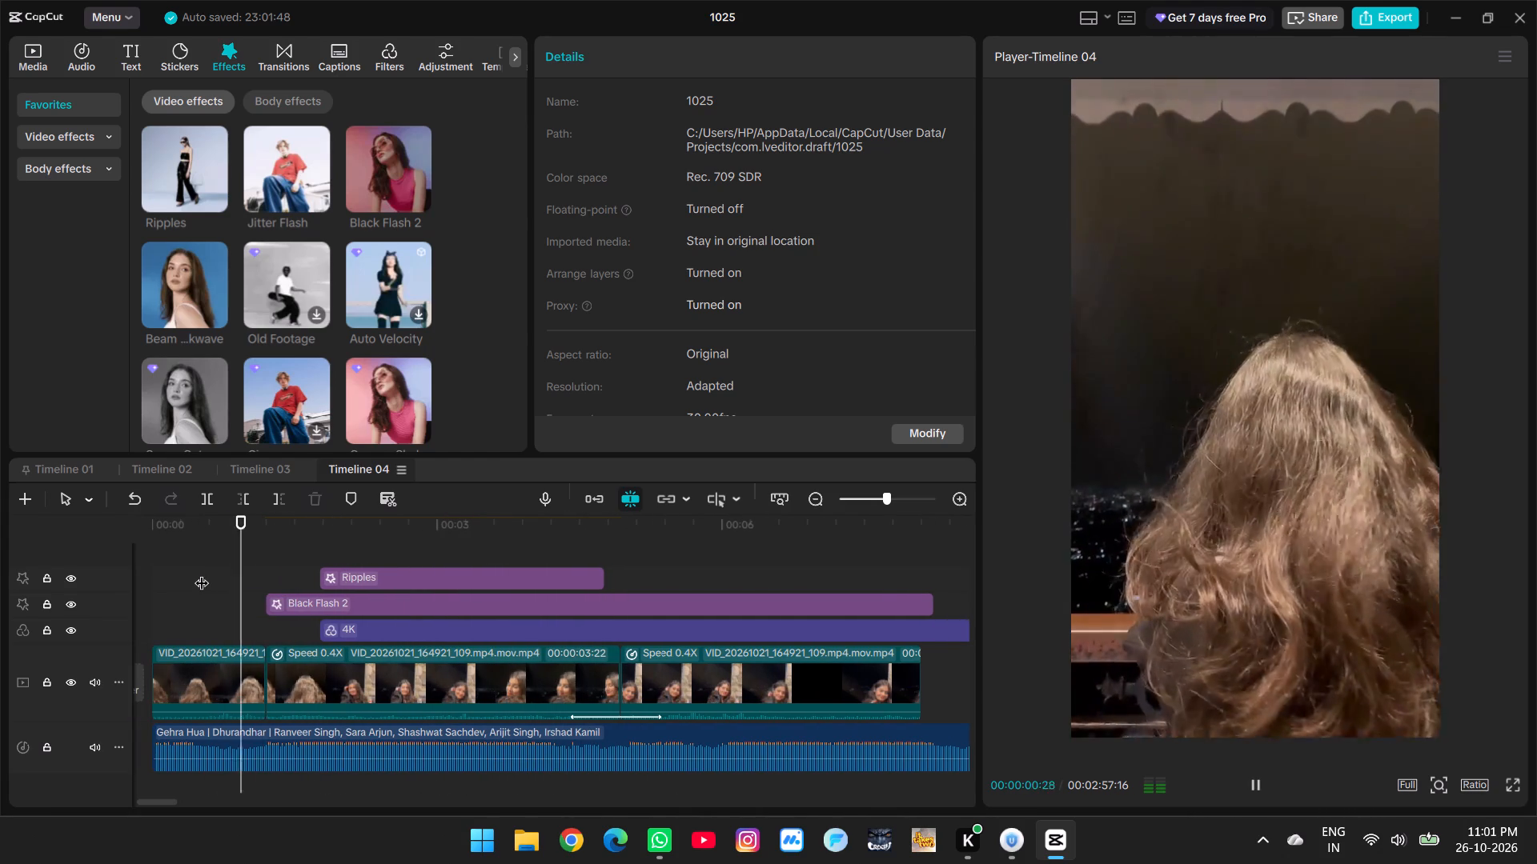
key("space")
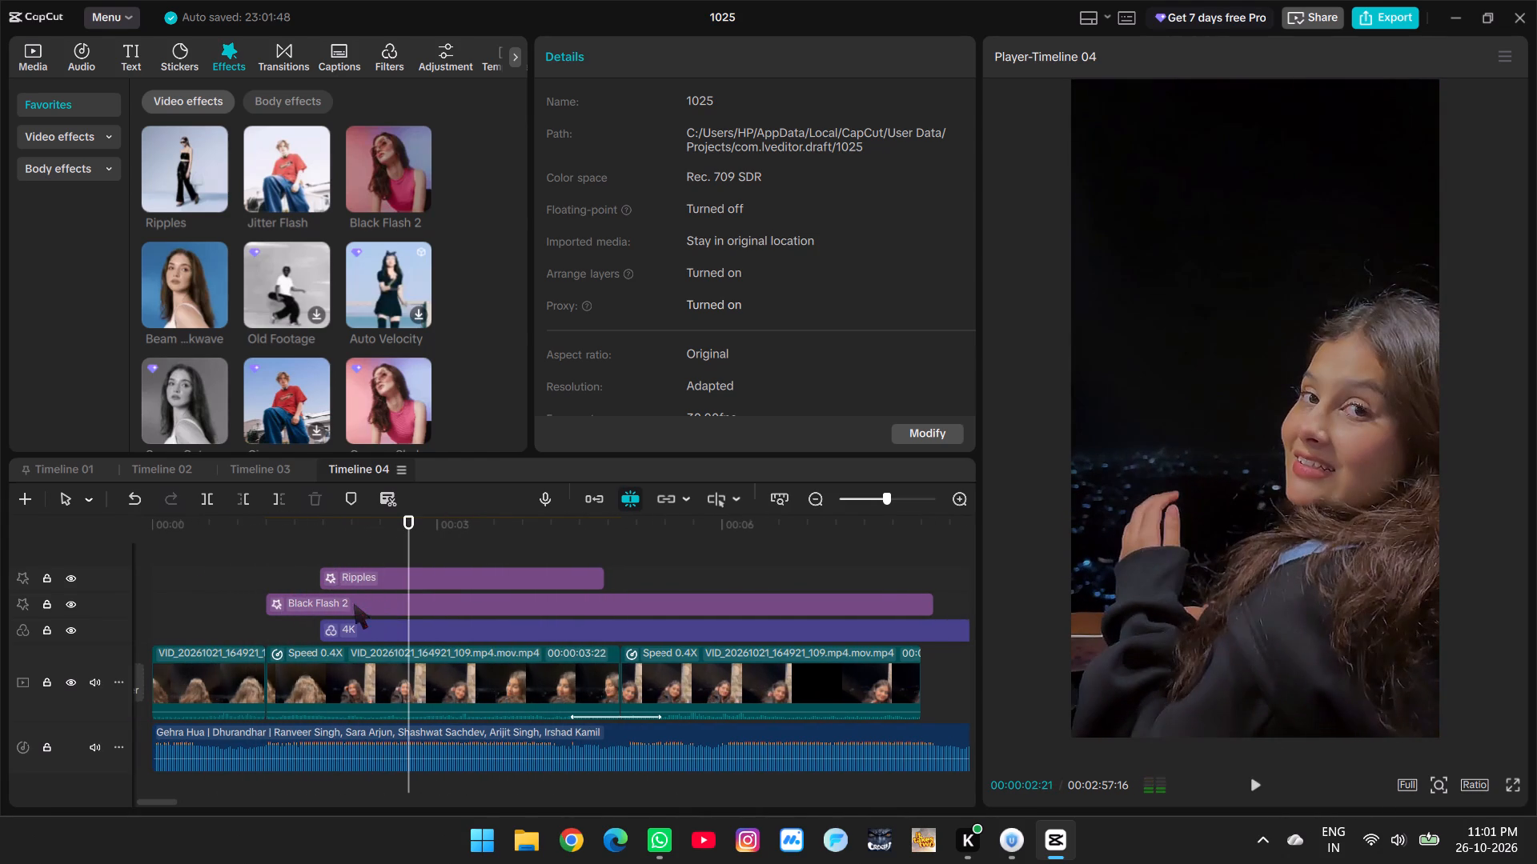
Move the Black Flash 2 effect later to align its start with Ripples and the 4K filter, and replay the turn.
left_click_drag(354, 604, 407, 602)
left_click(228, 556)
key("space")
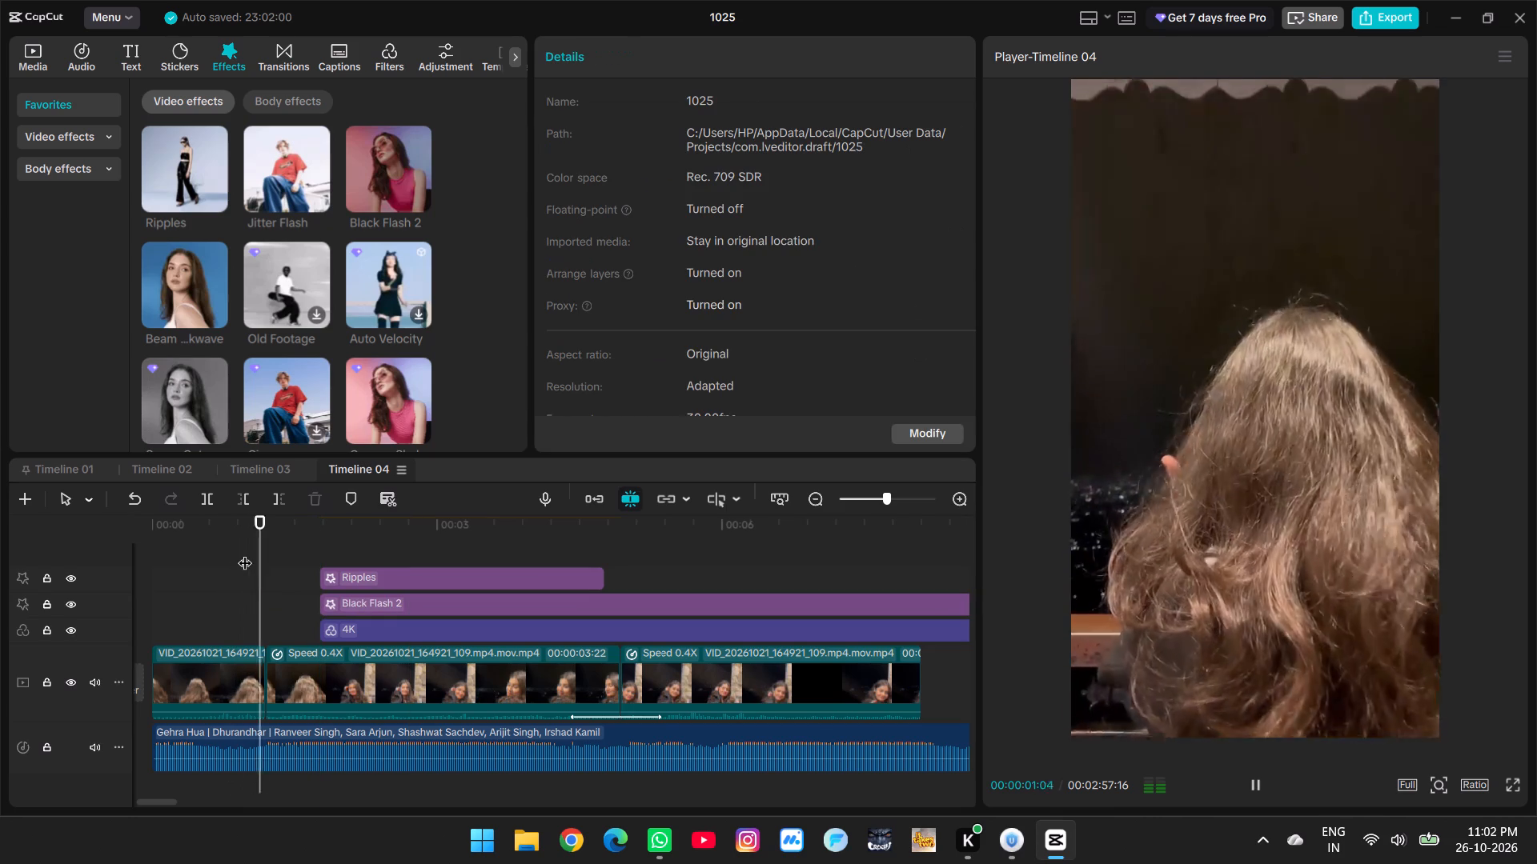
key("space")
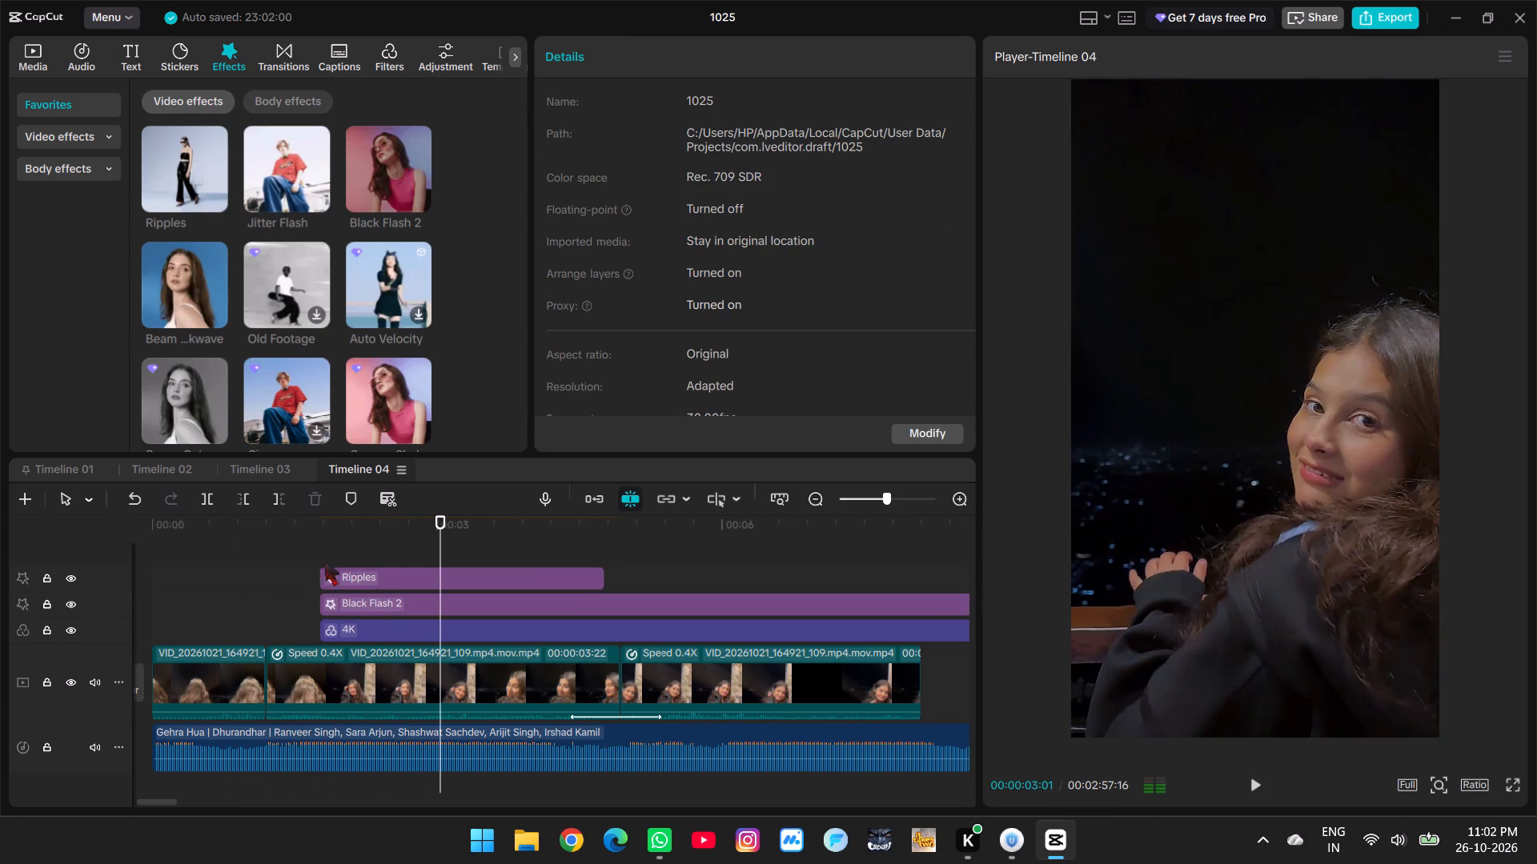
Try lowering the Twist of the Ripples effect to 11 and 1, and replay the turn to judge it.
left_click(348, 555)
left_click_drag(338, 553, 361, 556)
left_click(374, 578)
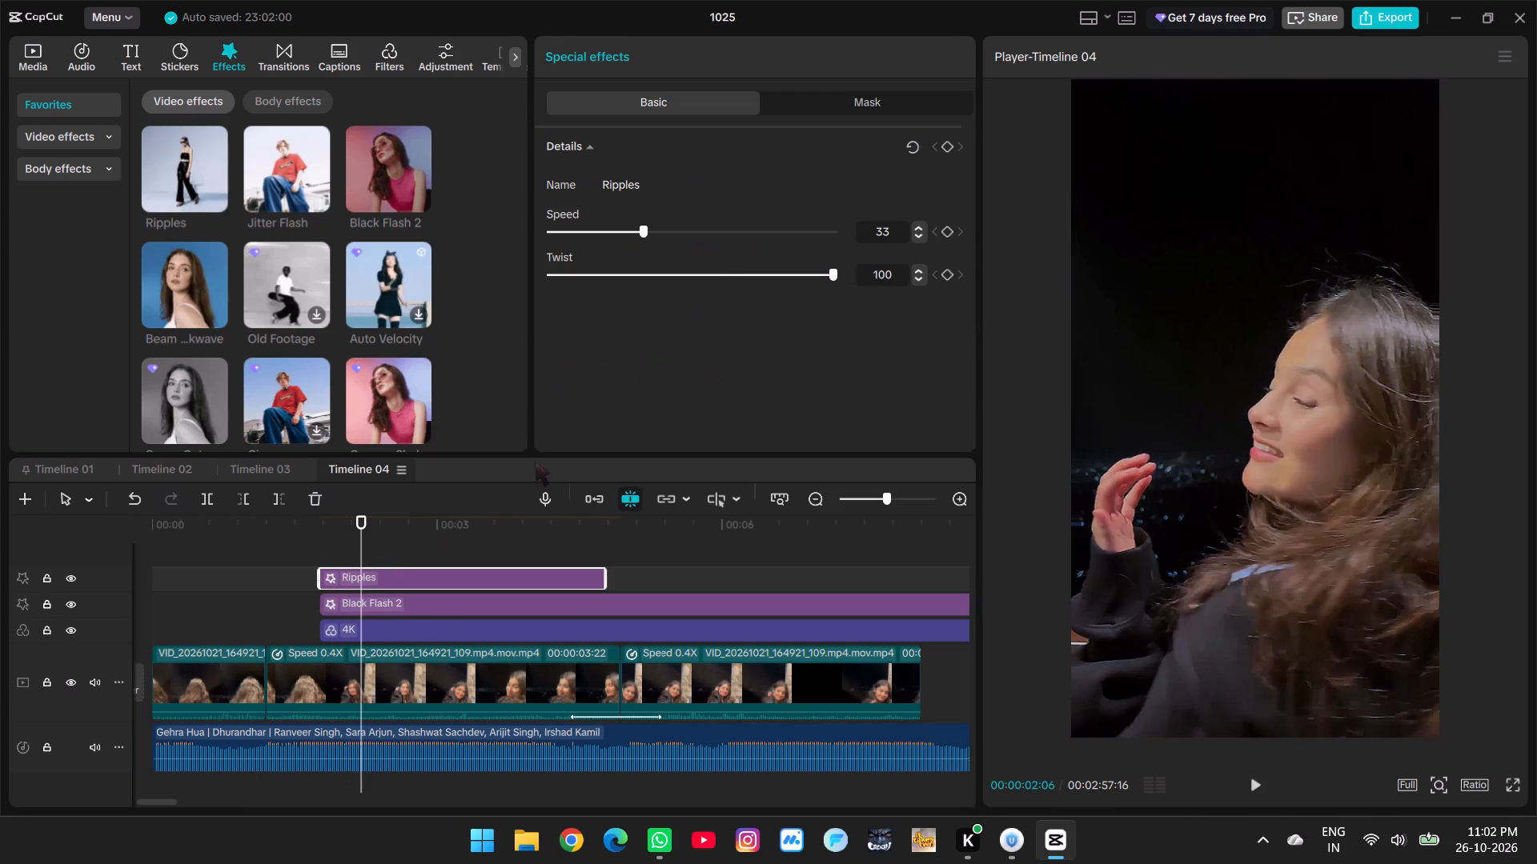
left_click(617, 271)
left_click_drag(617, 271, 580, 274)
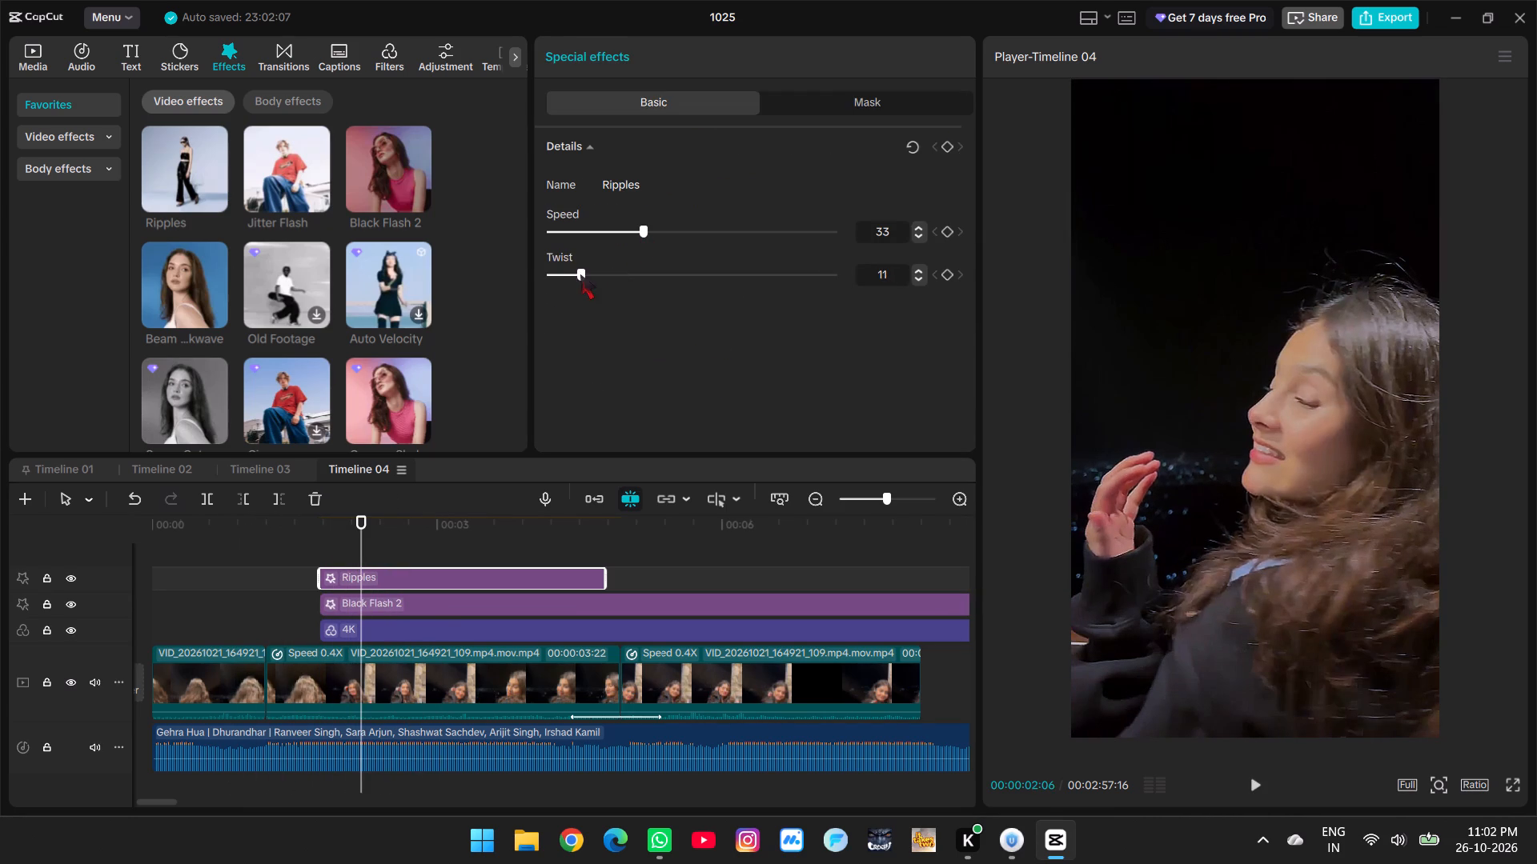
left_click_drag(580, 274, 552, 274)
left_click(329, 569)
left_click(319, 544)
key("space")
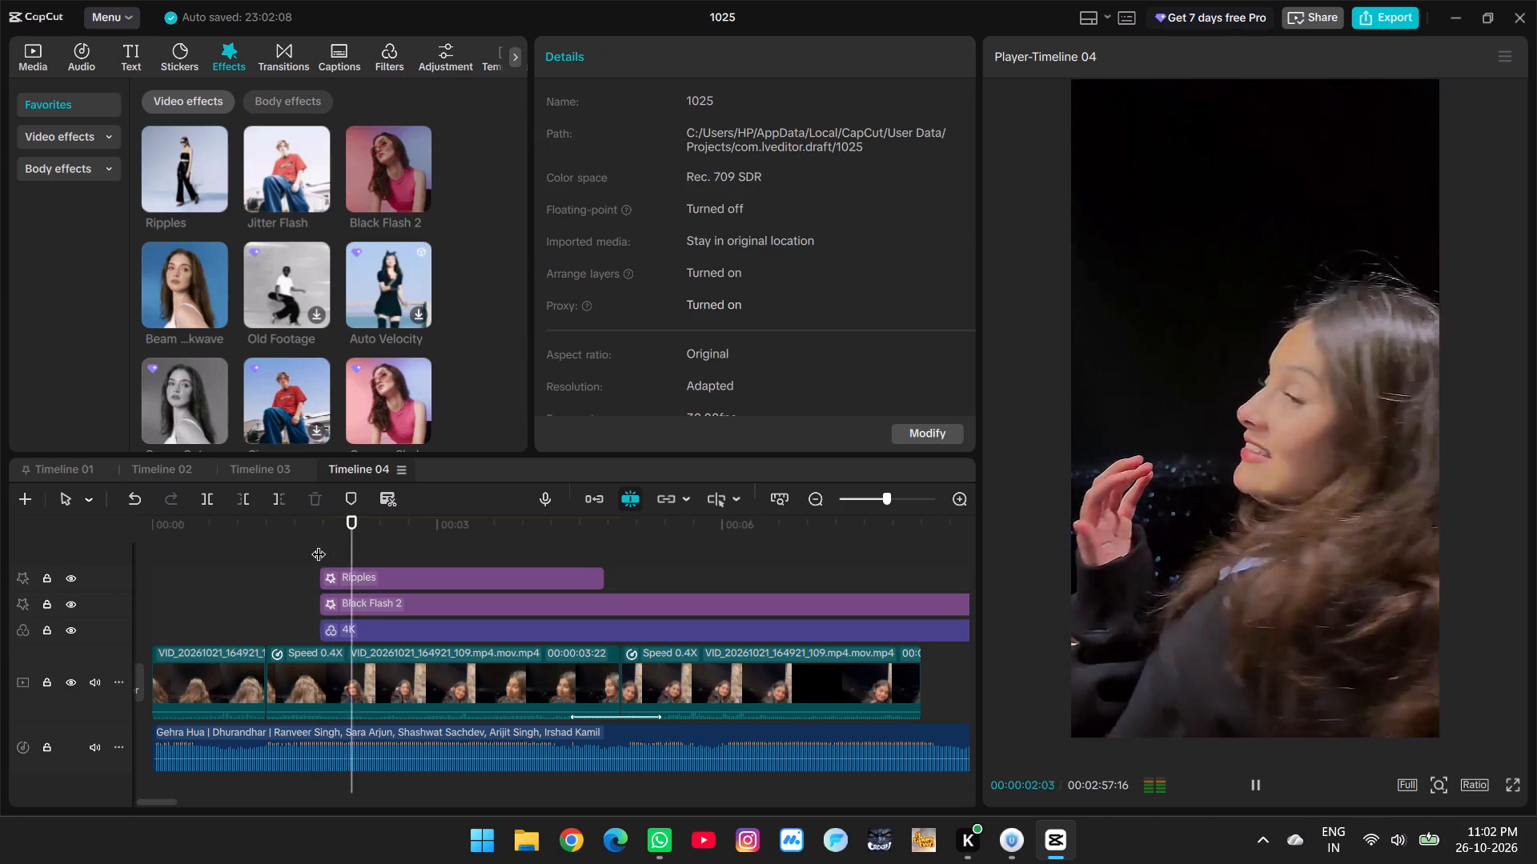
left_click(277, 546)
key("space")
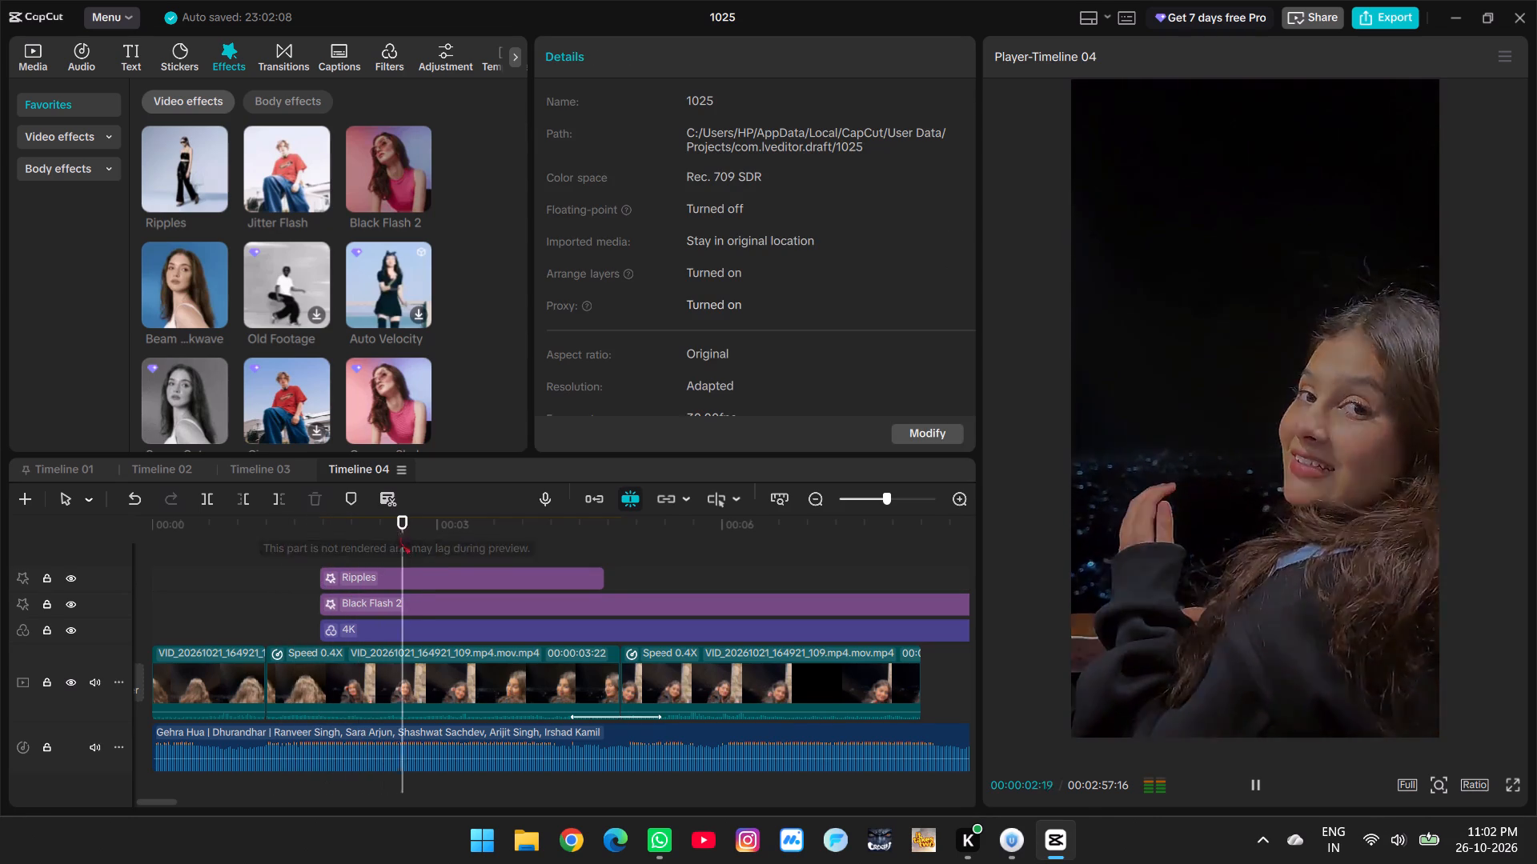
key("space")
Set the Twist of the Ripples effect to about a third of its range and replay the turn.
left_click(406, 574)
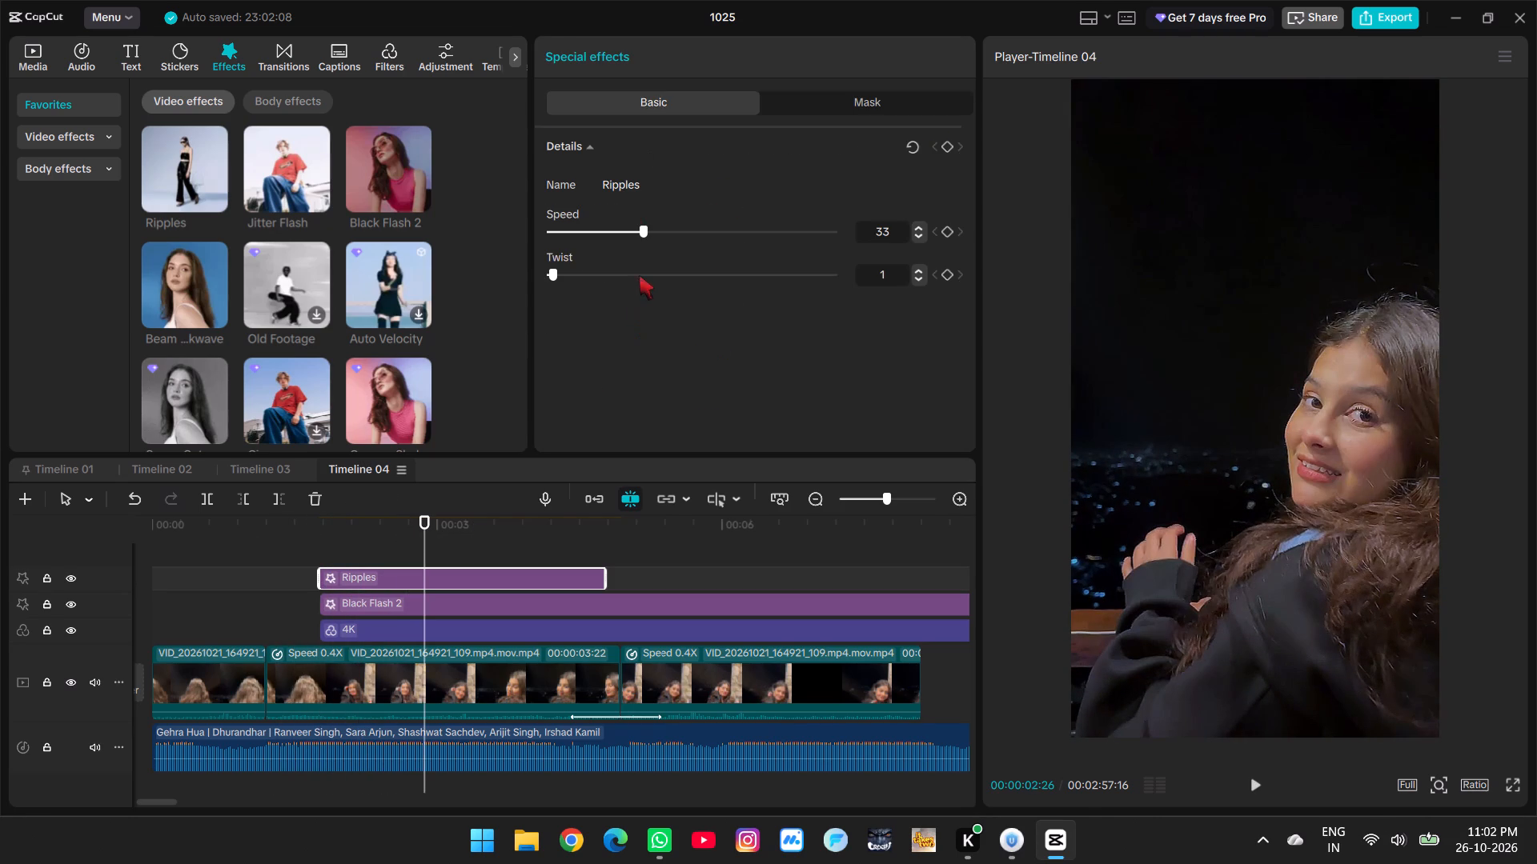
left_click(639, 275)
left_click(303, 553)
key("space")
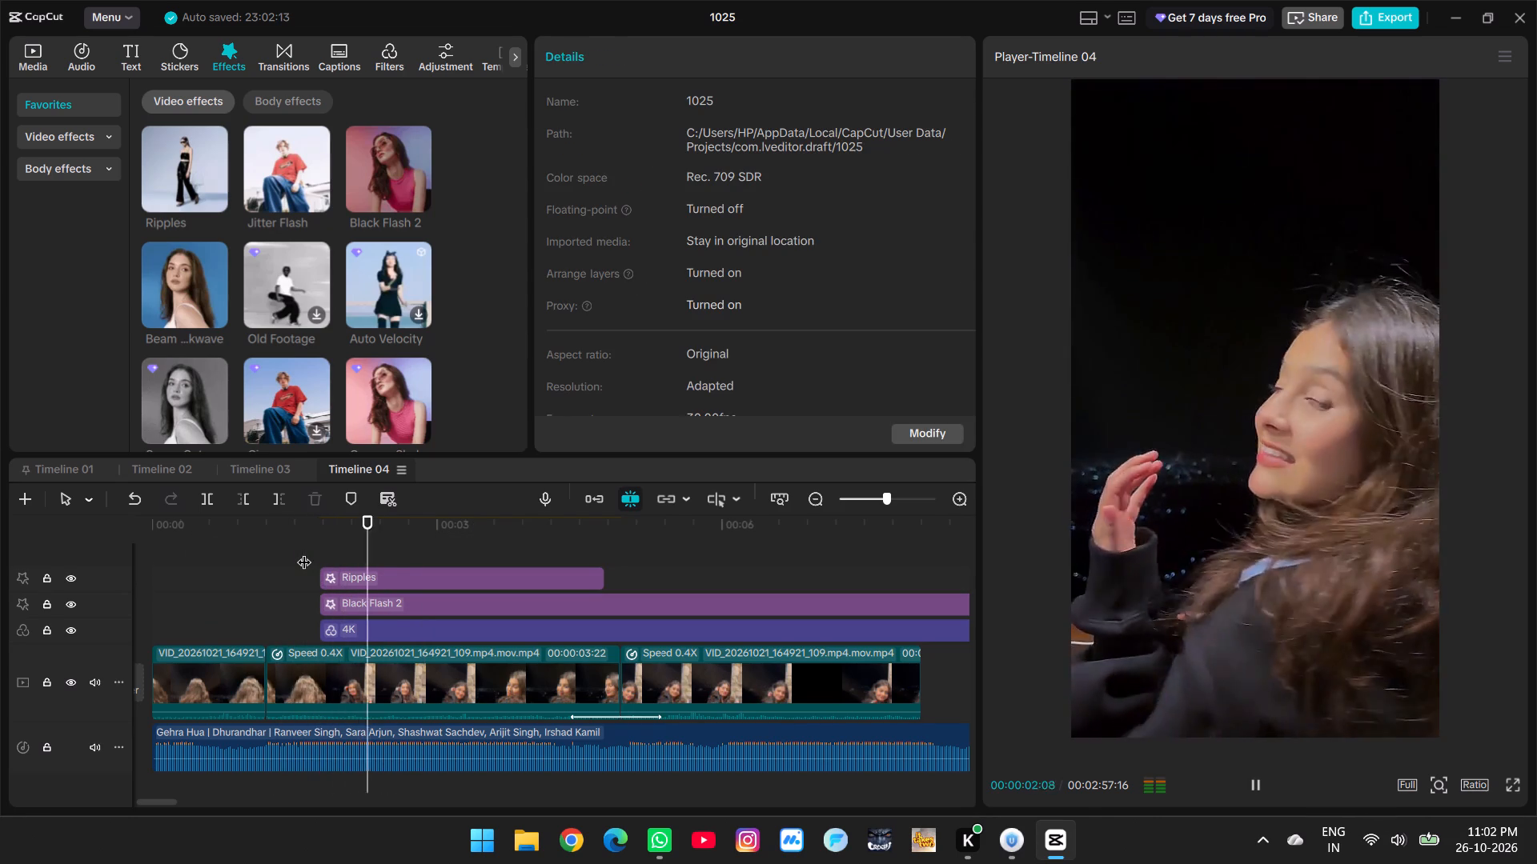
left_click(304, 552)
key("space")
left_click(268, 552)
key("space")
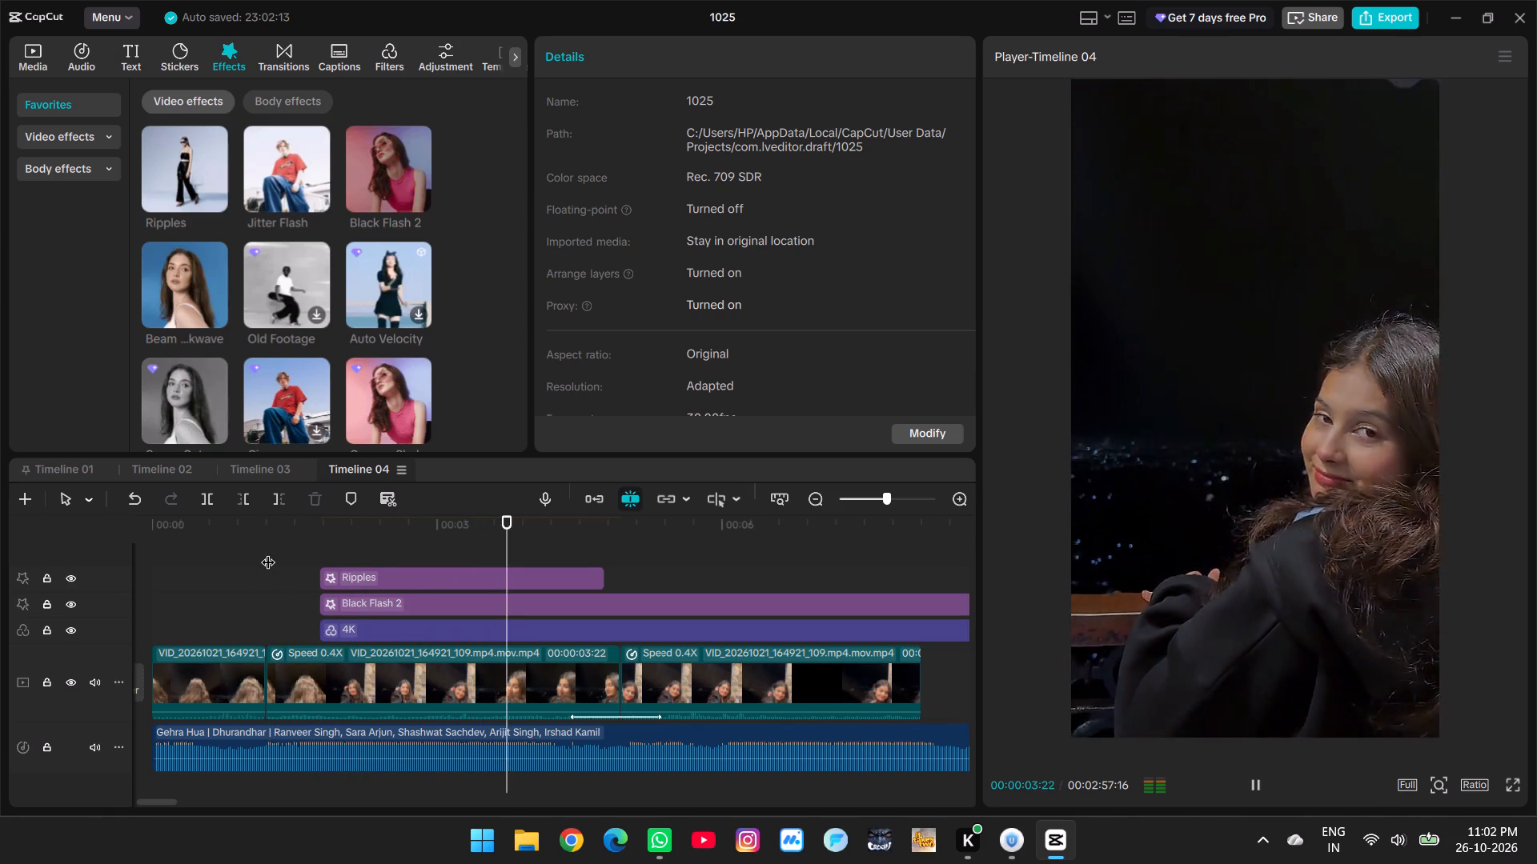
left_click(268, 552)
Try the featured filters Noir Flash and Dim Light, and add Noir Flash at the start of the timeline.
left_click(387, 61)
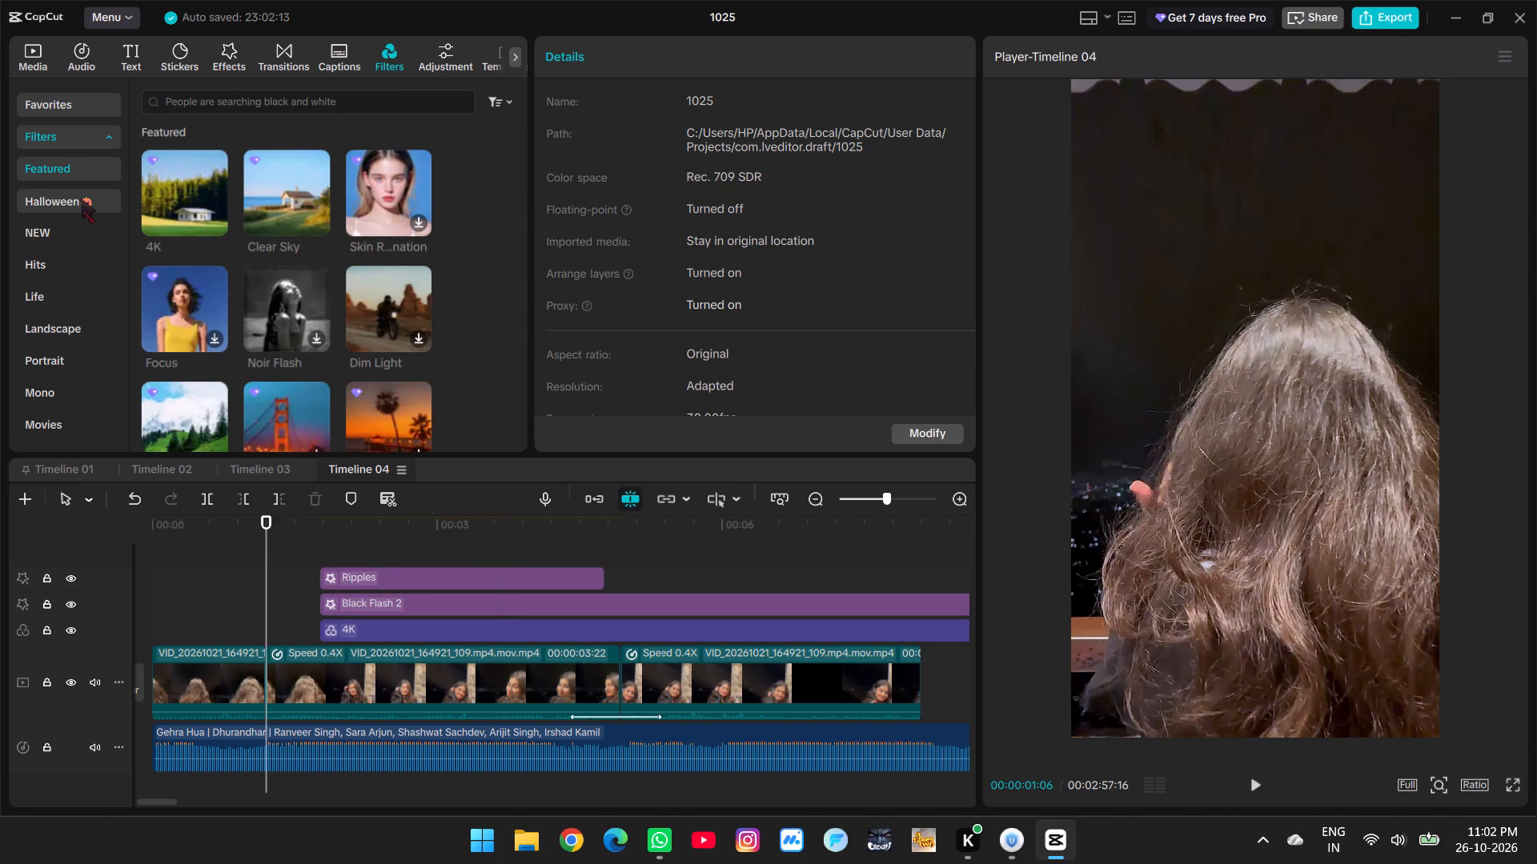
left_click(310, 306)
left_click(398, 308)
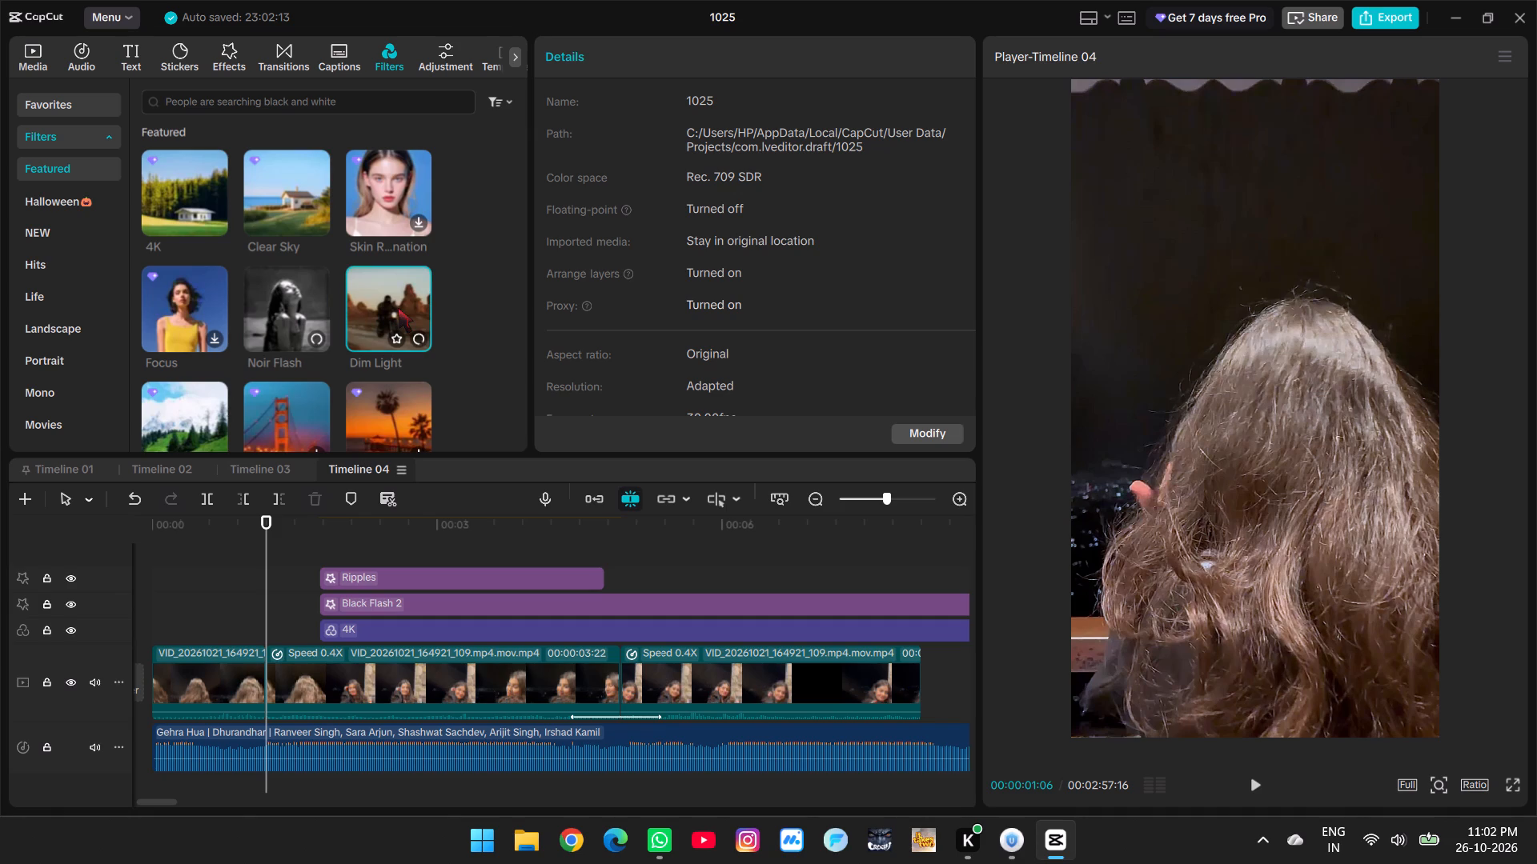
left_click(220, 575)
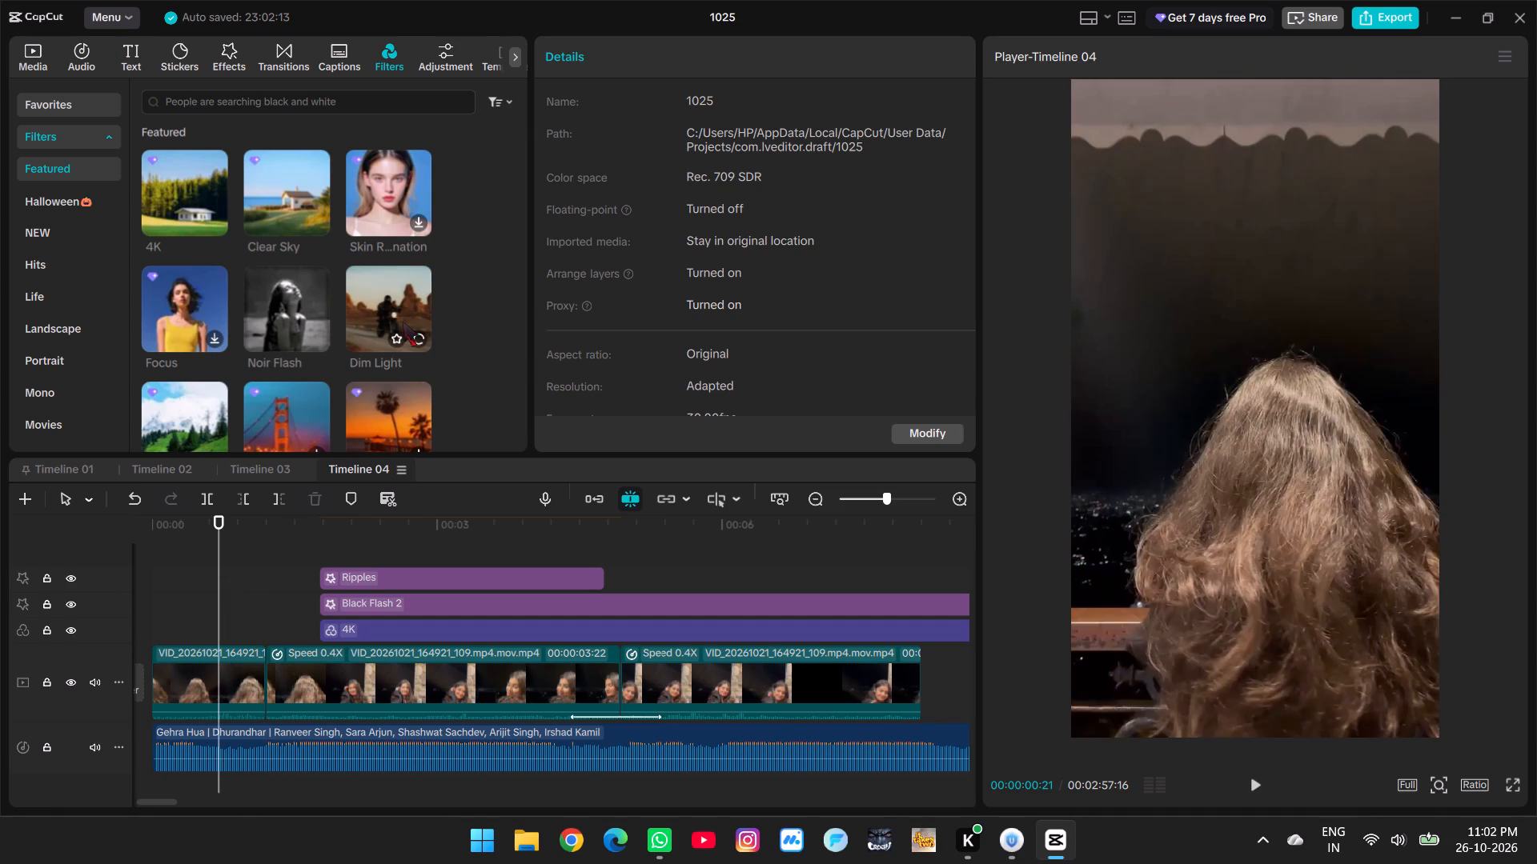
left_click(318, 300)
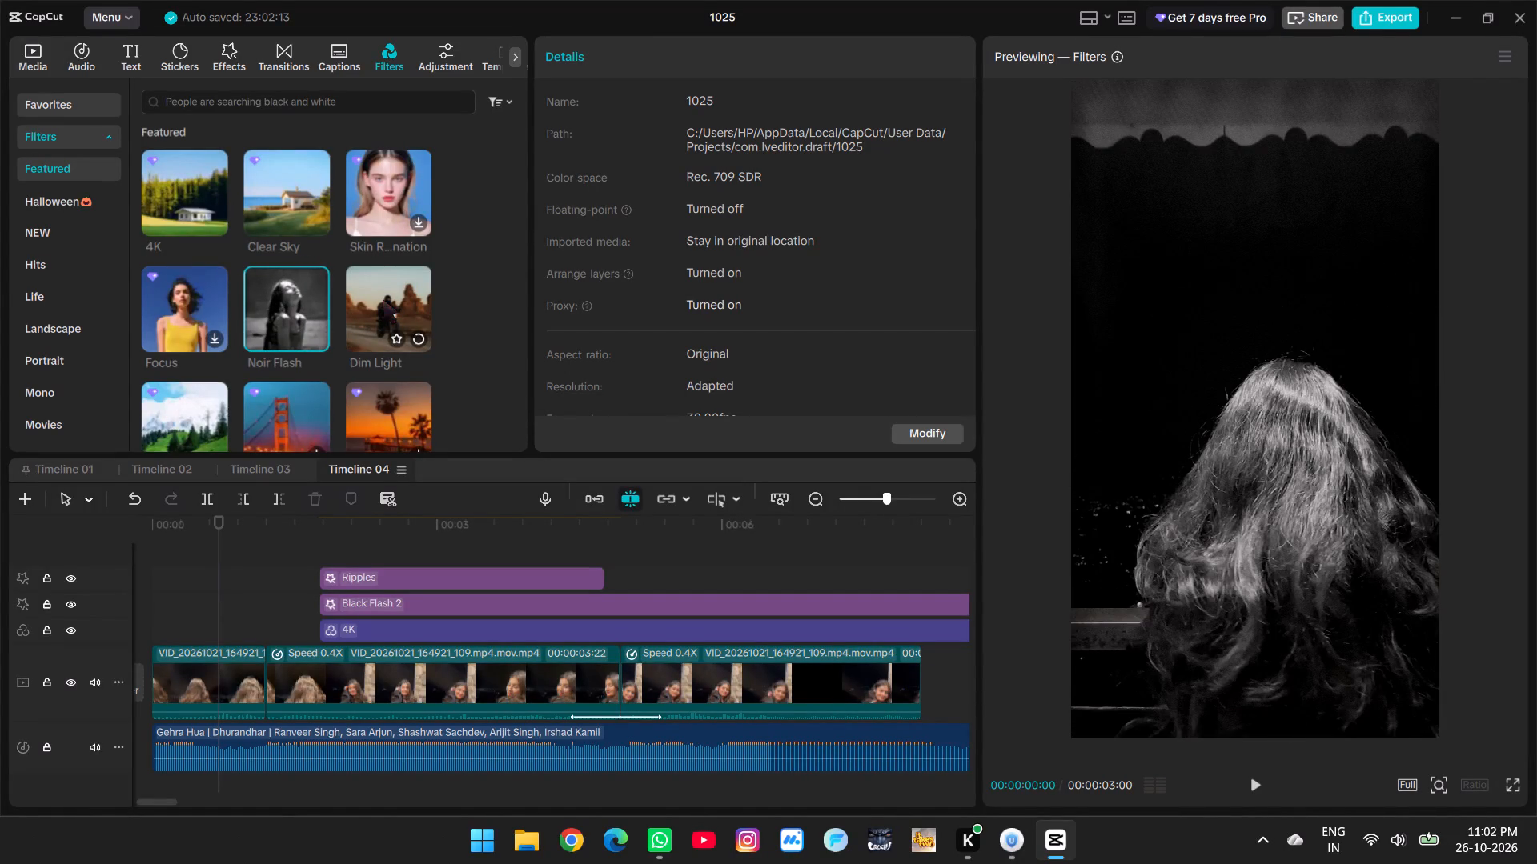
scroll(338, 339, "down", 1)
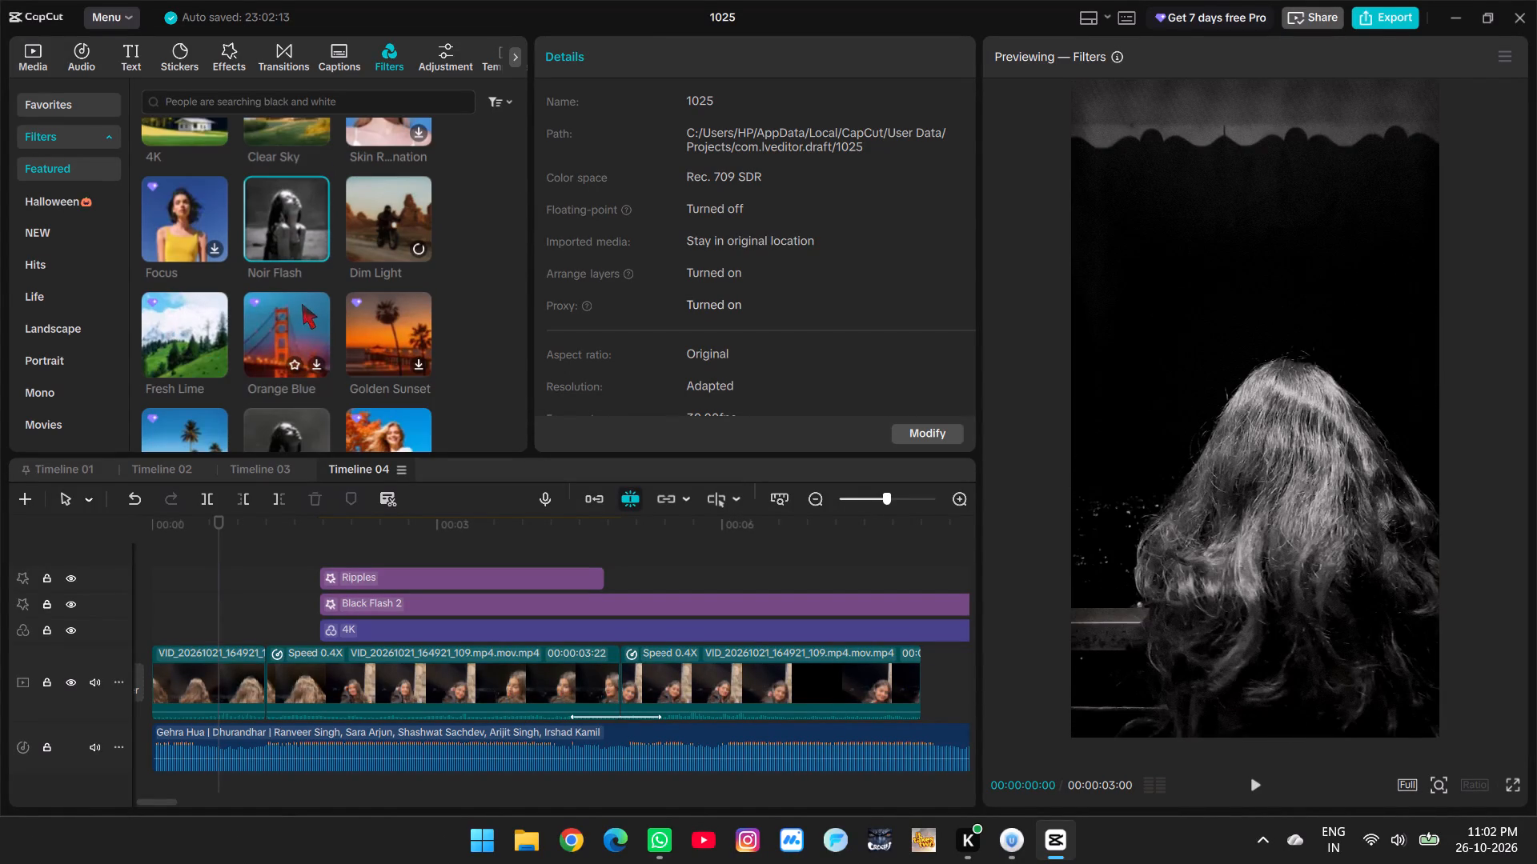
left_click_drag(291, 223, 164, 566)
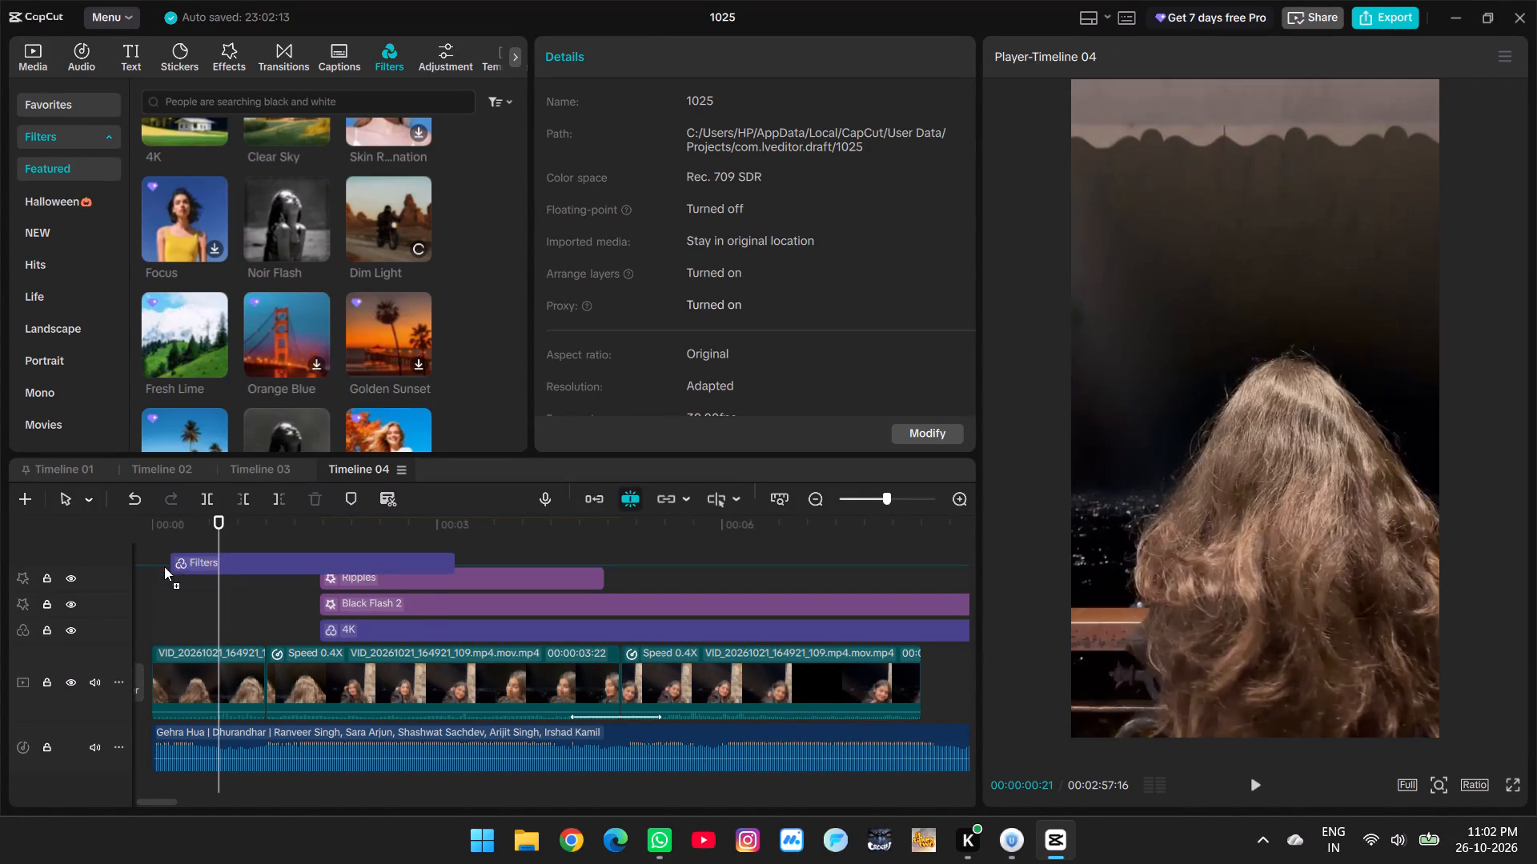
left_click_drag(164, 566, 155, 622)
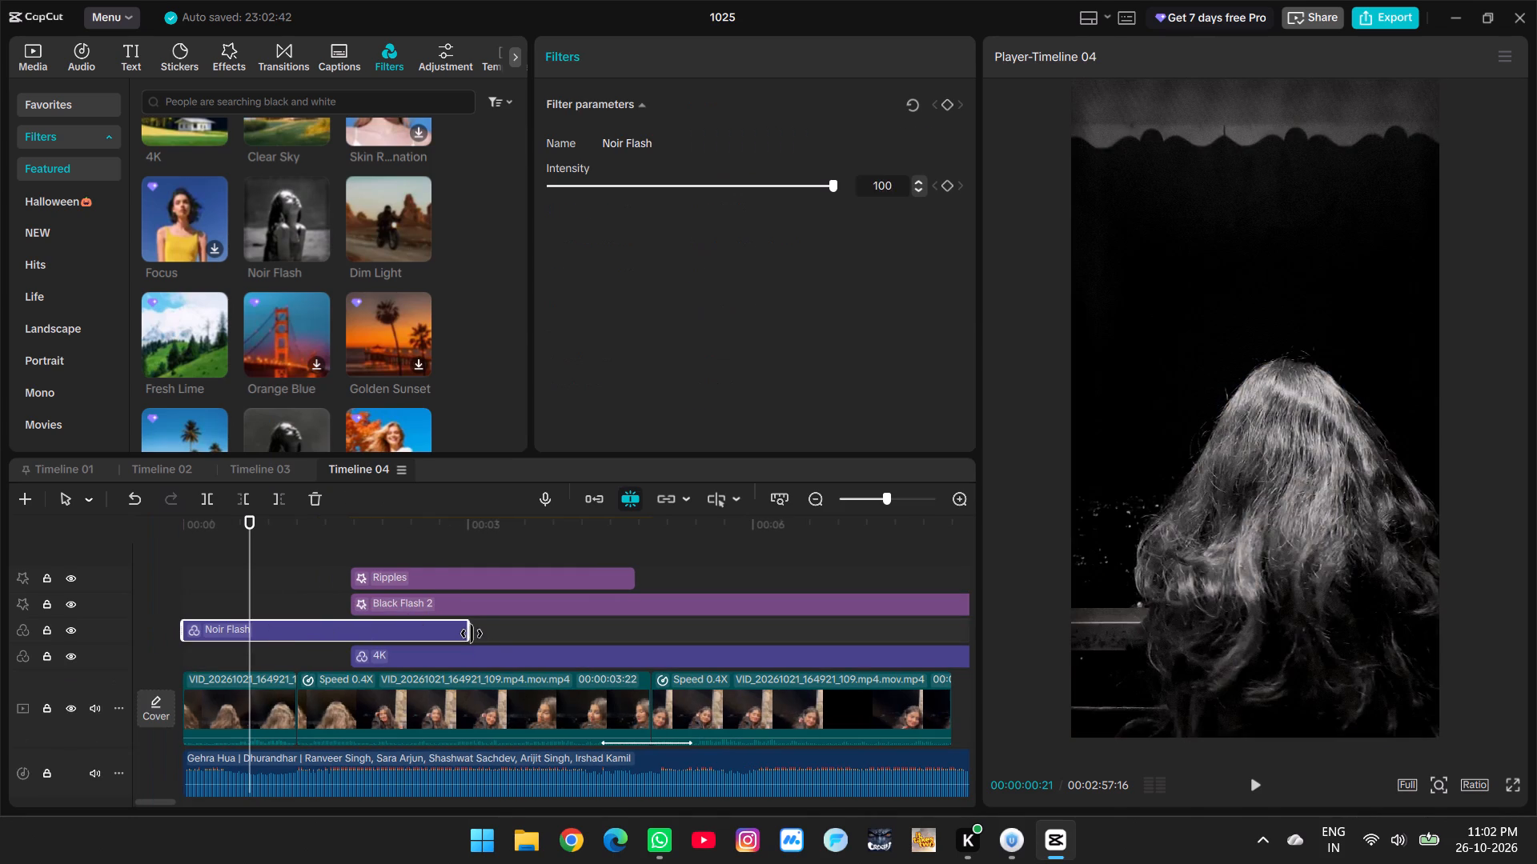
Trim the Noir Flash filter to end where the 4K filter and Black Flash 2 begin.
left_click_drag(469, 634, 291, 634)
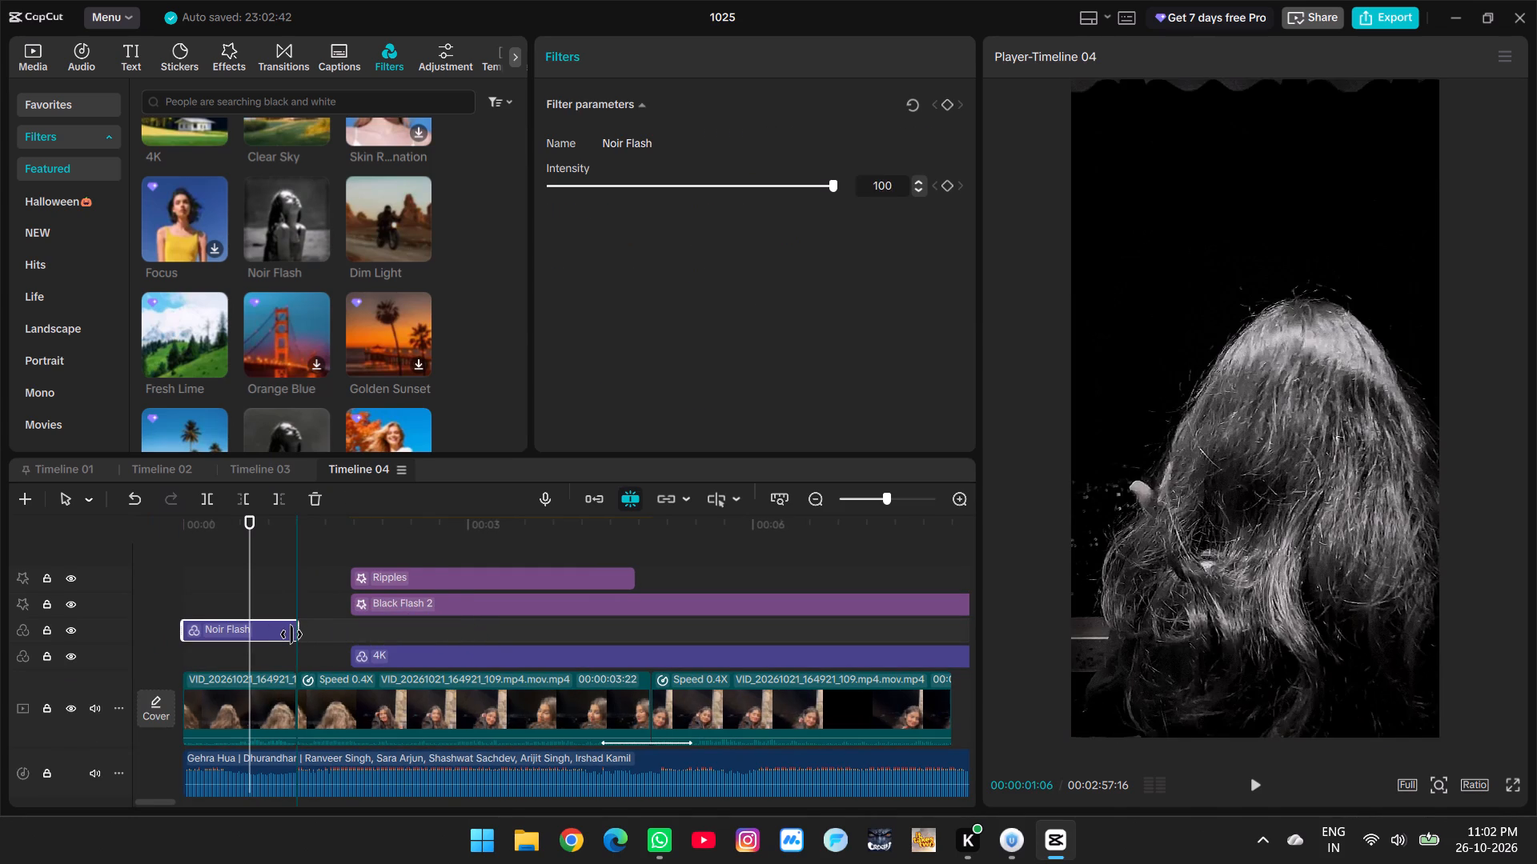
left_click_drag(291, 634, 344, 643)
left_click(198, 554)
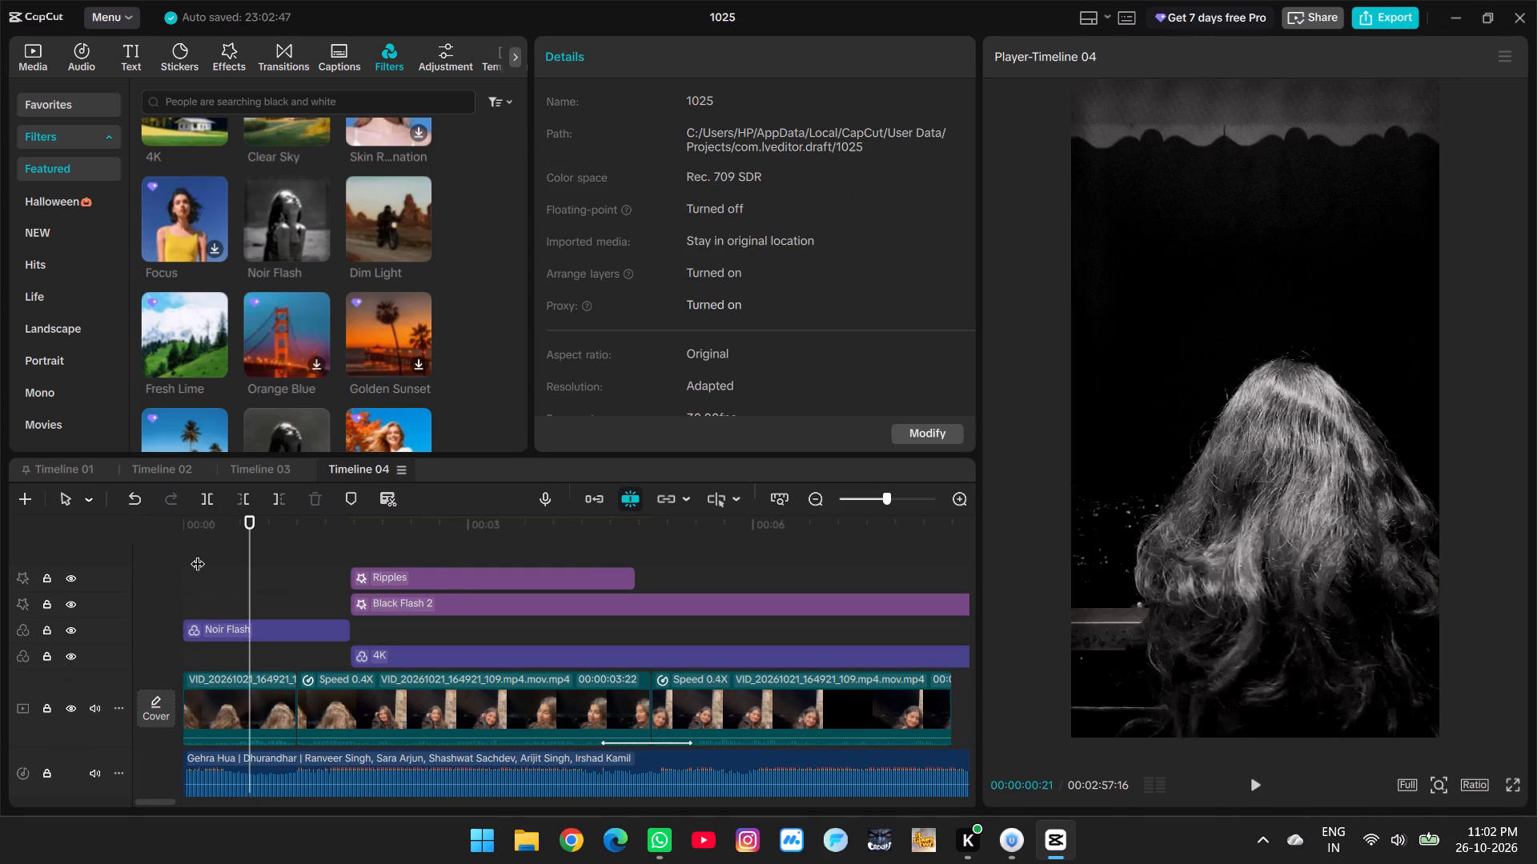
Replay the opening from the timeline start to judge the switch from Noir Flash to 4K.
left_click_drag(198, 554, 186, 552)
left_click(1257, 789)
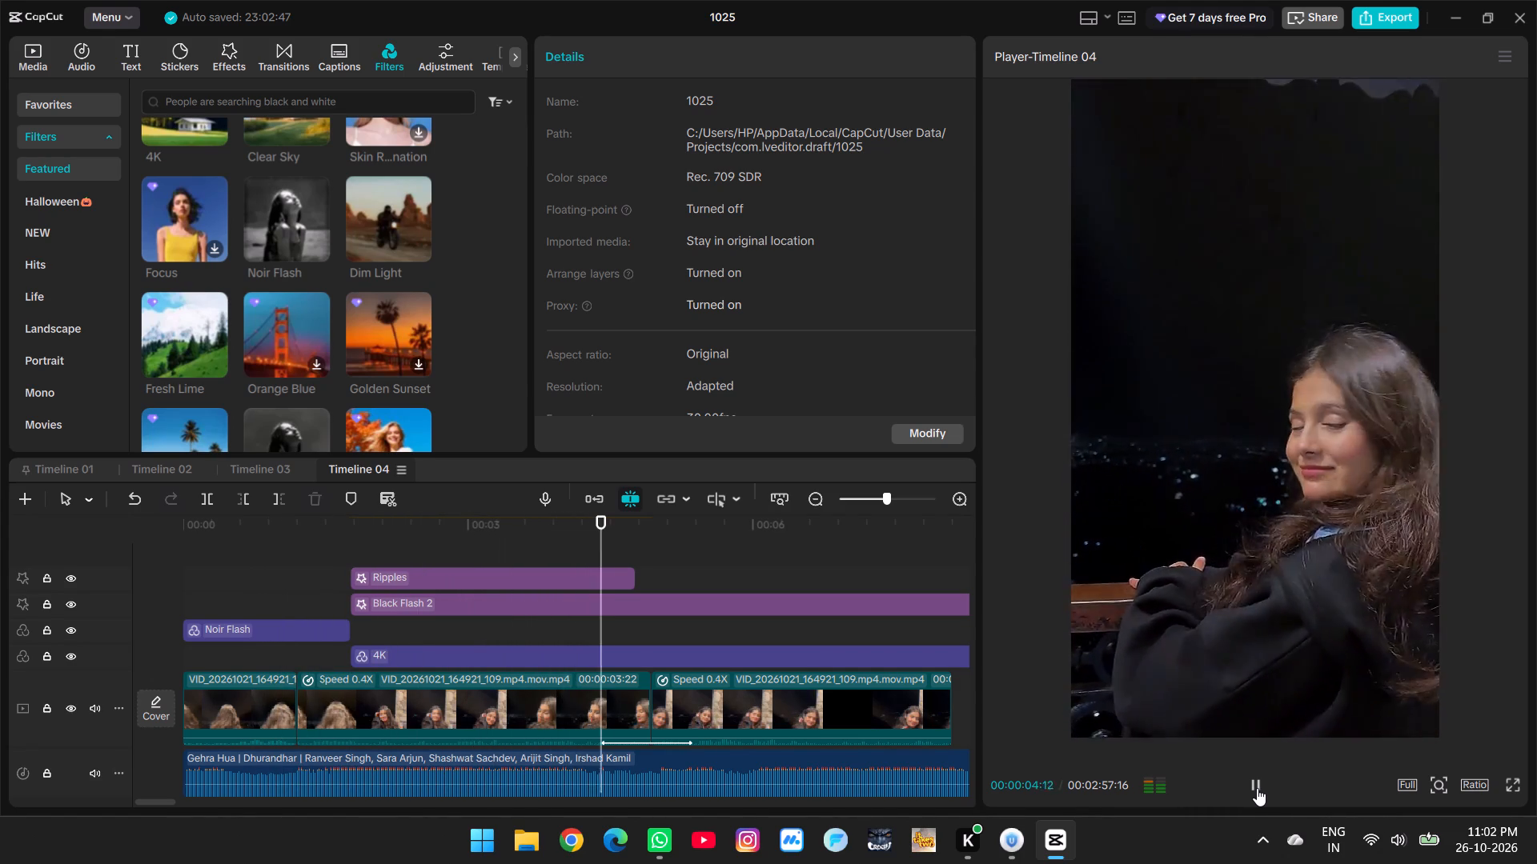
left_click(1257, 788)
Split the first 0.4X slow-motion clip where the Noir Flash filter ends and the 4K filter begins.
left_click(310, 542)
left_click_drag(310, 542, 353, 562)
left_click(343, 726)
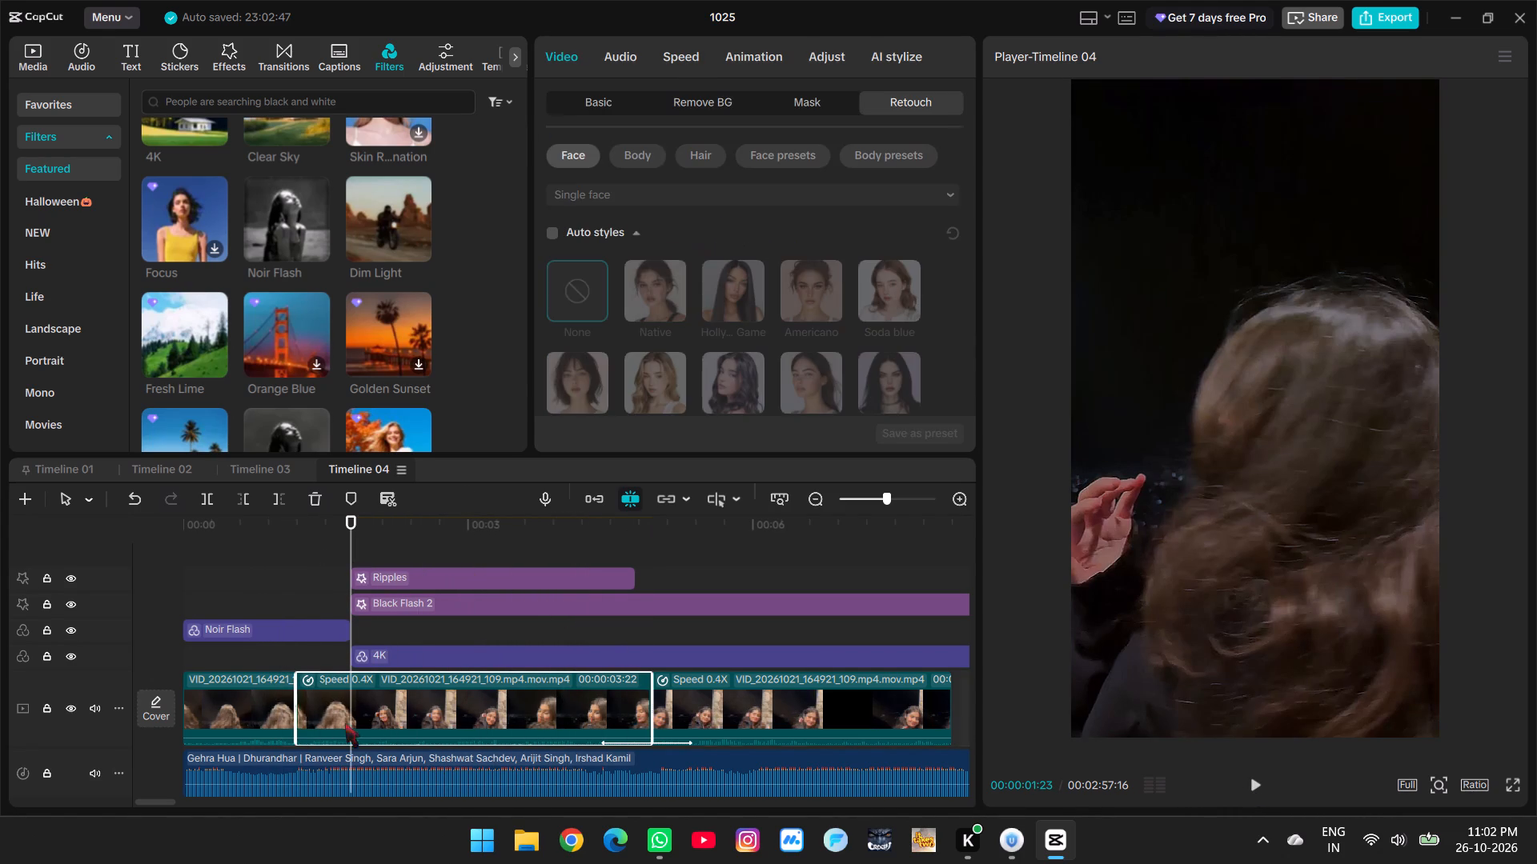
left_click(203, 500)
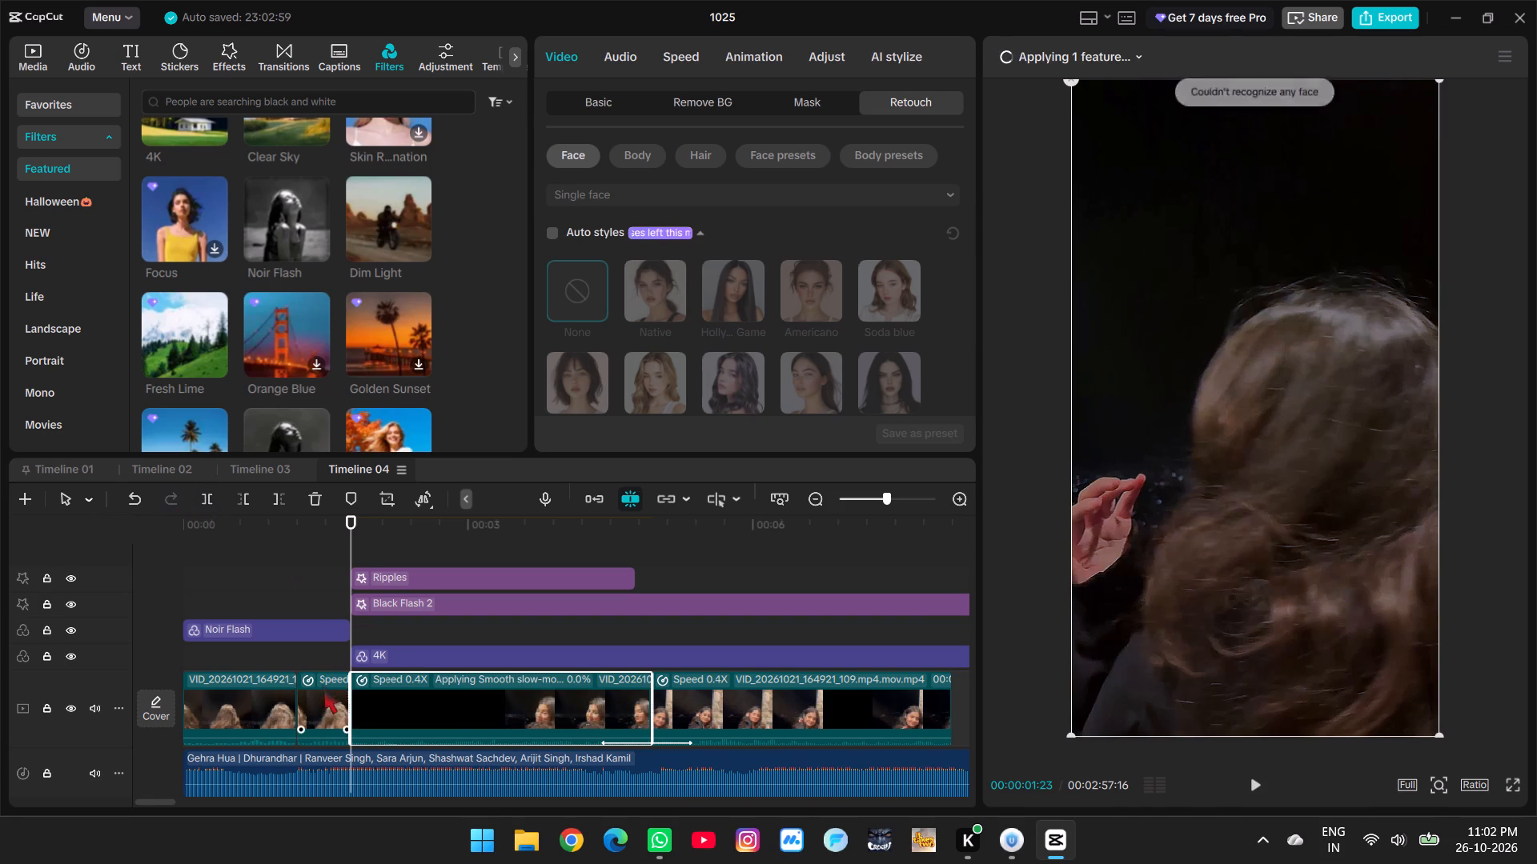
Set the speed of the short piece before the split to 1.00x.
left_click(318, 665)
left_click(320, 695)
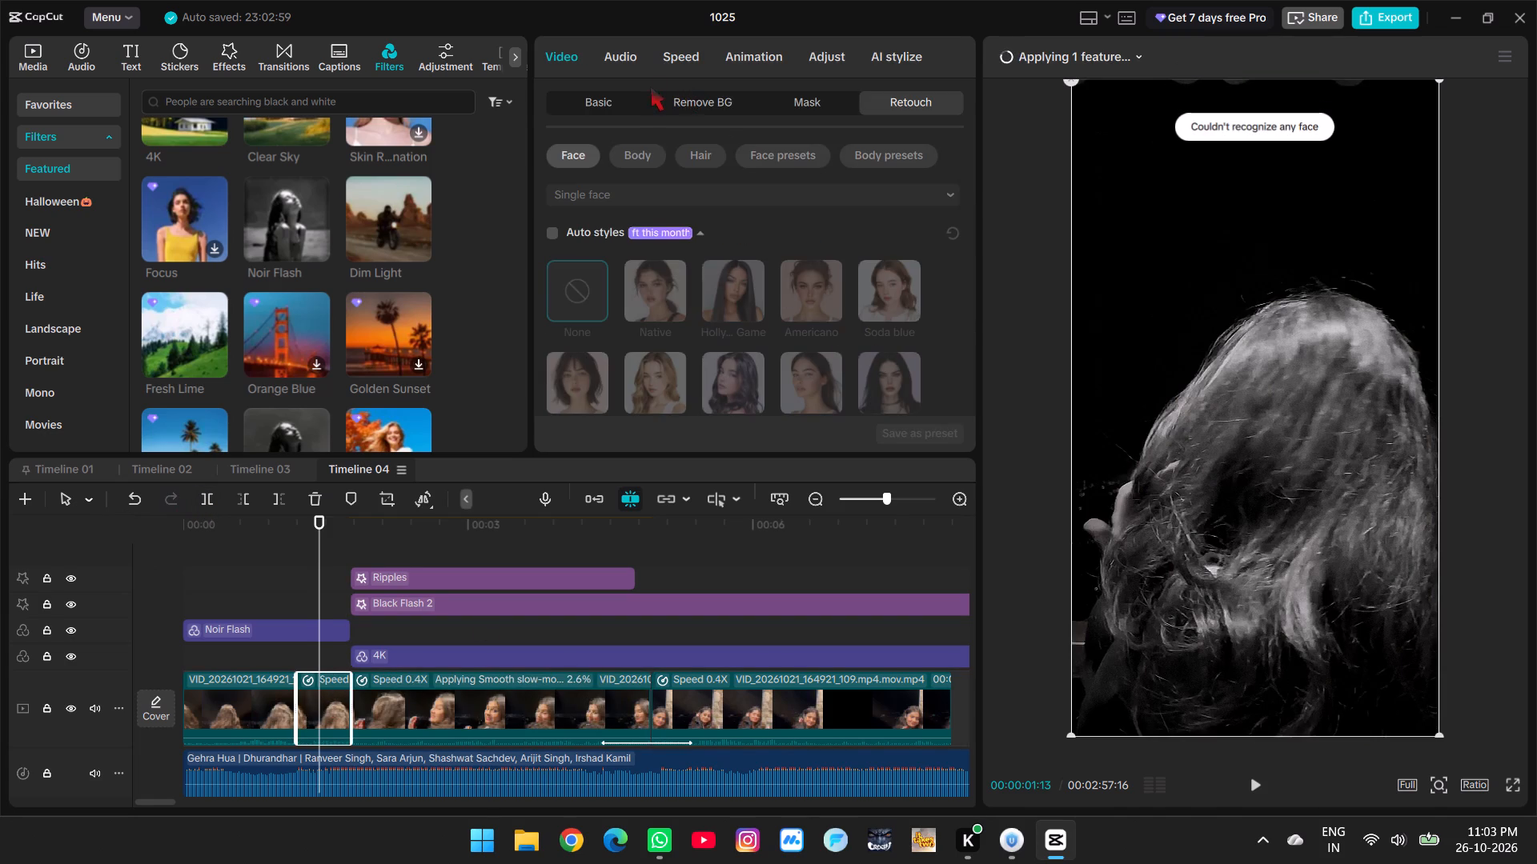
left_click(683, 67)
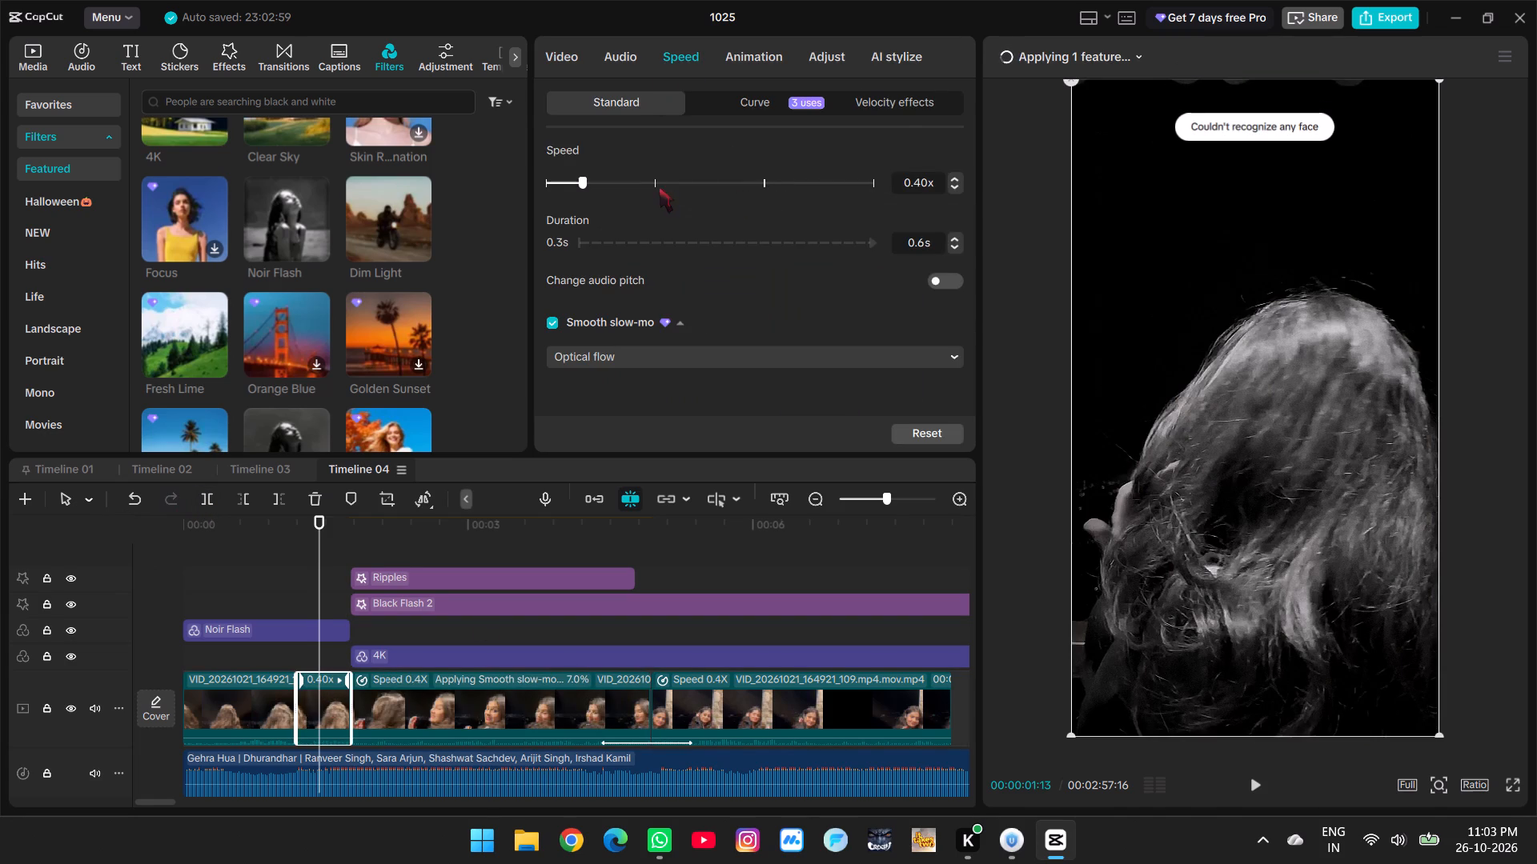
left_click(657, 186)
Move the short normal-speed piece and the opening clip later so they close the gap before the slow-motion clip.
left_click(224, 543)
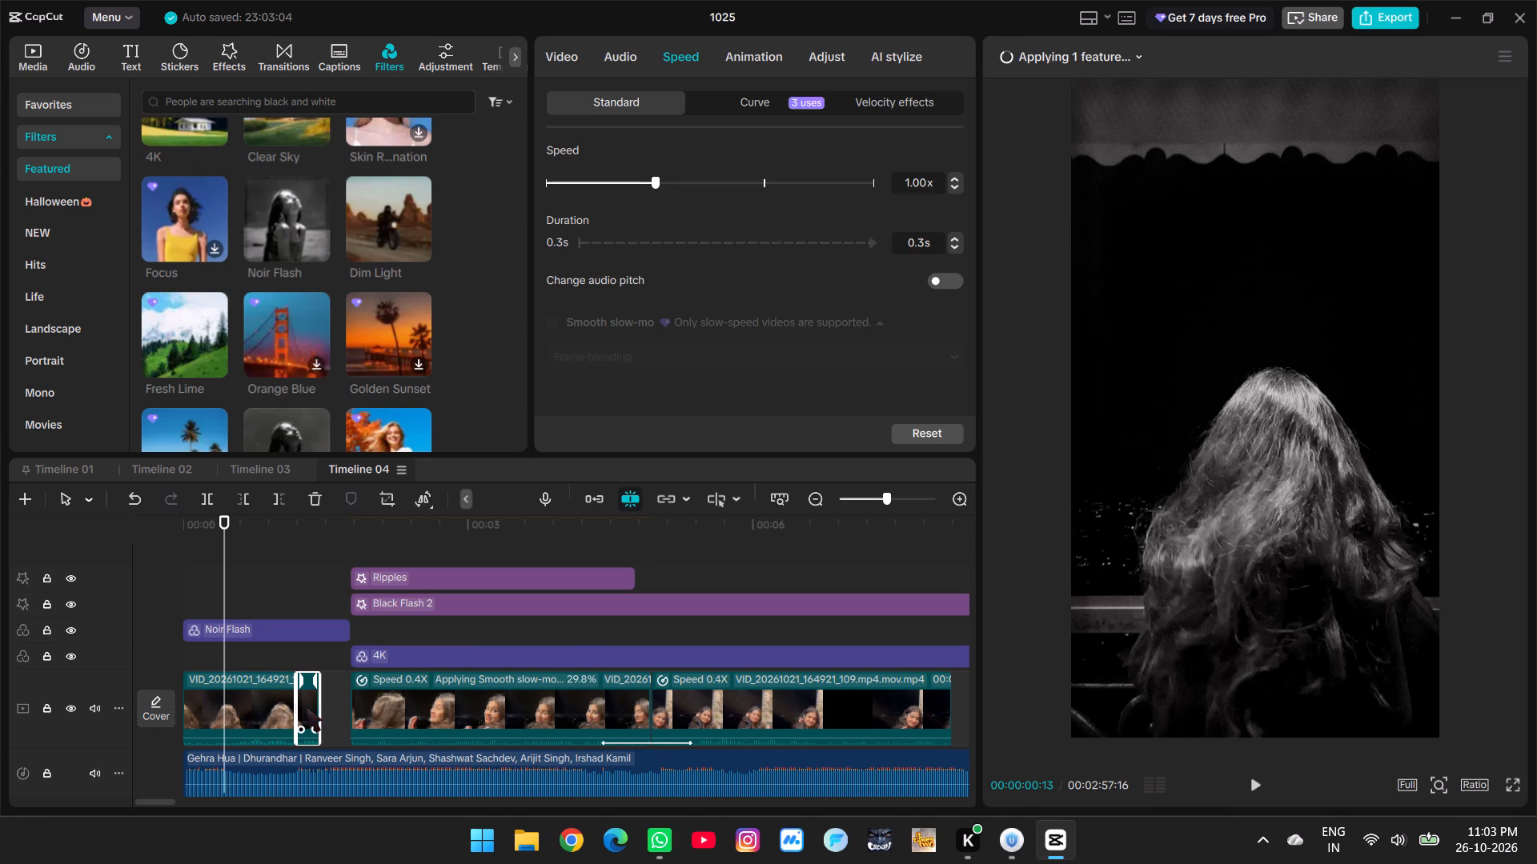
left_click_drag(307, 707, 333, 708)
left_click_drag(266, 710, 298, 710)
left_click(214, 719)
Trim the start of the Gehra Hua music and of the Noir Flash filter to the start of the opening clip.
left_click(189, 725)
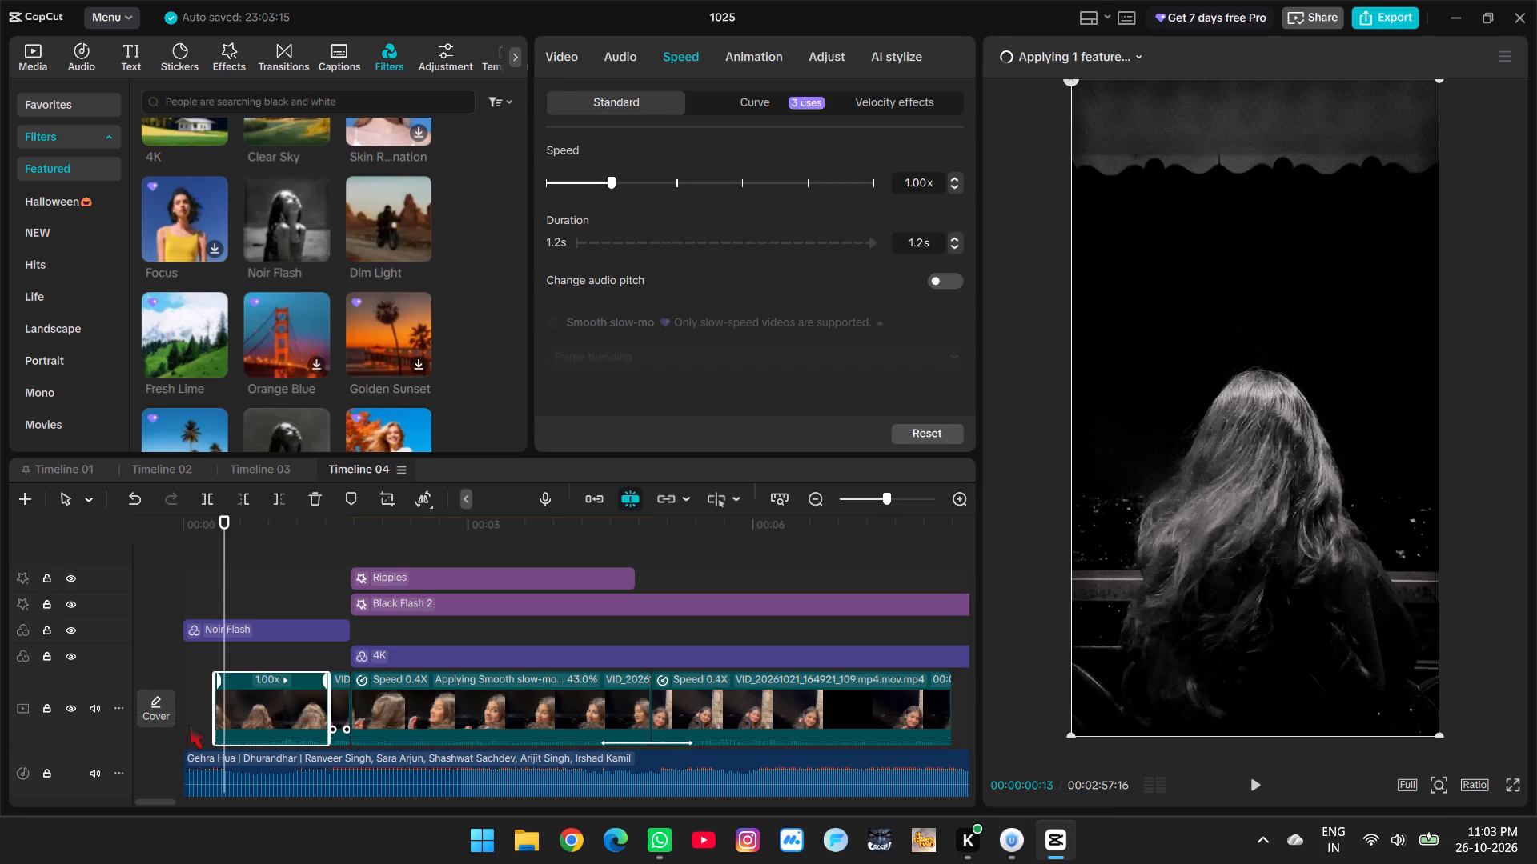
left_click_drag(189, 725, 213, 733)
left_click(209, 769)
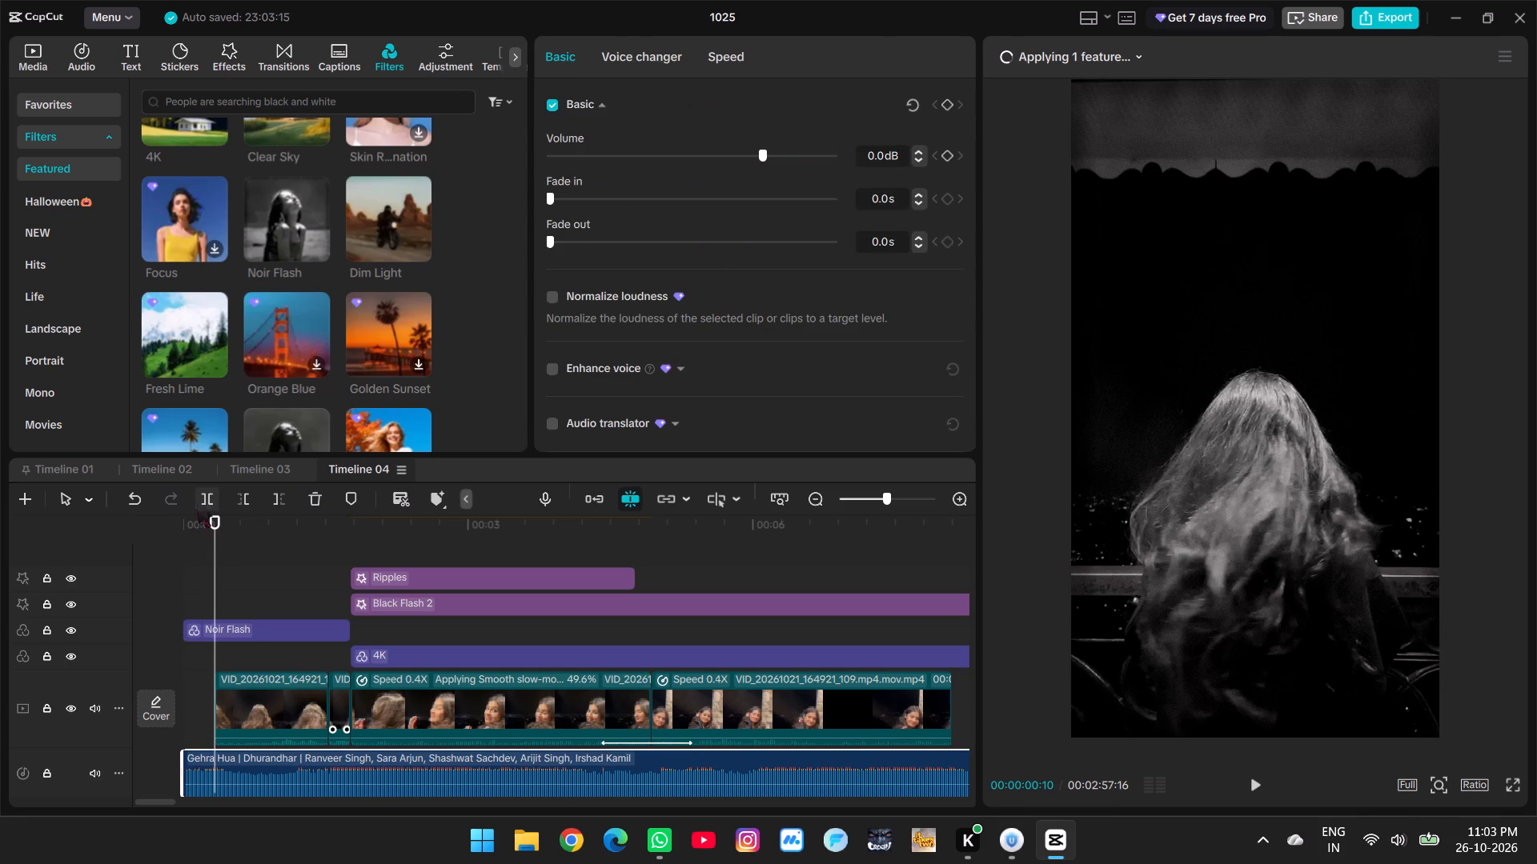
left_click(247, 500)
left_click(210, 632)
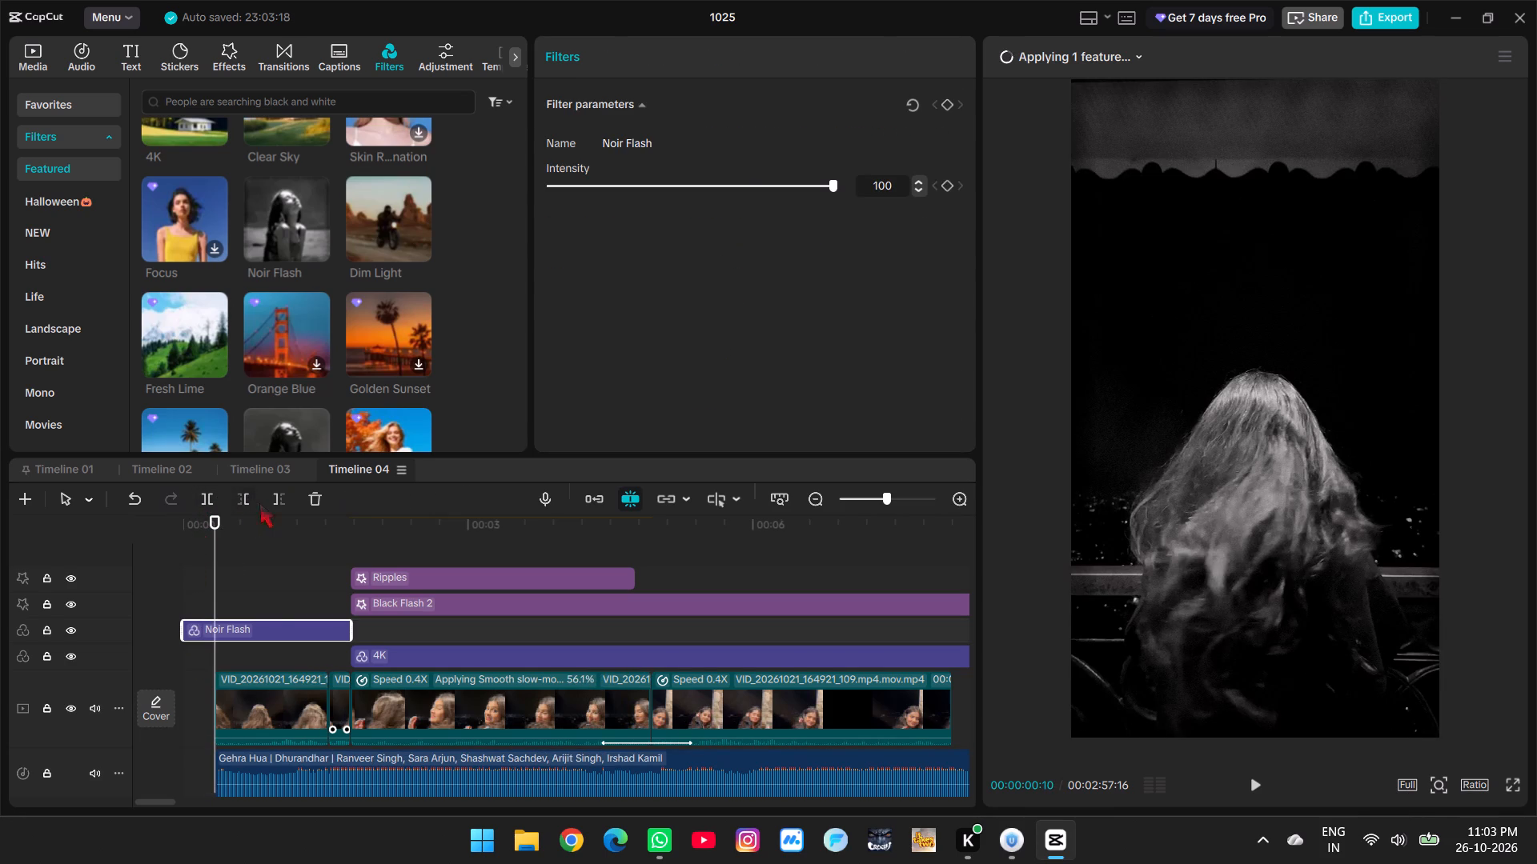
left_click(235, 497)
Save the project, and move all clips, filters, effects and music together to the start of the timeline.
scroll(253, 572, "down", 4)
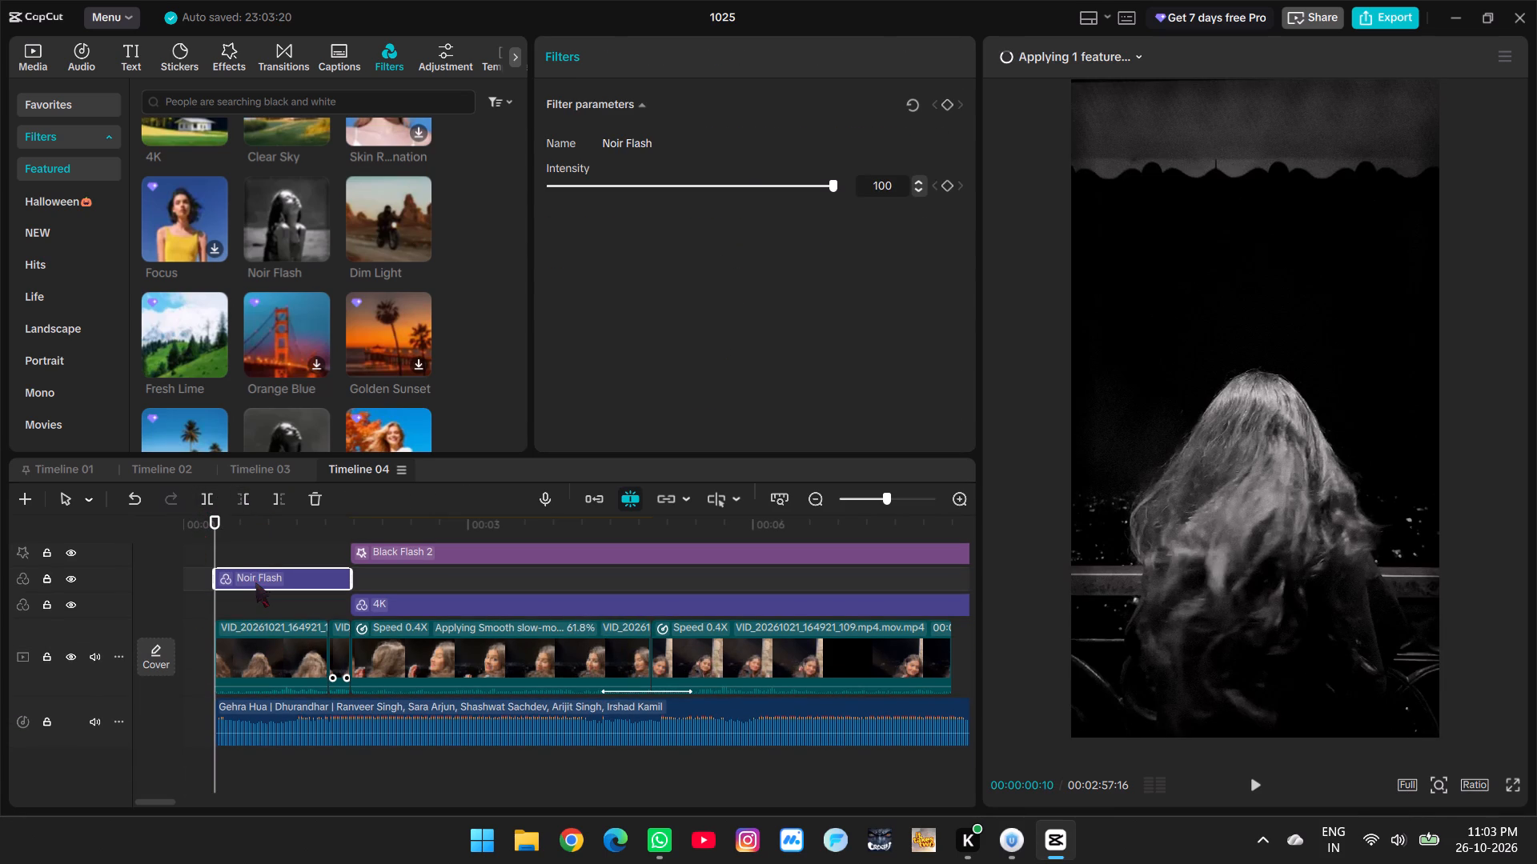
key("ctrl+s")
key("ctrl+a")
left_click_drag(266, 650, 214, 648)
Replay the whole edit from the start to check the sync, and inspect the turn at about 3 seconds.
left_click(184, 547)
left_click_drag(185, 547, 113, 548)
key("space")
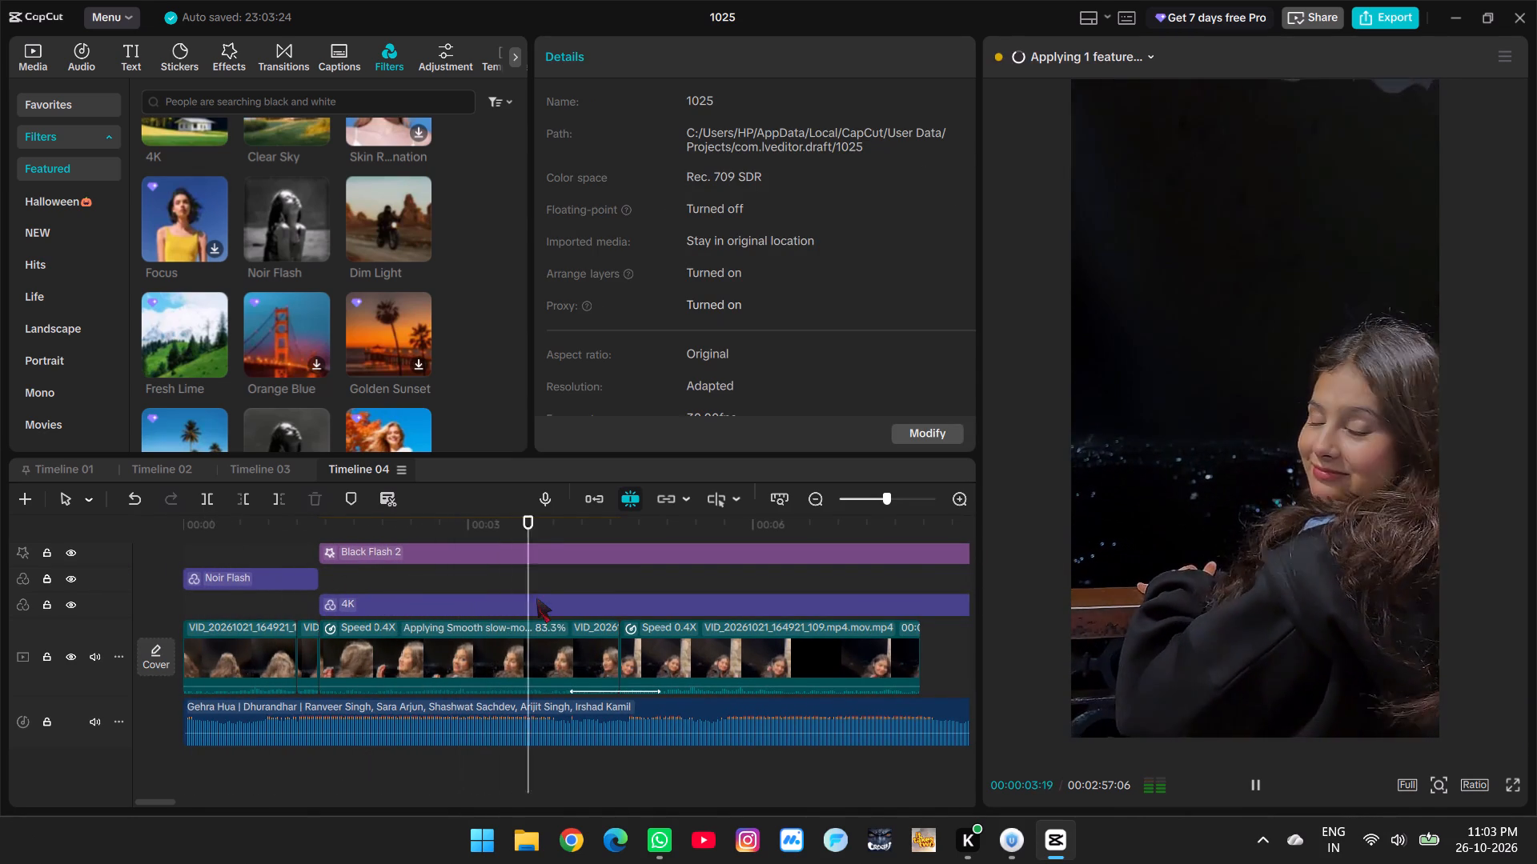
scroll(536, 598, "down", 8, "ctrl")
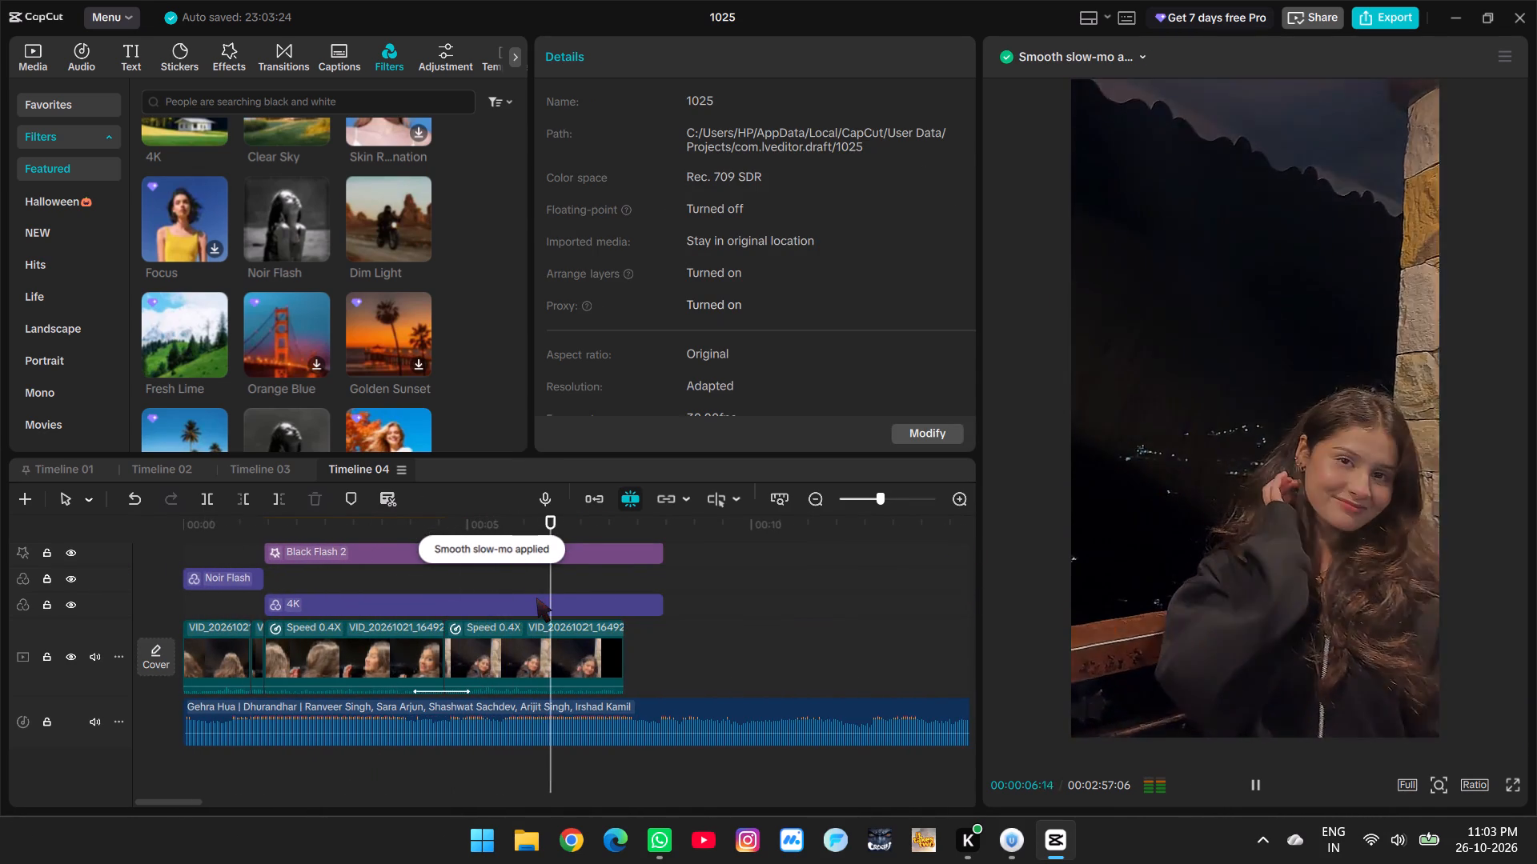
key("space")
scroll(622, 607, "up", 1)
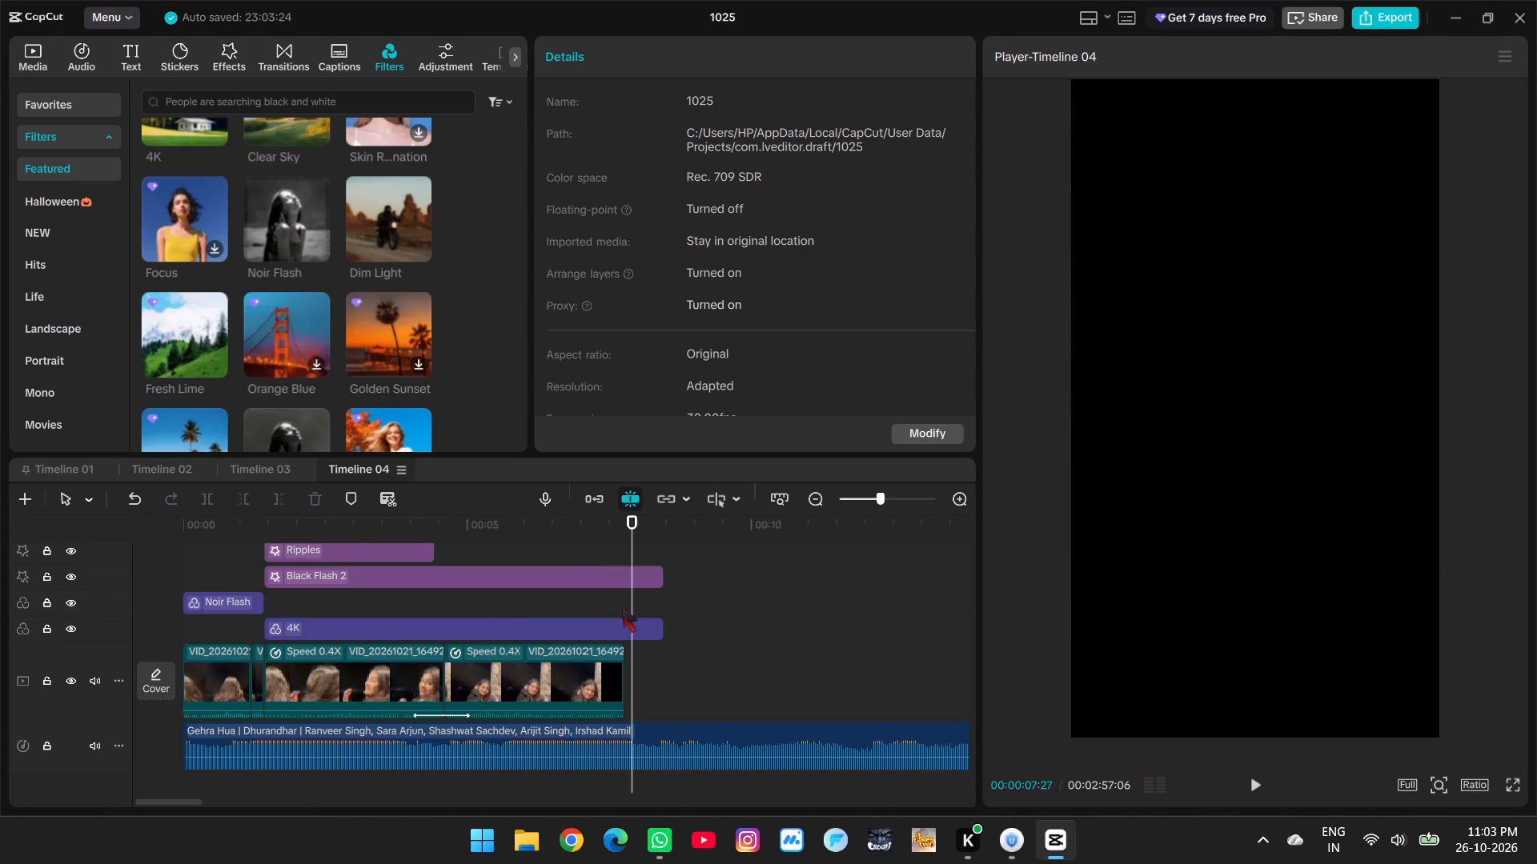
scroll(430, 586, "up", 2)
scroll(430, 586, "down", 1)
left_click(374, 549)
key("space")
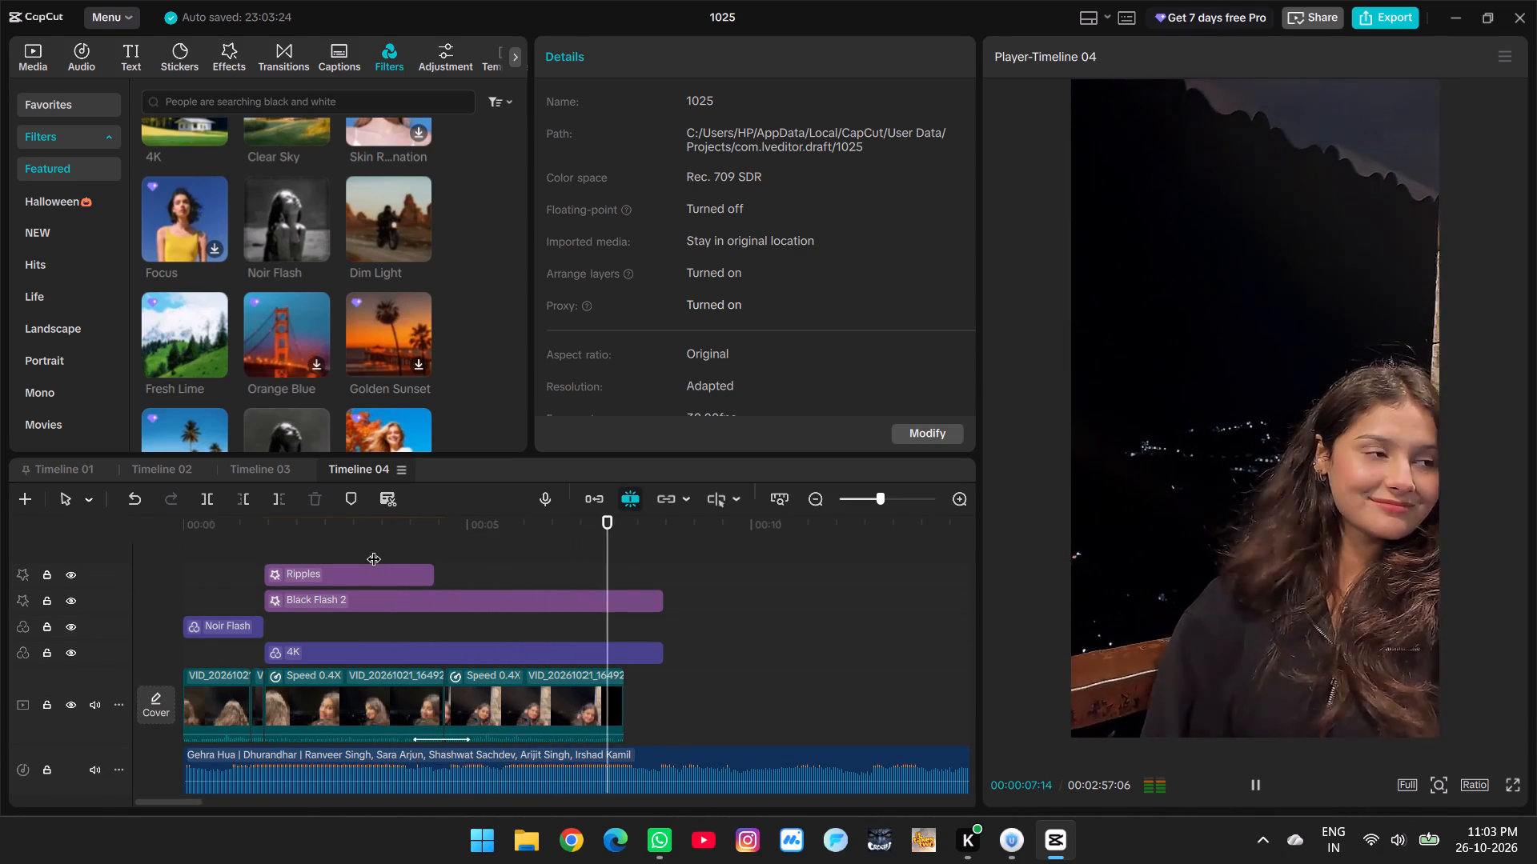
key("space")
left_click(358, 545)
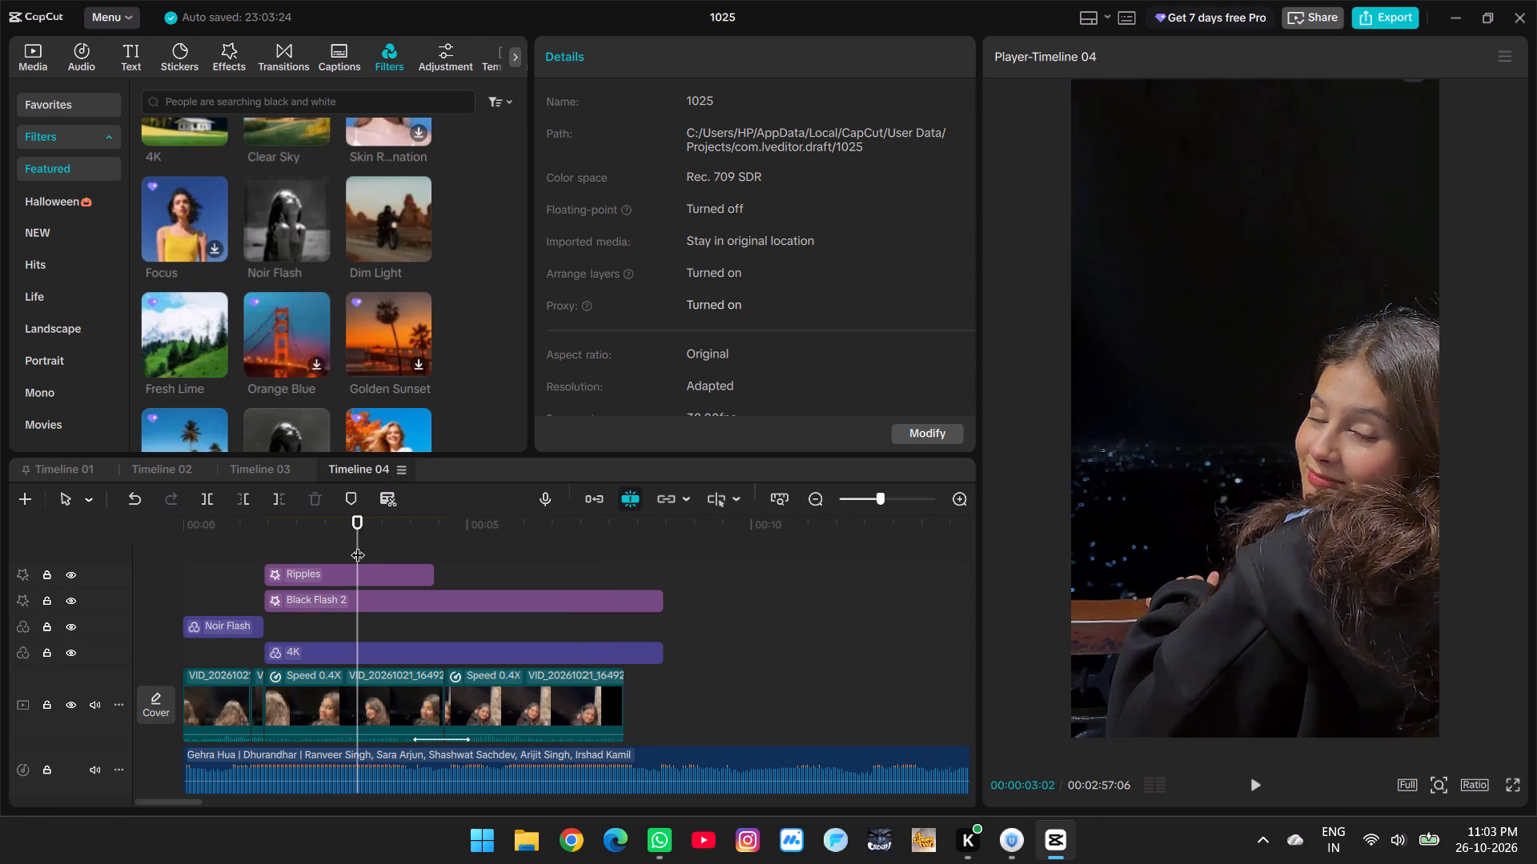
left_click_drag(358, 545, 367, 552)
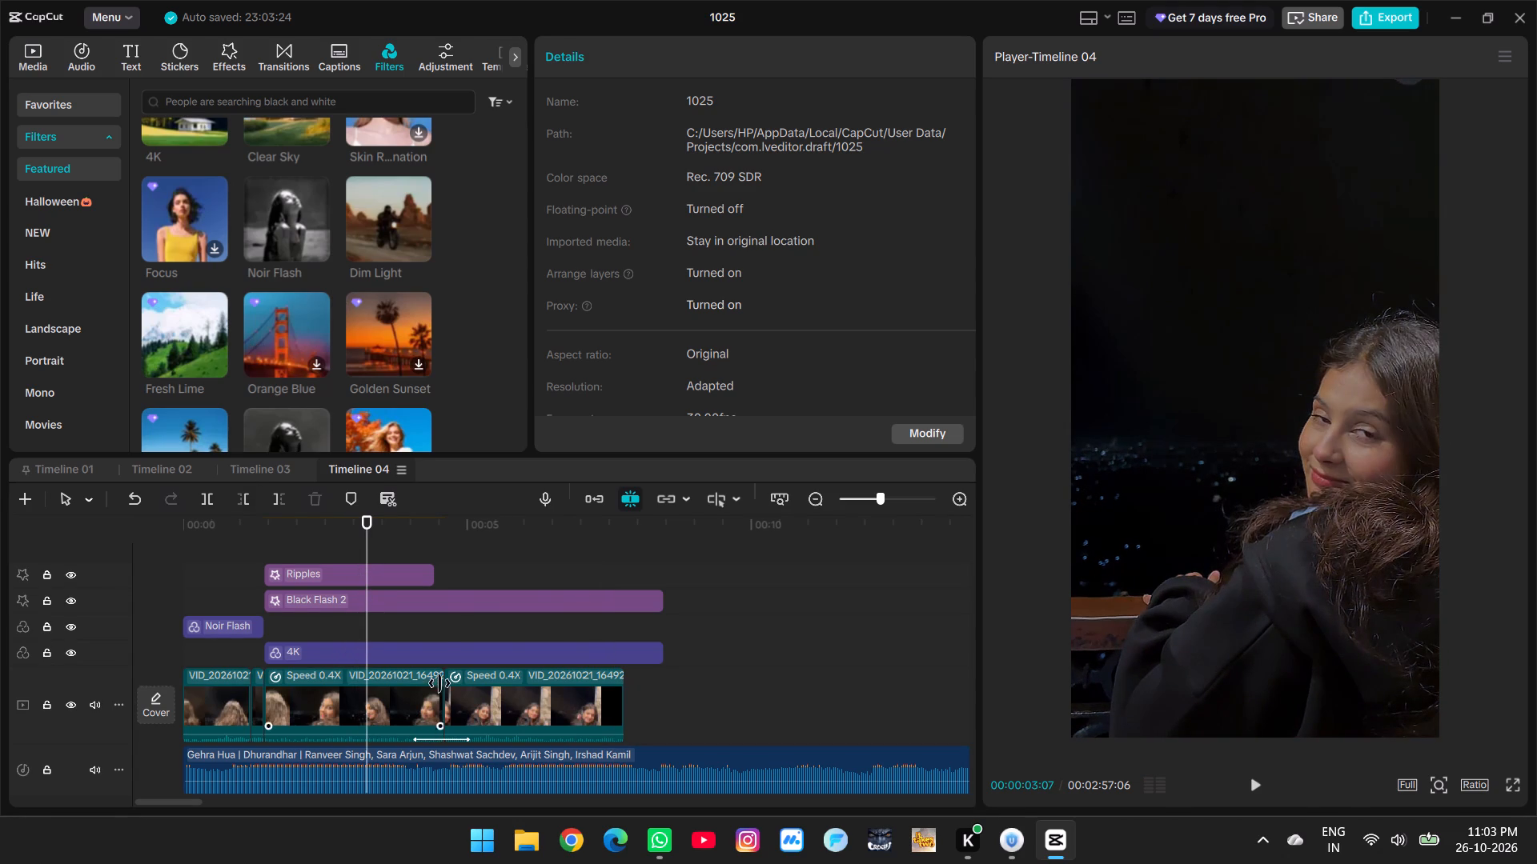
left_click(442, 641)
Bring up the basic colour adjustments of the last 0.4X clip at about 6 seconds and hide the Black Flash 2 track.
left_click(520, 577)
left_click(507, 698)
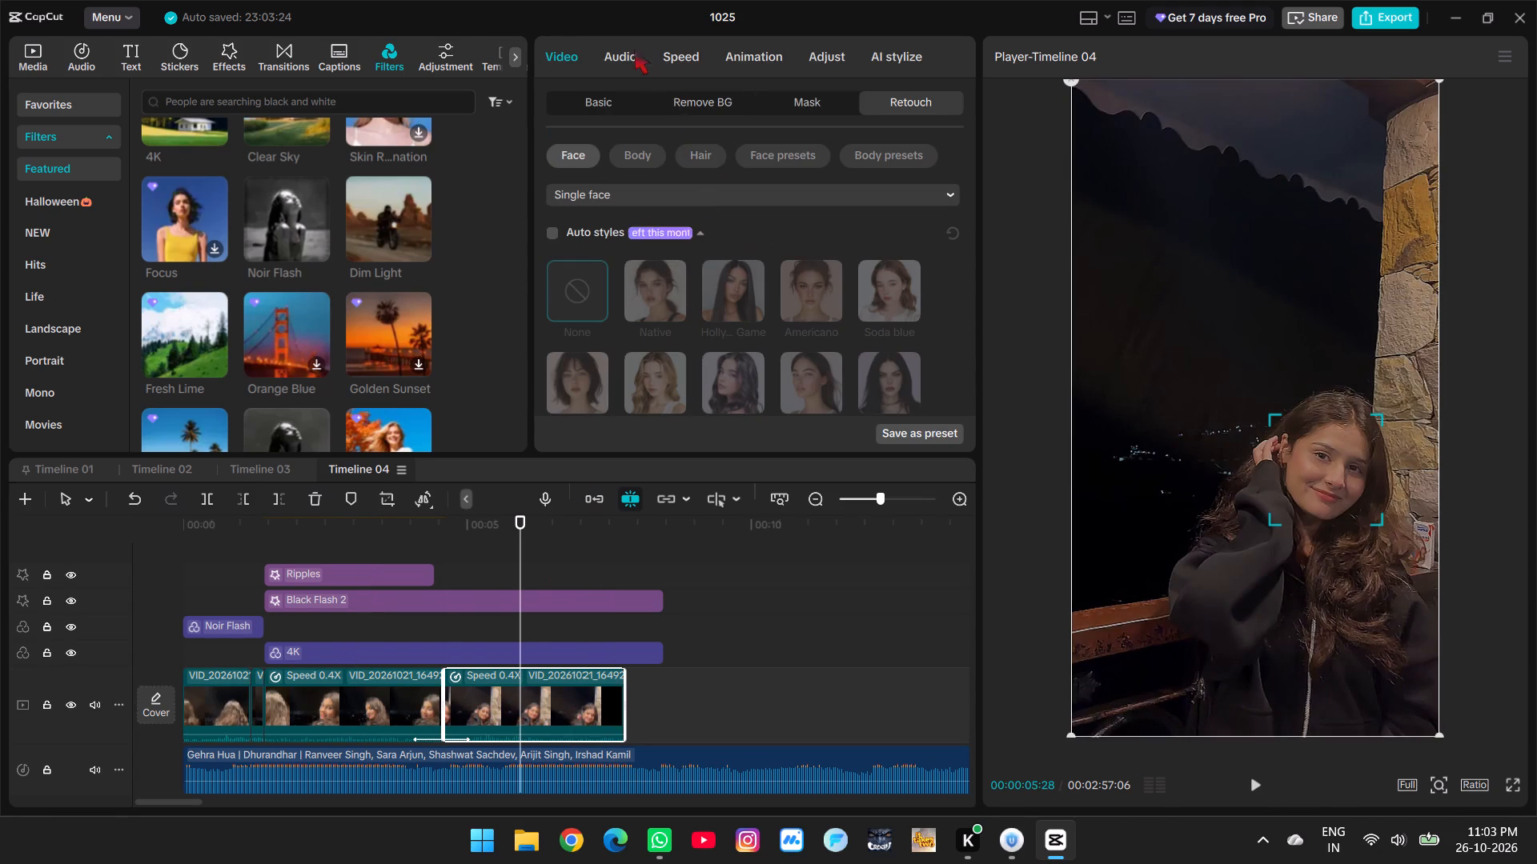
left_click(826, 65)
scroll(725, 258, "down", 4)
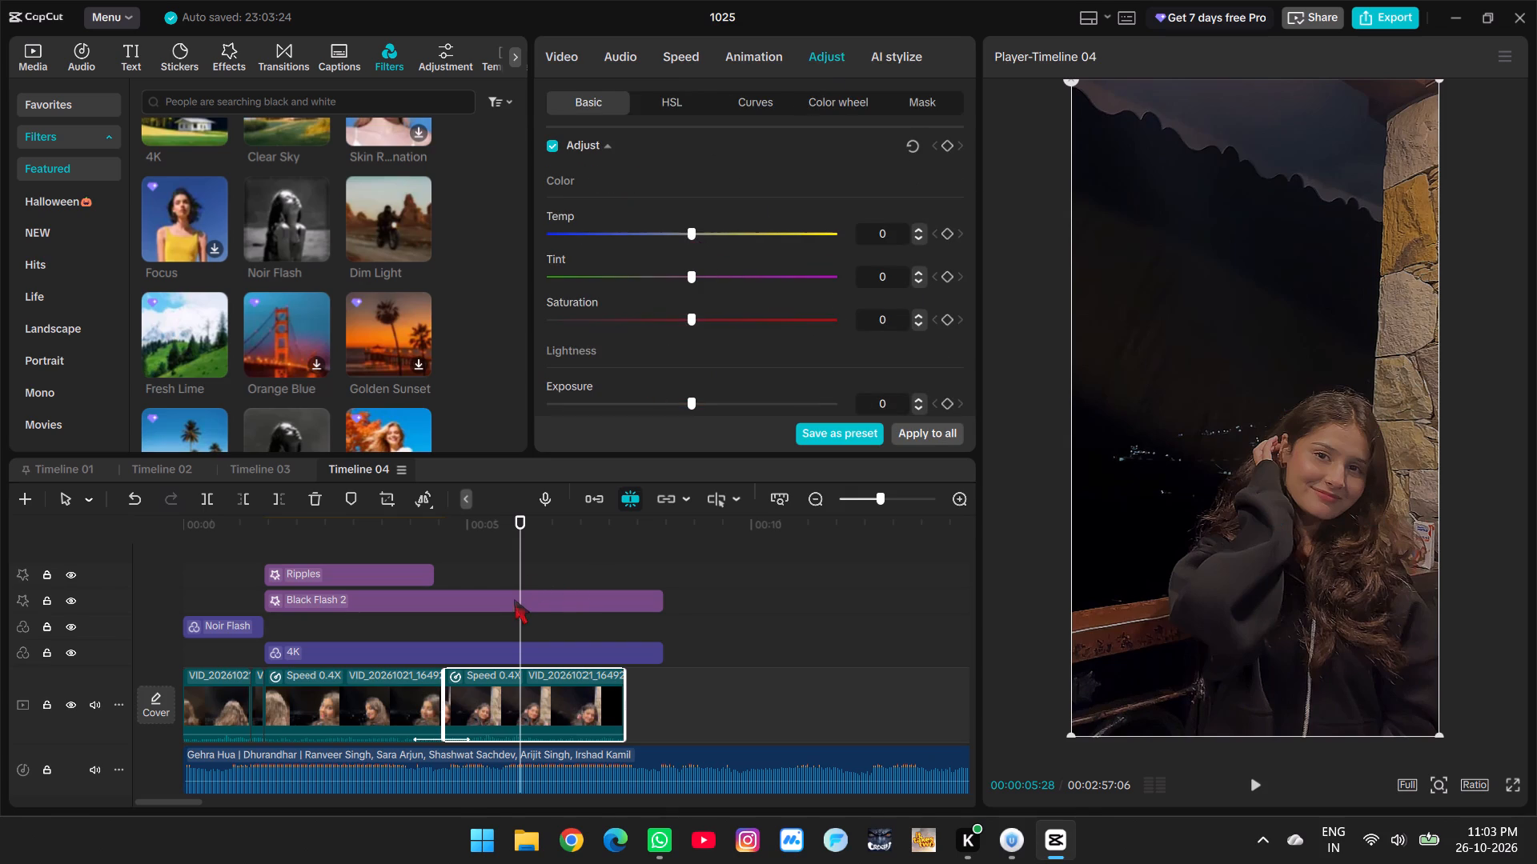
left_click_drag(524, 577, 533, 580)
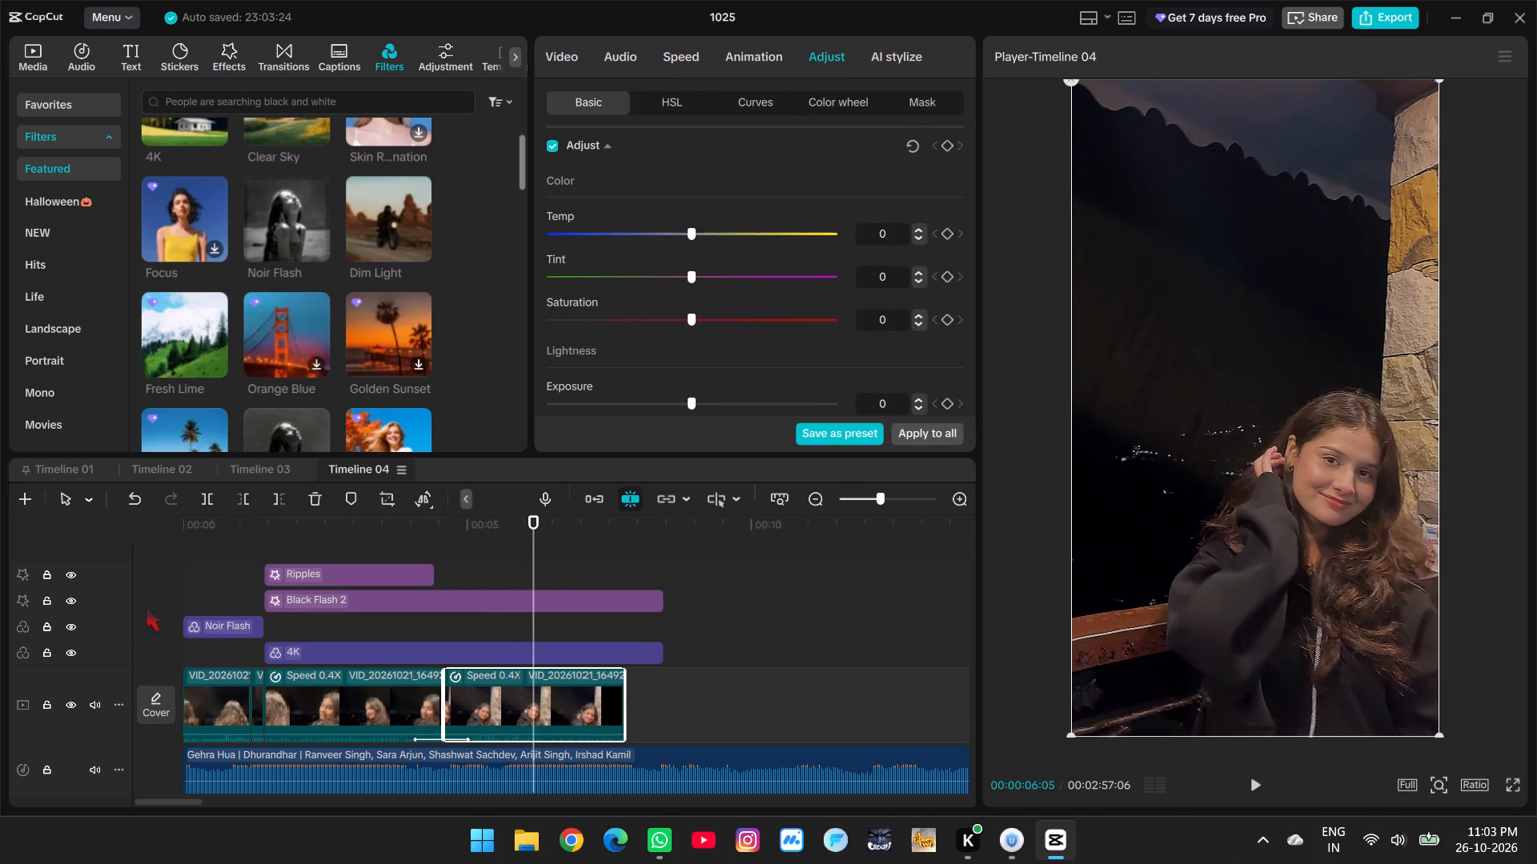
left_click(73, 602)
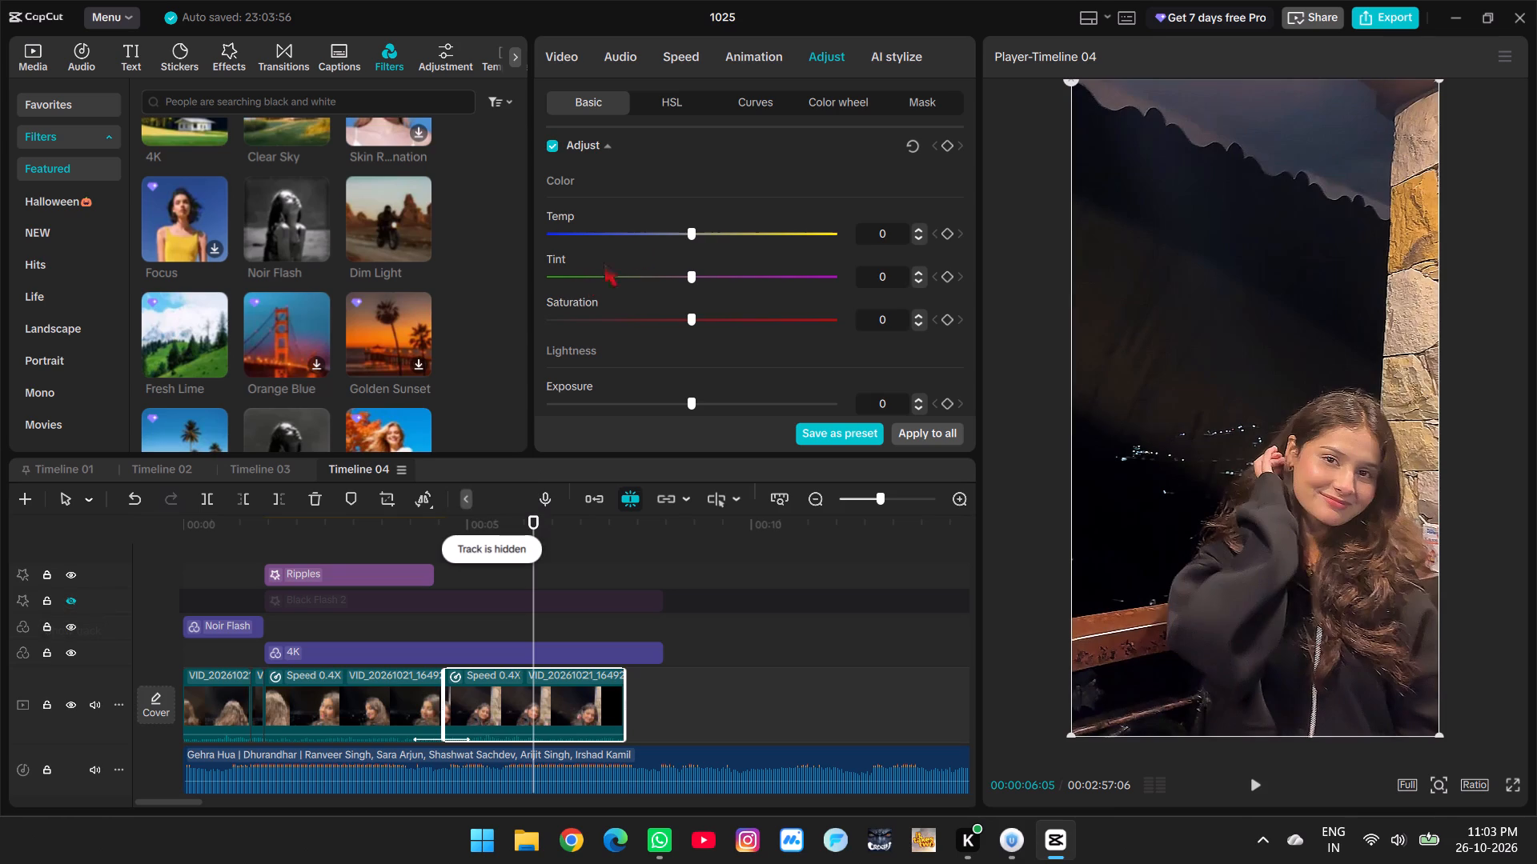
Colour-correct the last 0.4X clip with Temp -15, Saturation 6 and Exposure 3.
left_click_drag(690, 235, 662, 250)
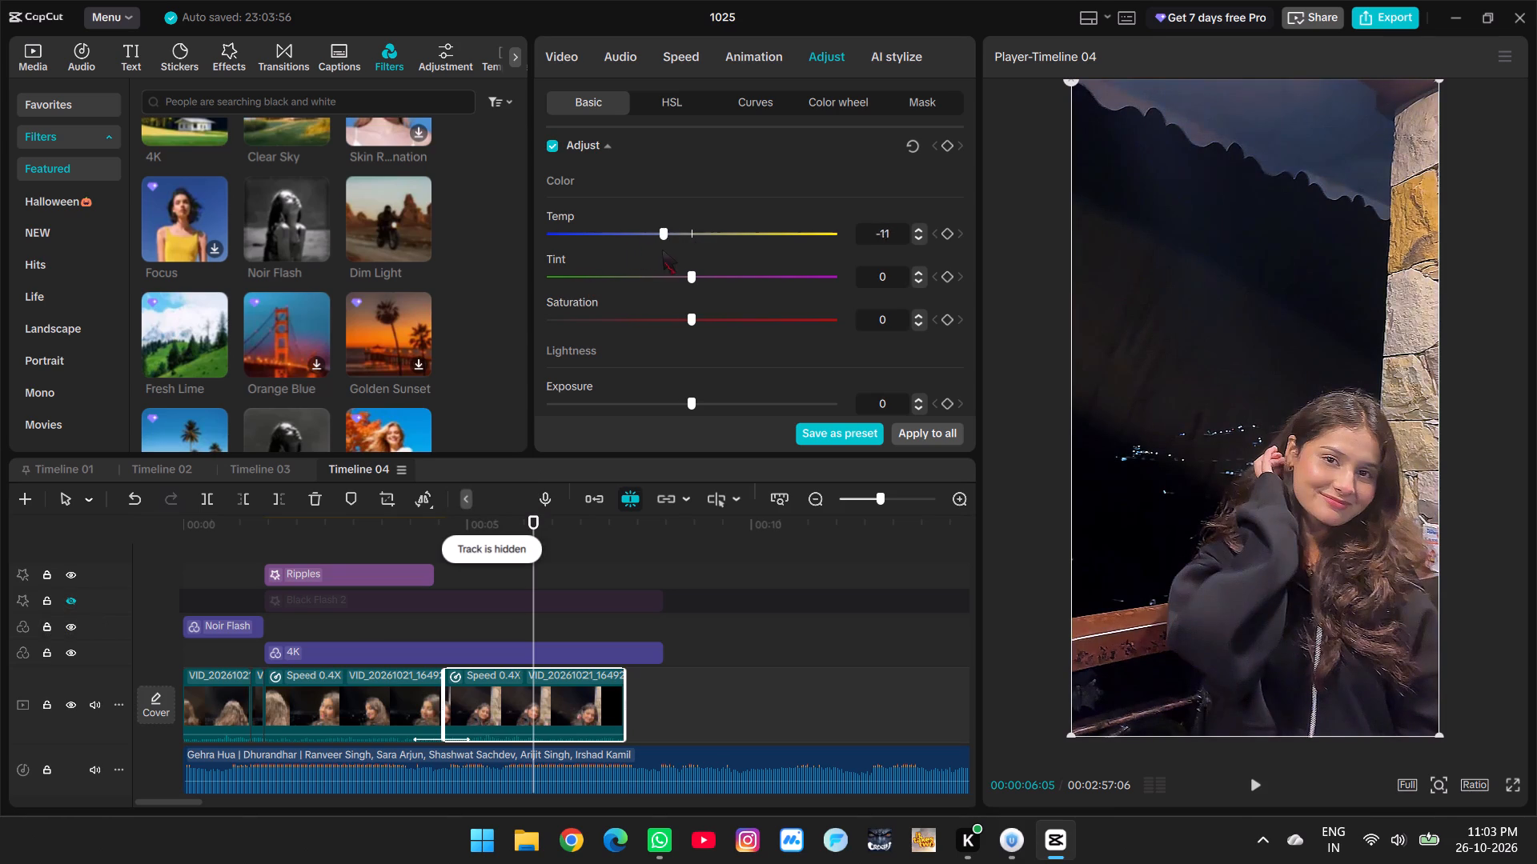
left_click_drag(662, 250, 645, 252)
left_click_drag(692, 322, 737, 329)
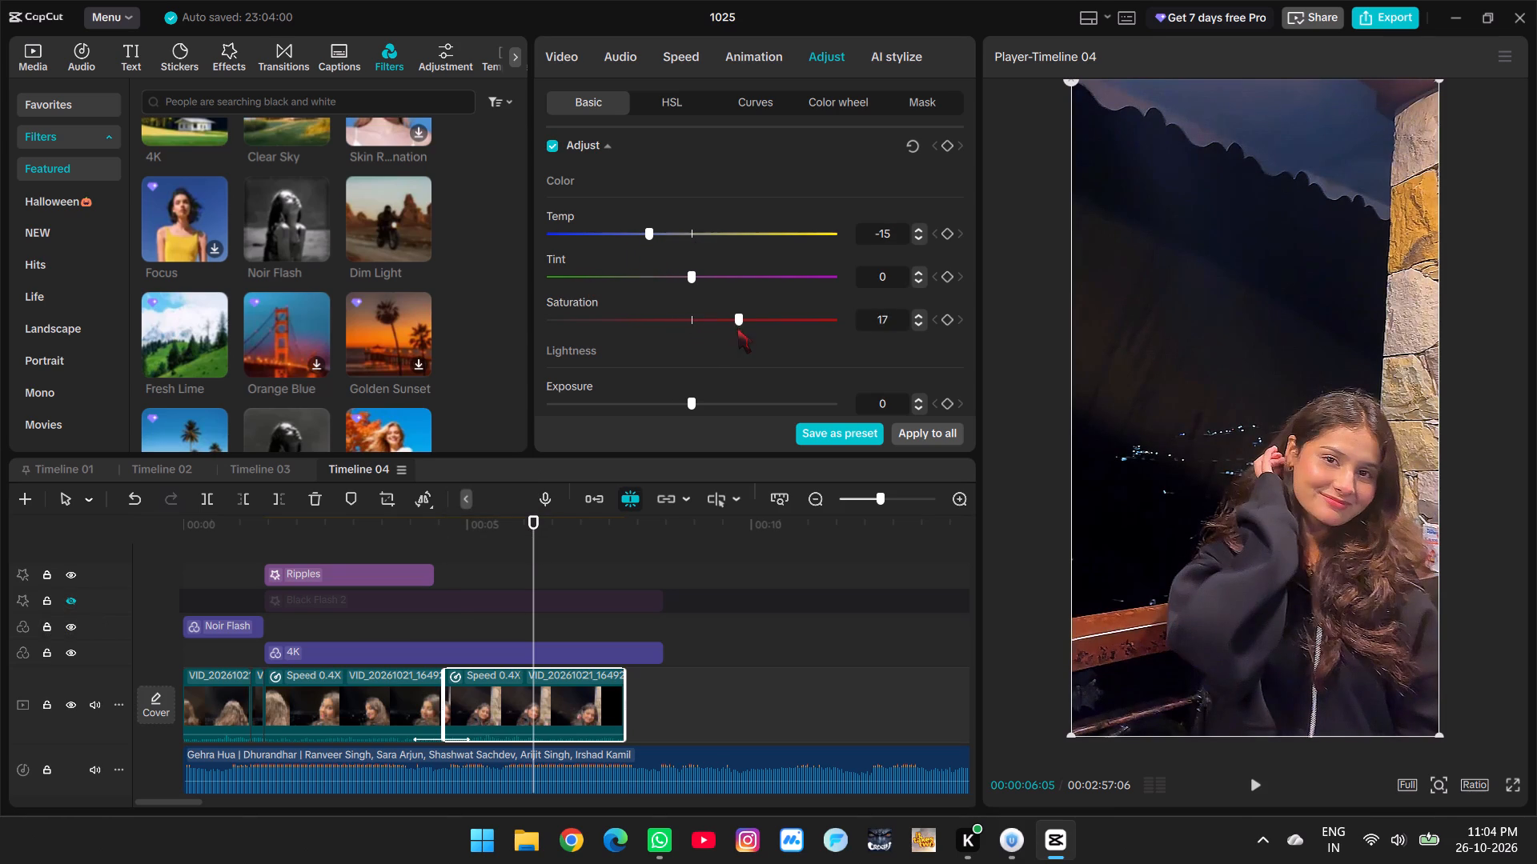
left_click_drag(737, 329, 704, 329)
scroll(697, 340, "down", 1)
left_click(694, 314)
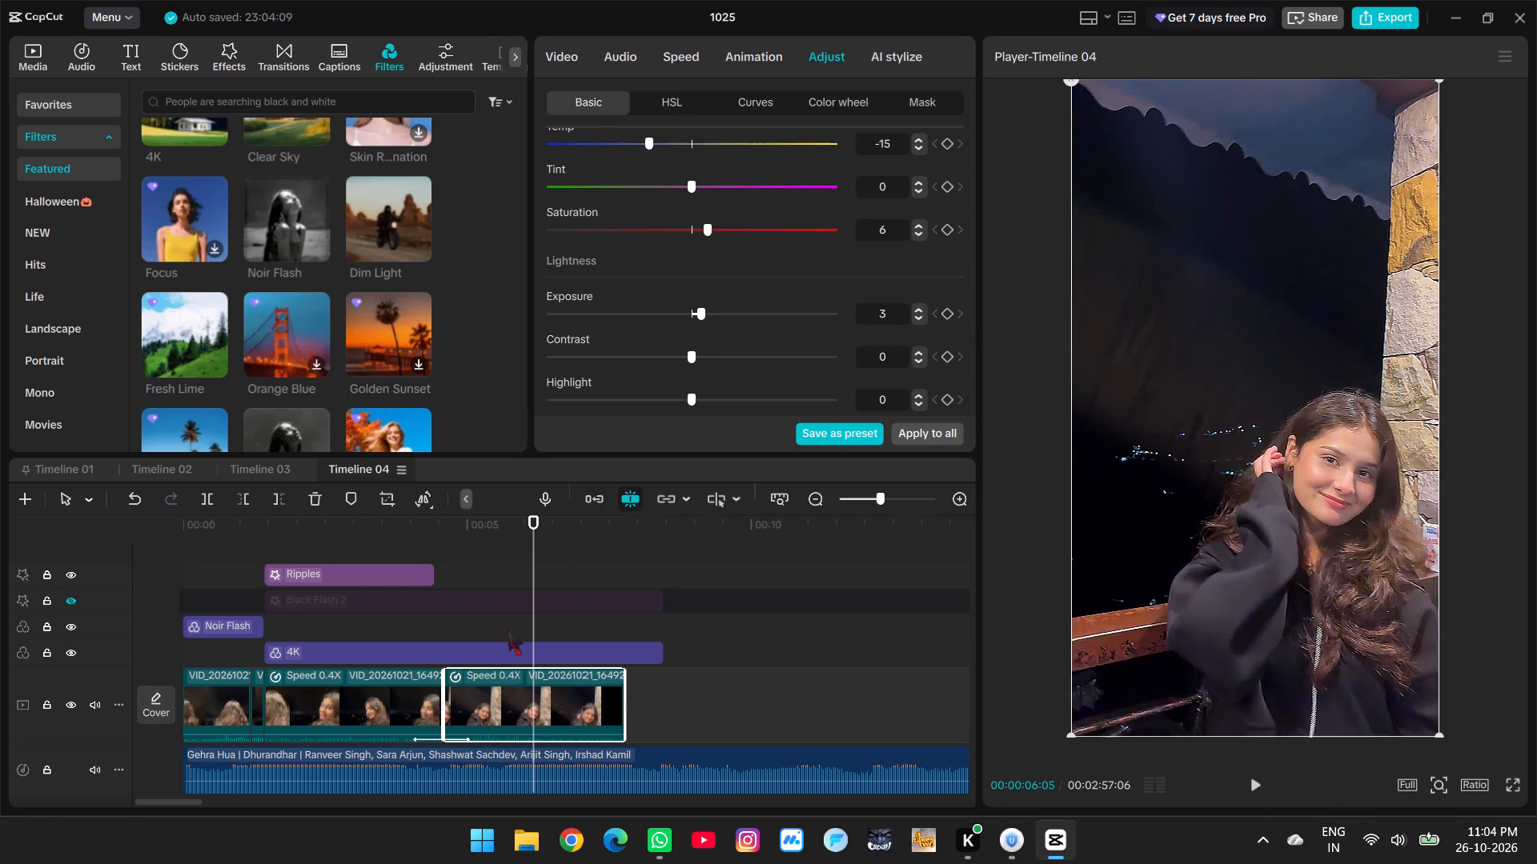
scroll(794, 162, "down", 3)
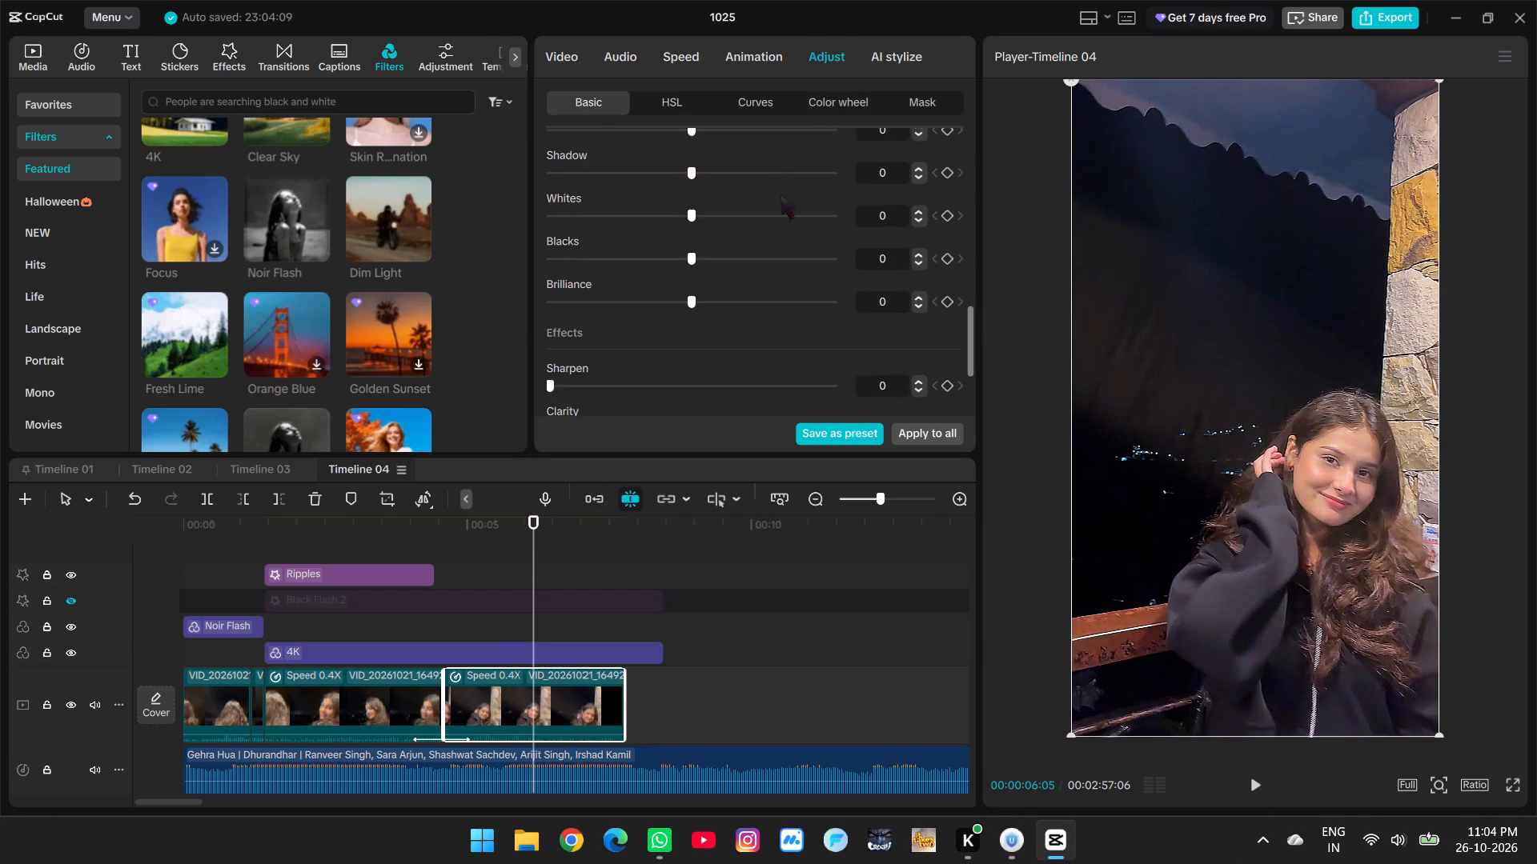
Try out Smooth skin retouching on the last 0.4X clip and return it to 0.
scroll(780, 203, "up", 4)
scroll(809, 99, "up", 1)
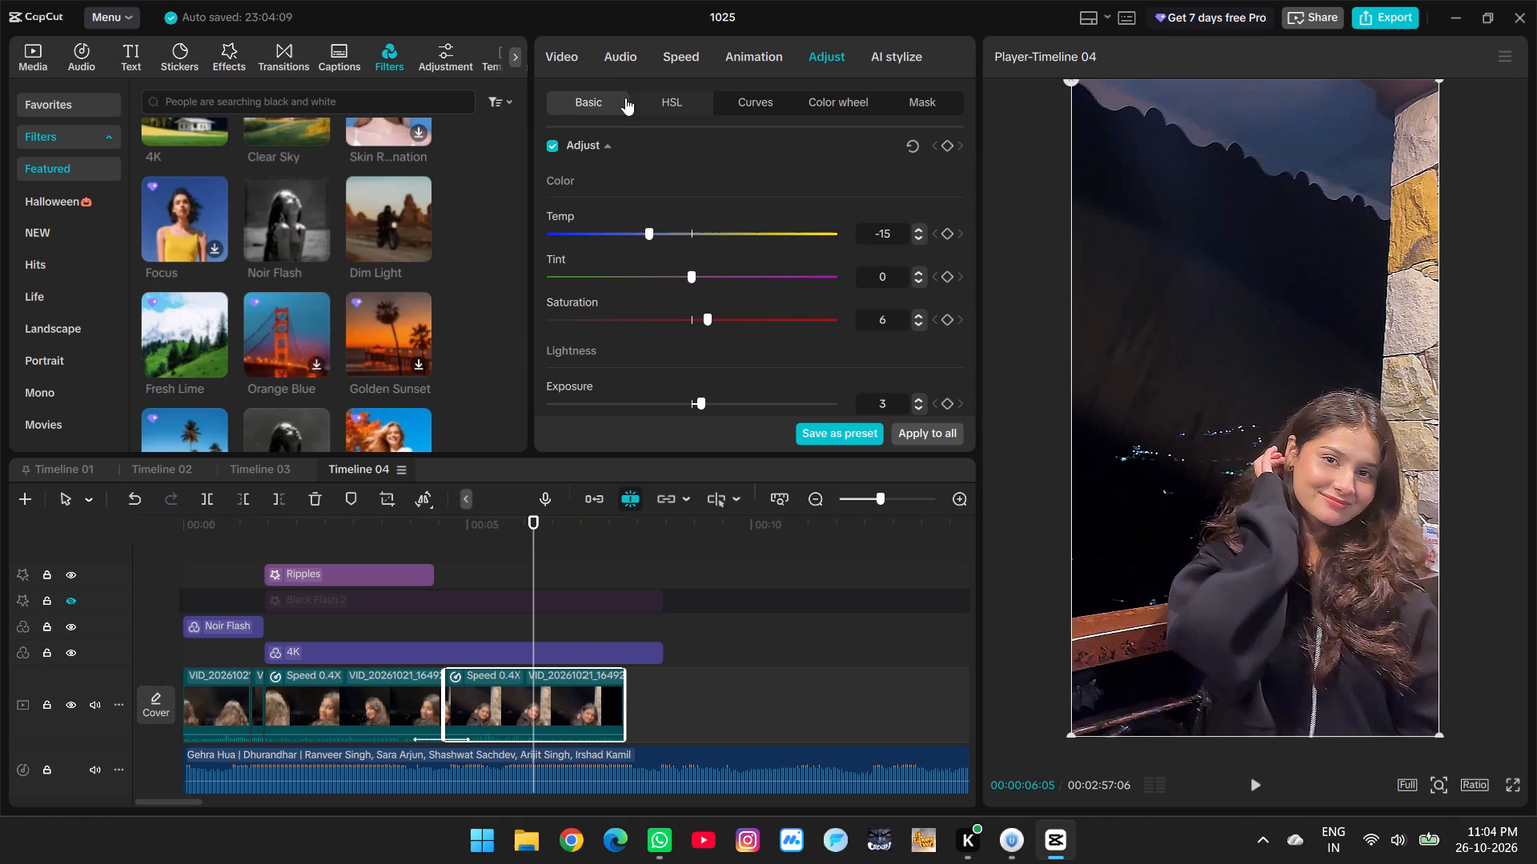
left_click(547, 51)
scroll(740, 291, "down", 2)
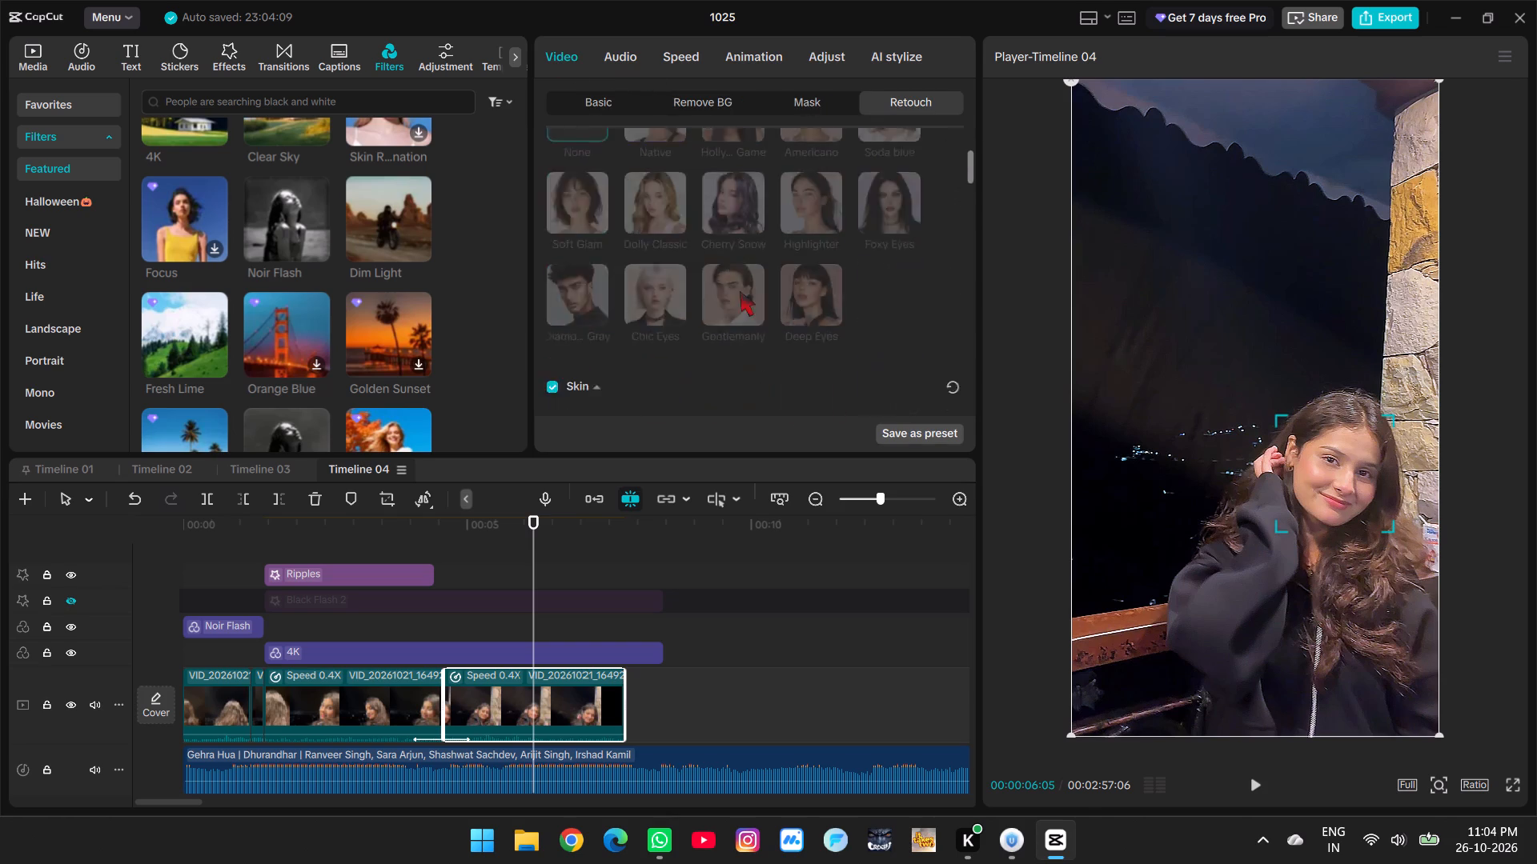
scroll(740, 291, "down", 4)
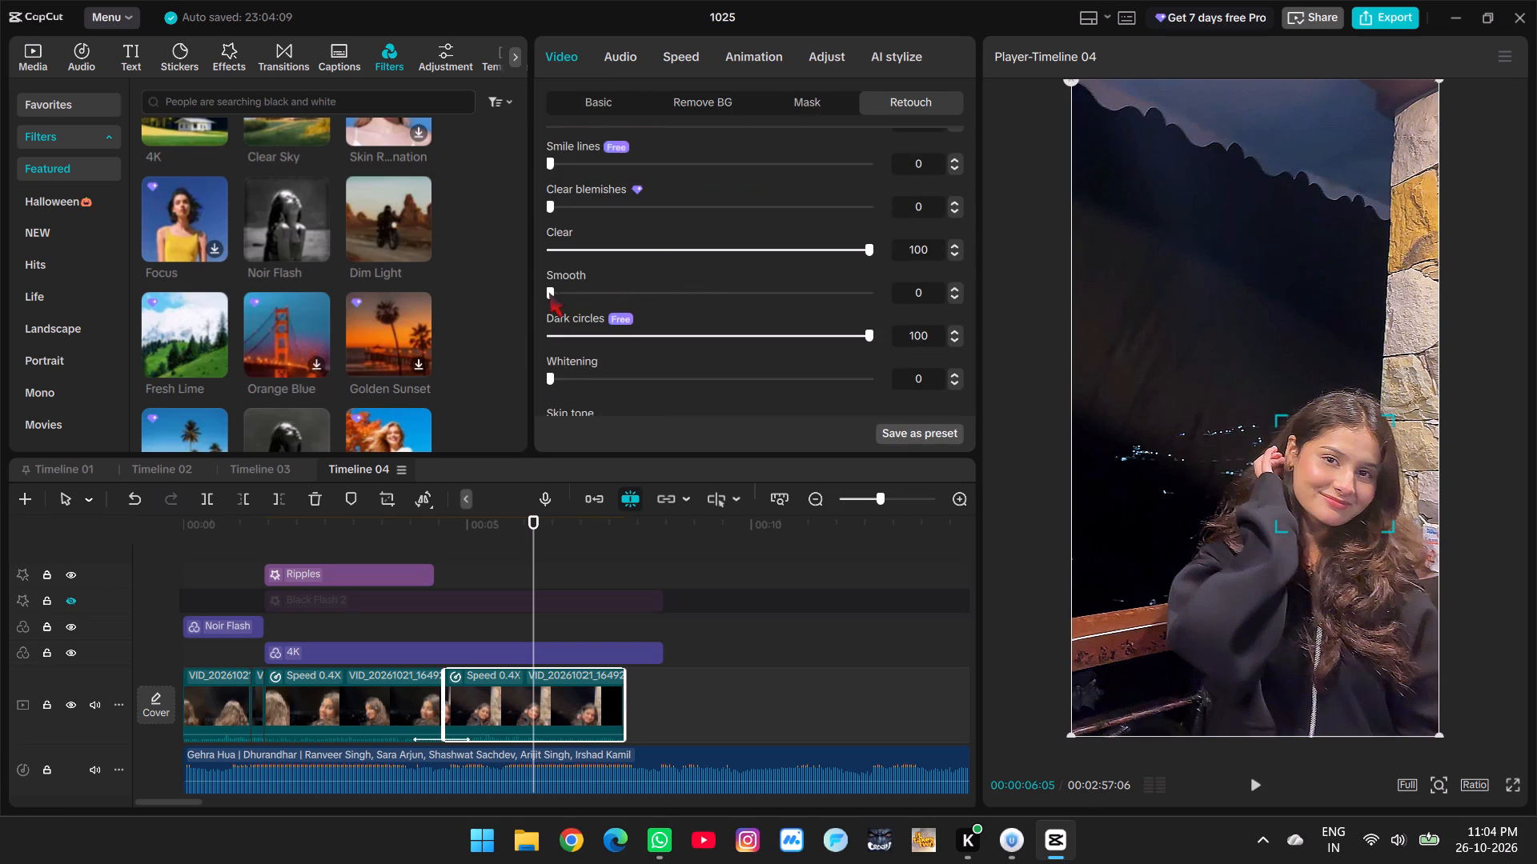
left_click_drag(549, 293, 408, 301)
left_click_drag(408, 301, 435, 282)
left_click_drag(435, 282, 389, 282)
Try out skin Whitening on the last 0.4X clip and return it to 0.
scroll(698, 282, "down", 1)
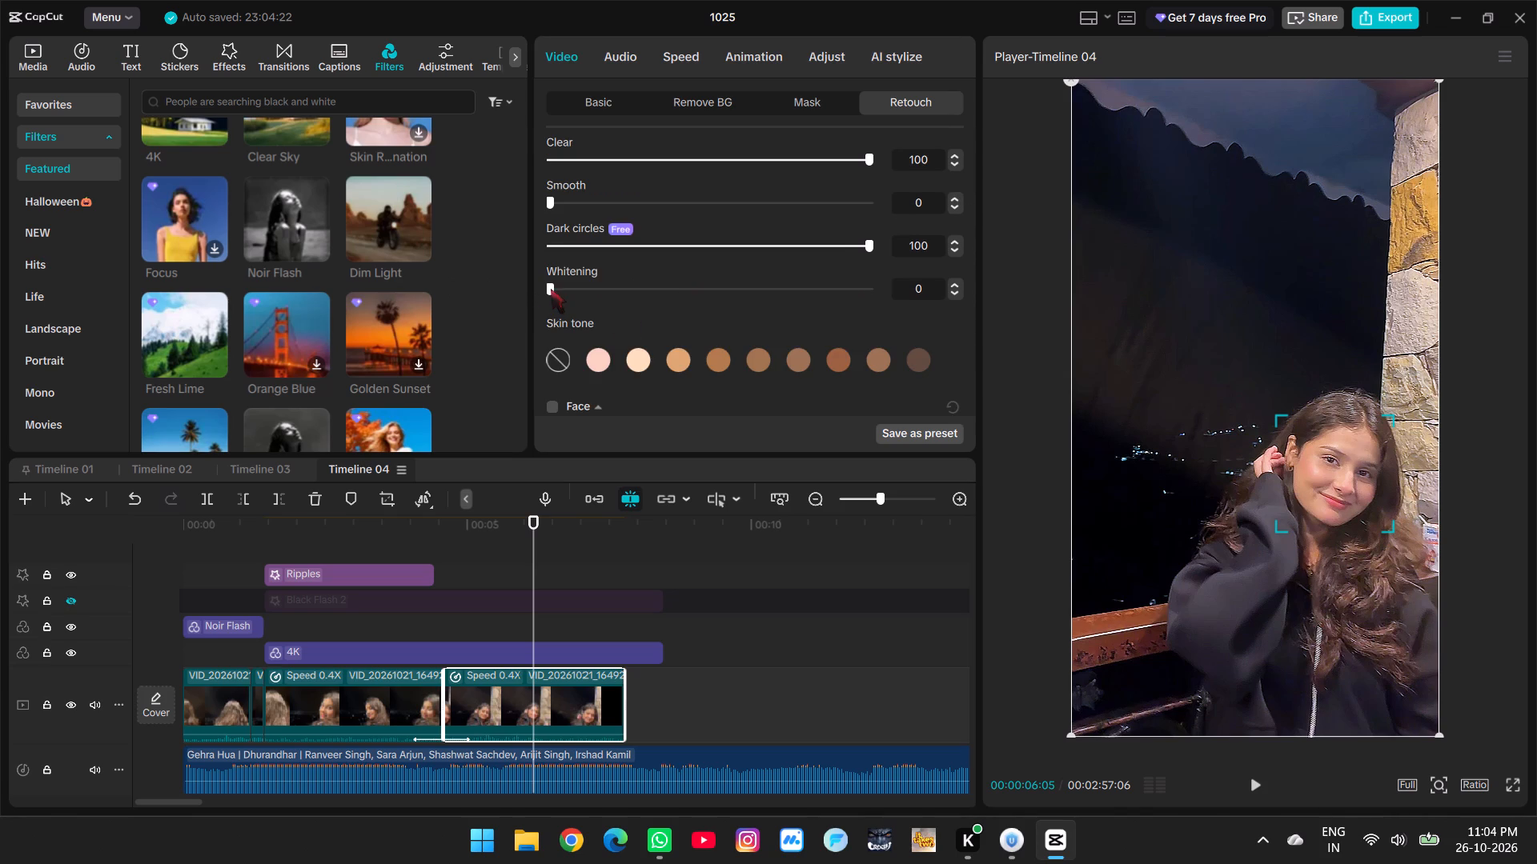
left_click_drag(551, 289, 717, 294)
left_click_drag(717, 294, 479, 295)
Compare retouch skin tones on the last 0.4X clip and apply the light tan tone, the third colour swatch.
scroll(586, 343, "down", 1)
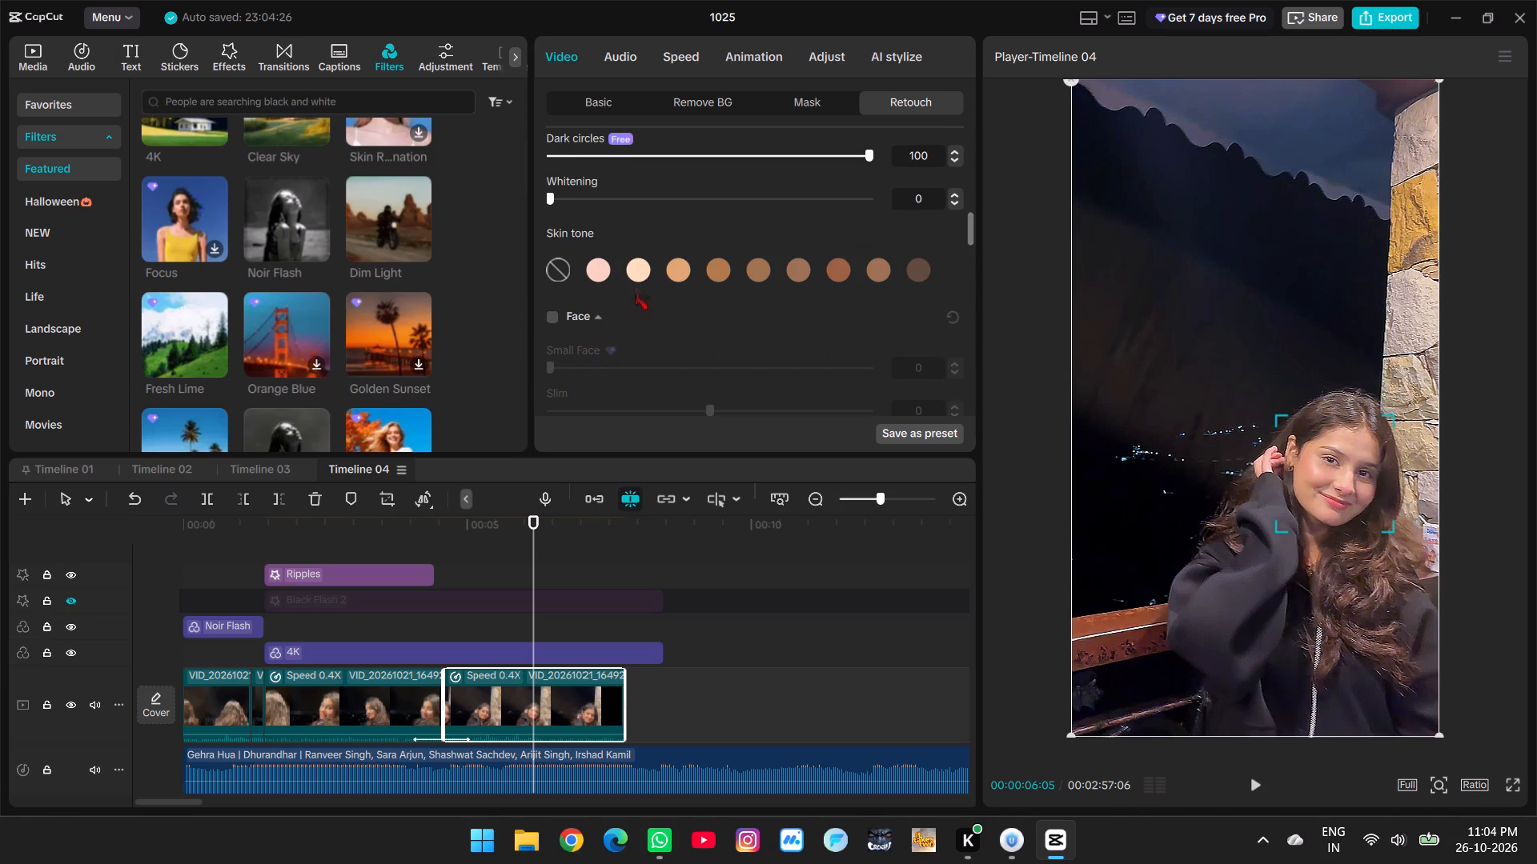
left_click(714, 274)
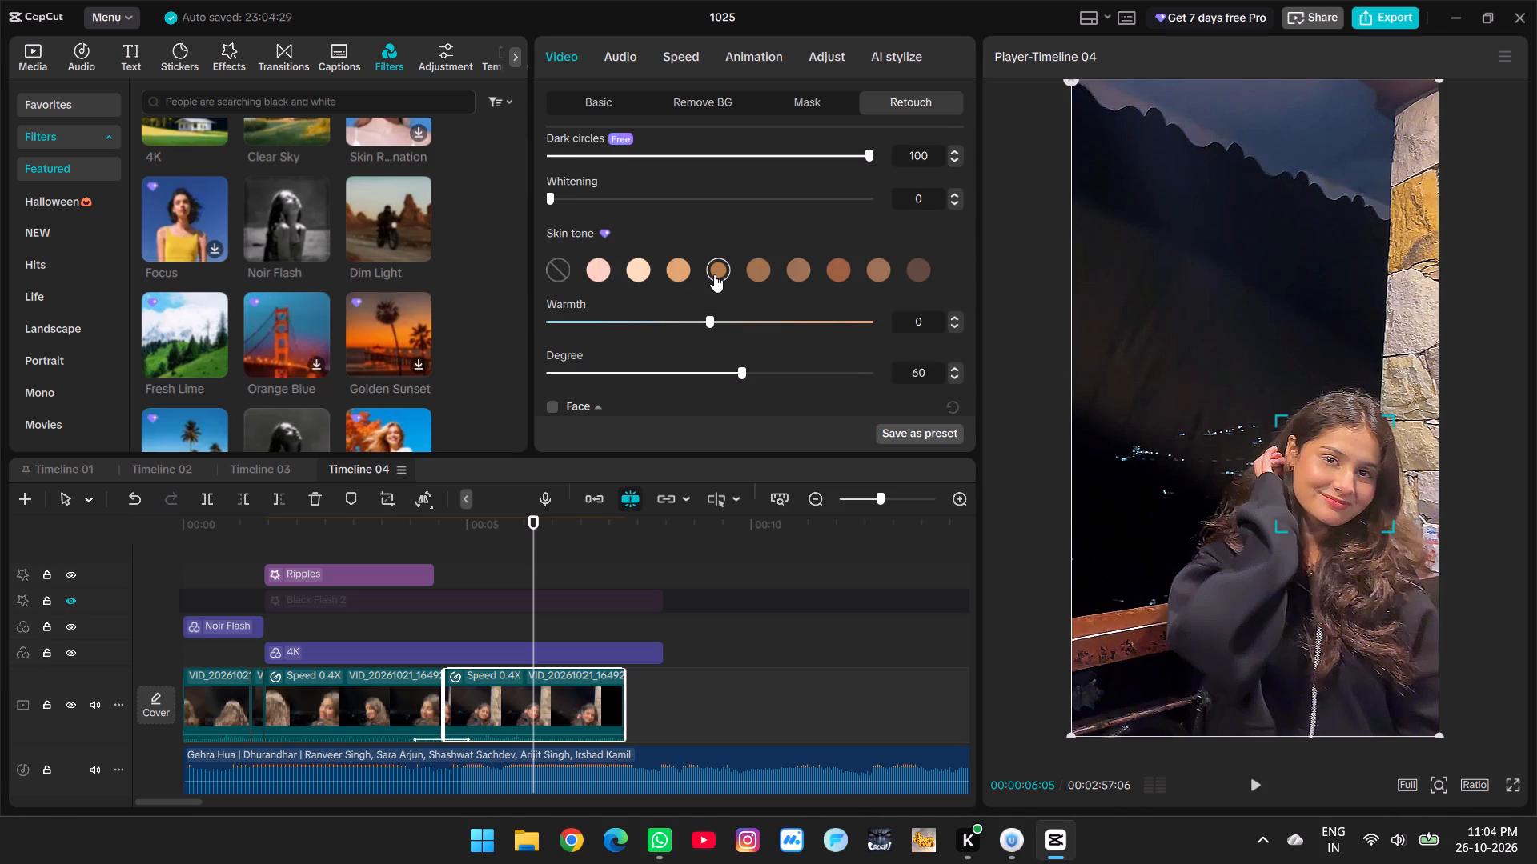
left_click(676, 270)
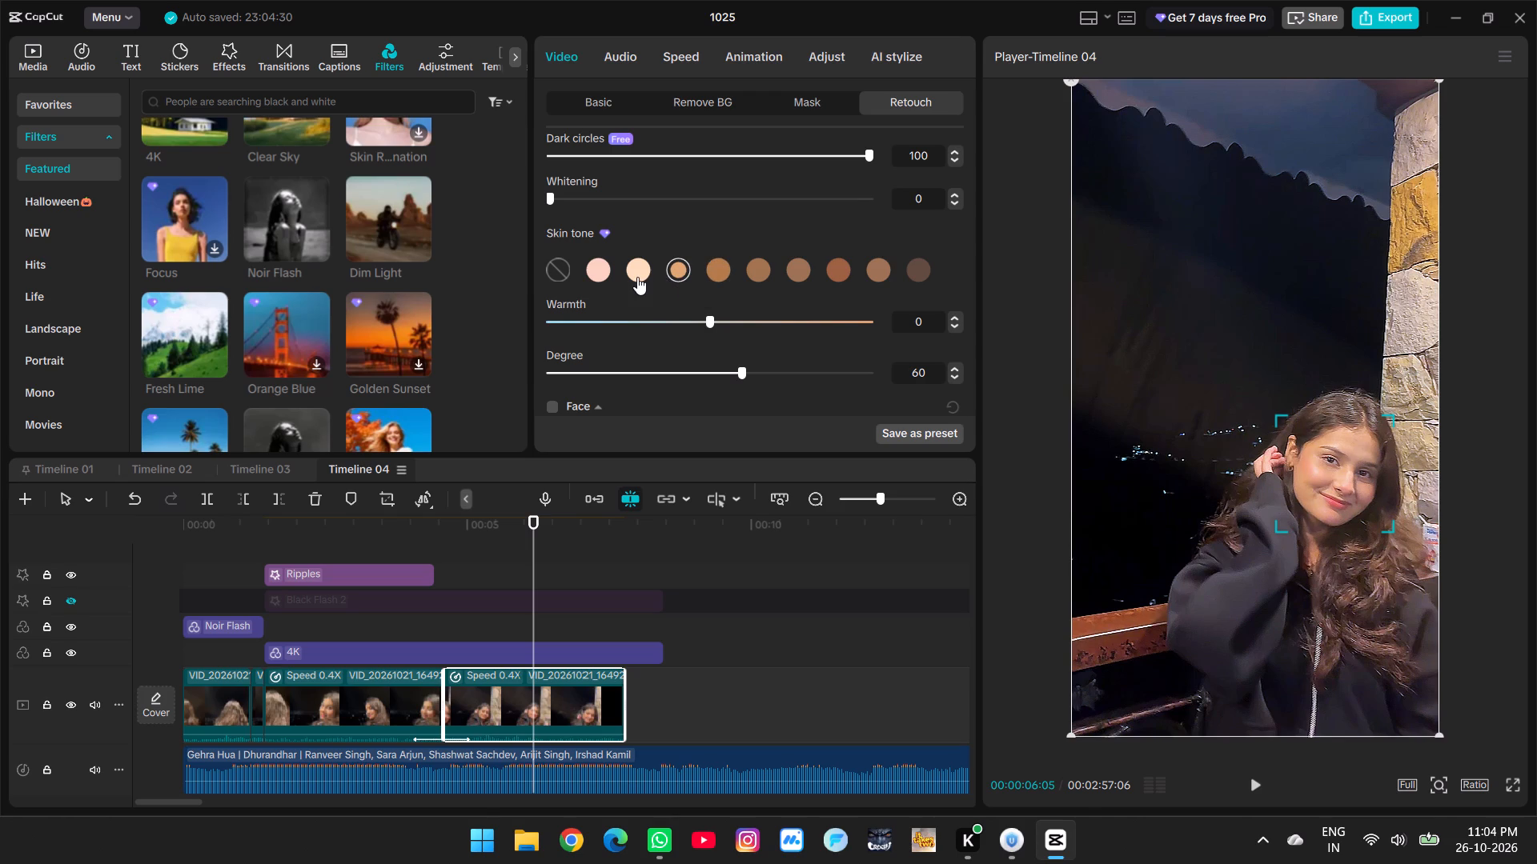
left_click(637, 277)
left_click(684, 278)
Play the edit from about 3 seconds to about 6 seconds to check the retouched last clip.
left_click(347, 539)
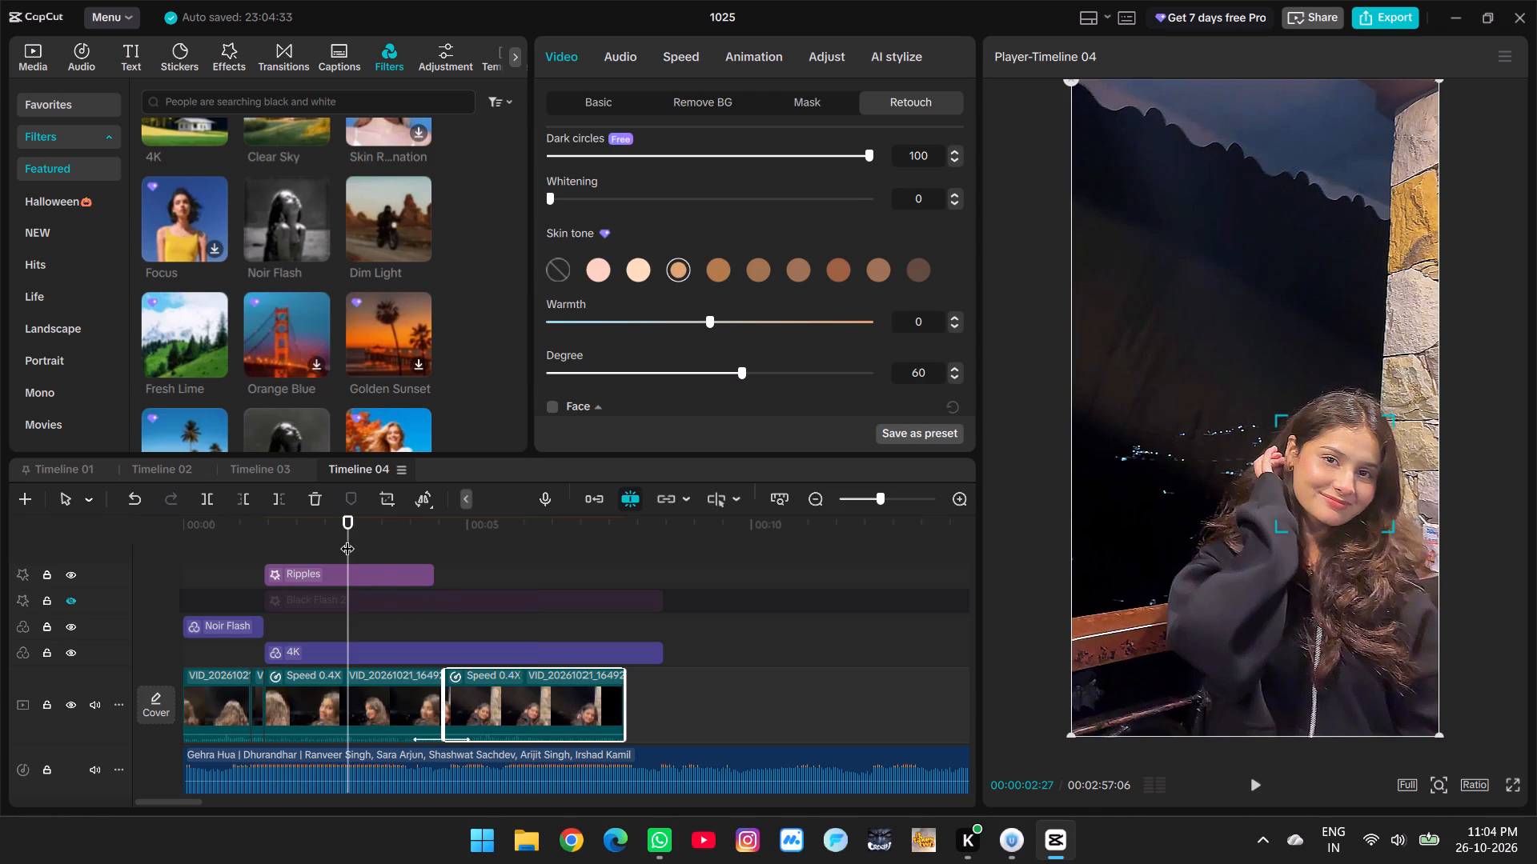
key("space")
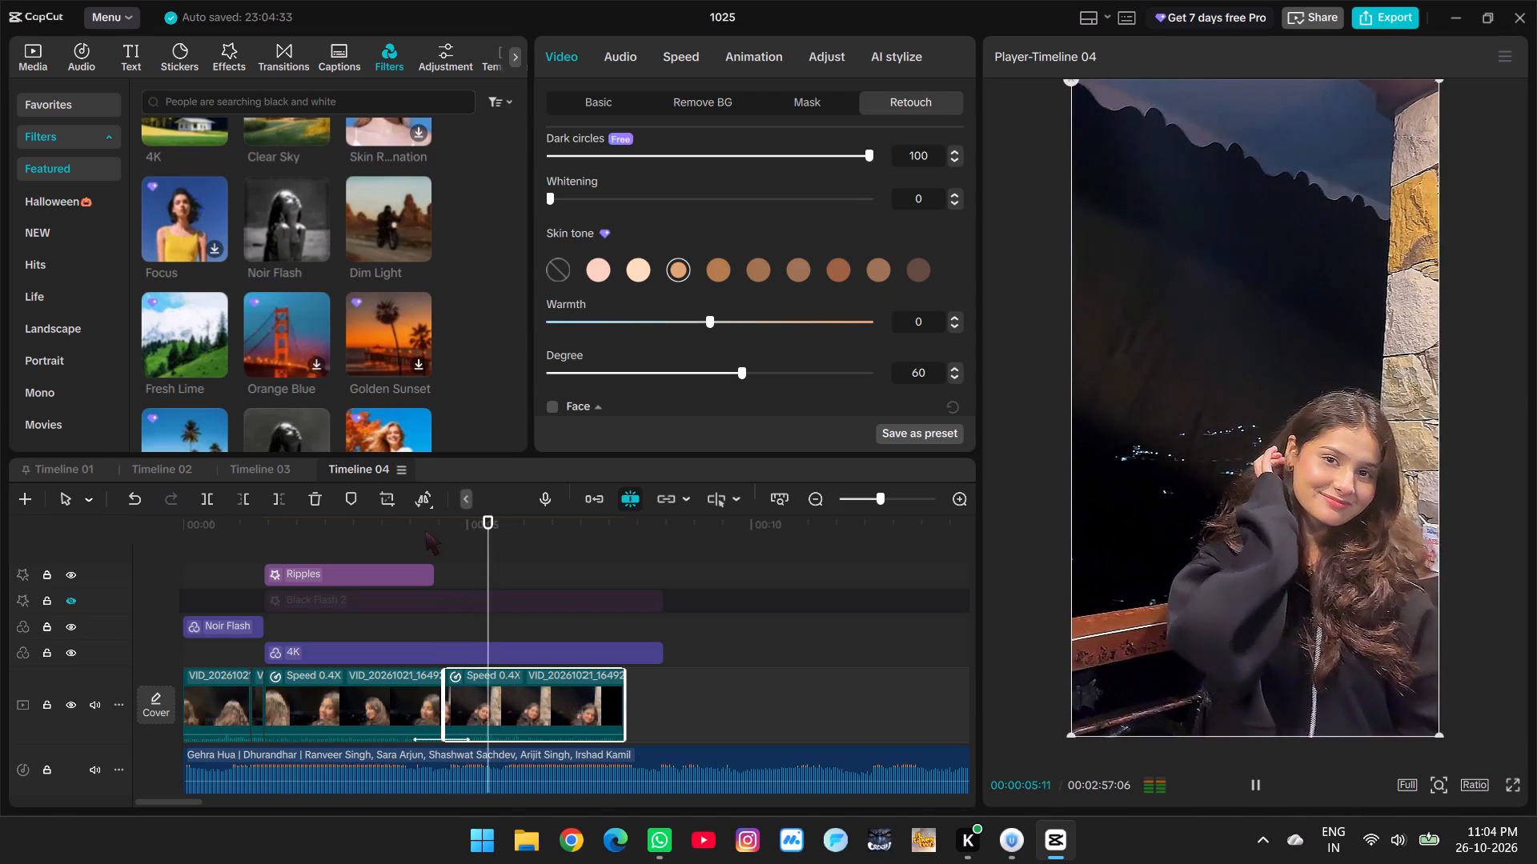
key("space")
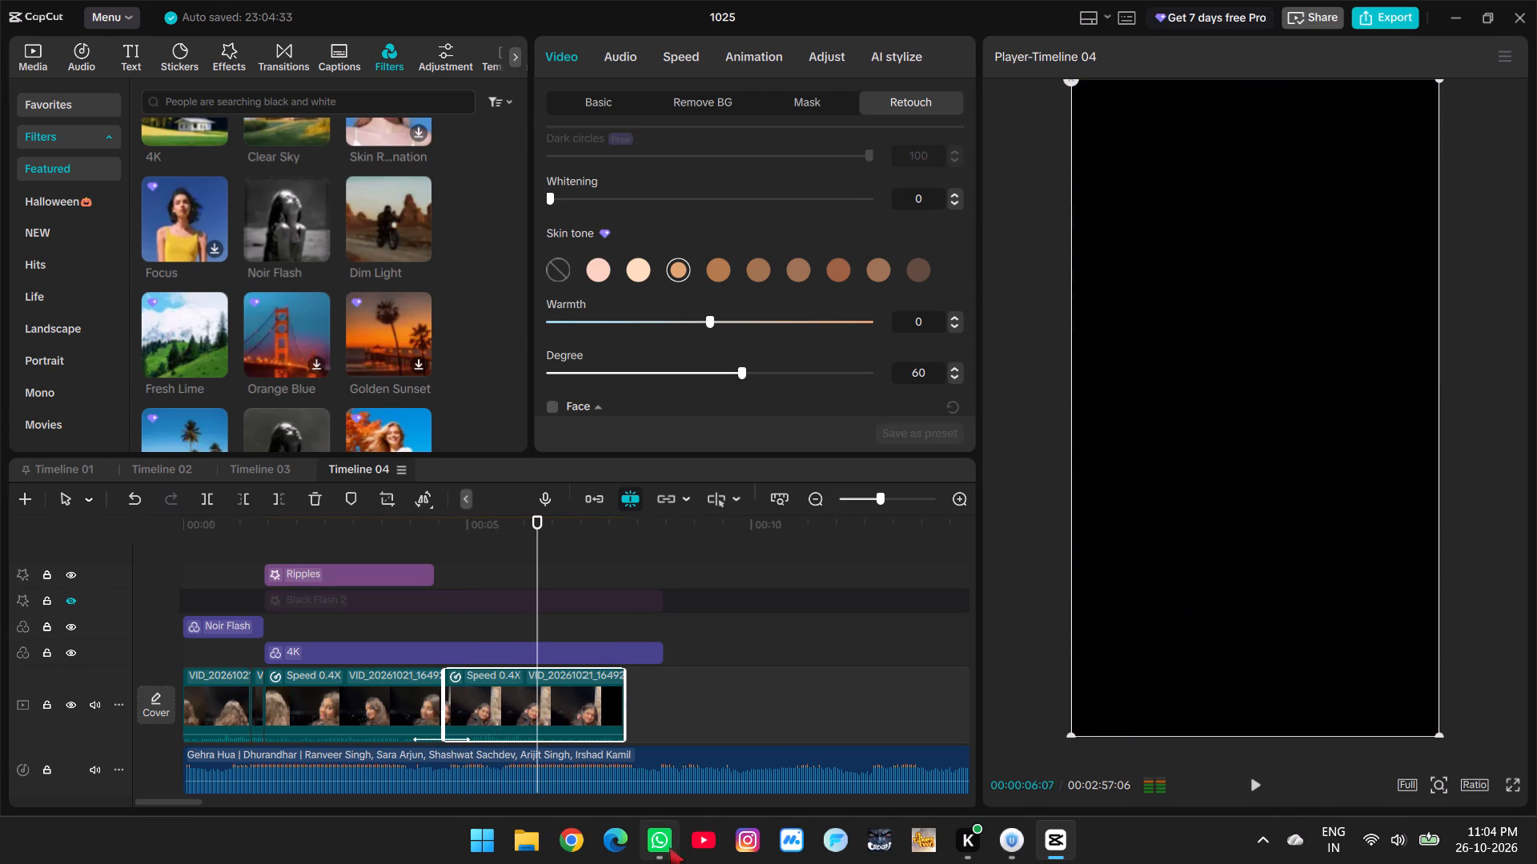
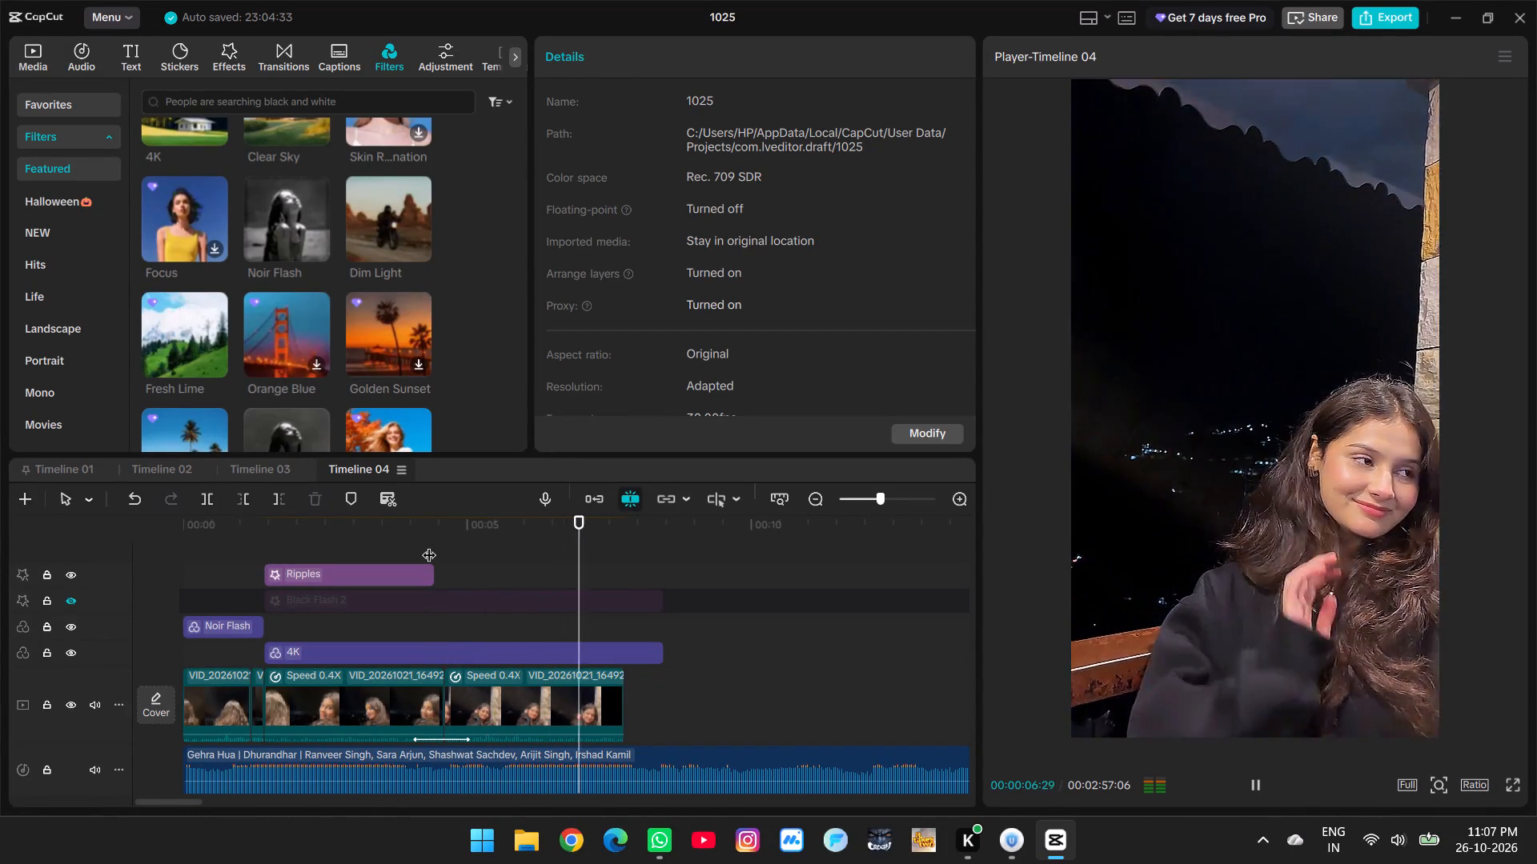
Stop playback and add the 7-second night balcony clip from the imported media to the main track at about 8 seconds, following the last 0.4X clip.
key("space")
scroll(484, 574, "down", 4)
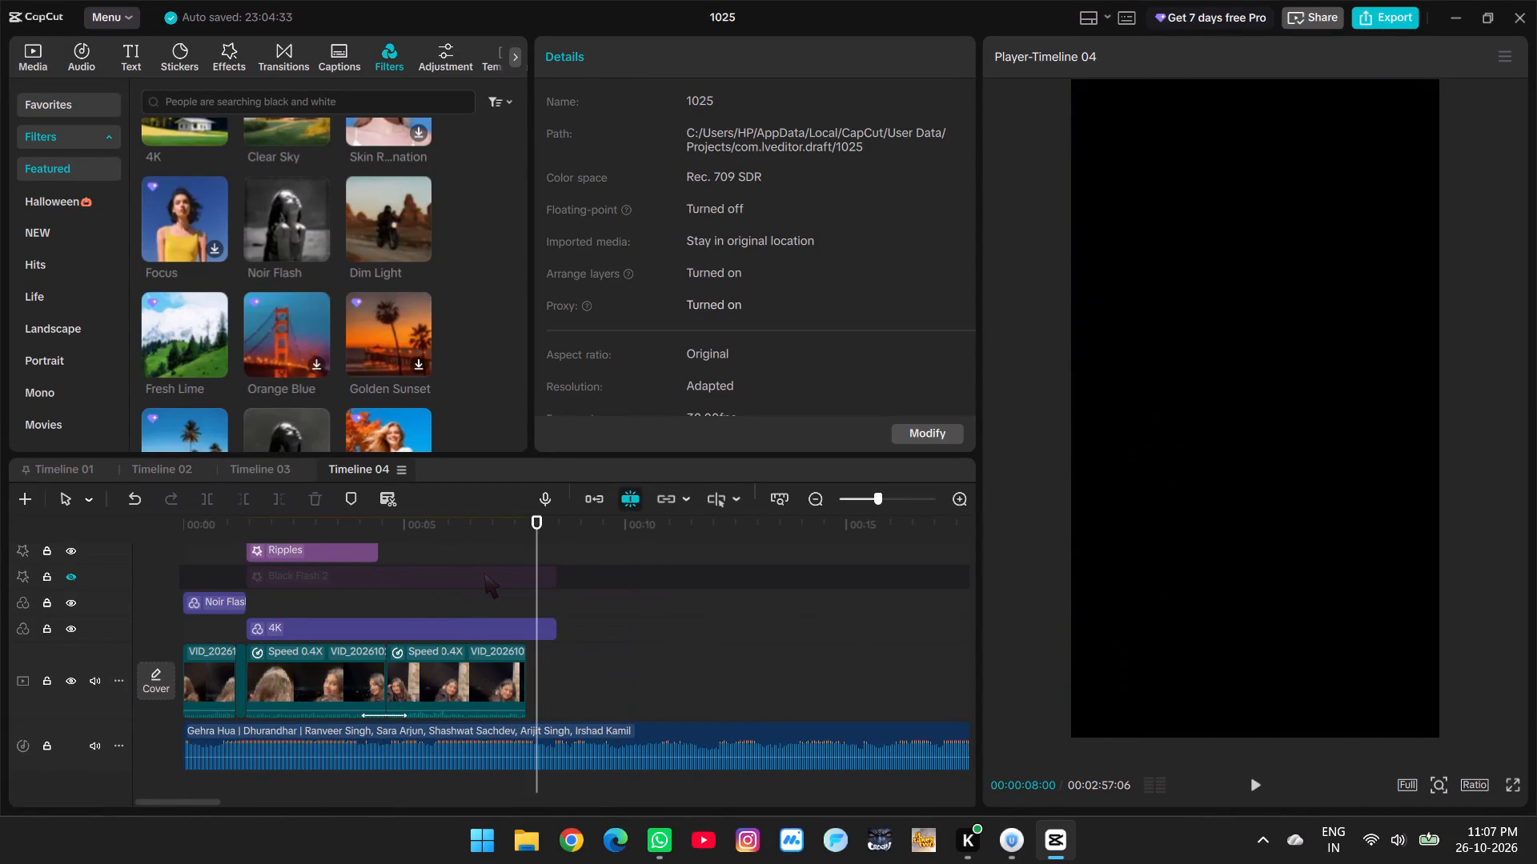
scroll(484, 574, "up", 3)
left_click(26, 66)
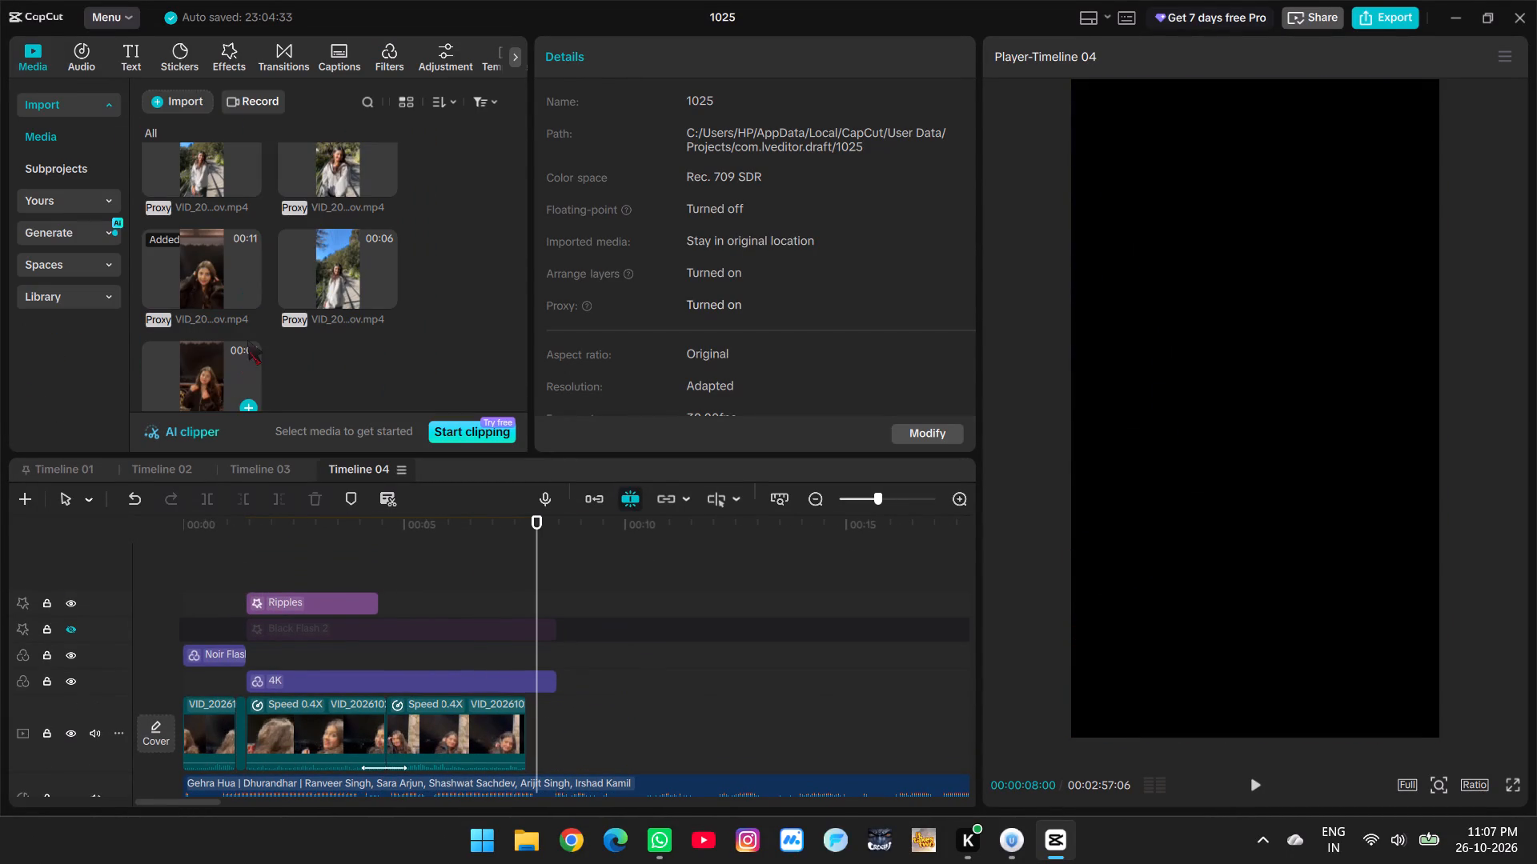
scroll(248, 339, "down", 1)
left_click(208, 325)
left_click_drag(207, 325, 536, 718)
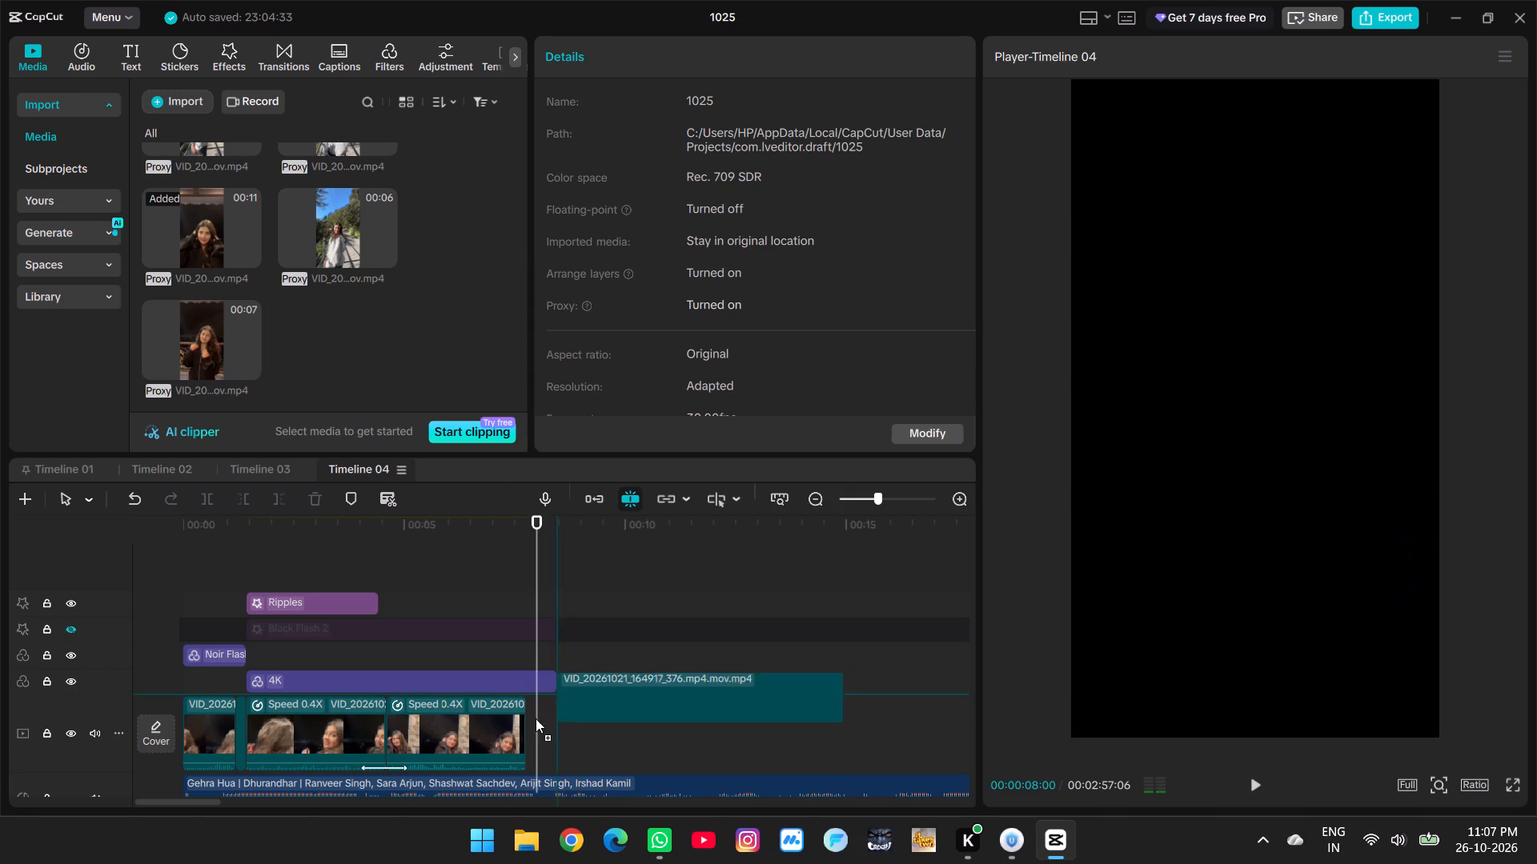
left_click_drag(536, 718, 533, 720)
Play through the newly added clip from about 10 seconds to review its footage.
scroll(591, 682, "down", 4, "ctrl")
left_click(578, 656)
left_click_drag(578, 656, 597, 658)
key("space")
left_click(571, 660)
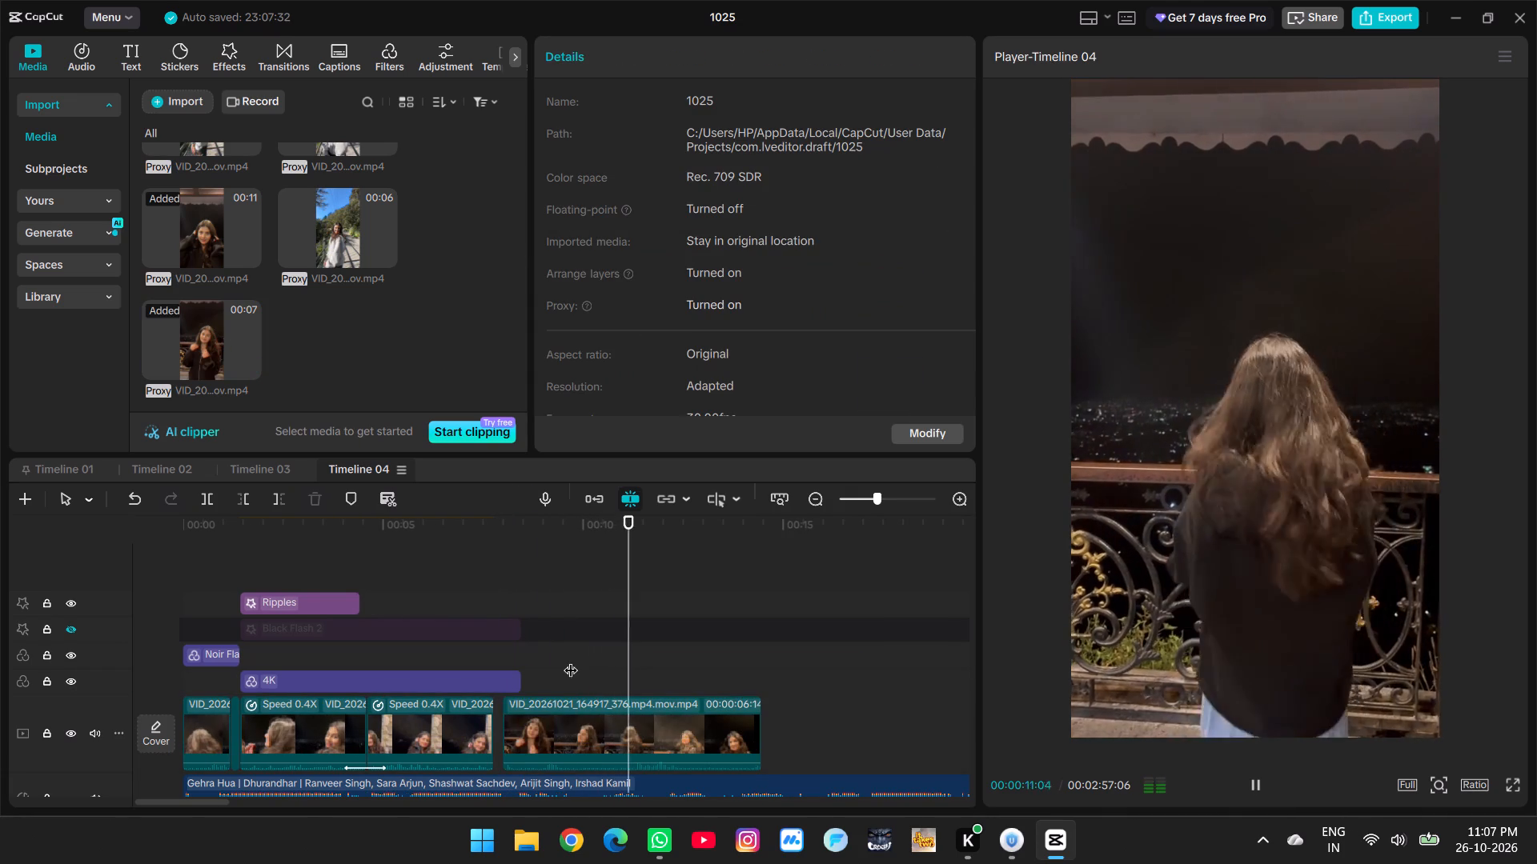
Trim the start of the last clip at 00:00:09:25 and move it against the end of the second 0.4X clip.
left_click_drag(570, 661, 562, 663)
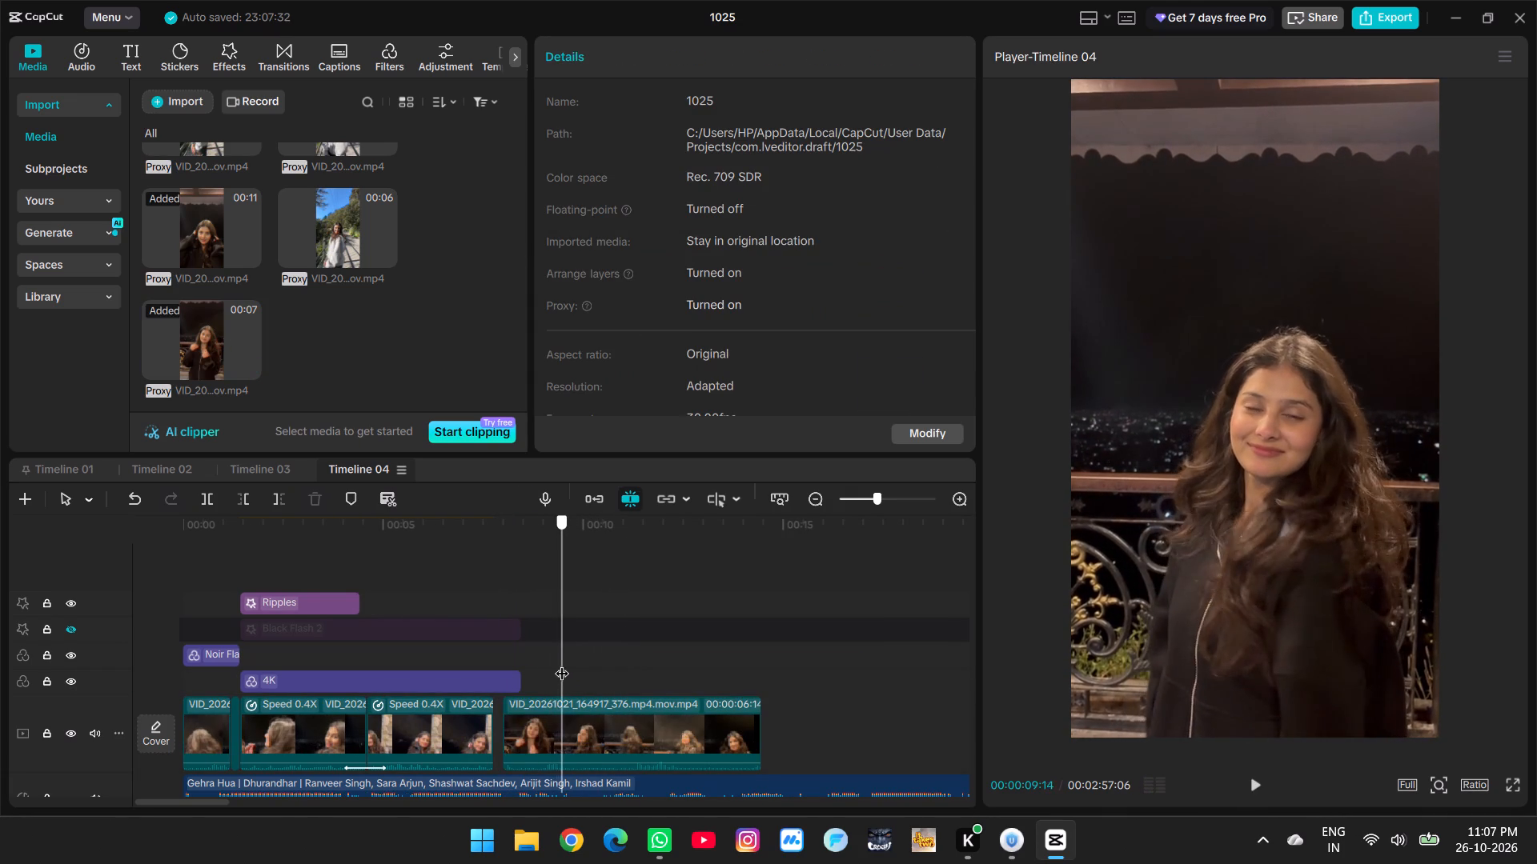
left_click_drag(562, 663, 576, 671)
left_click(564, 717)
left_click(238, 494)
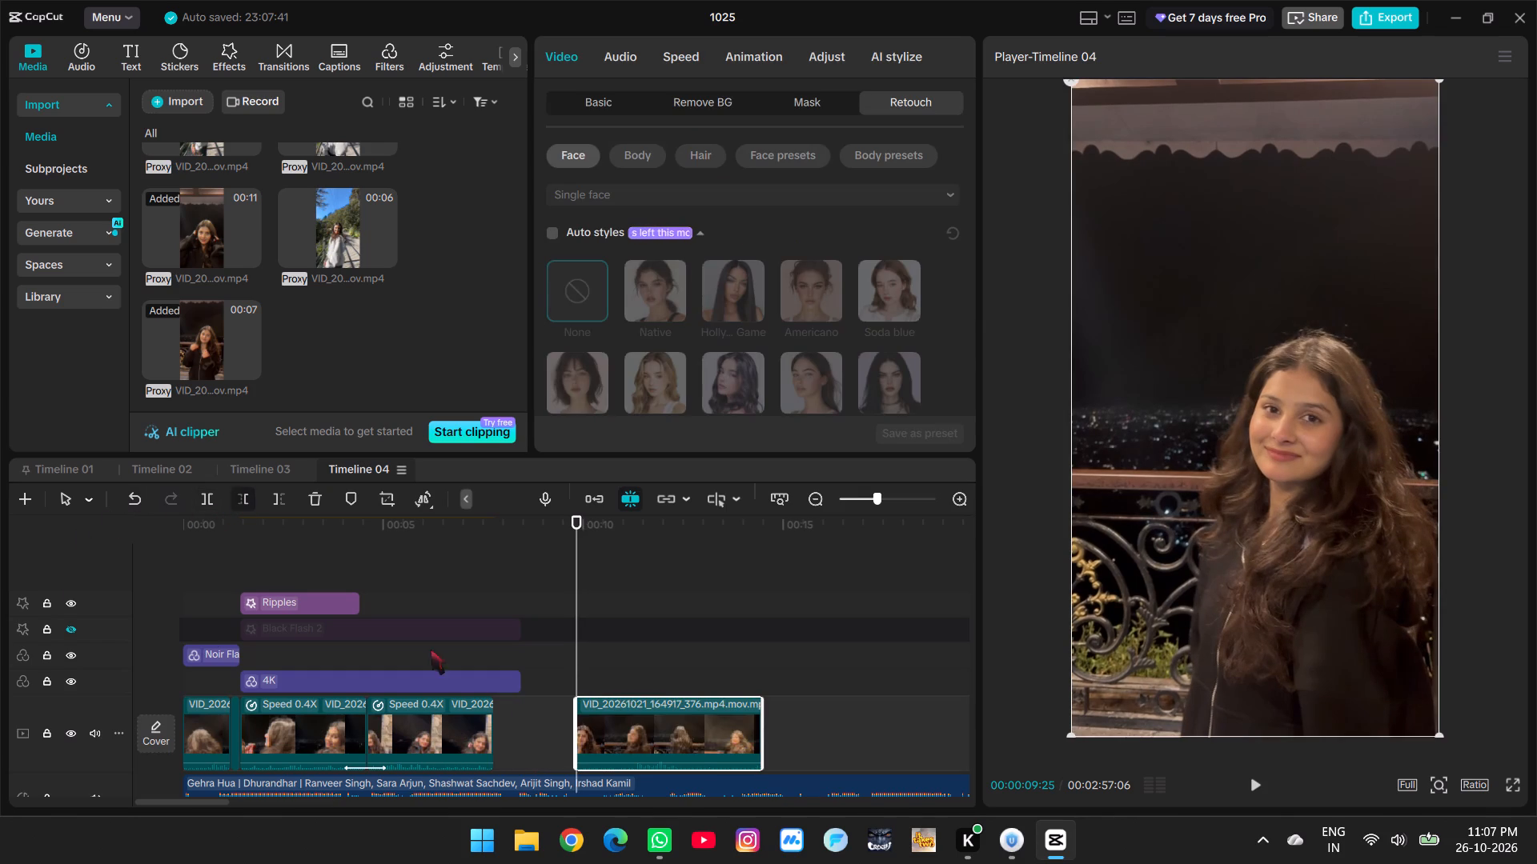
left_click_drag(624, 741, 544, 741)
Split the last clip at 00:00:09:15, where she faces away, and move its second part further along the track, leaving a gap.
left_click(474, 660)
key("space")
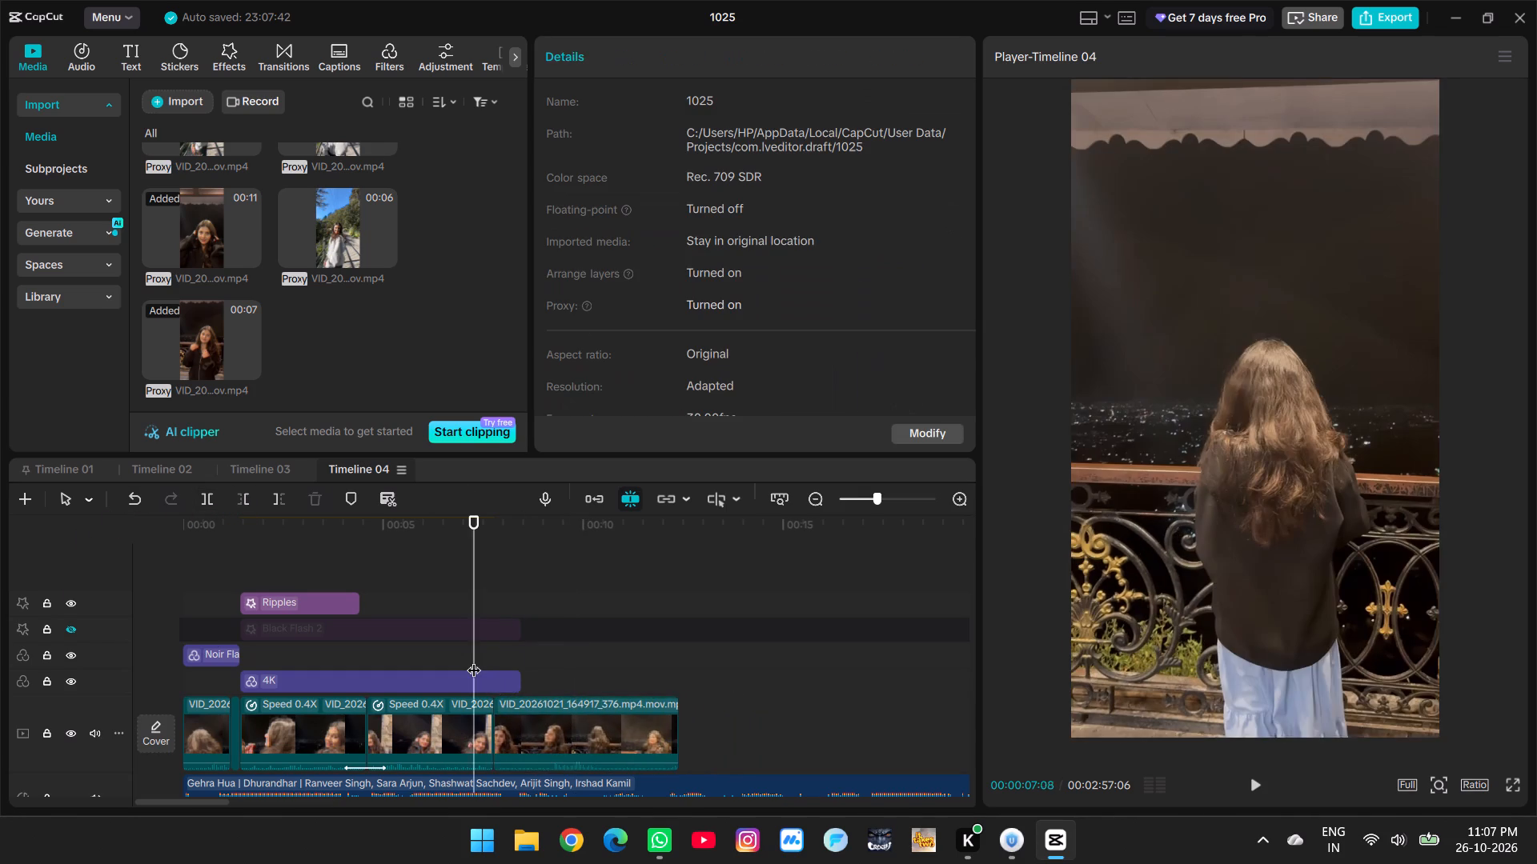
key("space")
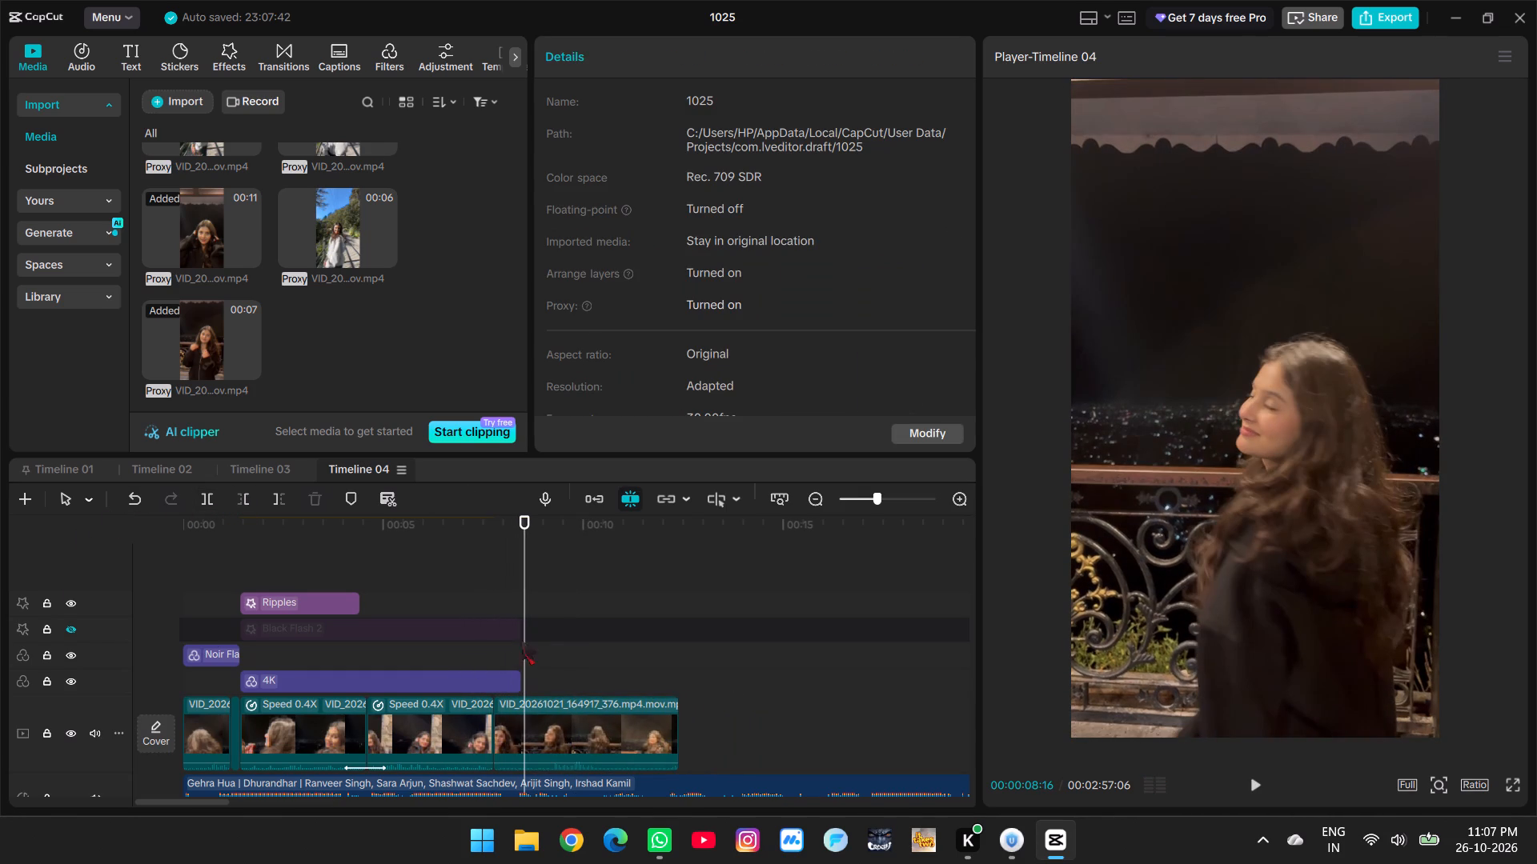
left_click_drag(520, 650, 528, 654)
left_click_drag(528, 654, 536, 660)
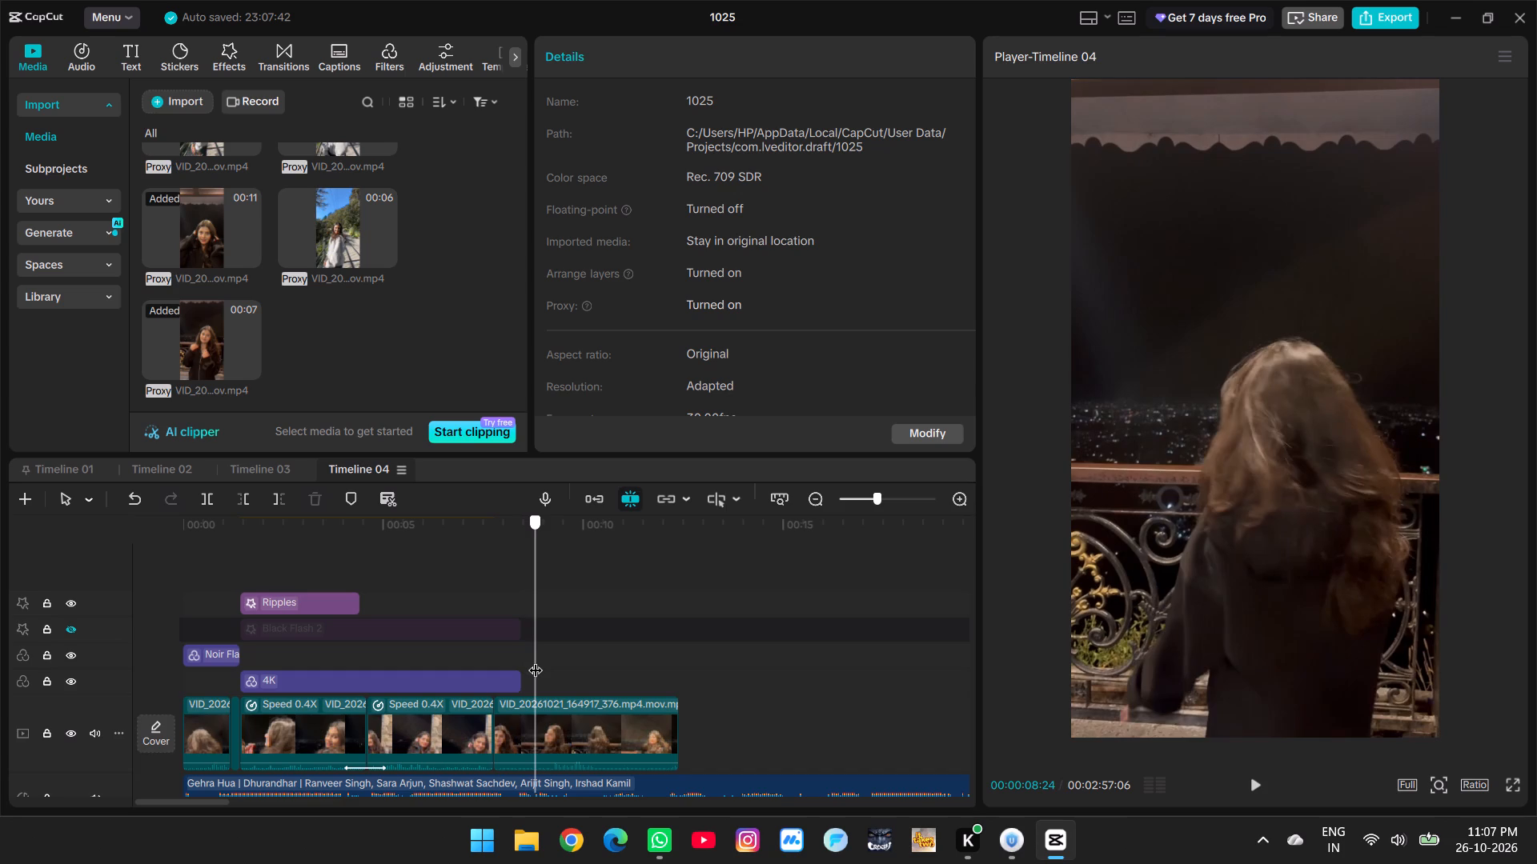
left_click_drag(536, 660, 560, 672)
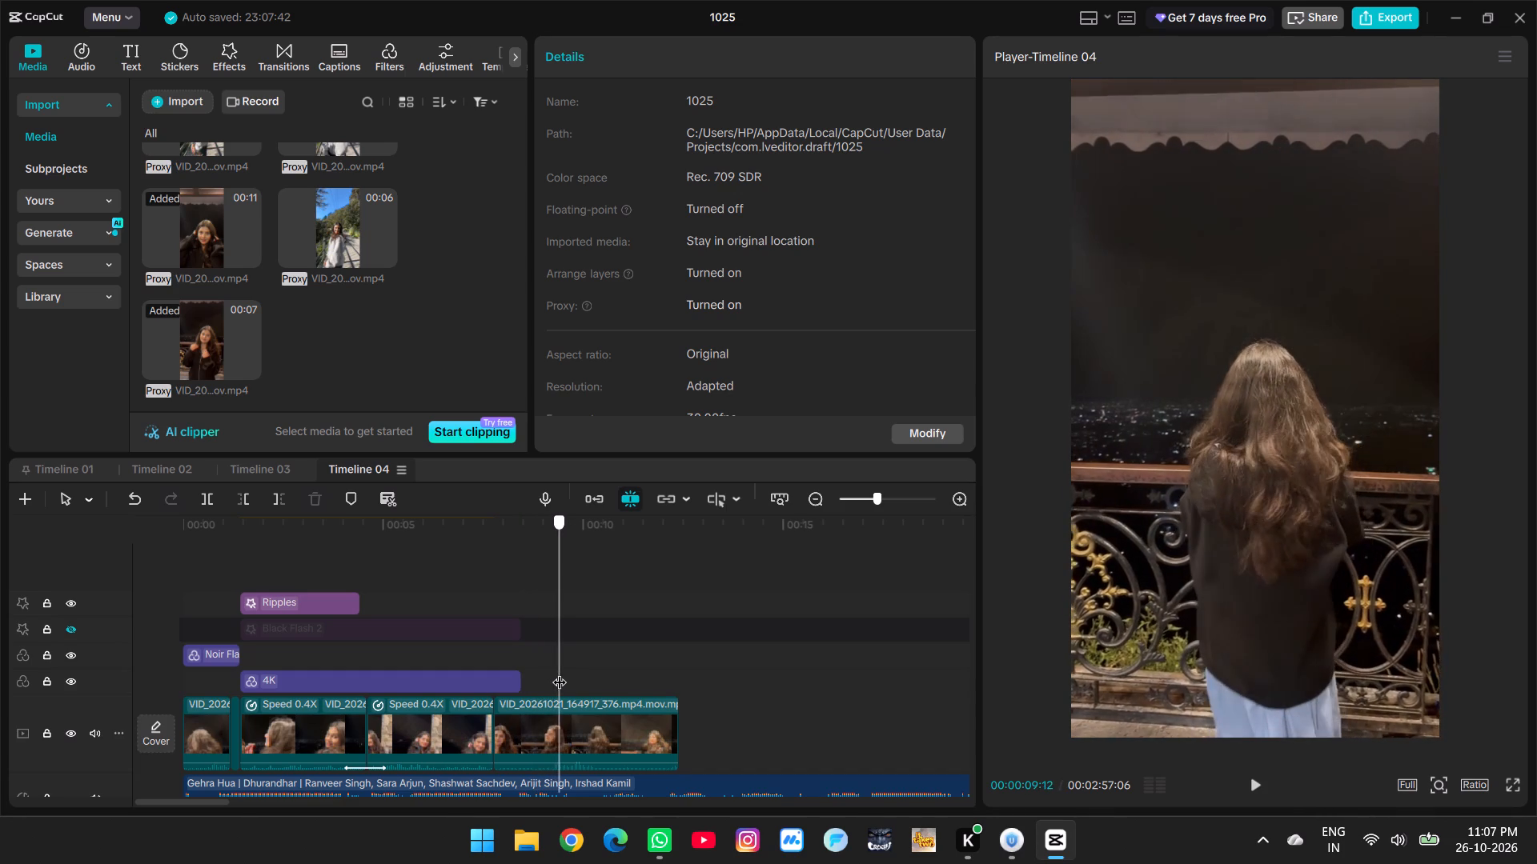
left_click_drag(560, 672, 564, 674)
left_click(545, 729)
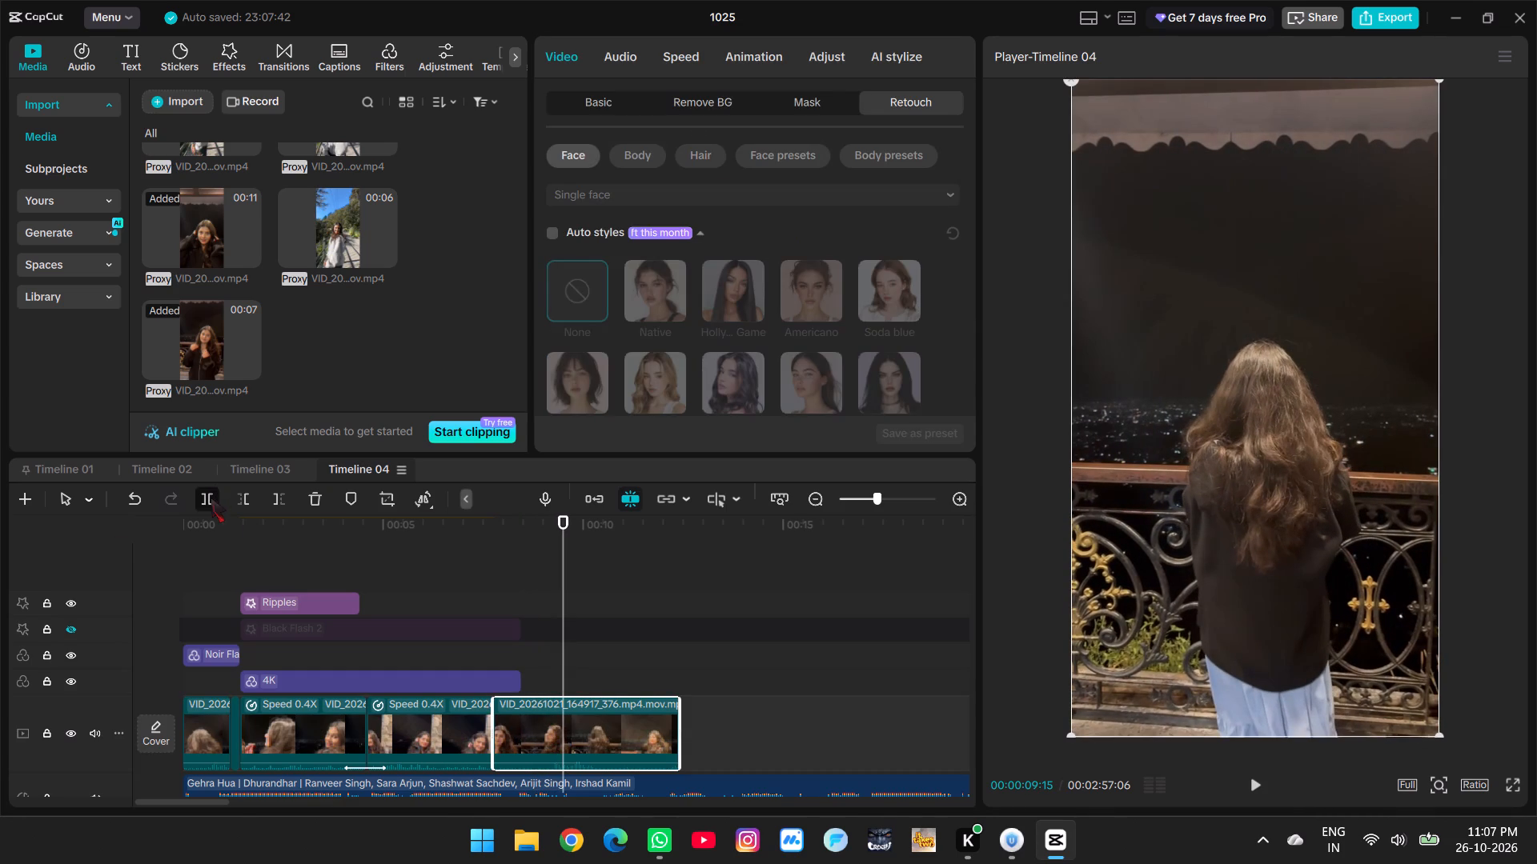
left_click(211, 498)
left_click_drag(608, 725, 717, 724)
left_click(523, 666)
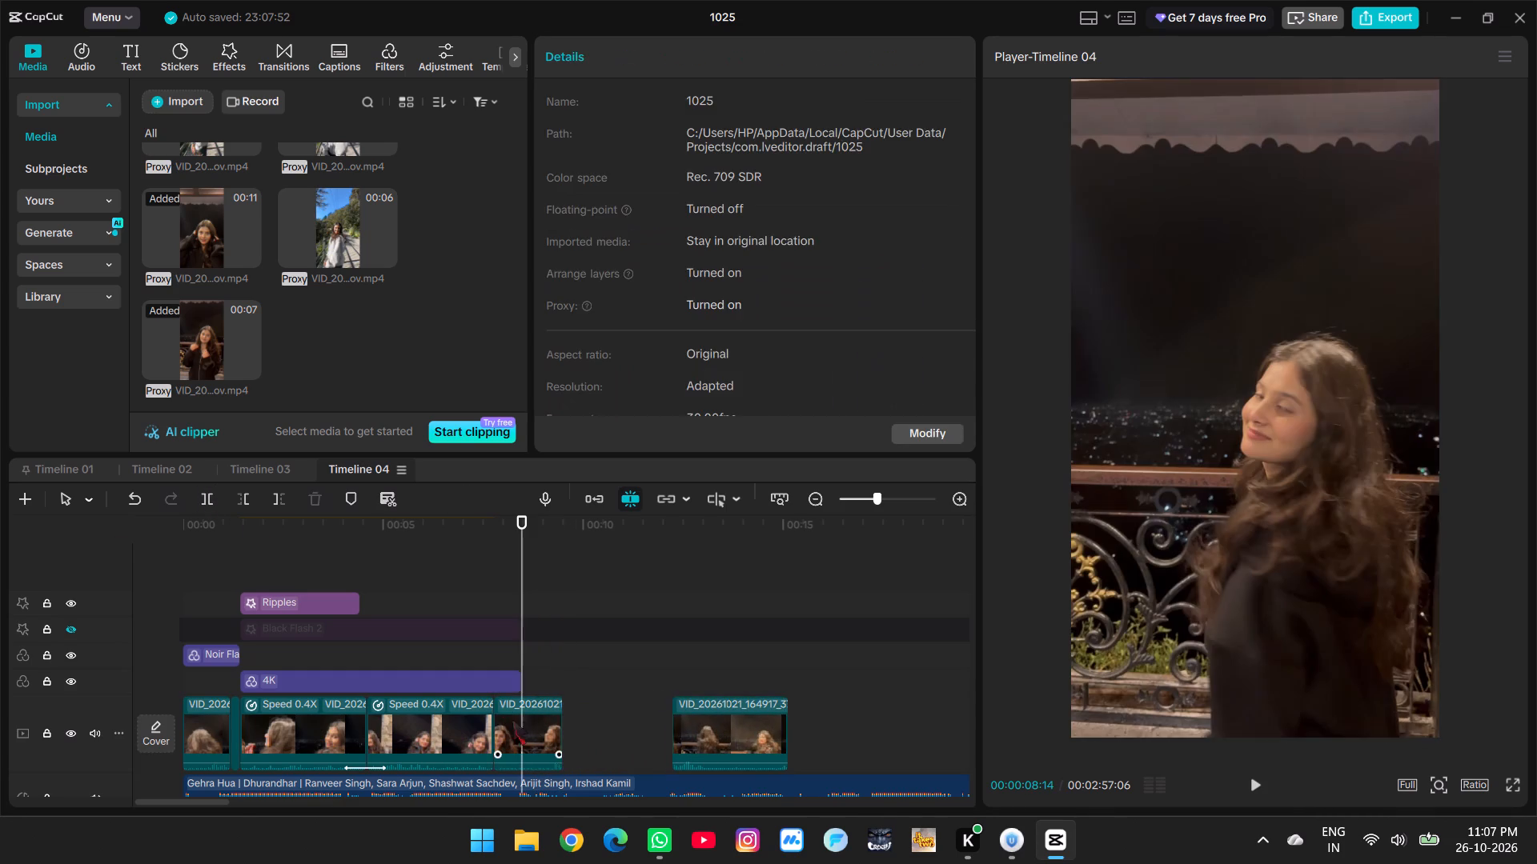
Slow the first part of the split clip to 0.50x and enable Smooth slow-mo with Optical flow.
left_click(512, 726)
left_click(683, 65)
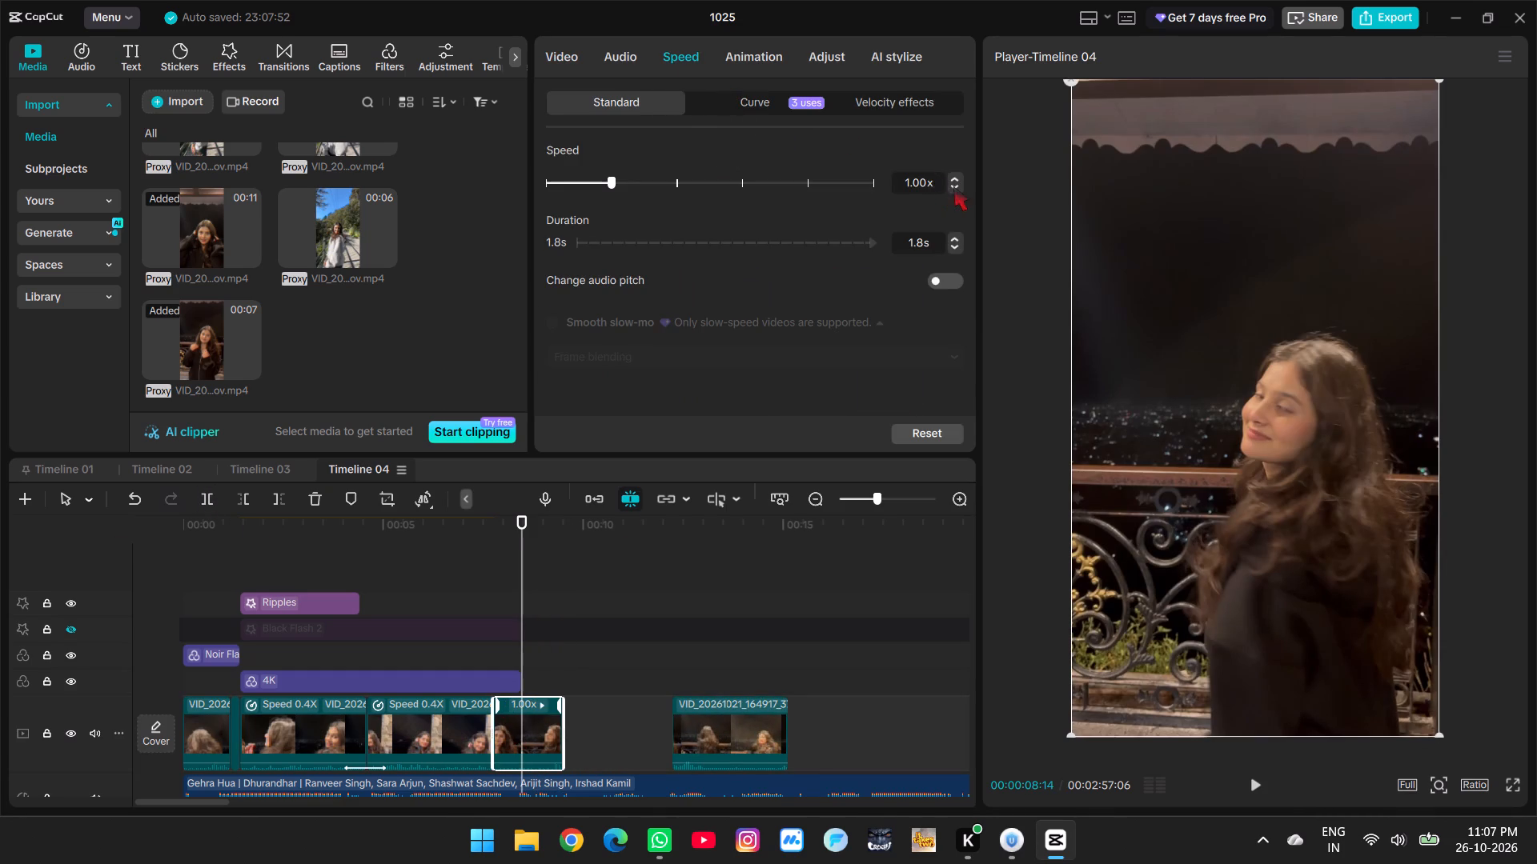
triple_click(953, 186)
double_click(957, 186)
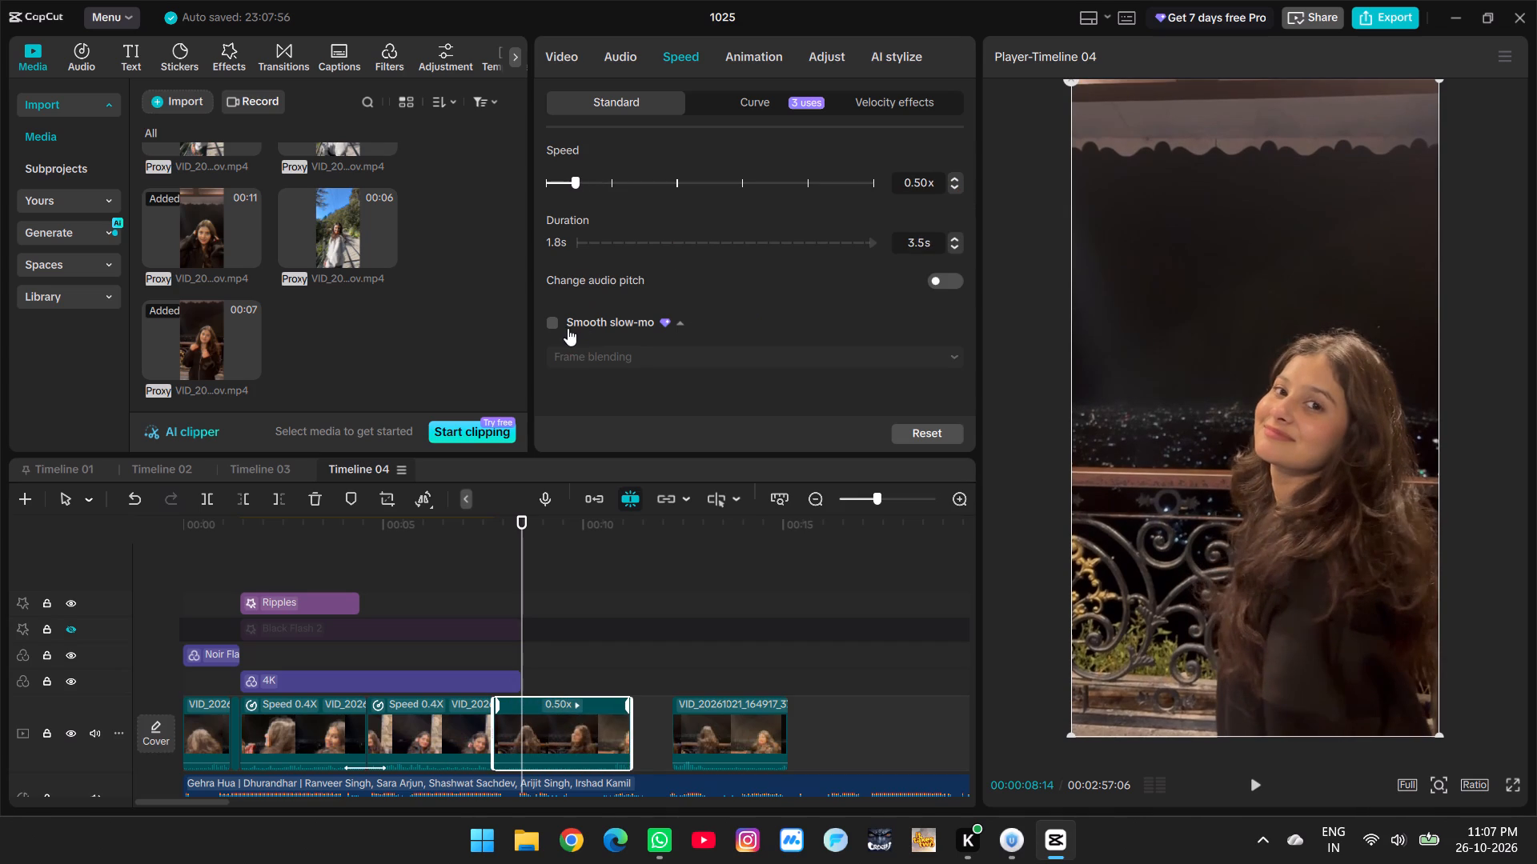
left_click(551, 326)
left_click(584, 357)
left_click(587, 441)
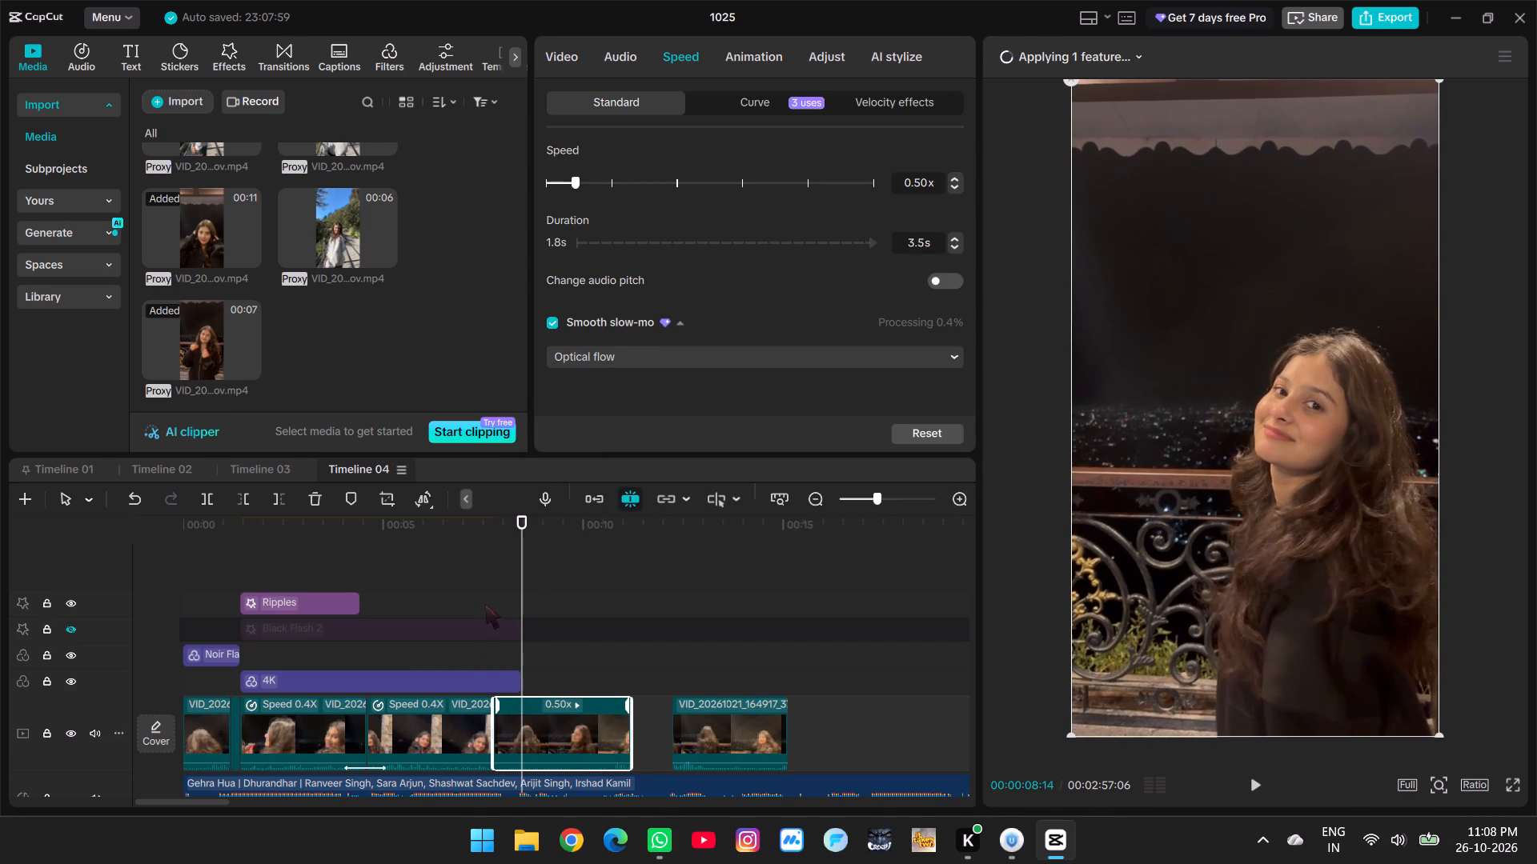
Extend the 4K filter to the end of the 0.5X clip.
left_click(447, 678)
left_click_drag(524, 683, 627, 686)
left_click(329, 596)
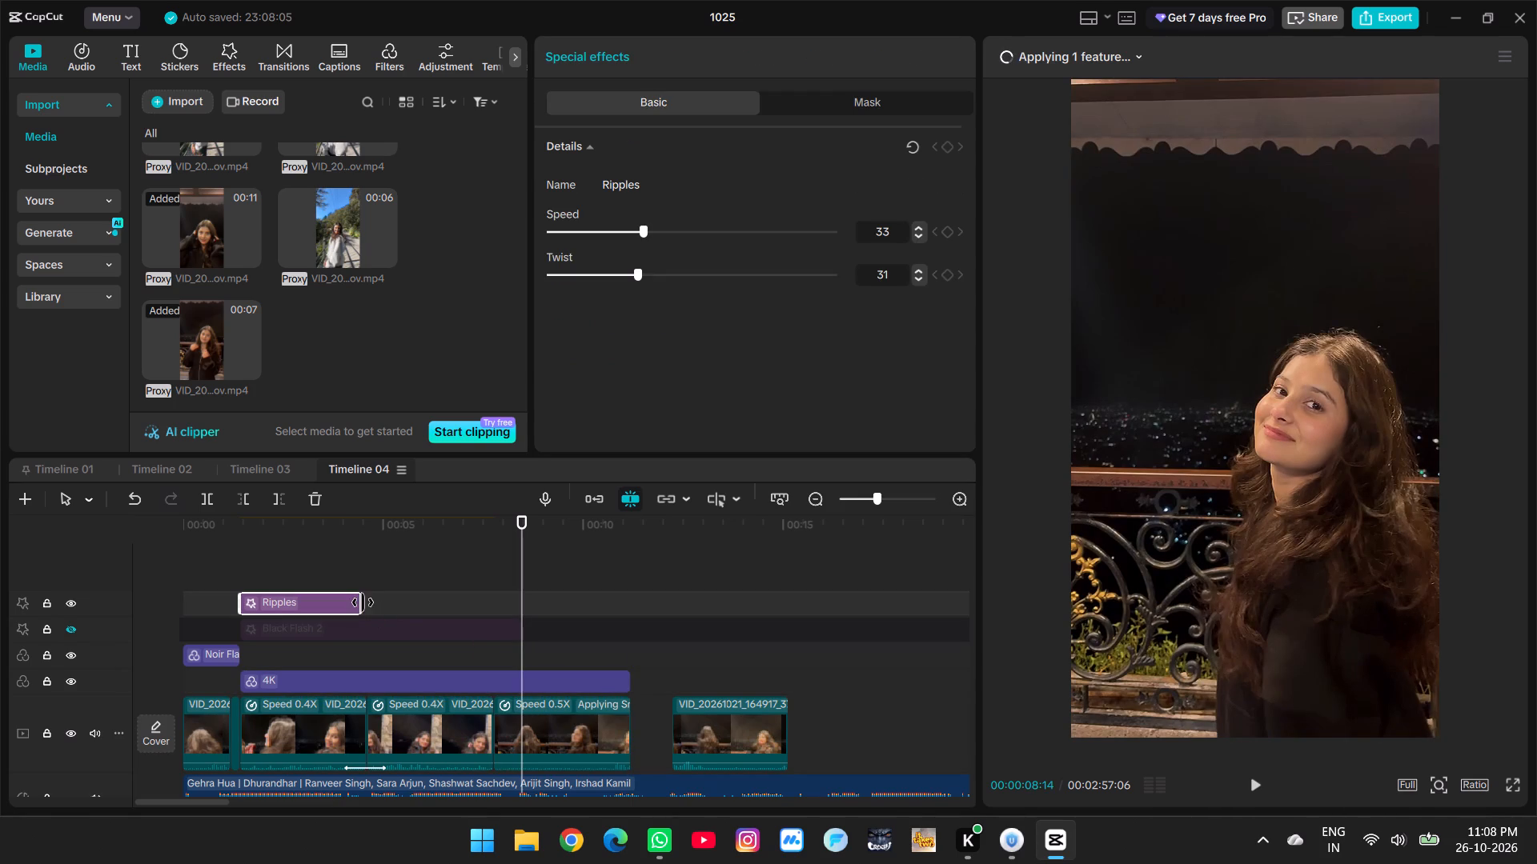
Enable Skin retouching on the 0.5X clip and set Clear to 55.
left_click(532, 726)
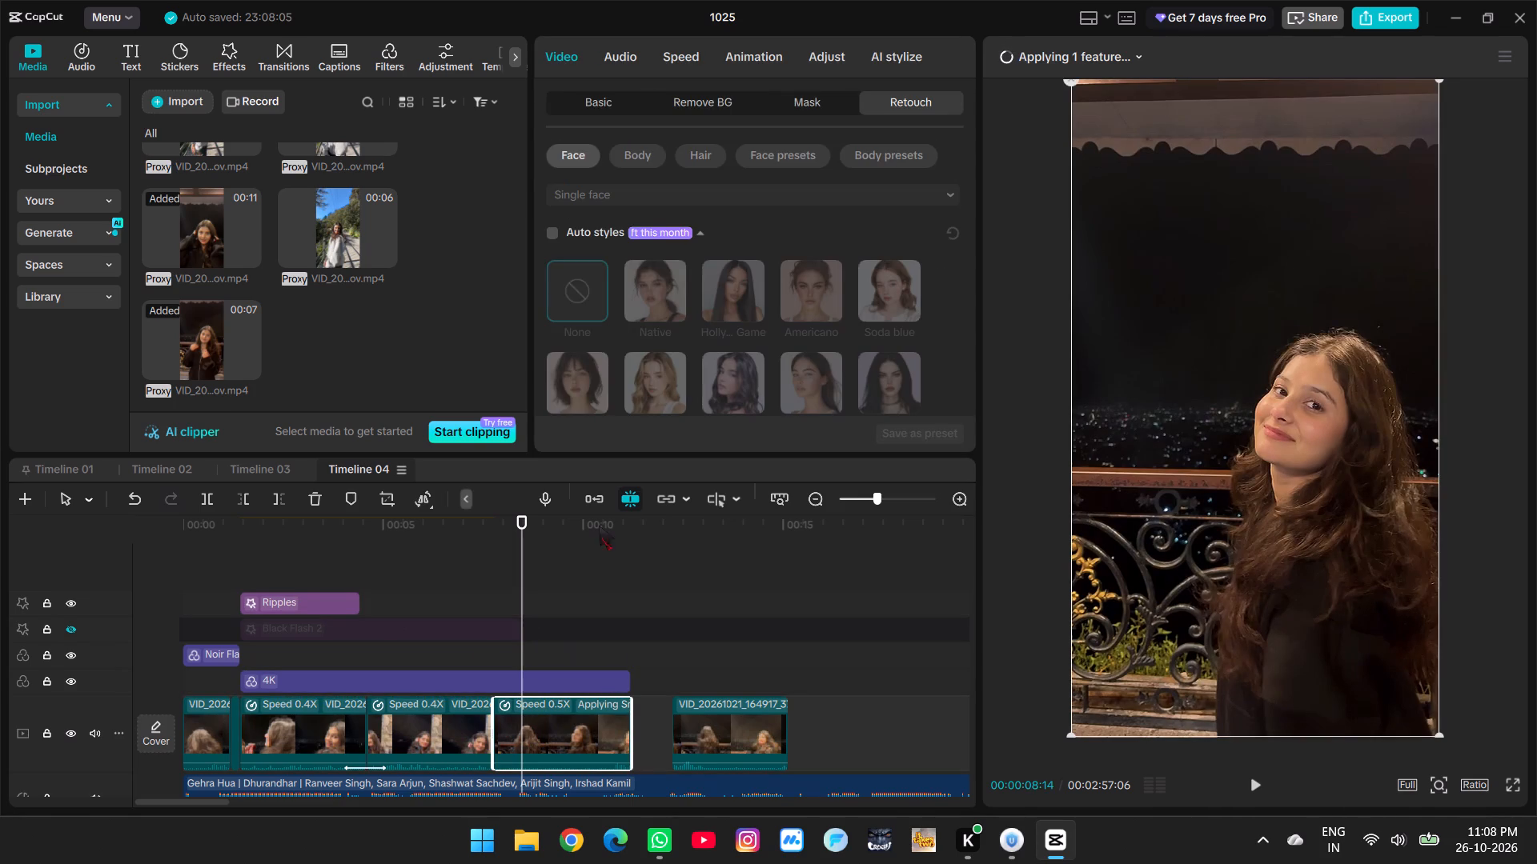
scroll(728, 250, "down", 3)
scroll(629, 266, "down", 2)
scroll(629, 266, "up", 2)
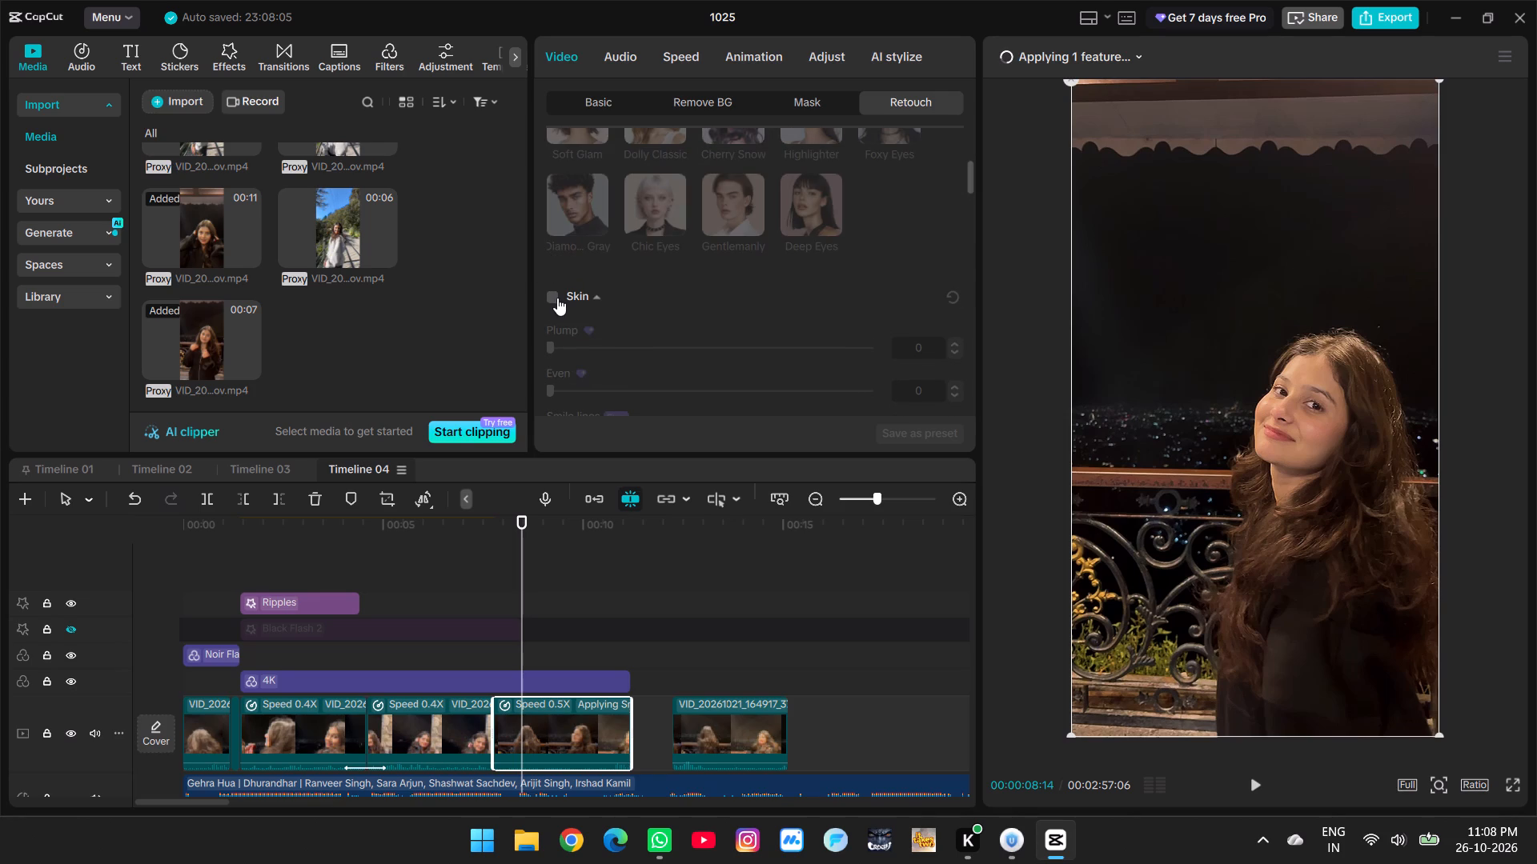
left_click(557, 298)
scroll(578, 323, "down", 2)
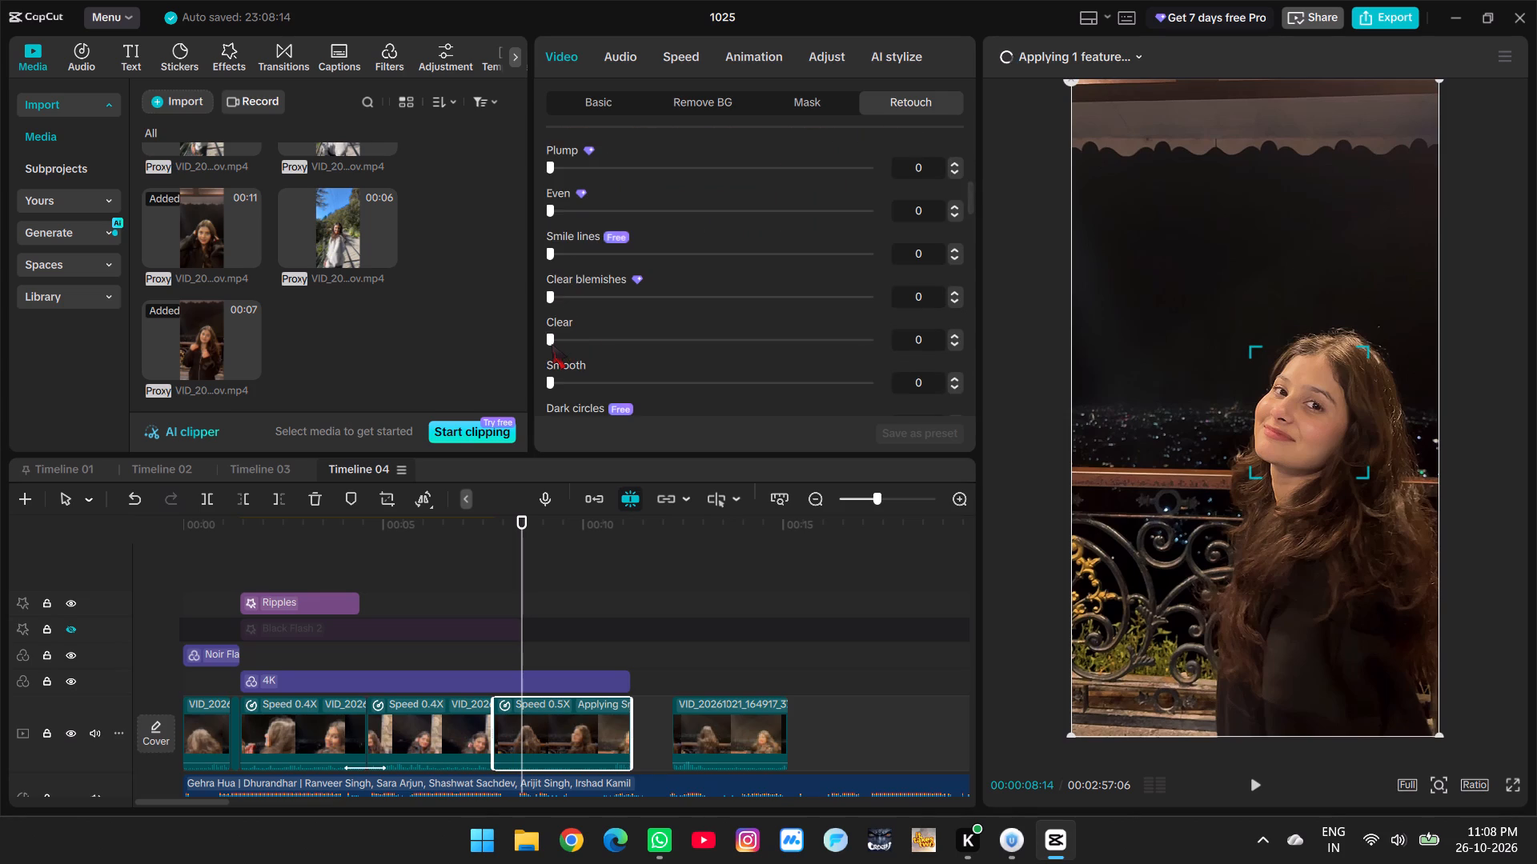
left_click_drag(552, 344, 1009, 340)
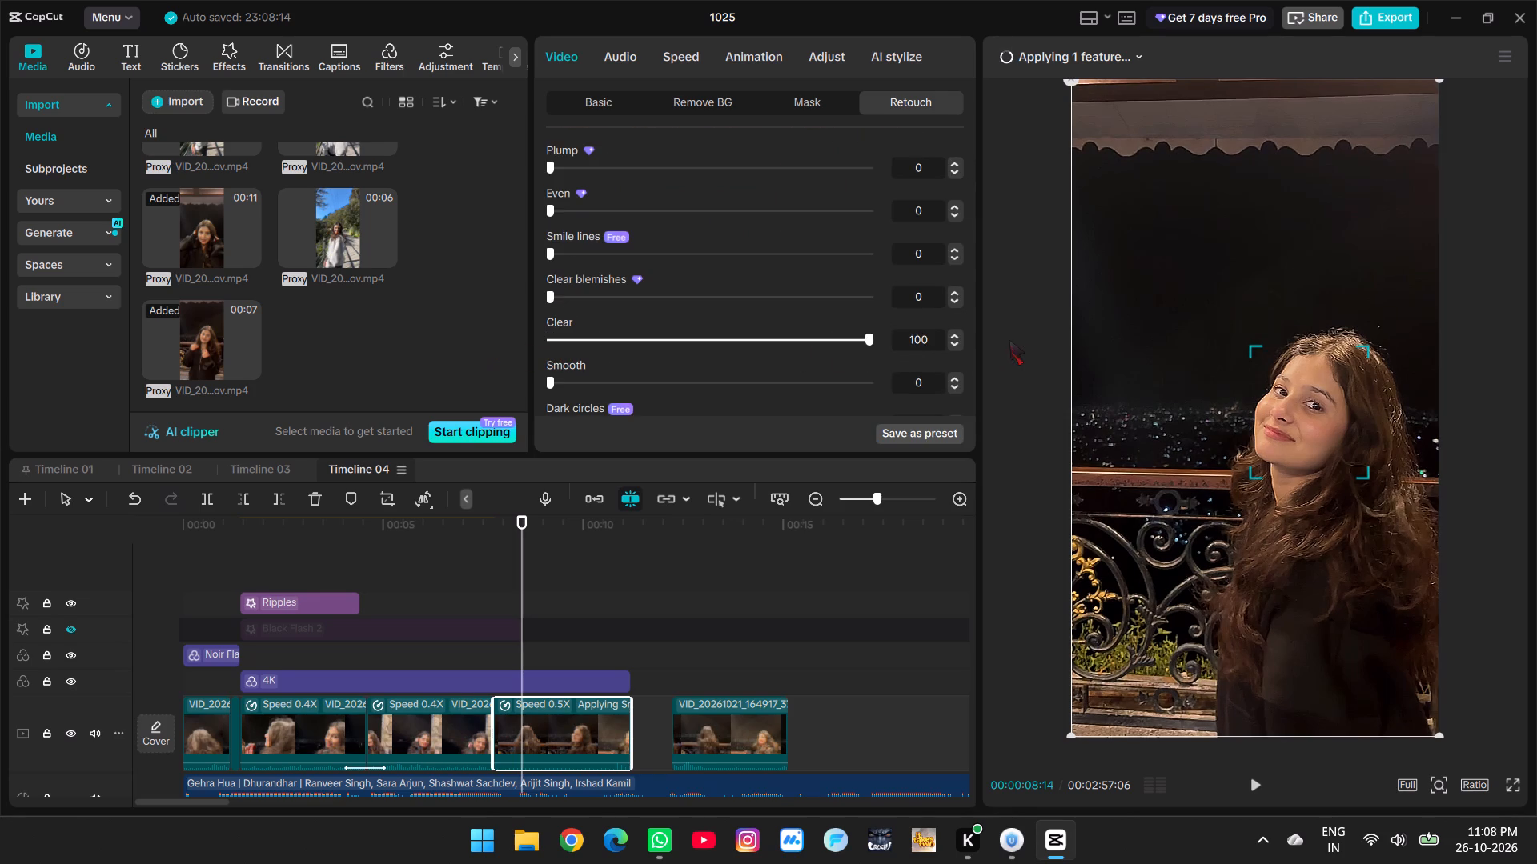
left_click_drag(1009, 340, 641, 332)
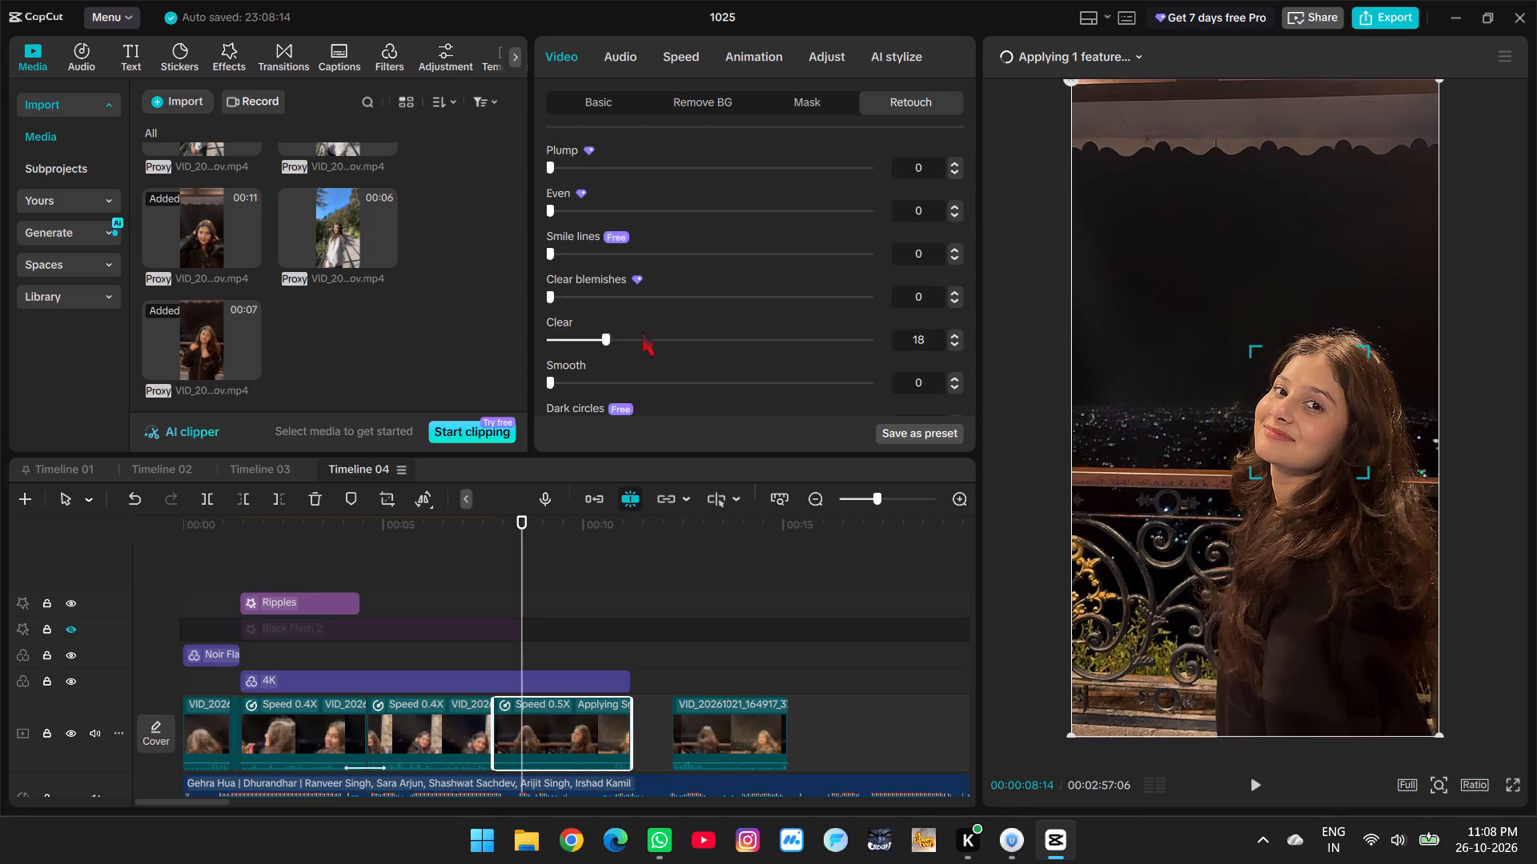
left_click_drag(641, 332, 727, 338)
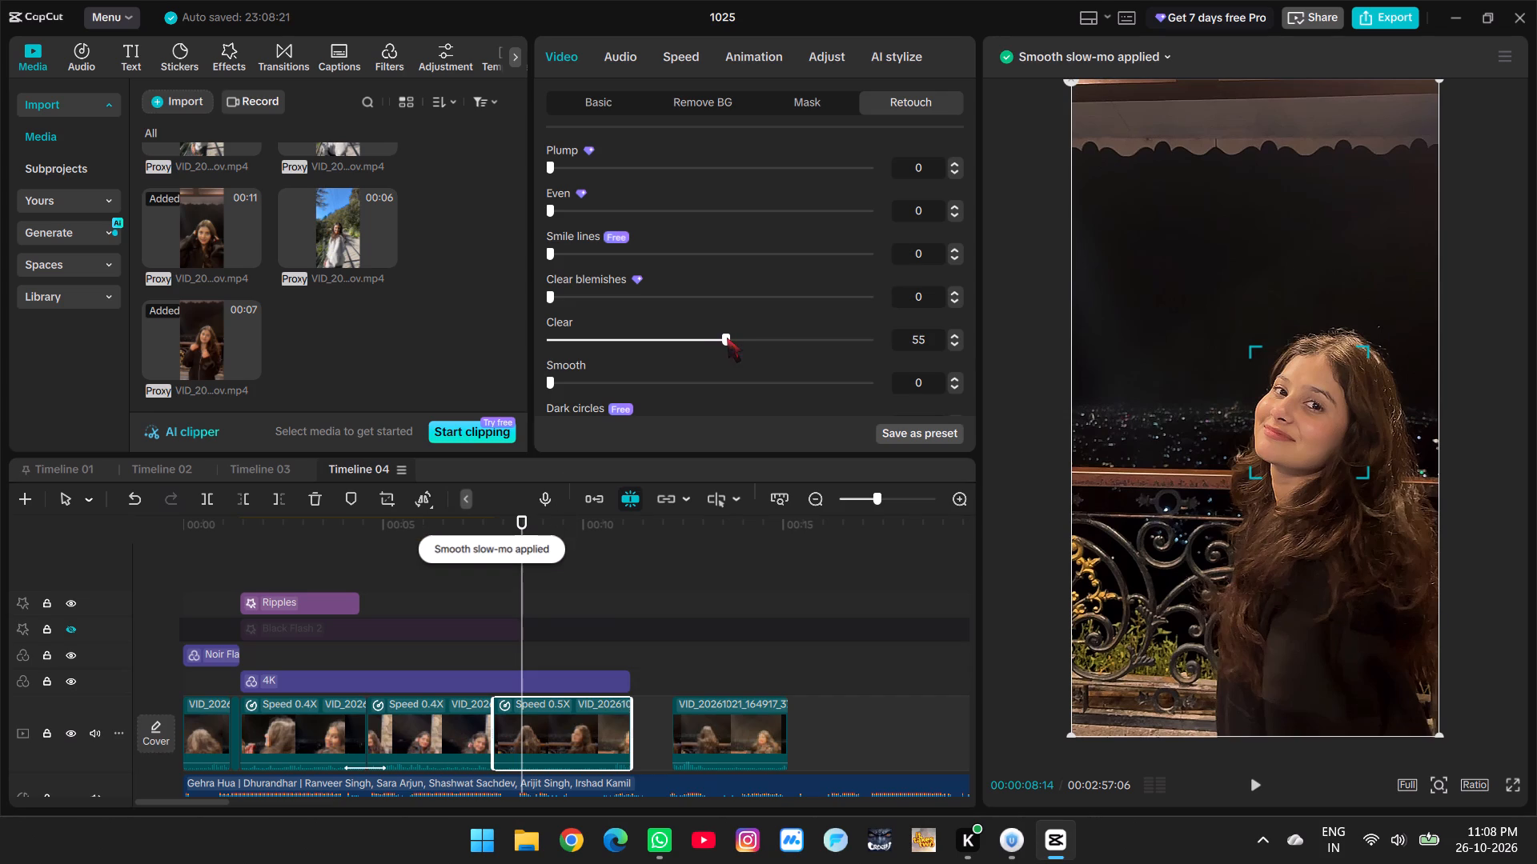
Play back the 0.5X clip from about 6 seconds to its end to check the slow motion against the music.
left_click(458, 625)
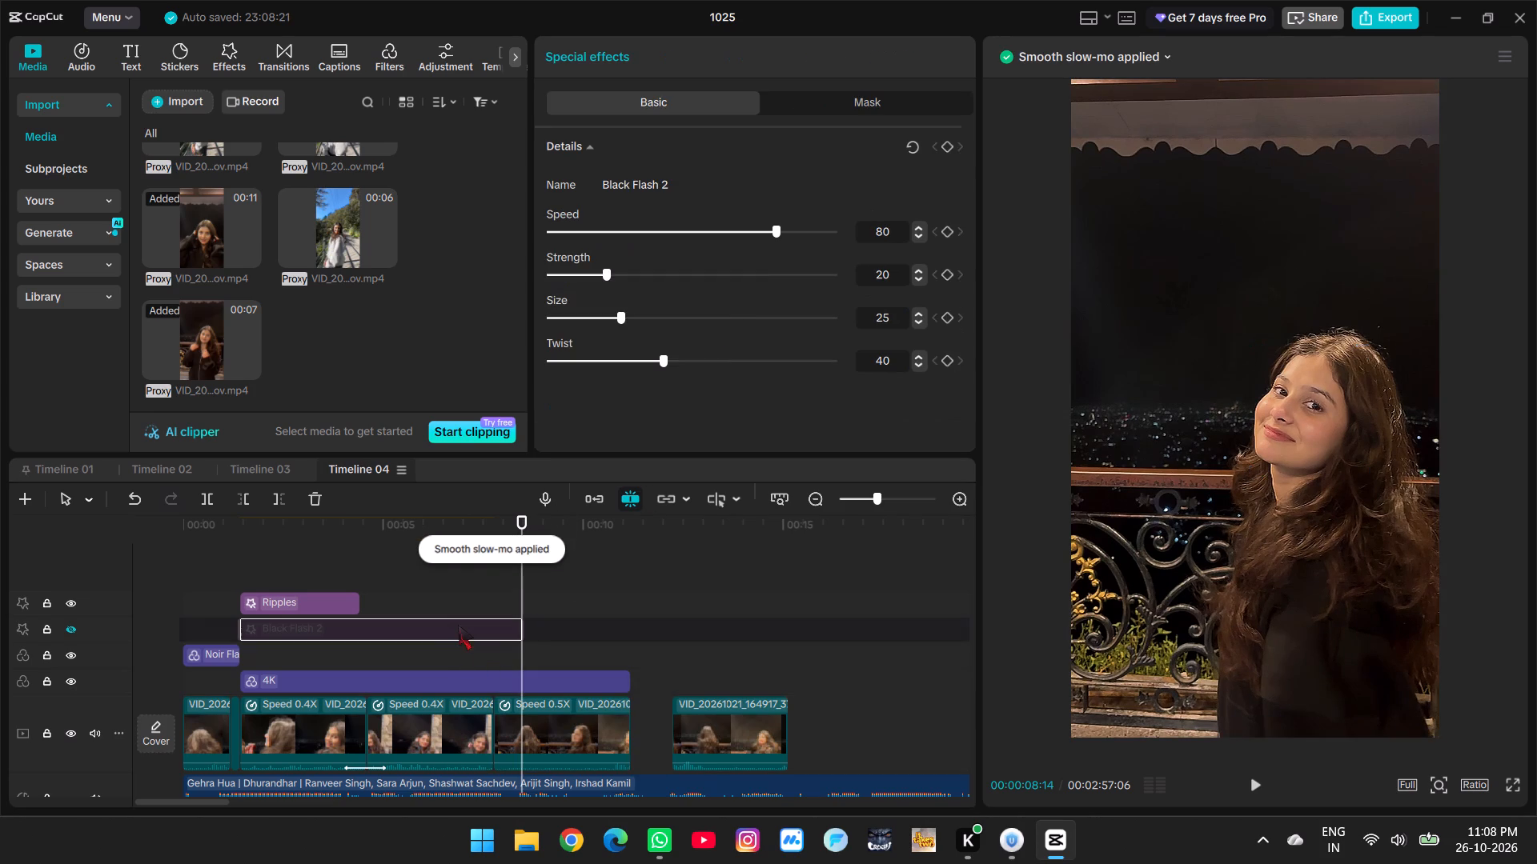
key("space")
left_click(433, 535)
key("space")
key("space")
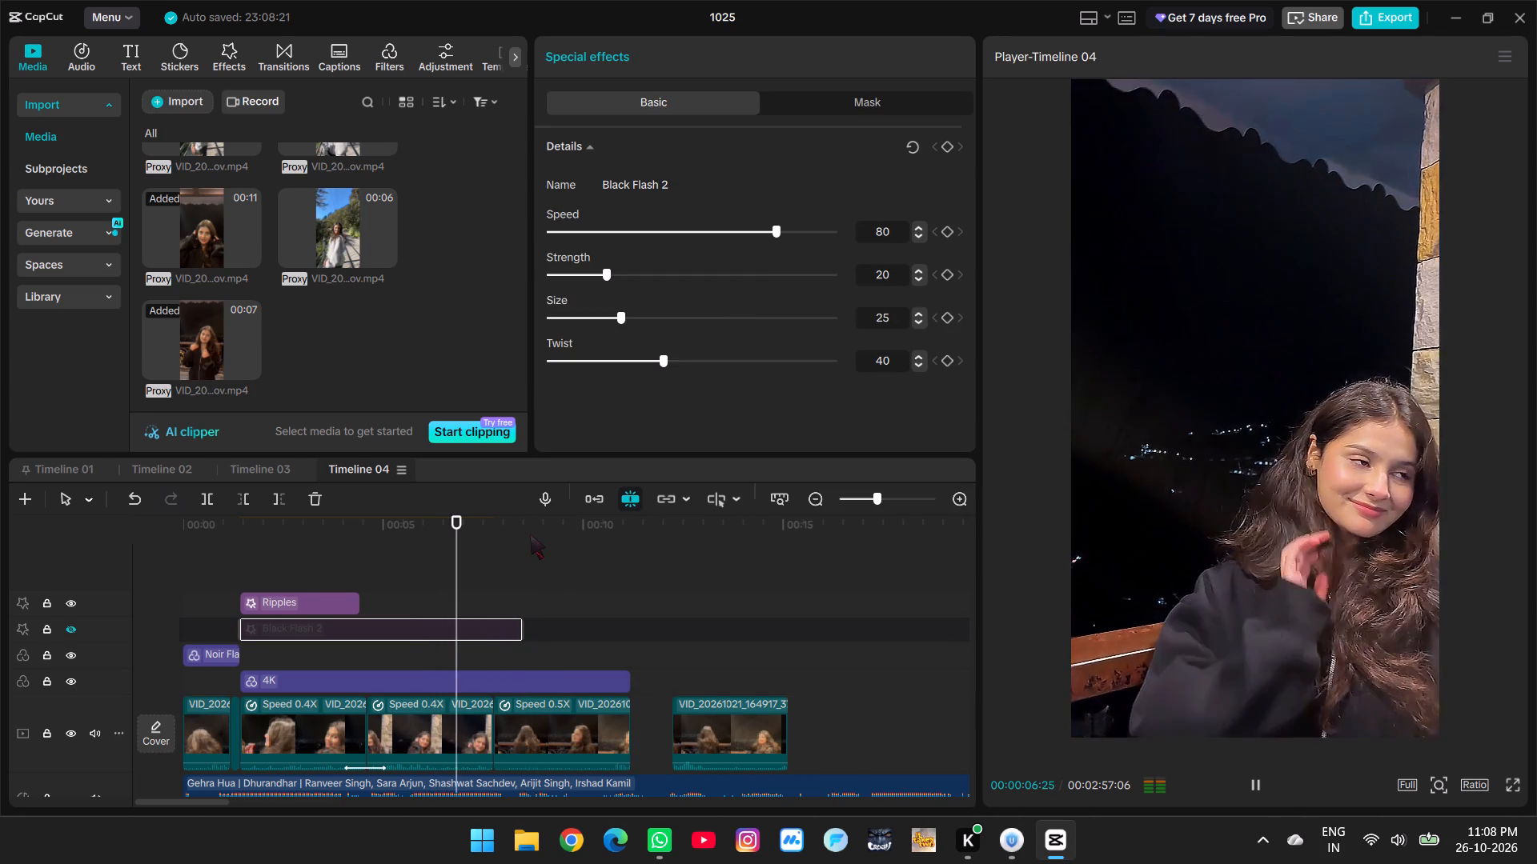
scroll(530, 534, "down", 1)
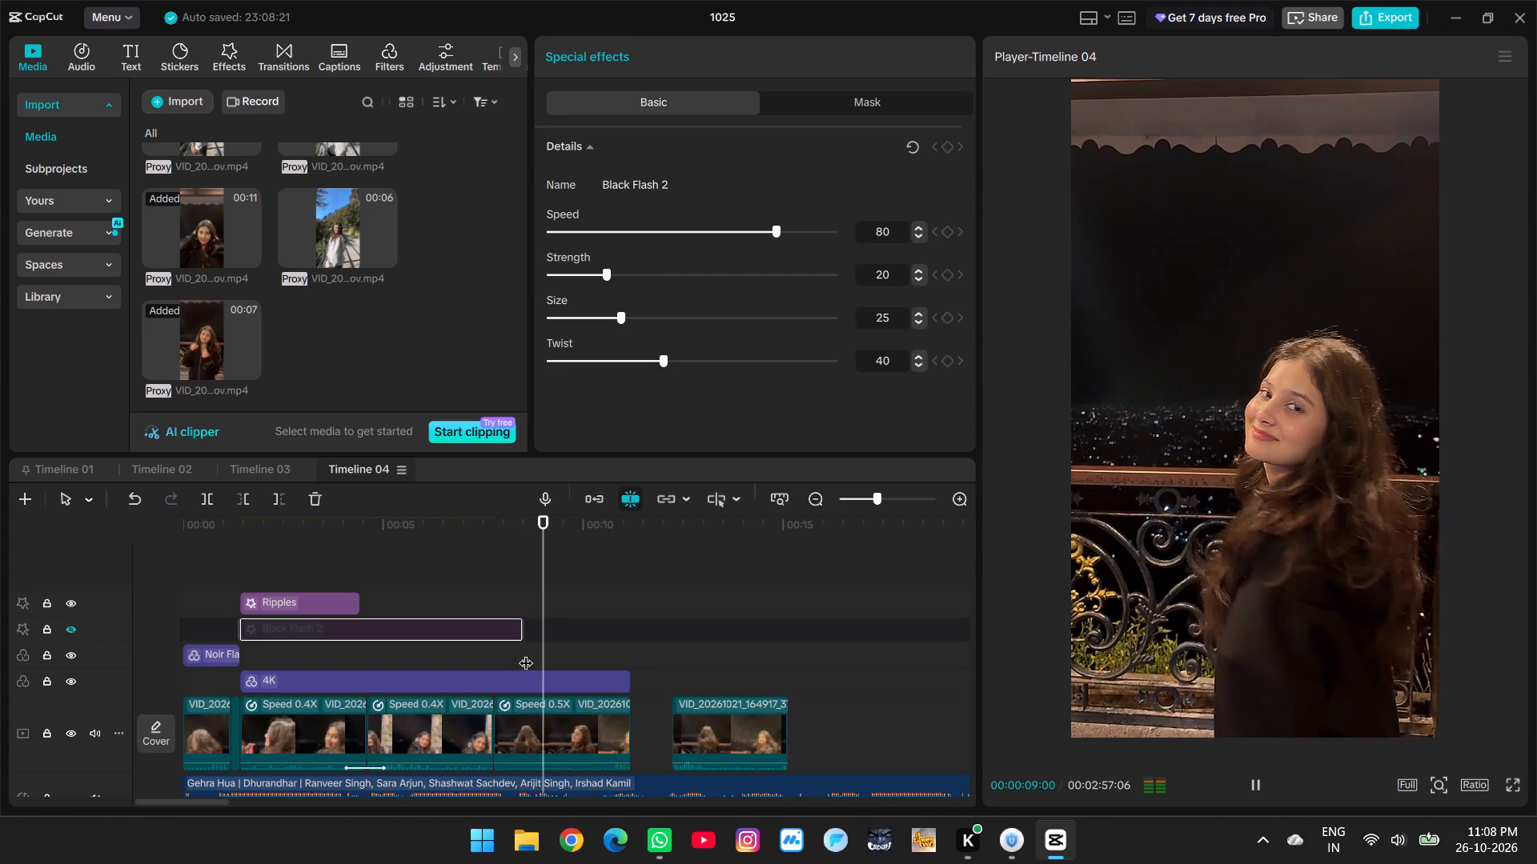
key("space")
scroll(525, 656, "down", 2)
left_click(498, 598)
key("space")
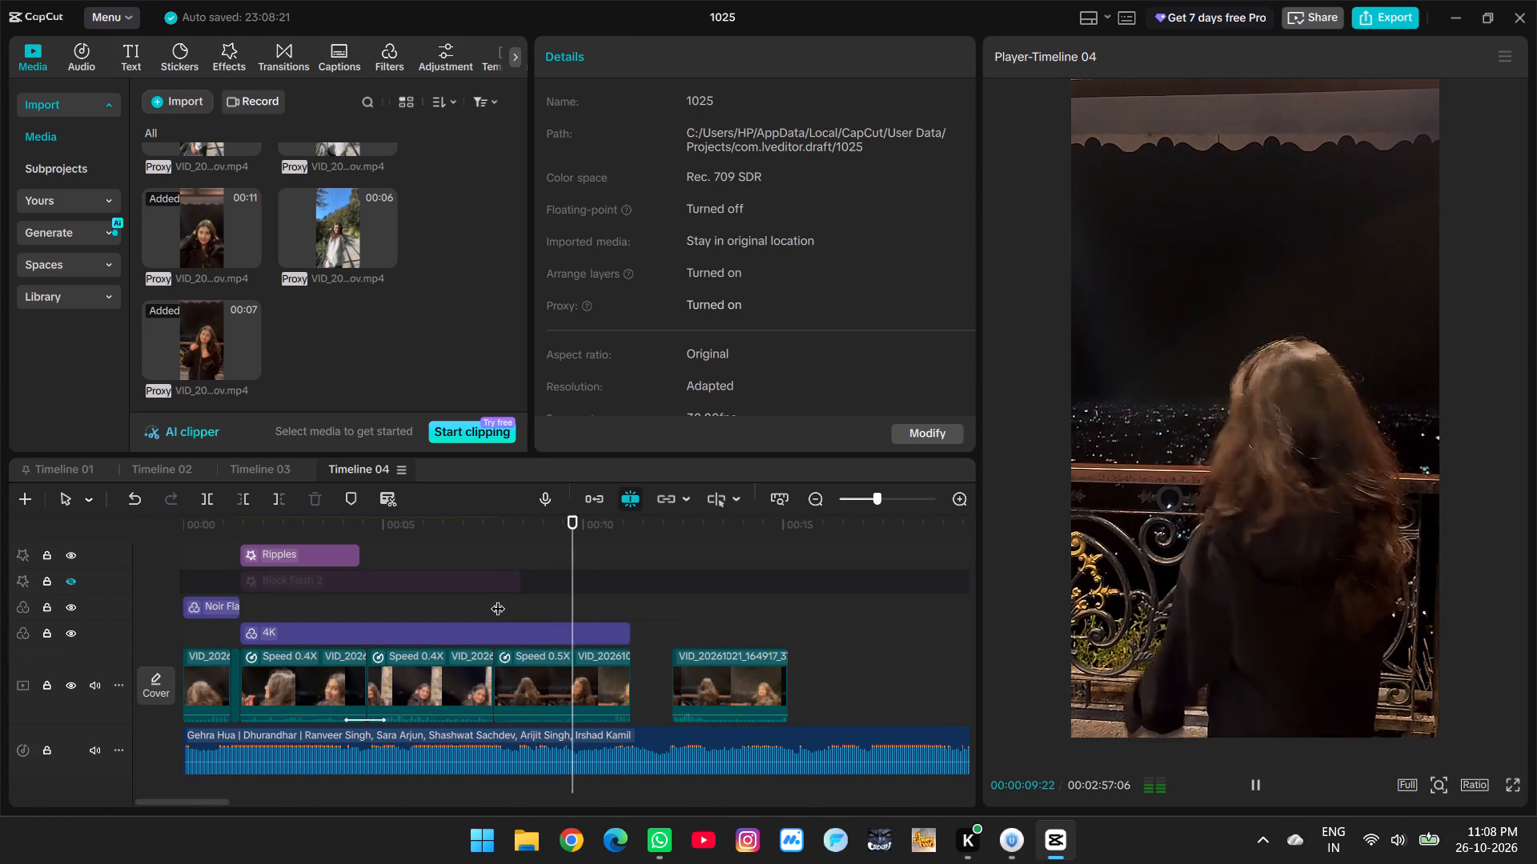
key("space")
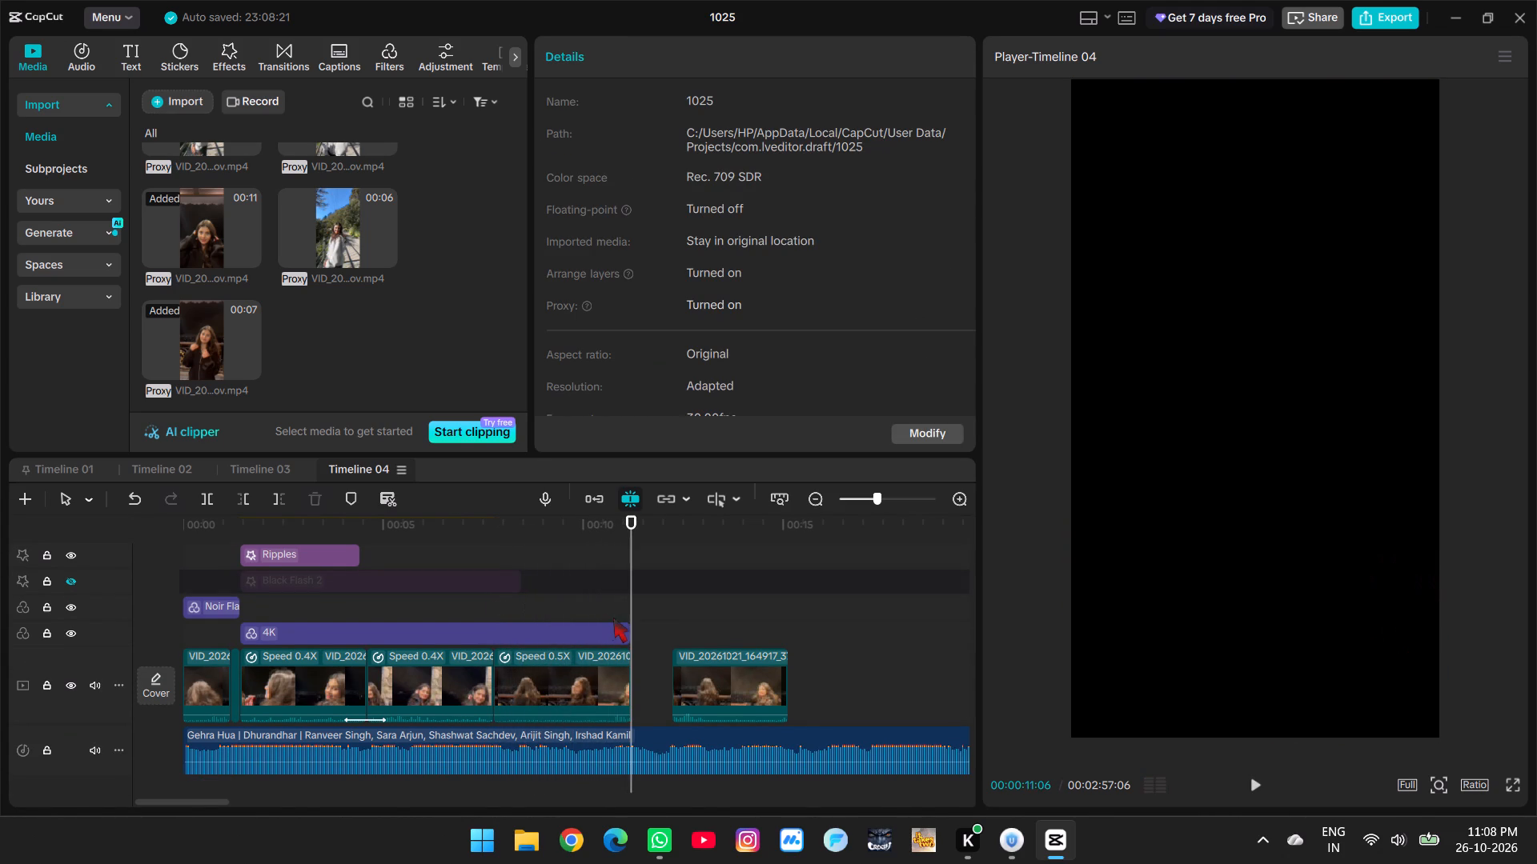
key("space")
key("space")
left_click(569, 614)
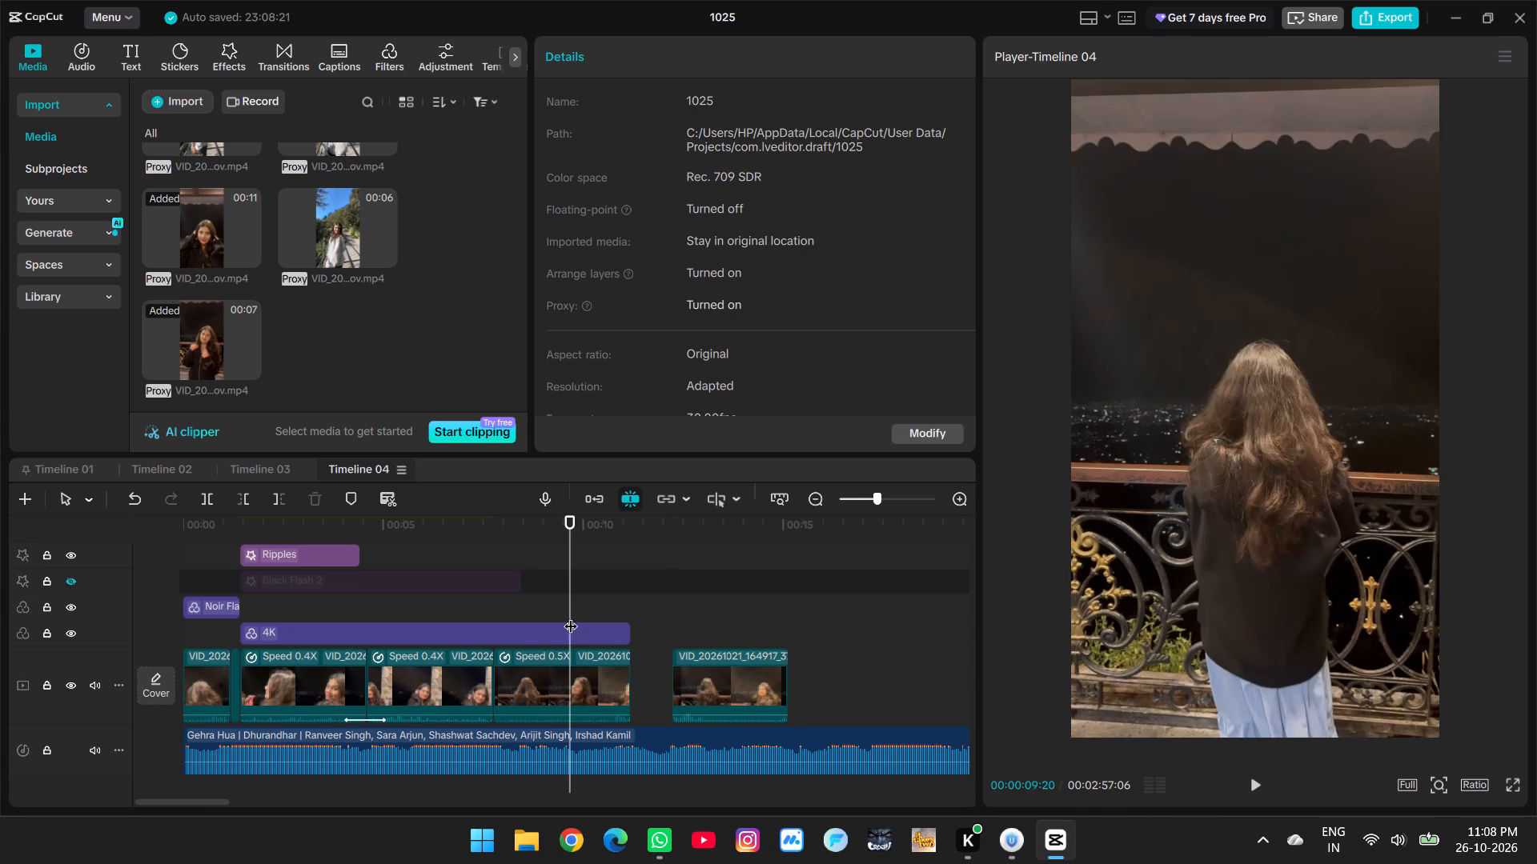
Set the speed of the retouched 0.5X clip to 0.40x.
left_click(614, 674)
left_click(673, 57)
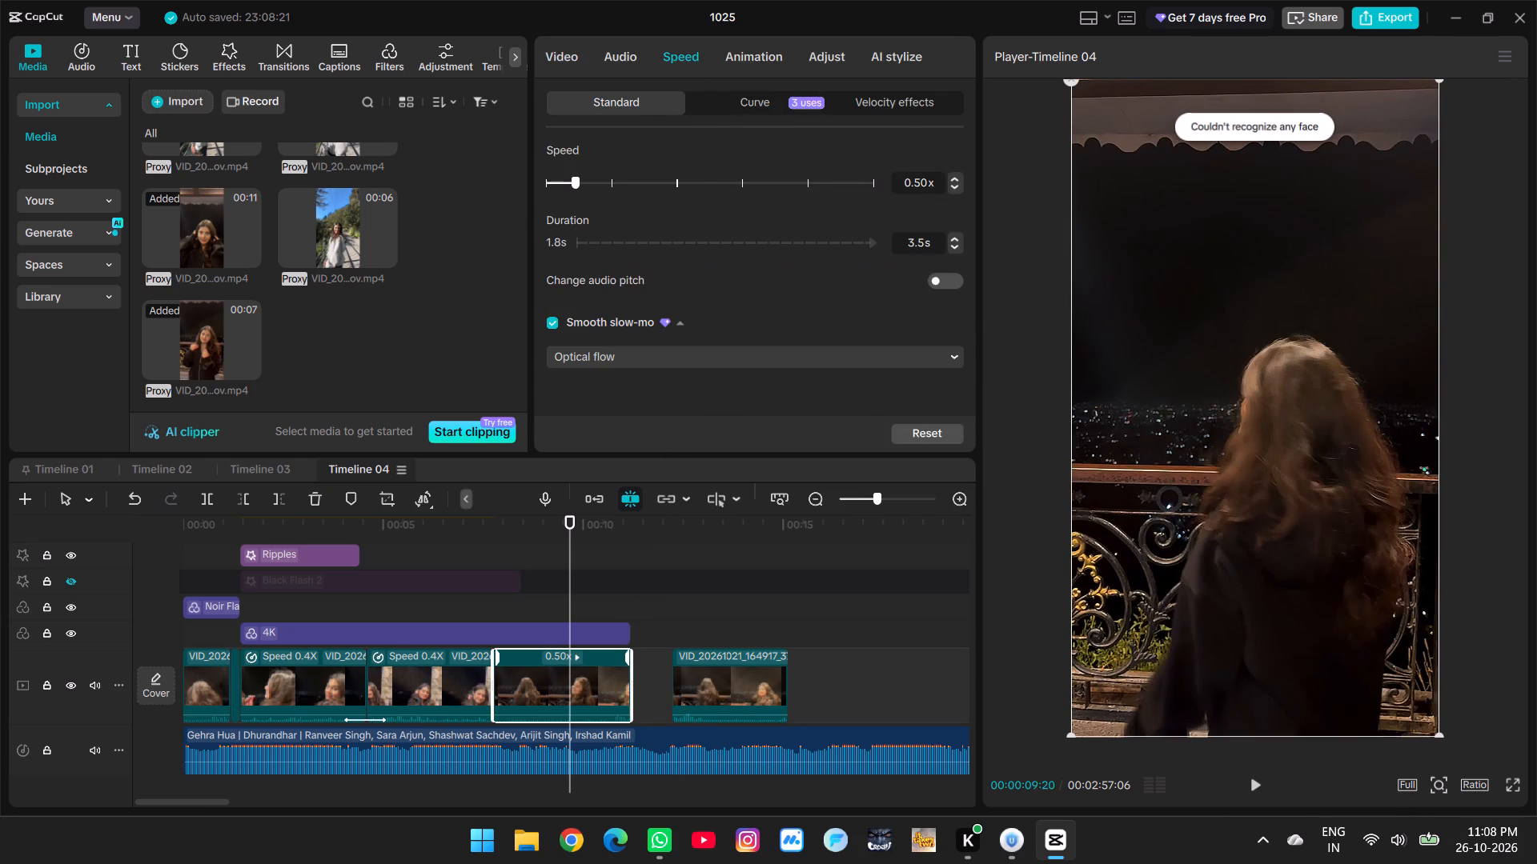
left_click(956, 189)
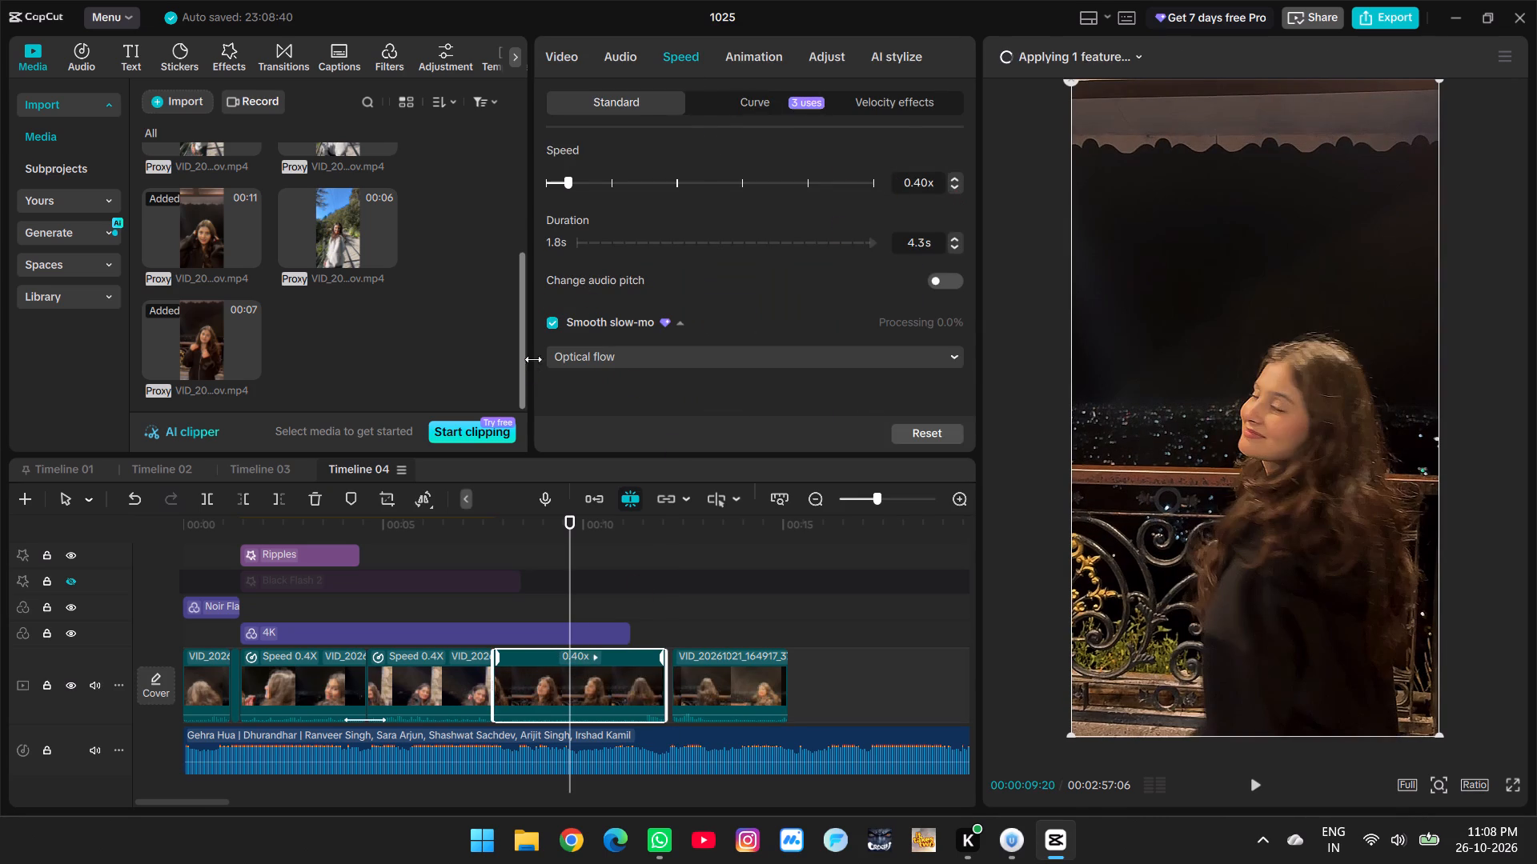
Preview the remaining last clip, trim its start at 00:00:12:28 and move it against the end of the slowed clip.
left_click(644, 619)
key("space")
key("space")
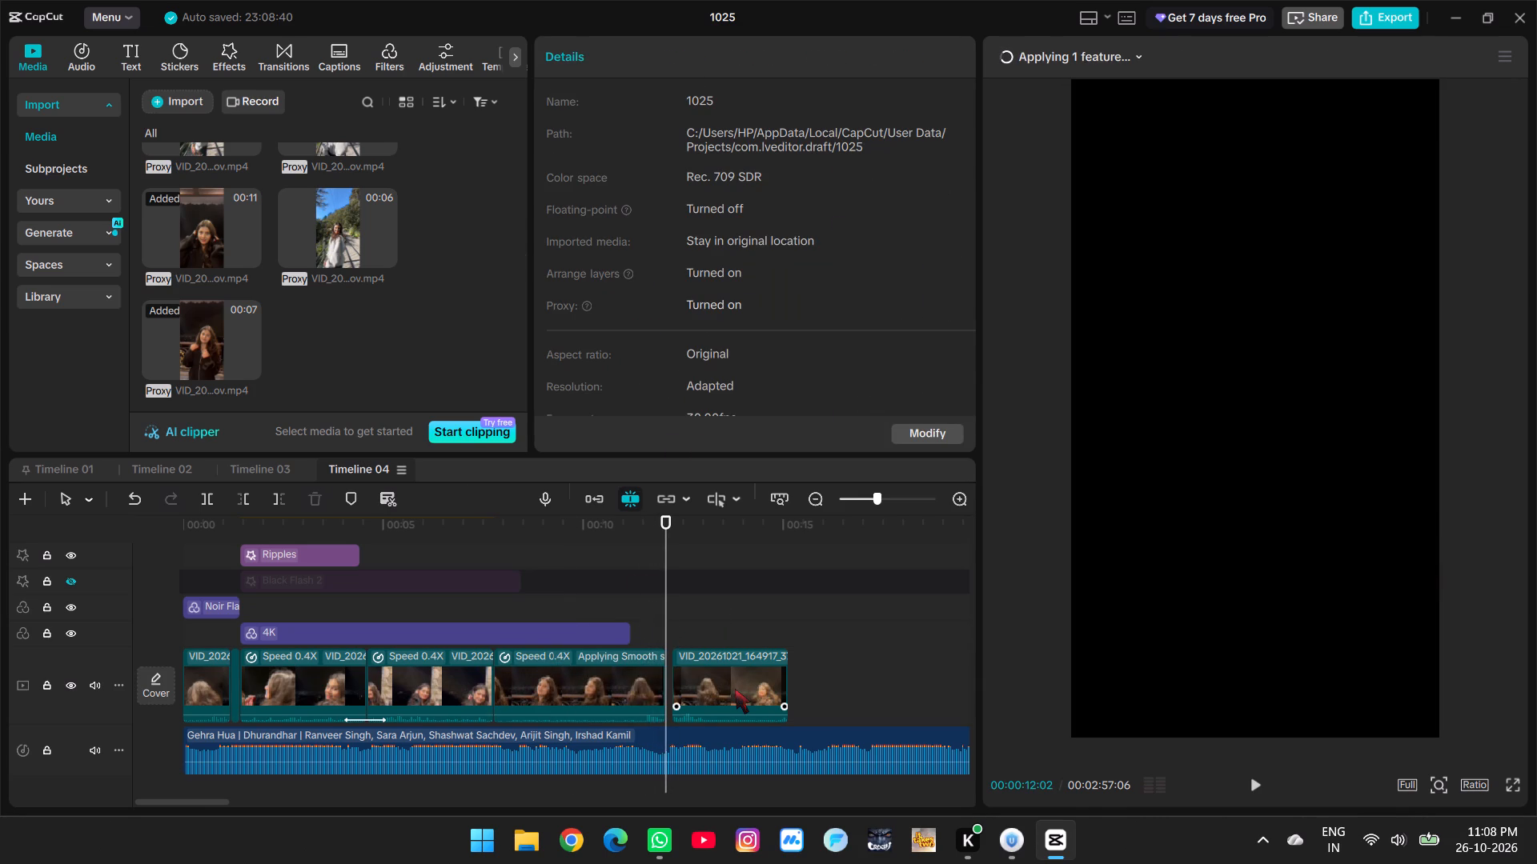
key("space")
key("space")
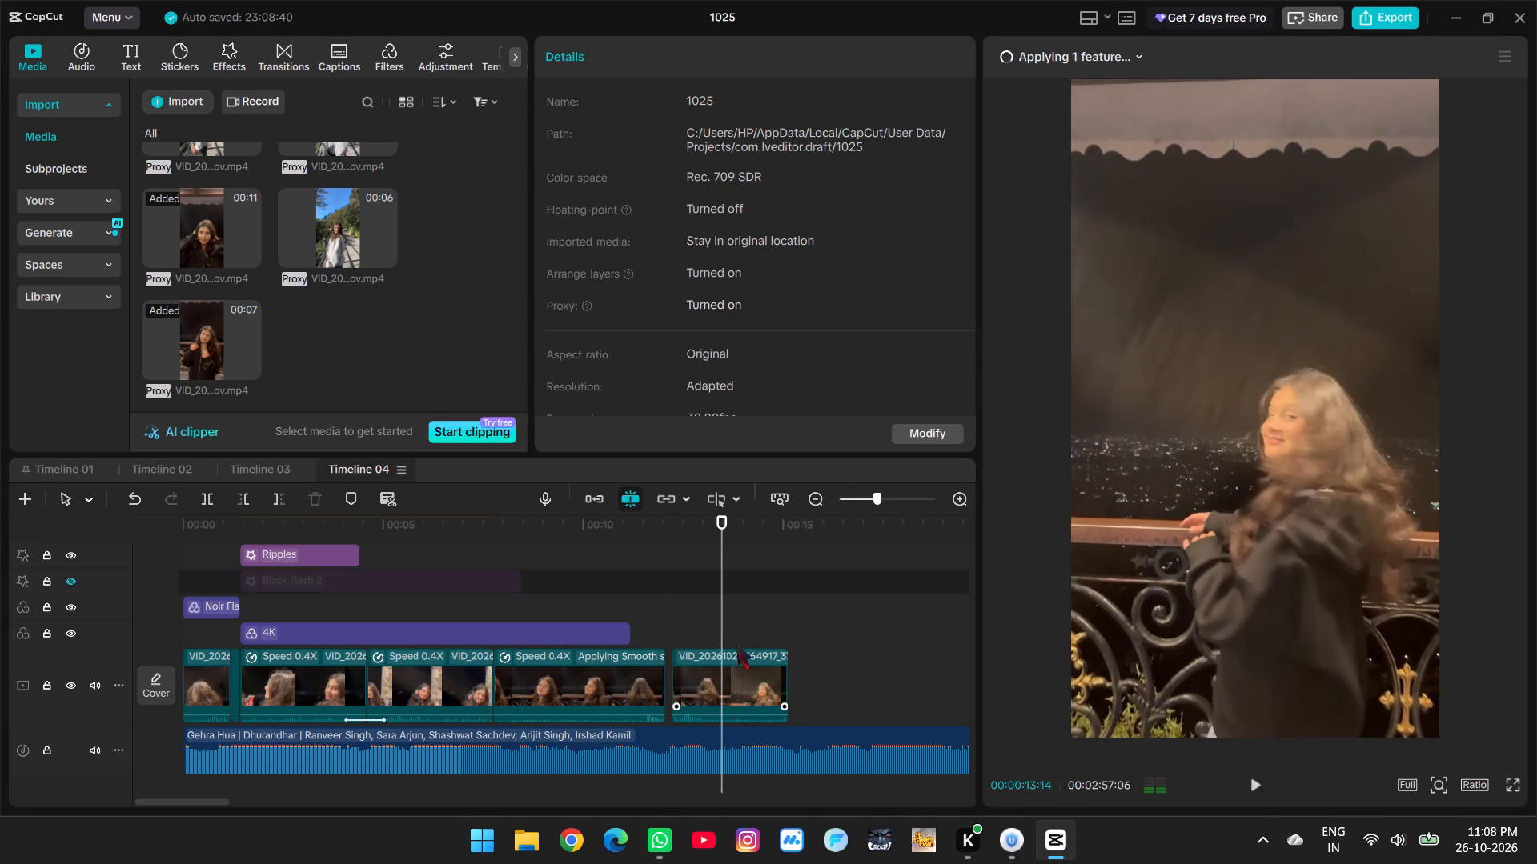
key("space")
key("space")
left_click(726, 622)
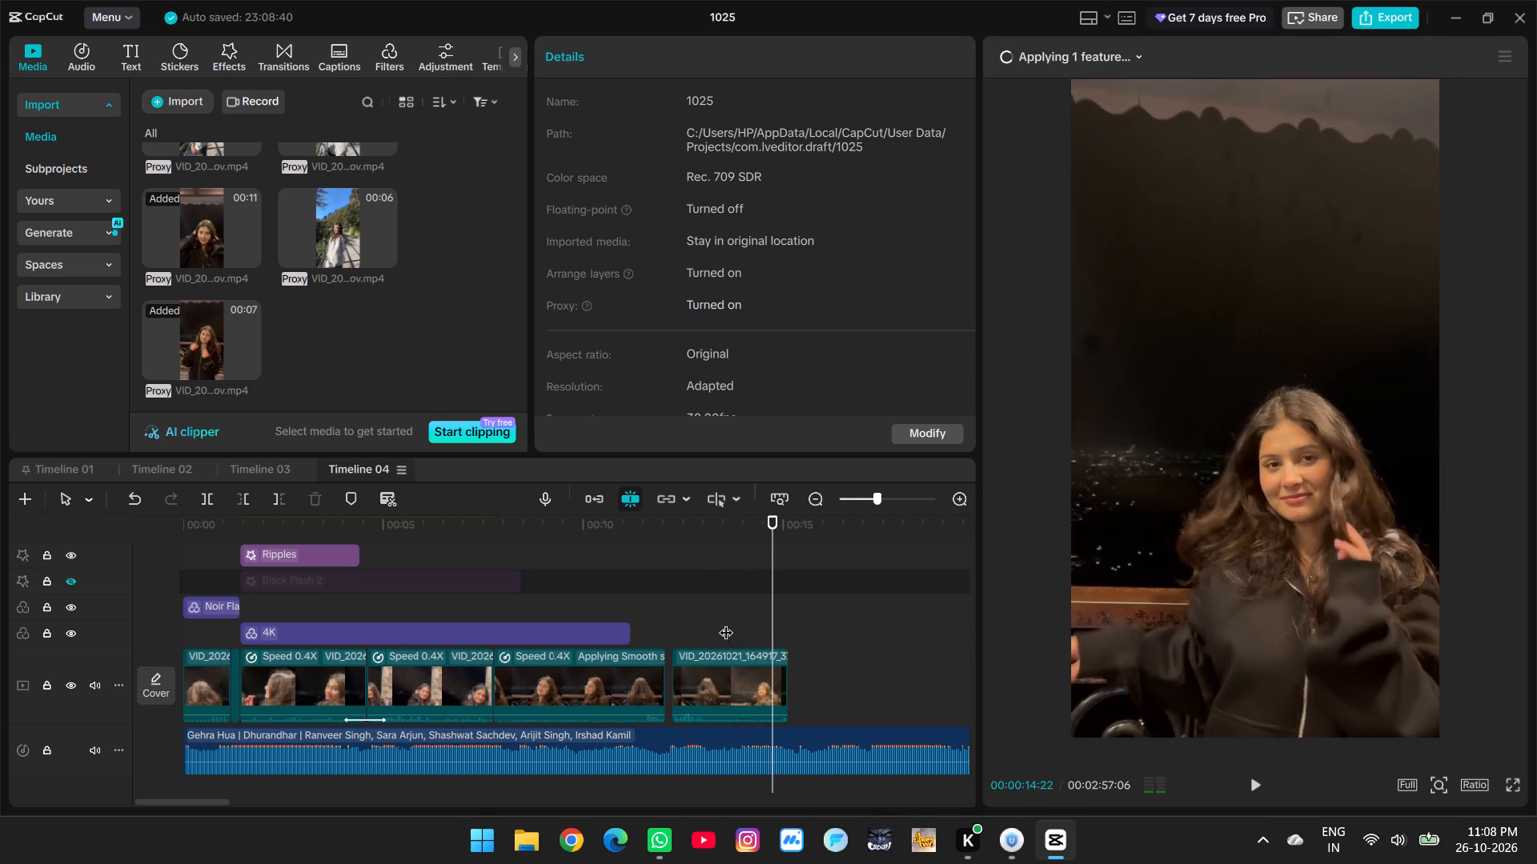
left_click_drag(726, 622, 700, 615)
left_click(700, 666)
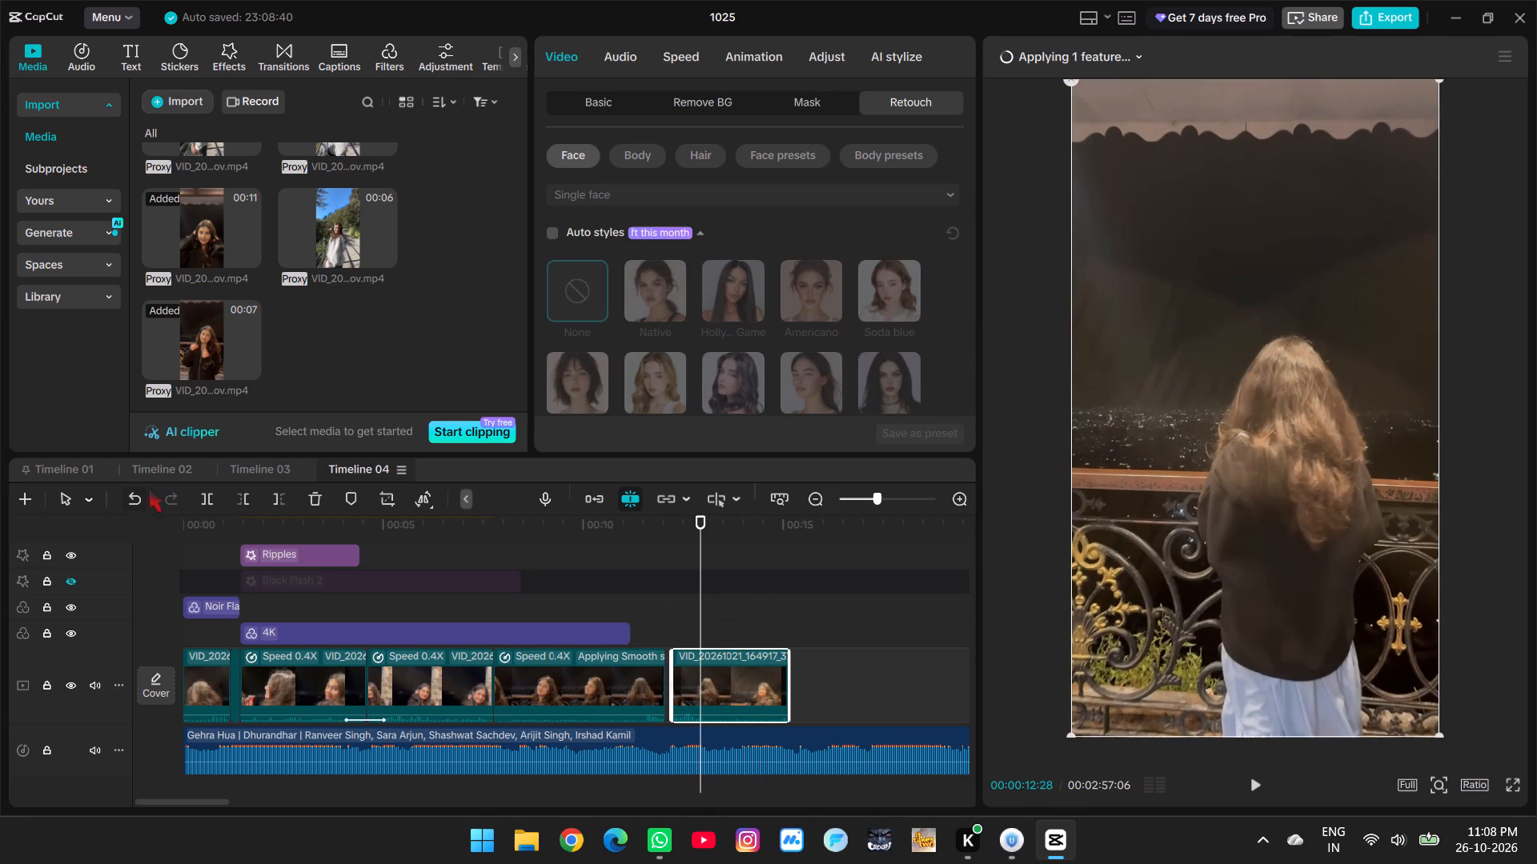
left_click(244, 502)
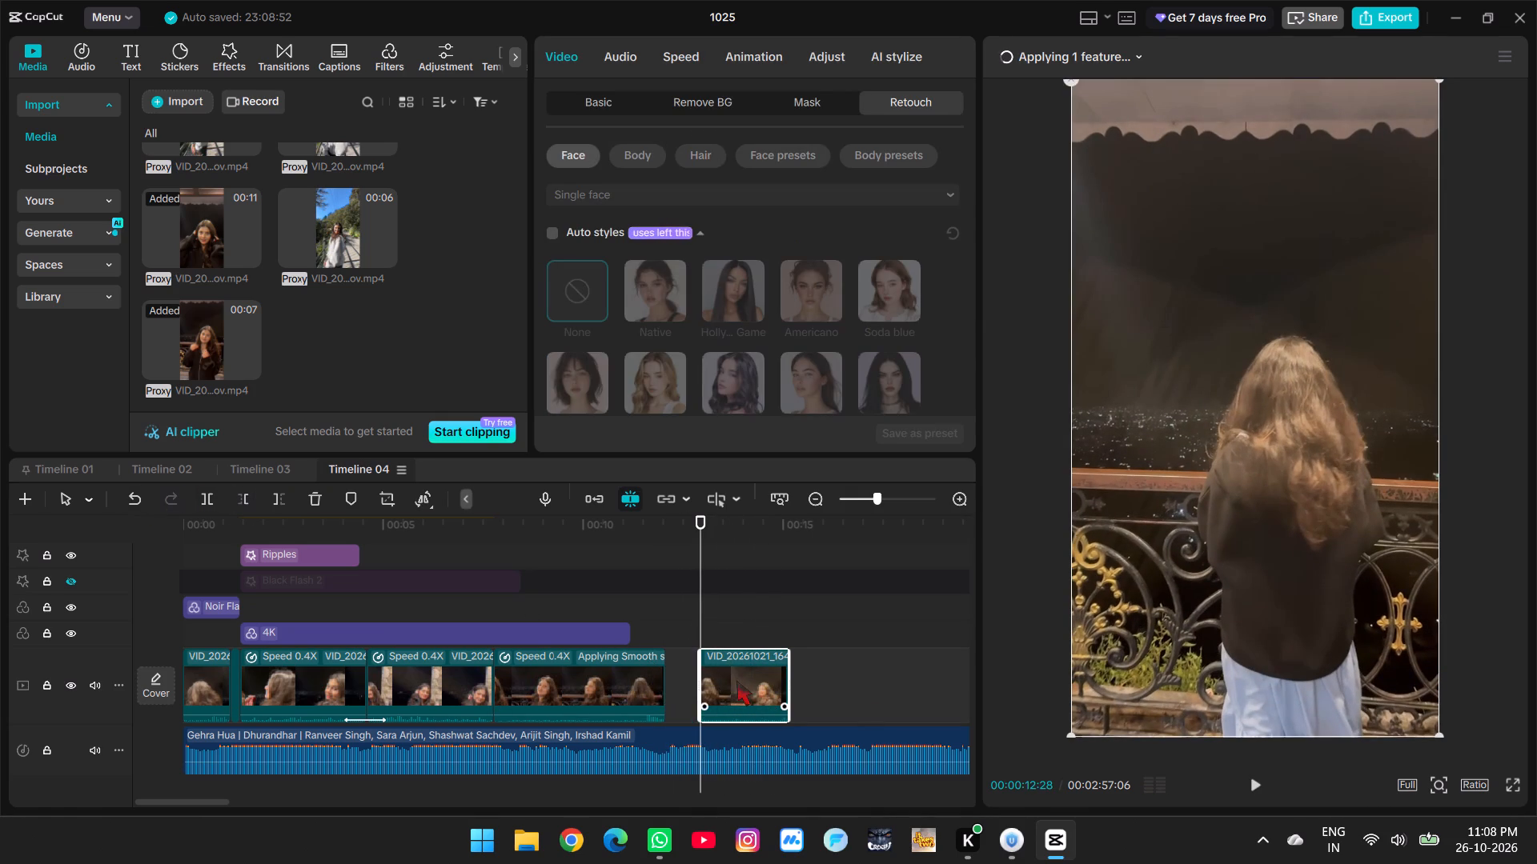
left_click_drag(736, 681, 701, 678)
Preview the last clip, then slow it to 0.50x and enable Smooth slow-mo with Optical flow.
left_click(682, 621)
left_click_drag(682, 620, 675, 621)
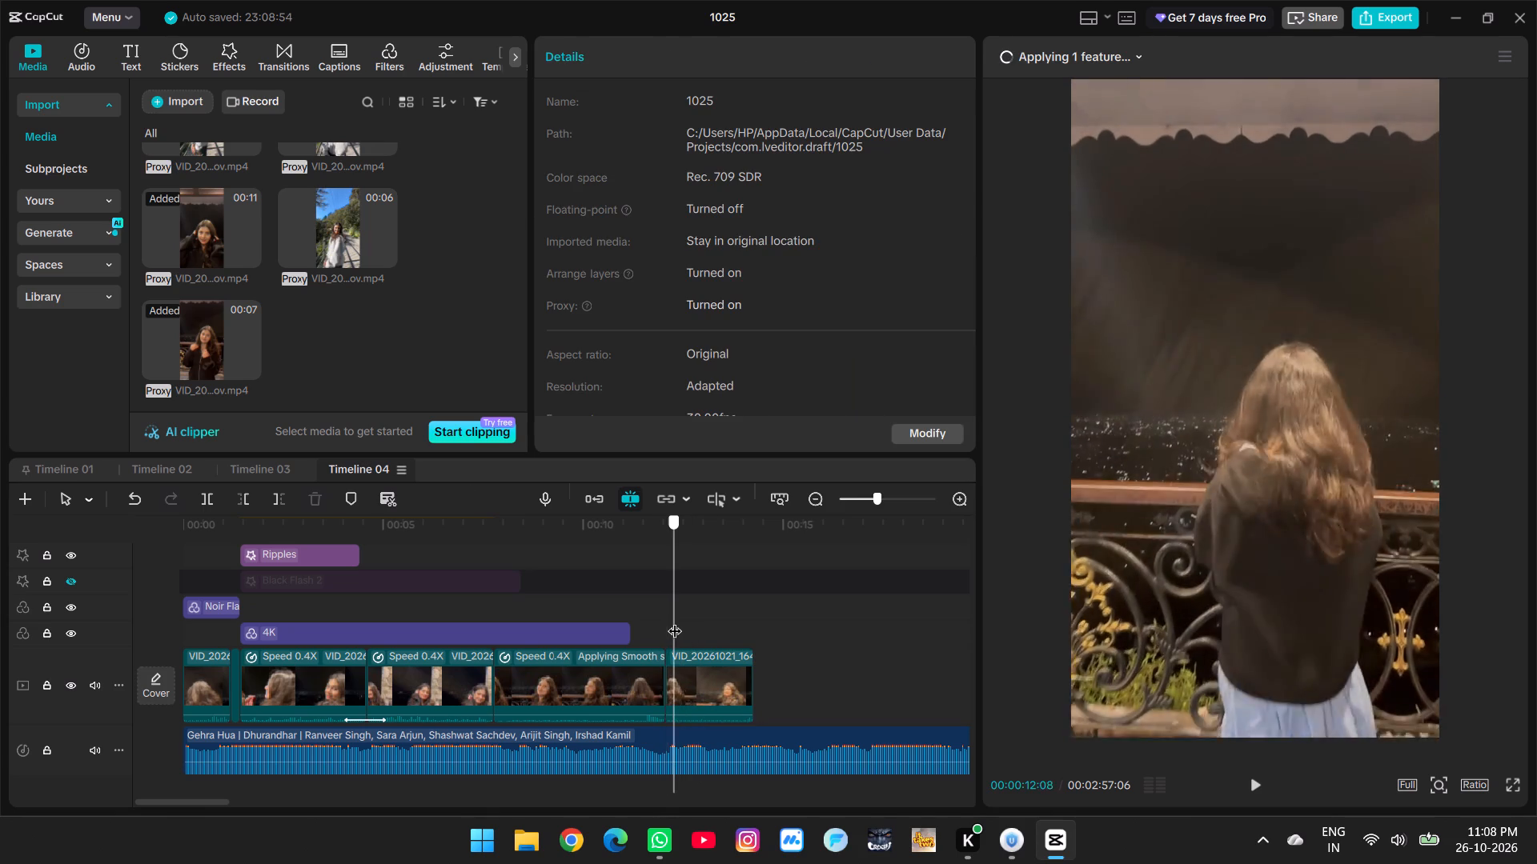
left_click_drag(675, 621, 708, 637)
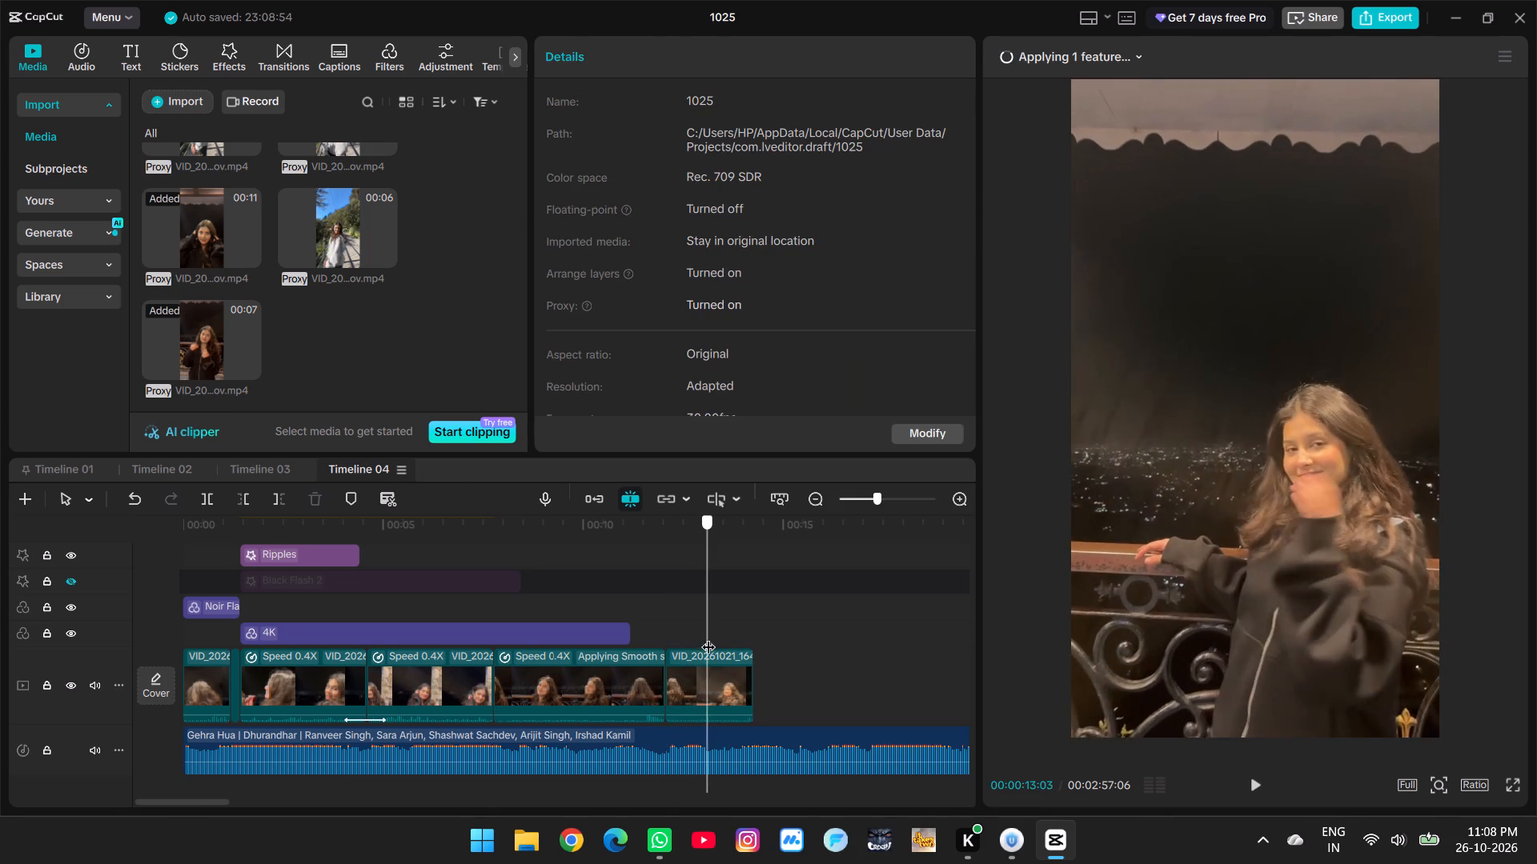
left_click_drag(708, 637, 737, 651)
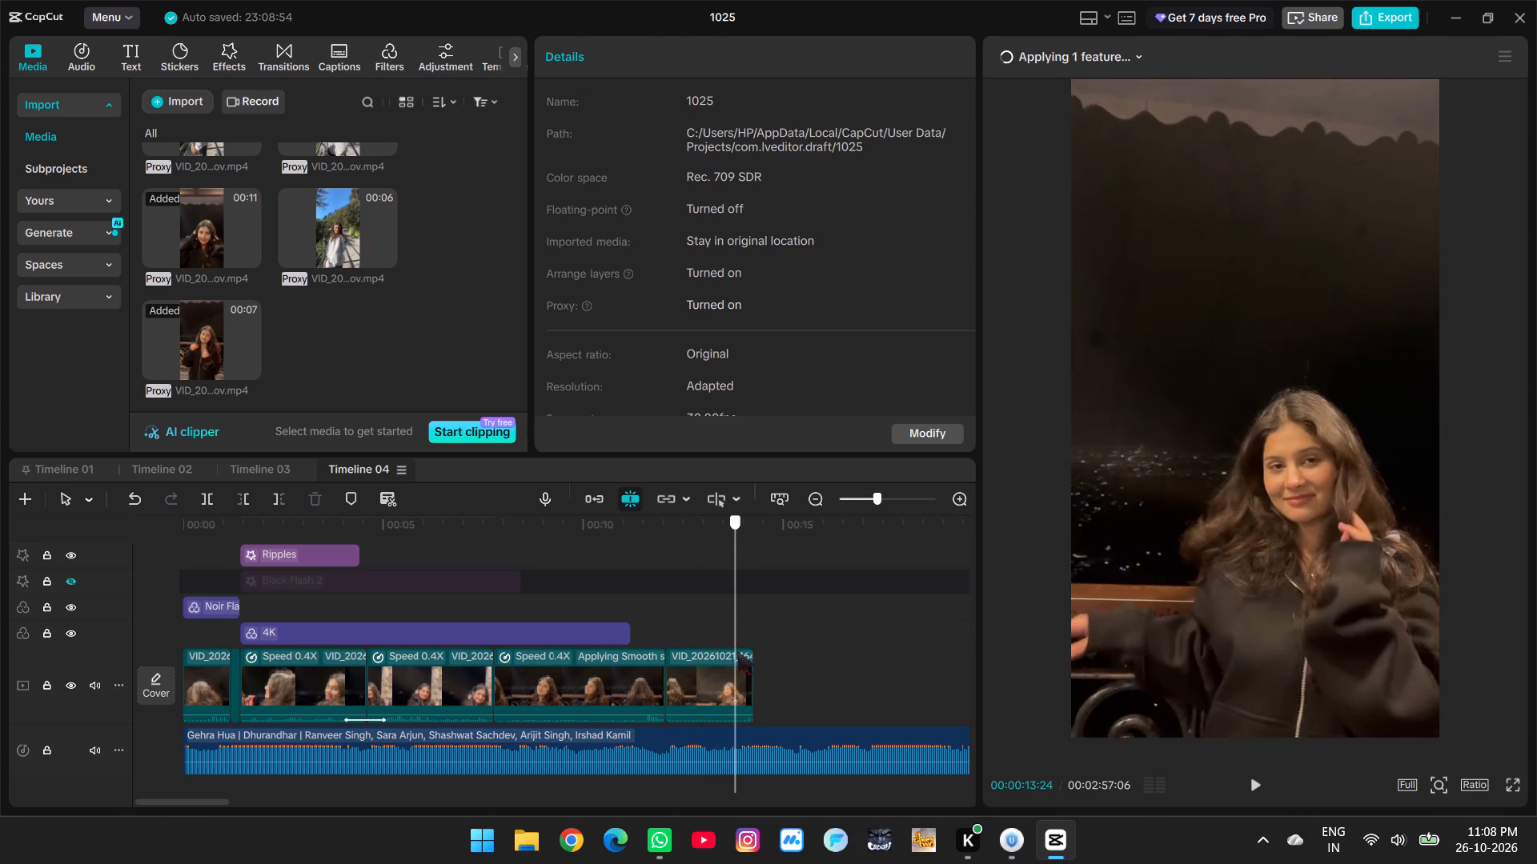
left_click_drag(737, 651, 736, 660)
left_click_drag(736, 660, 735, 660)
left_click(718, 673)
left_click(686, 72)
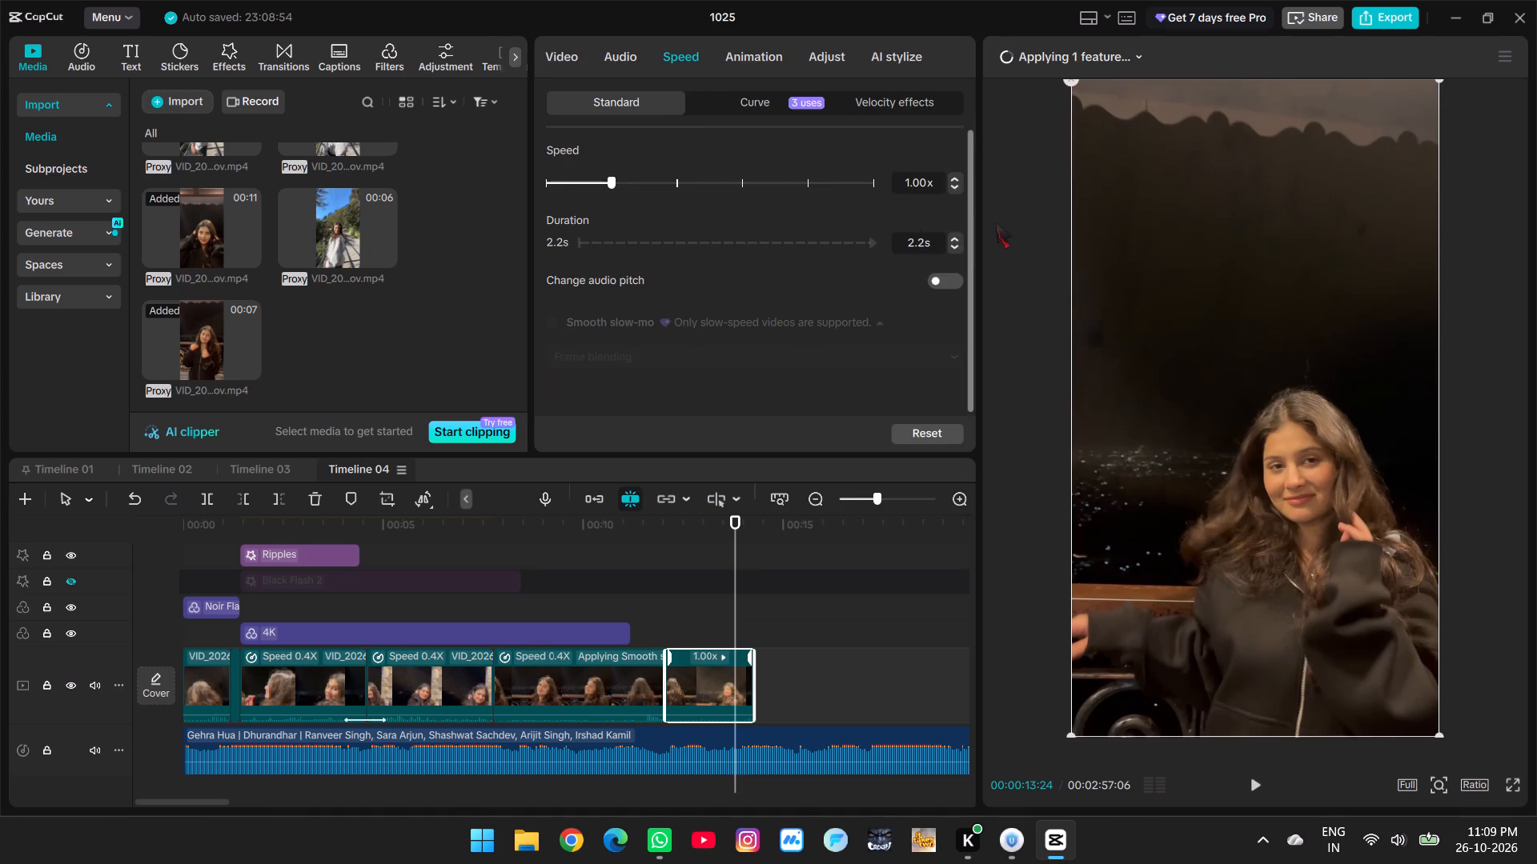
triple_click(958, 189)
double_click(959, 188)
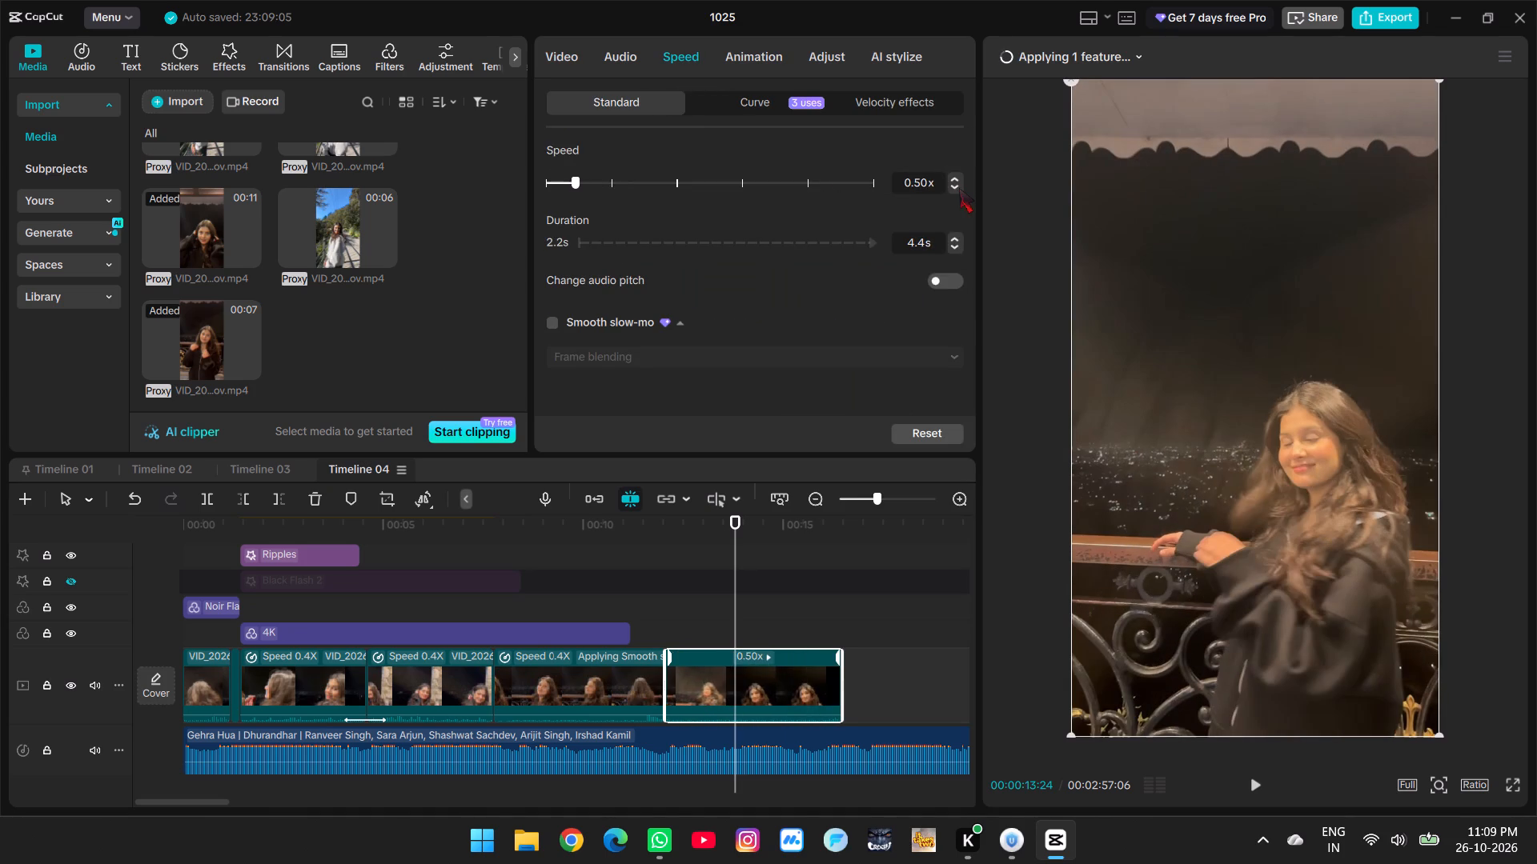
left_click(557, 328)
left_click(576, 354)
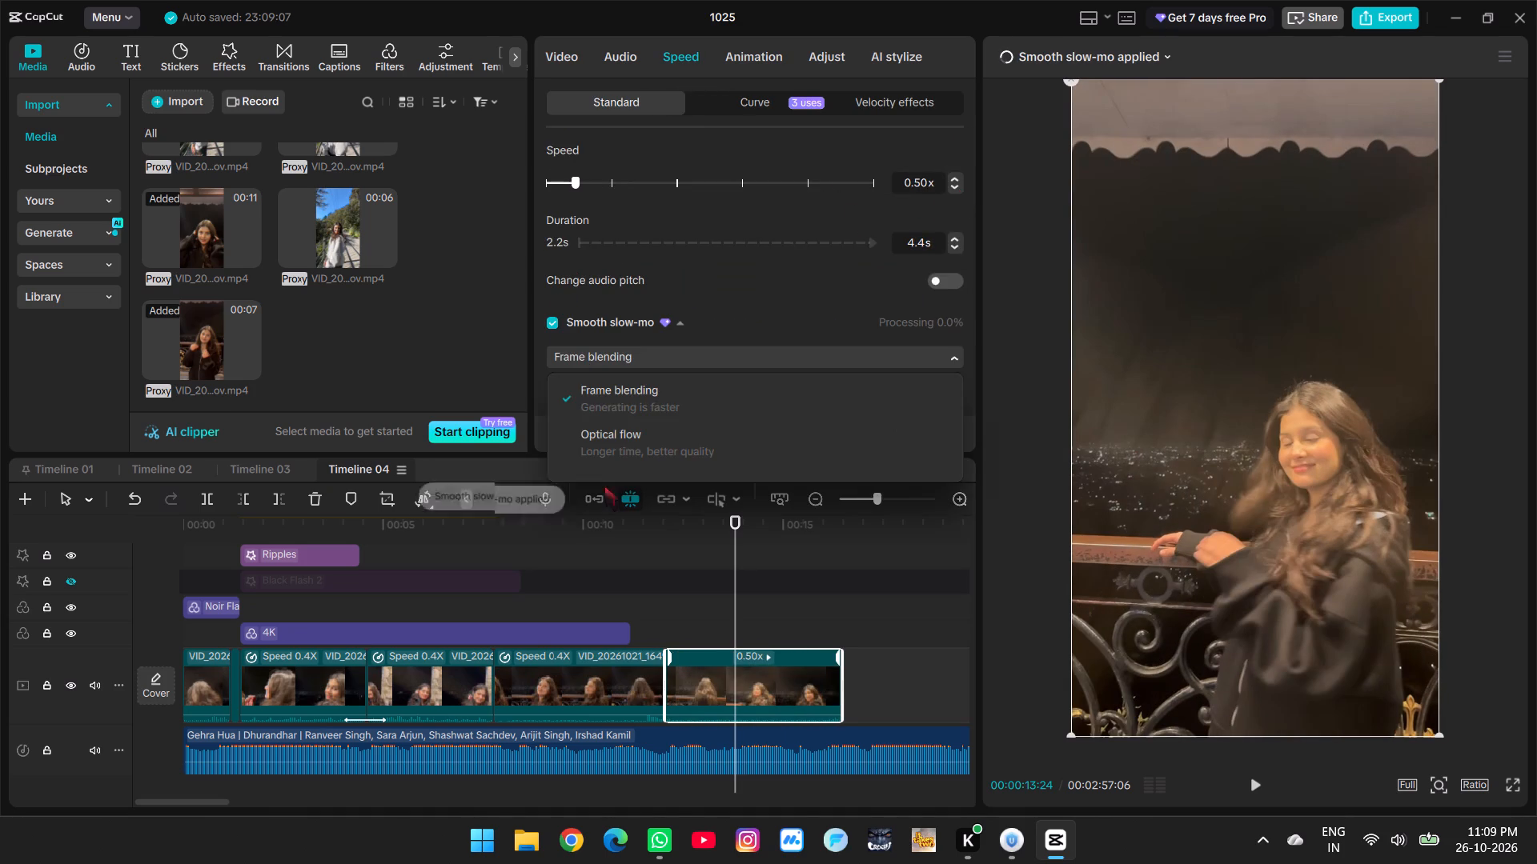
left_click(624, 445)
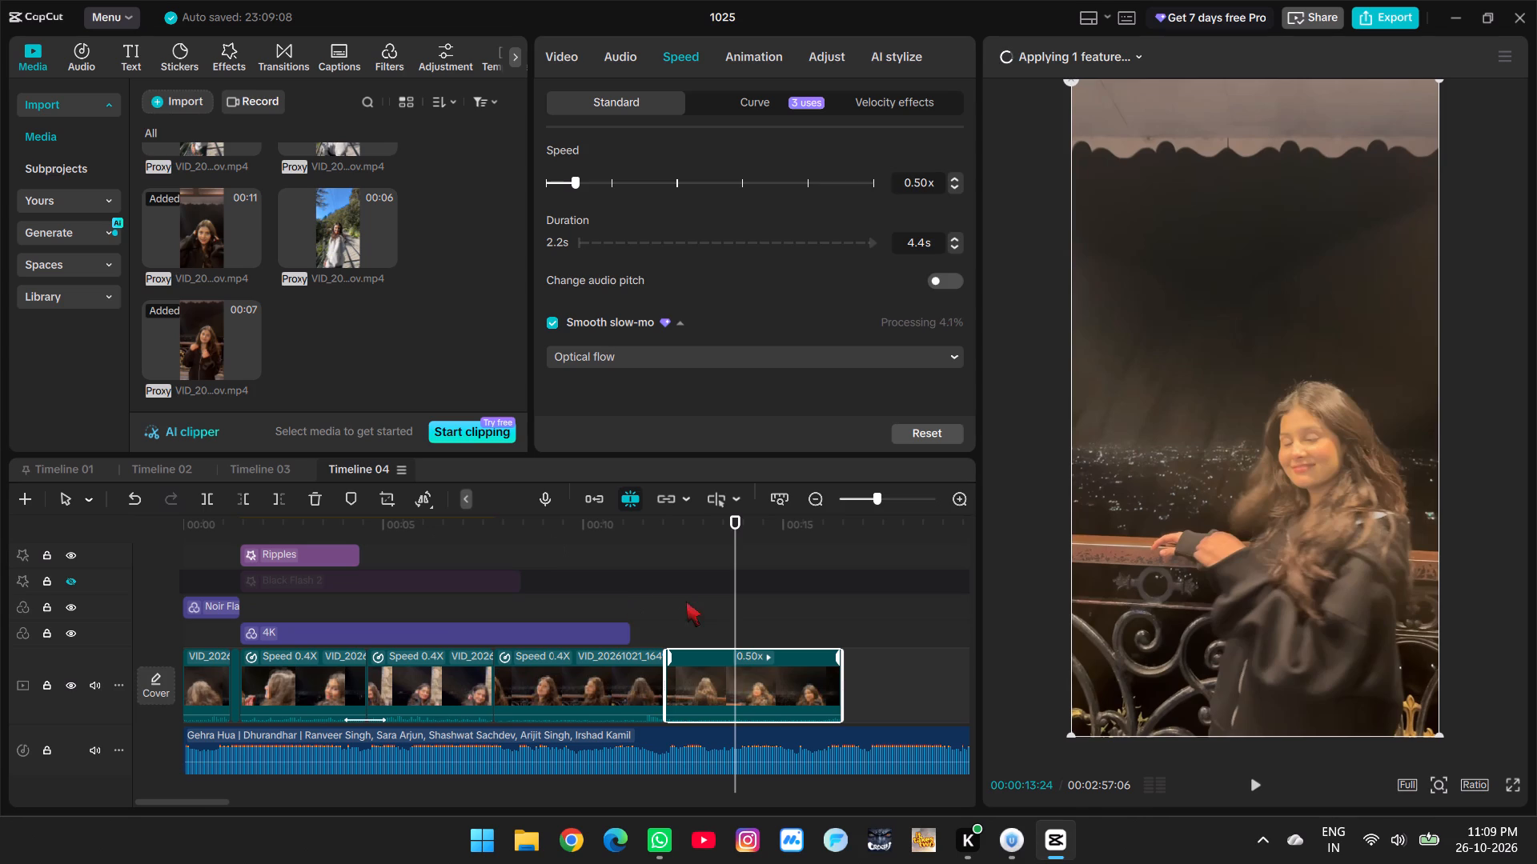
Extend the 4K filter so that it ends with the slowed last clip.
left_click(541, 638)
left_click_drag(633, 631, 869, 637)
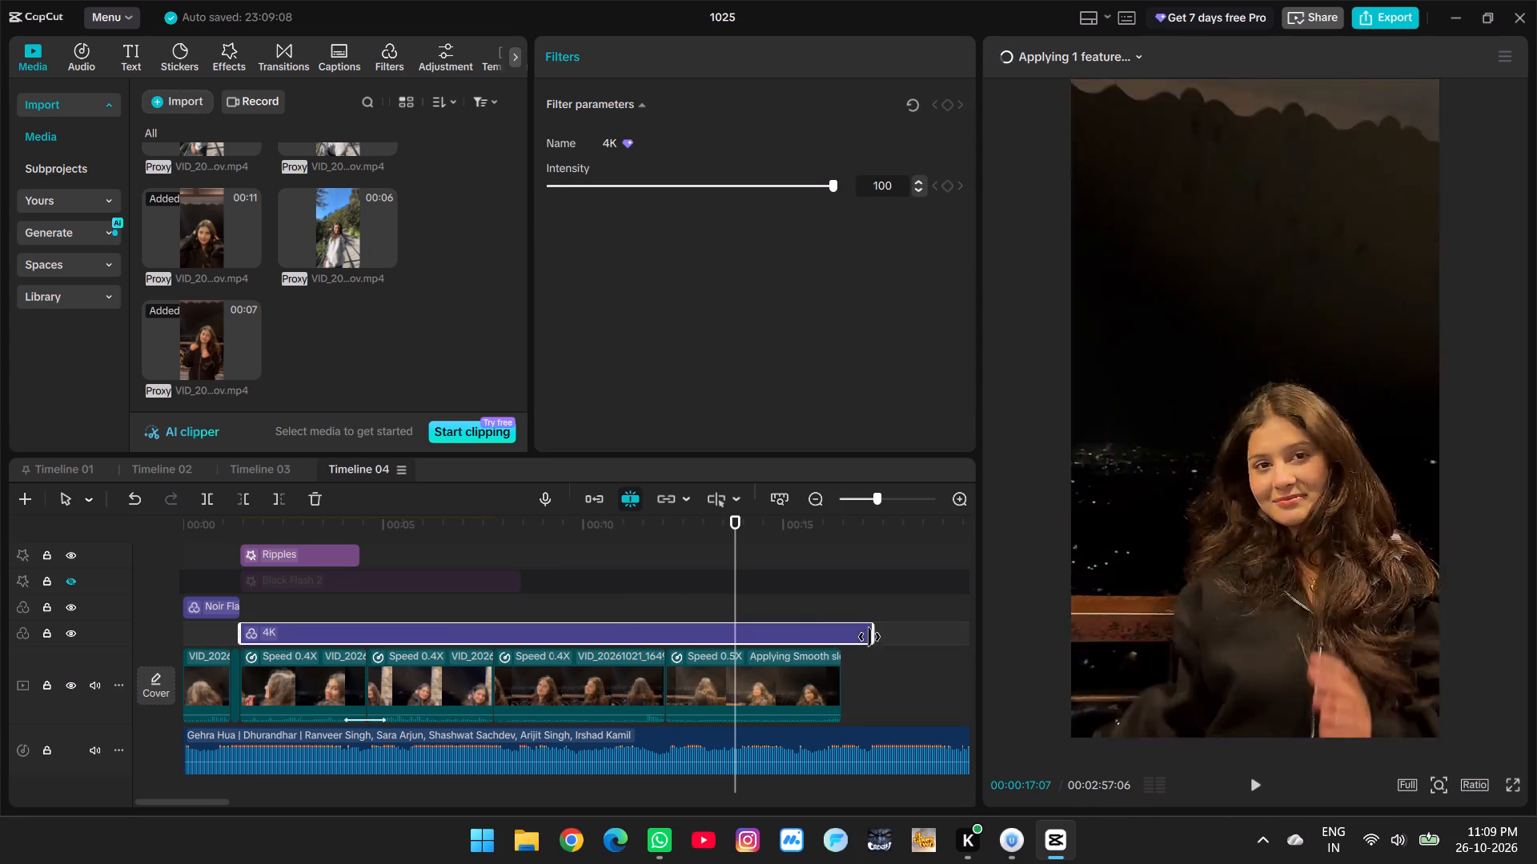
left_click_drag(869, 637, 838, 645)
Unhide the Black Flash 2 track and extend the effect to the end of the last clip.
scroll(676, 634, "up", 2)
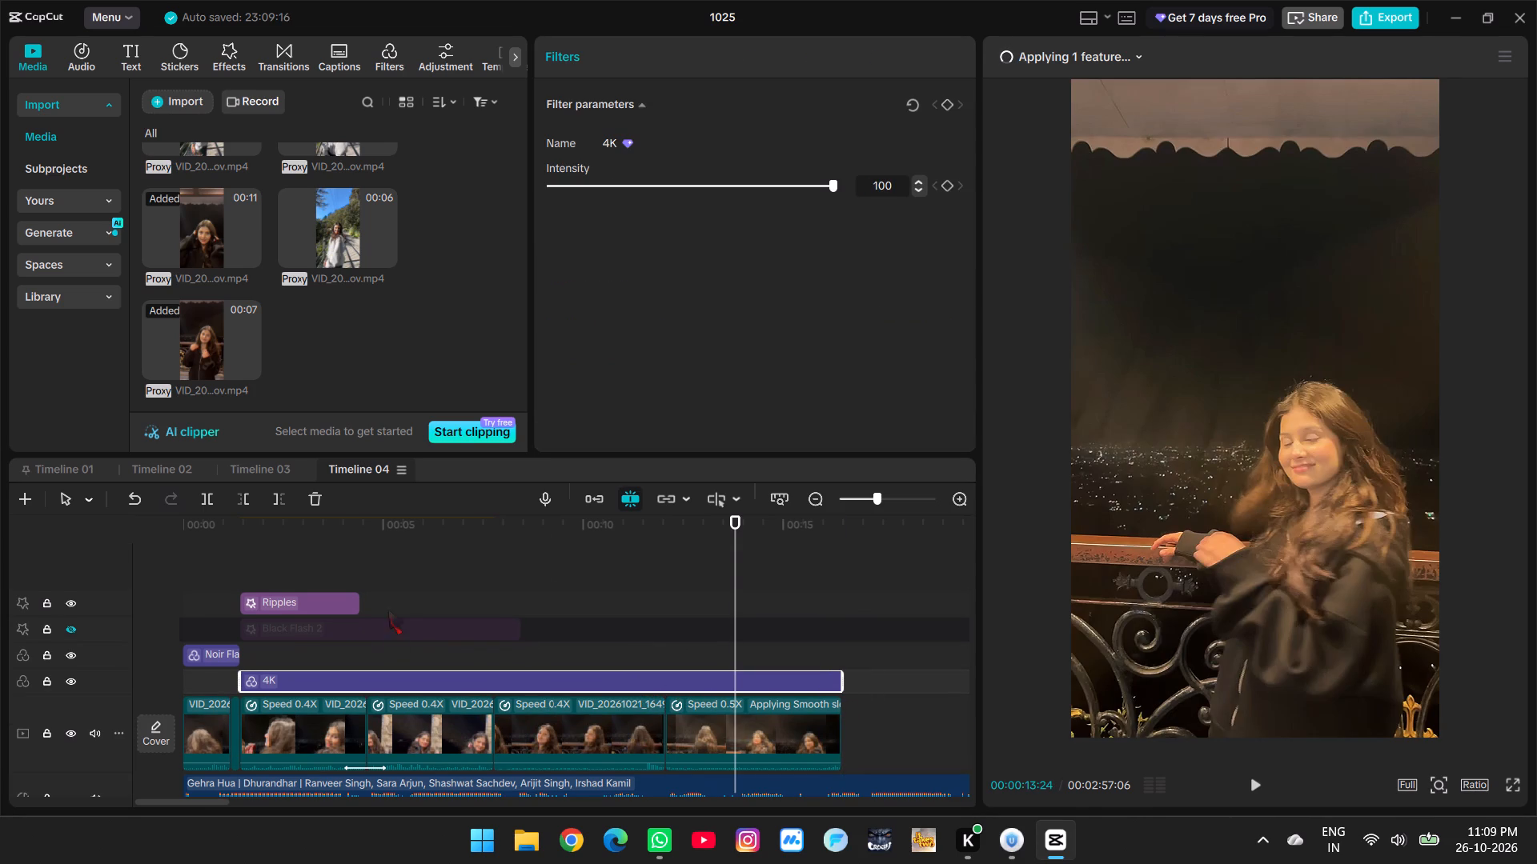
left_click(78, 625)
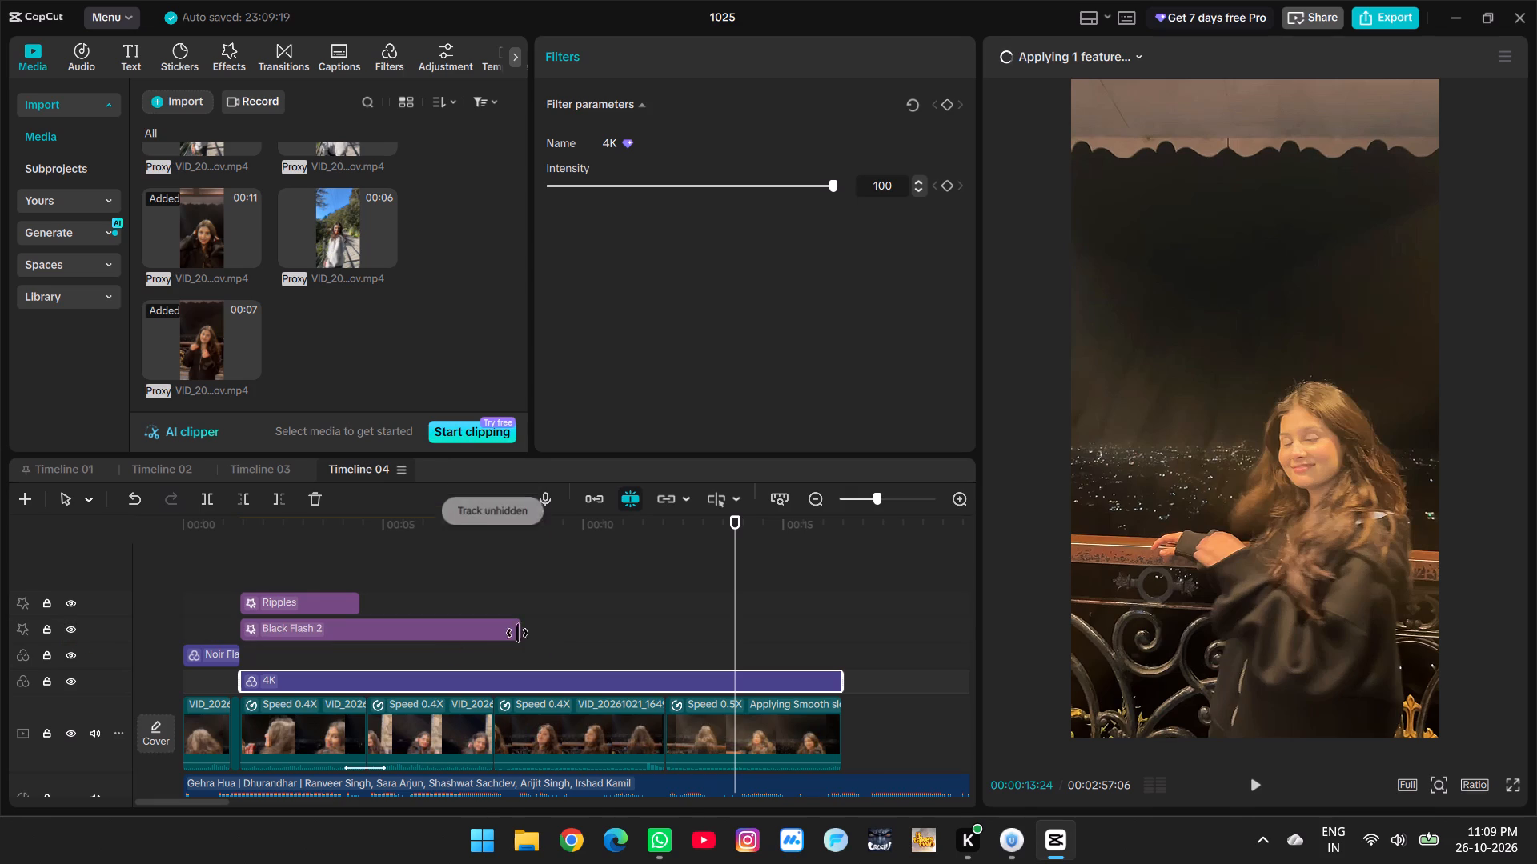
left_click(475, 630)
left_click_drag(524, 630, 816, 640)
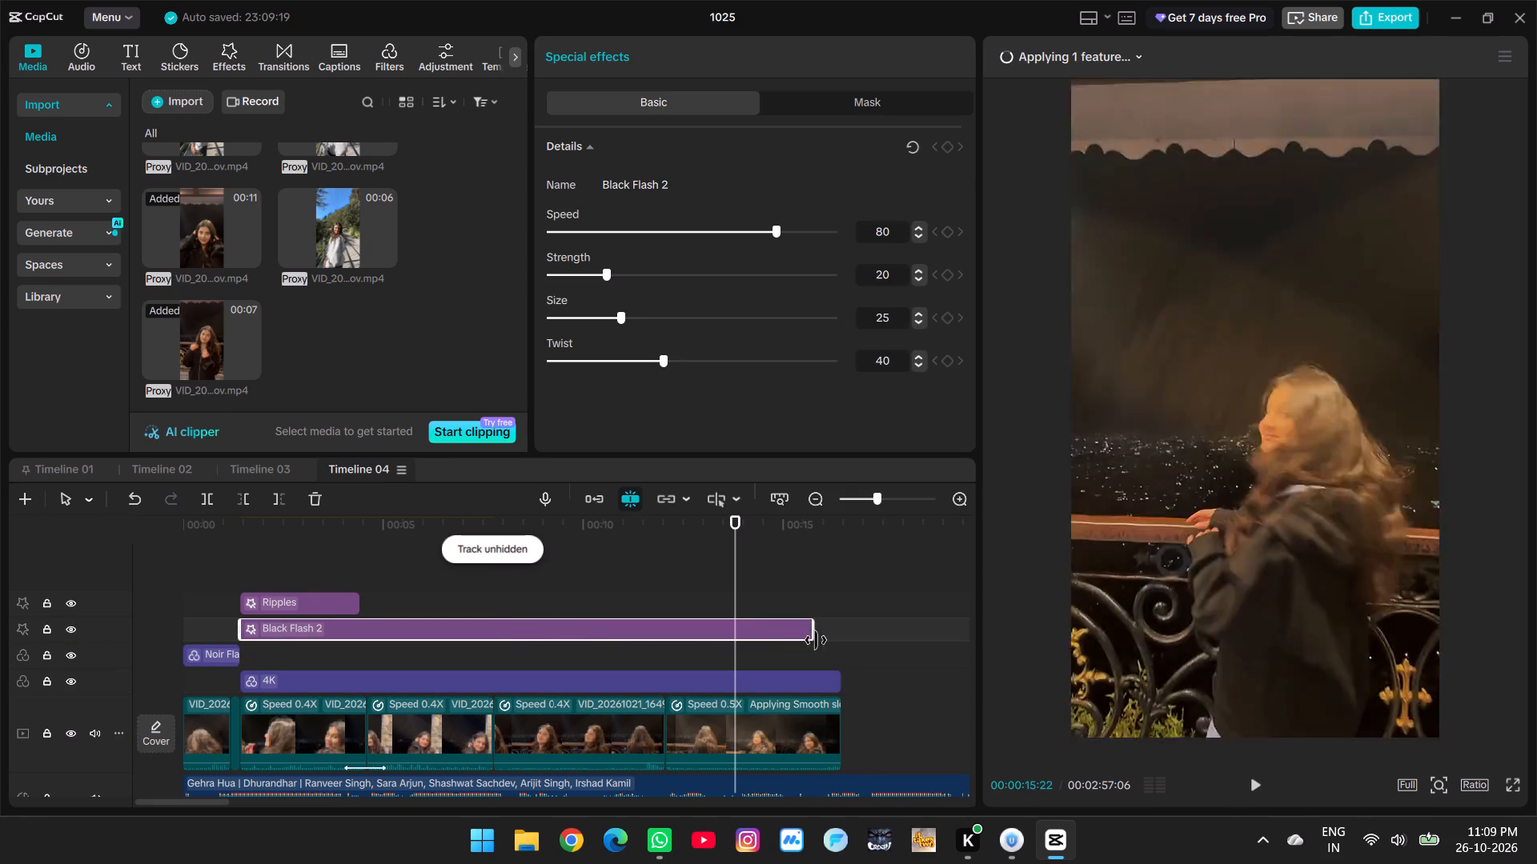
left_click_drag(816, 640, 837, 642)
Play back the last 0.4X clip and review its Skin retouch settings.
left_click(524, 578)
left_click(464, 578)
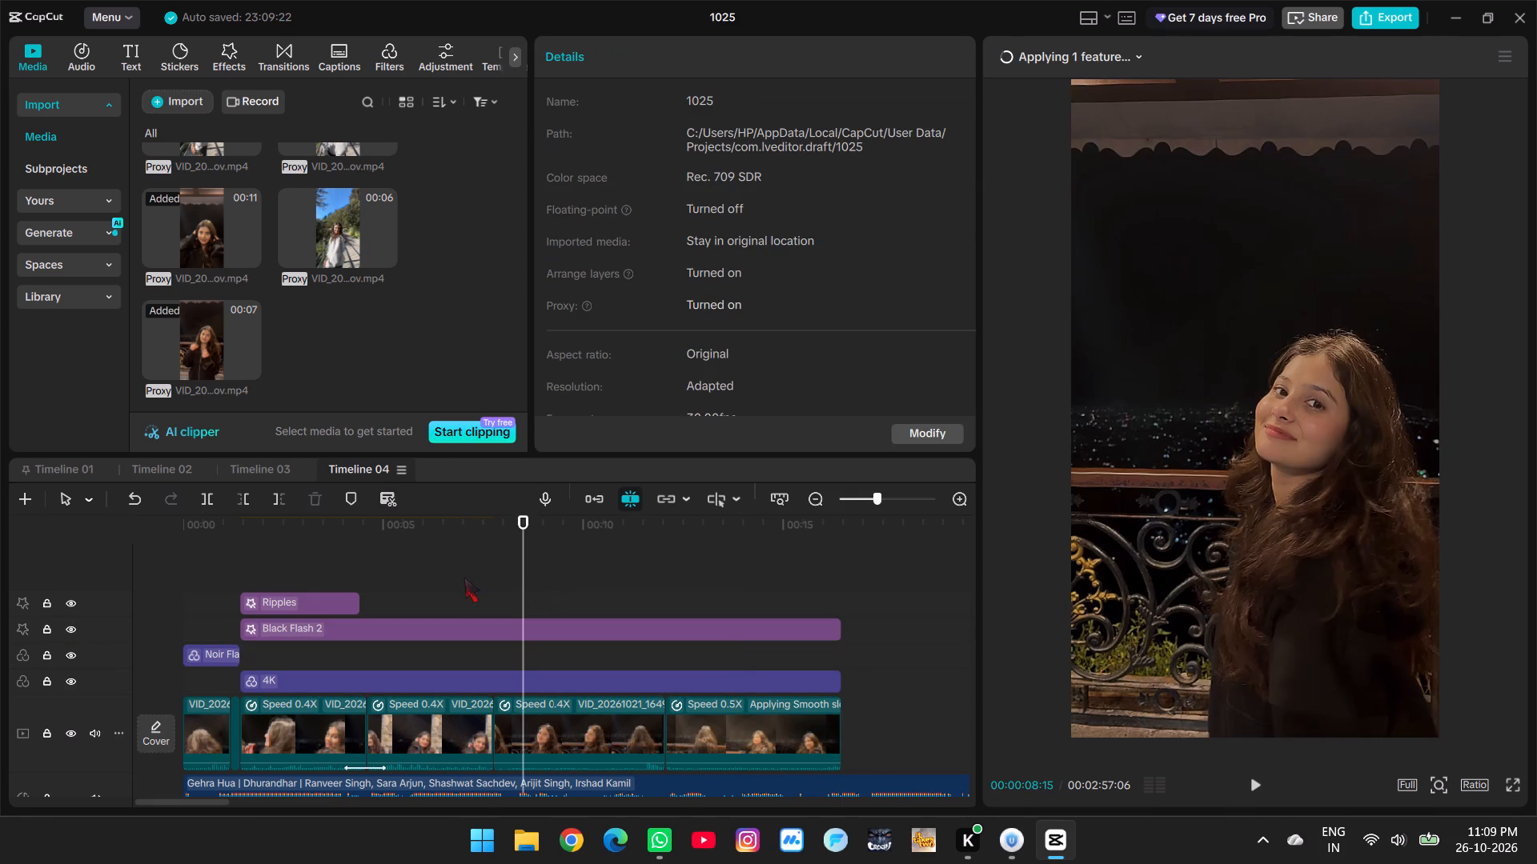
scroll(464, 578, "down", 1)
key("space")
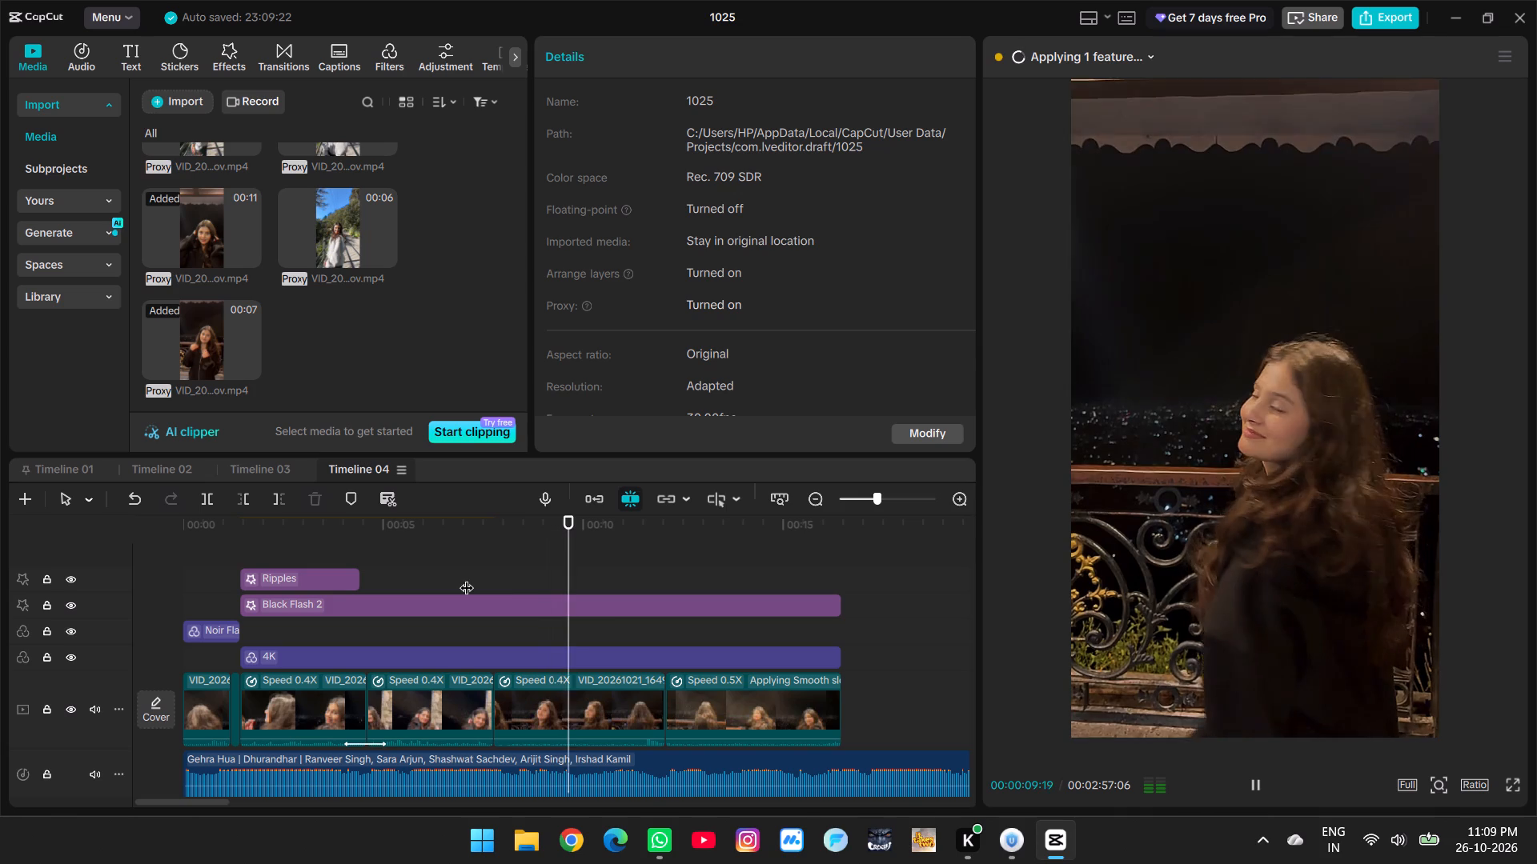
key("space")
left_click(642, 638)
left_click(687, 691)
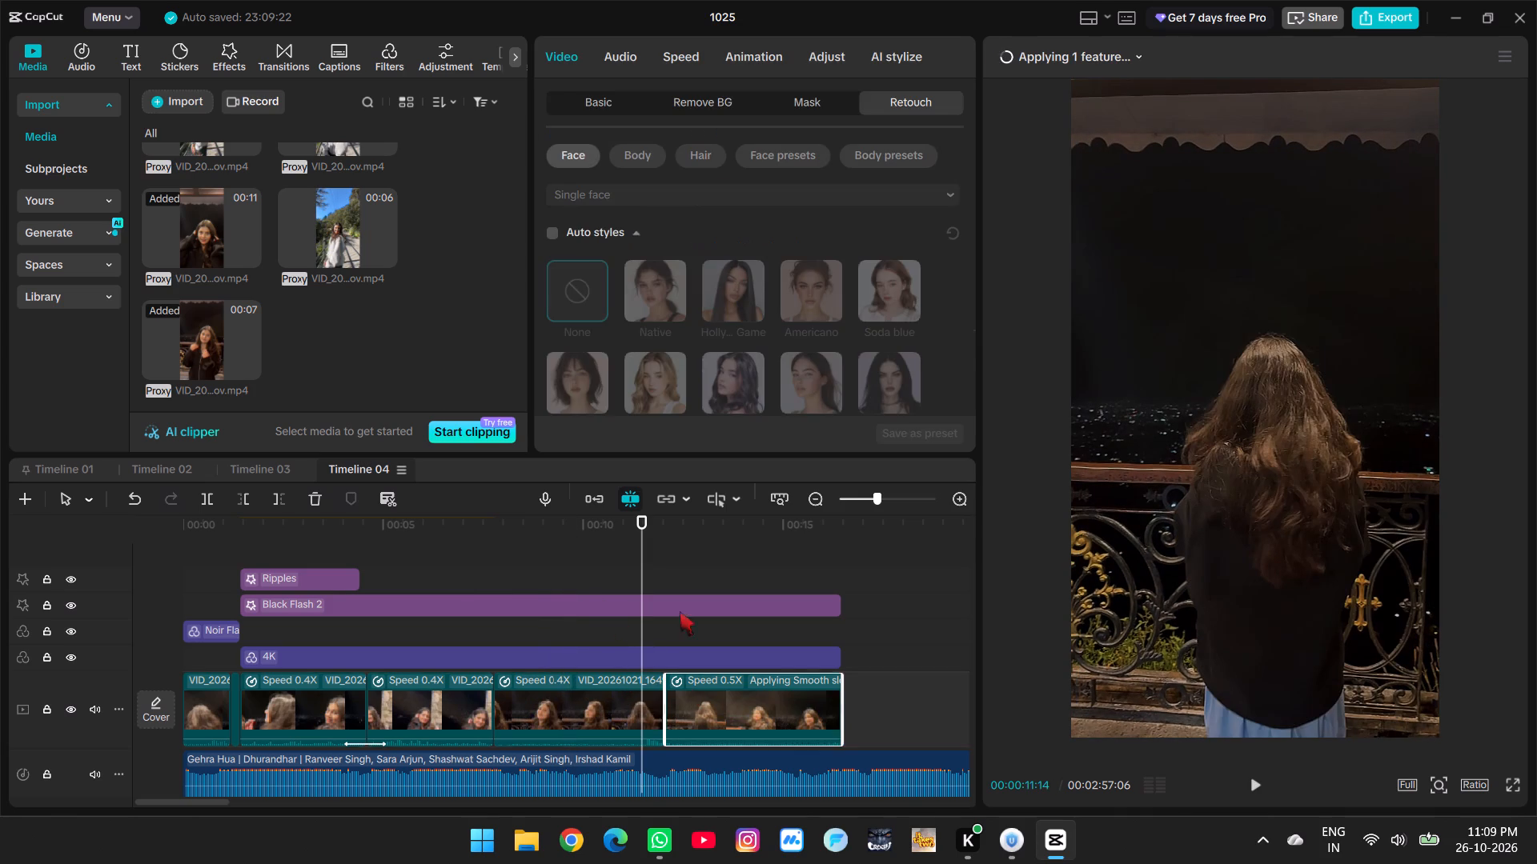
scroll(716, 646, "up", 6, "ctrl")
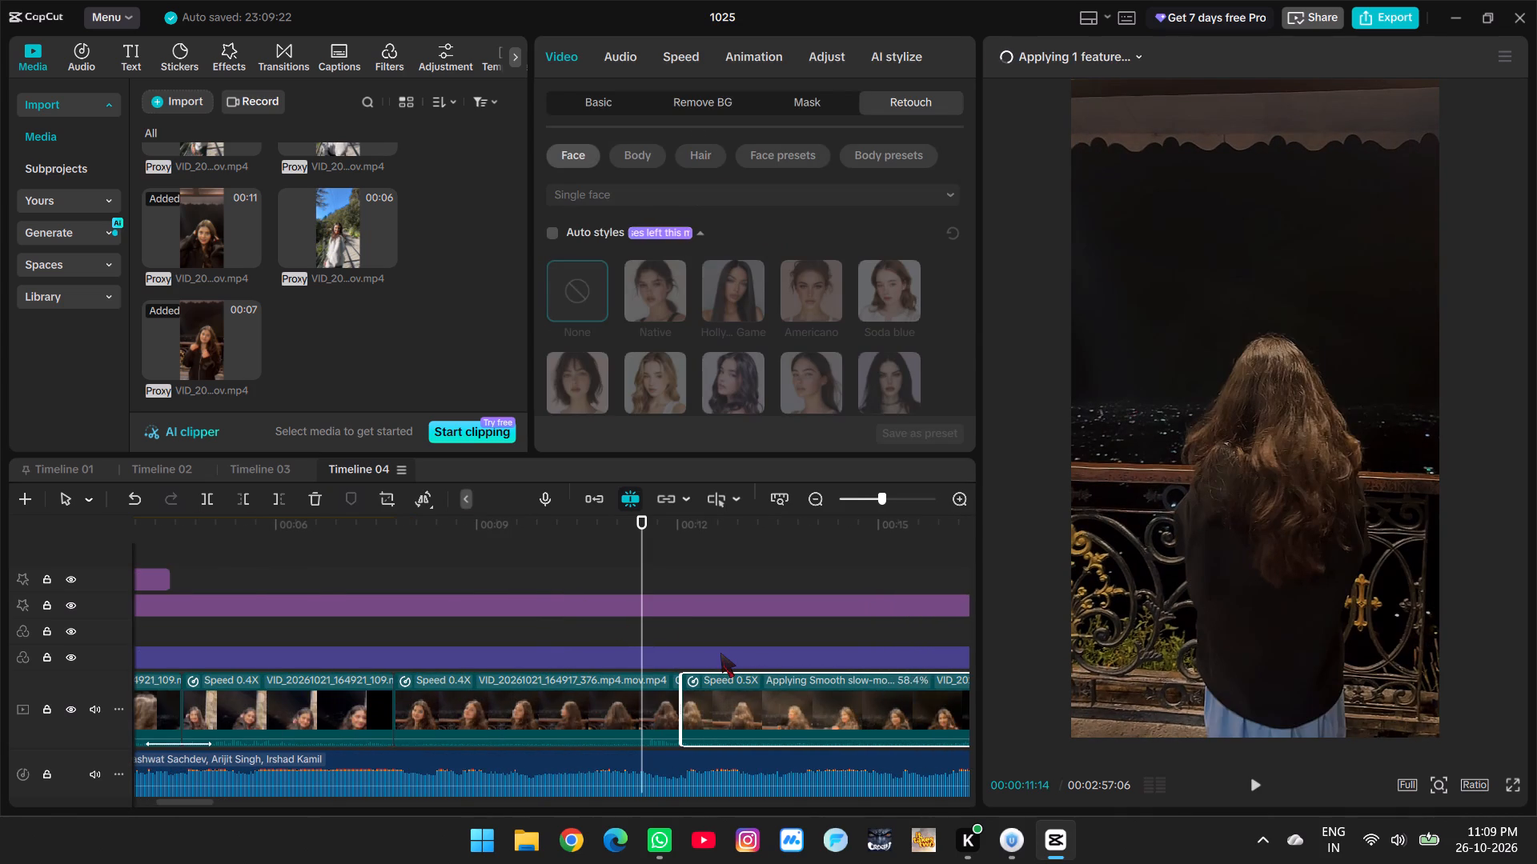
left_click(480, 702)
scroll(770, 264, "down", 1)
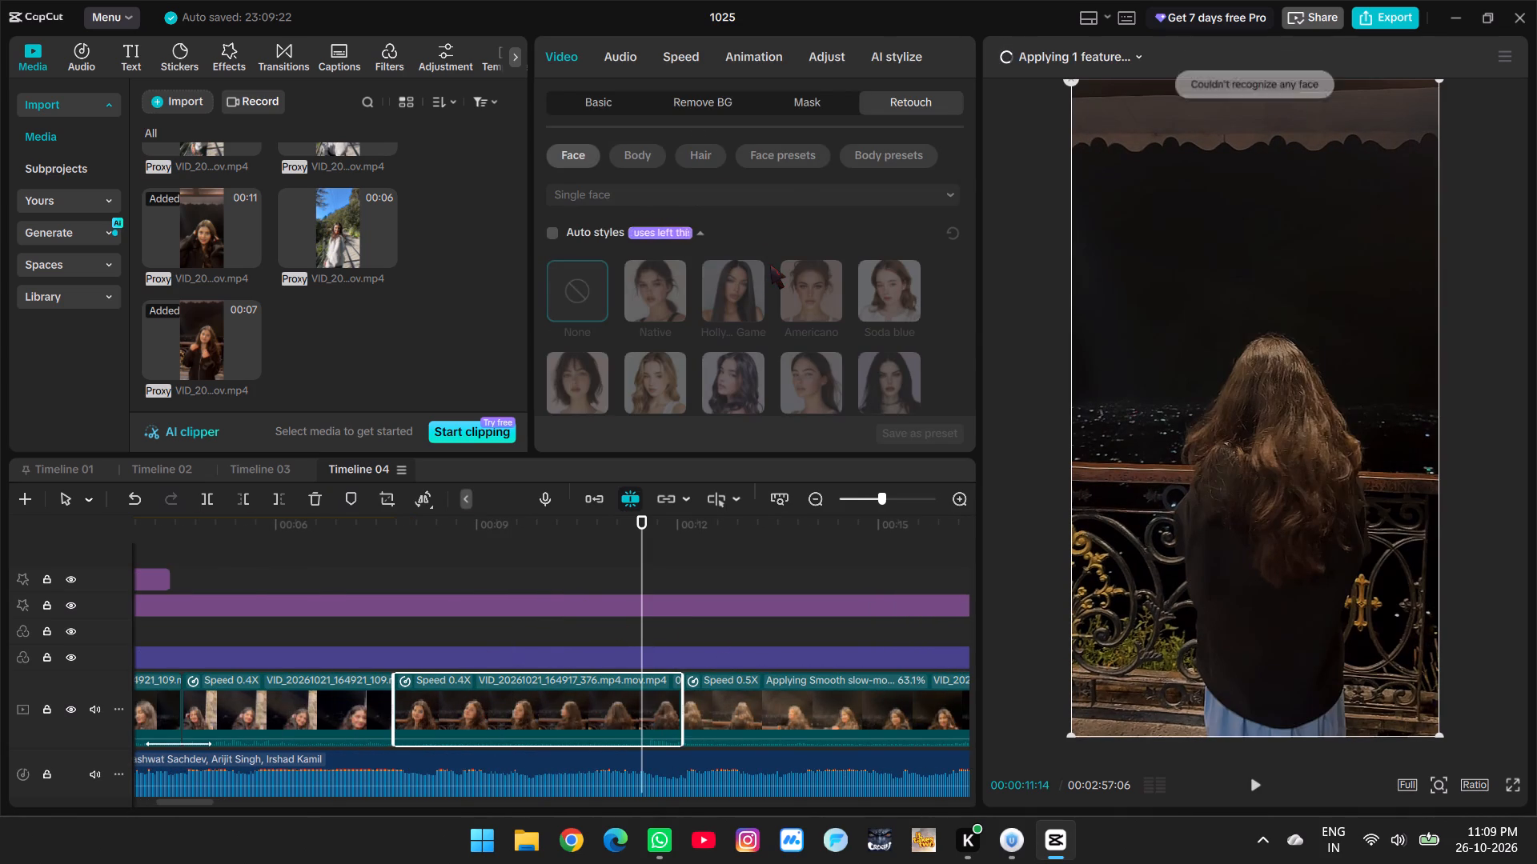
scroll(770, 264, "down", 5)
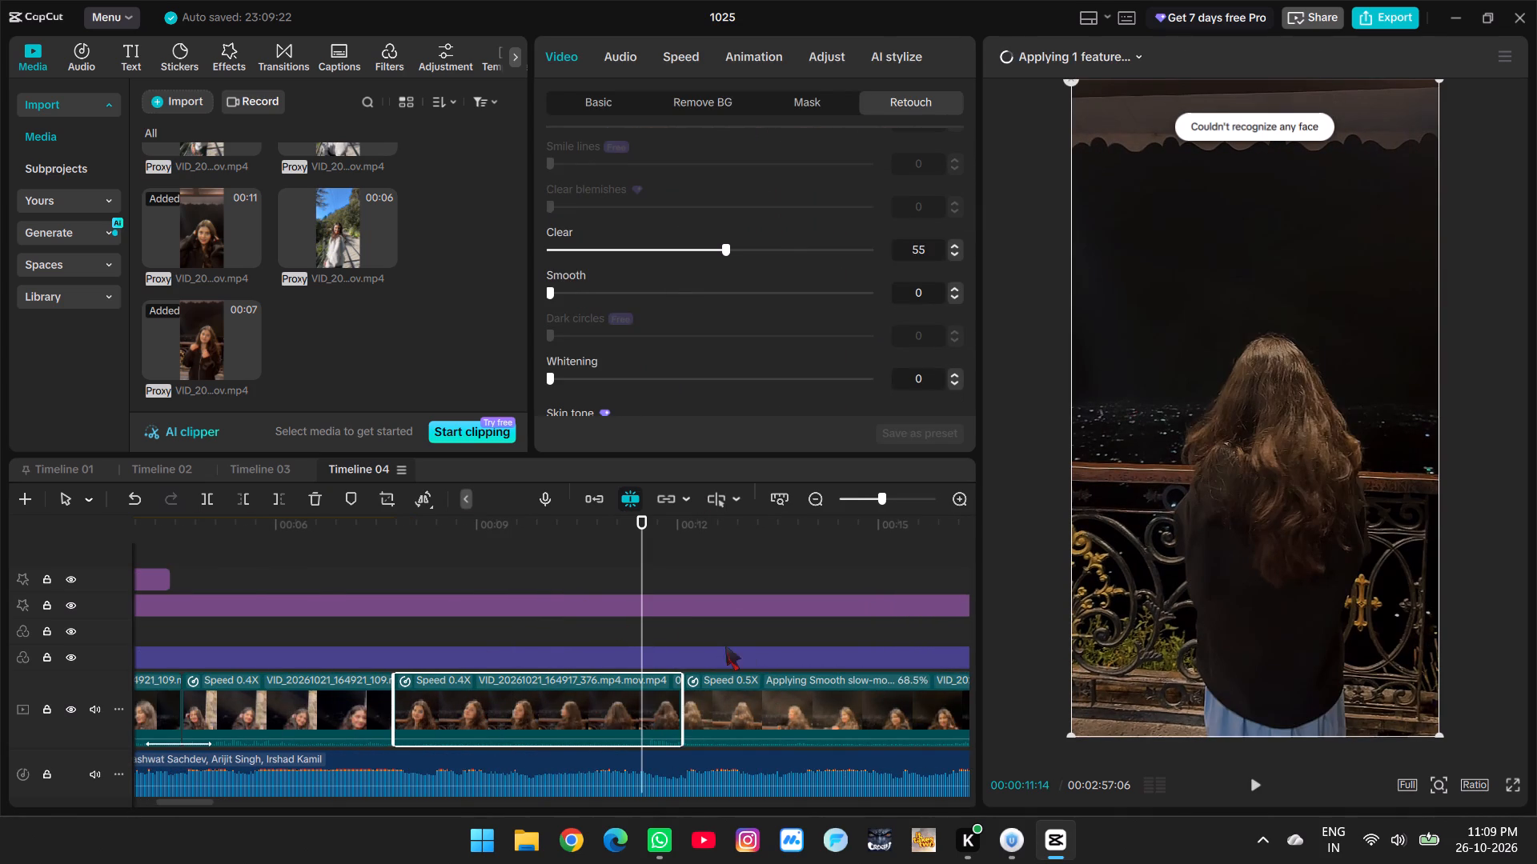
Play back the 0.5X clip up to about 14 seconds and stop on a frame showing the face.
left_click(724, 639)
key("space")
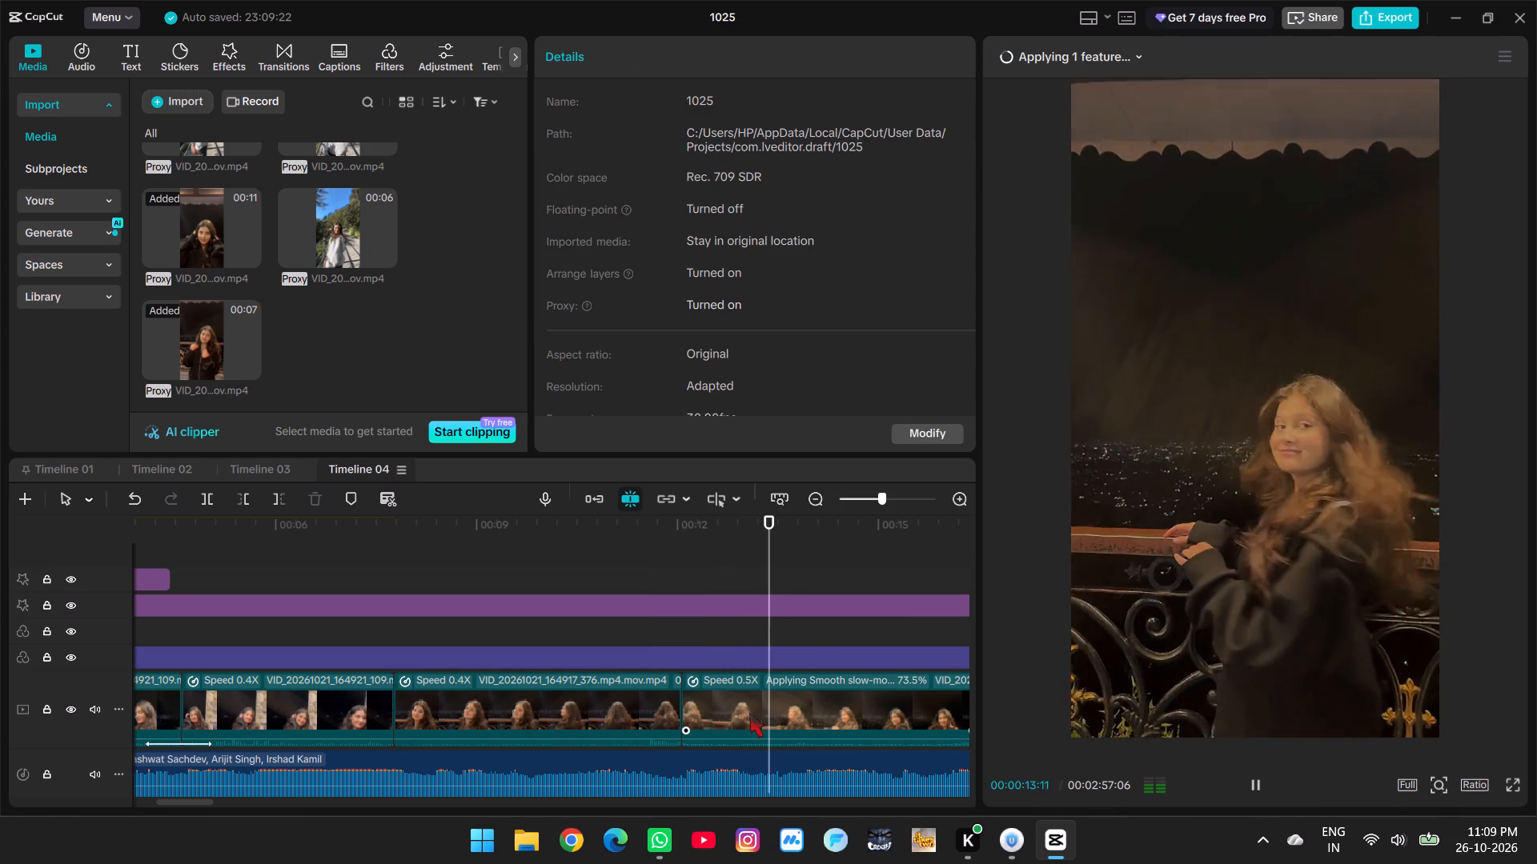
key("space")
left_click(749, 713)
key("space")
key("space")
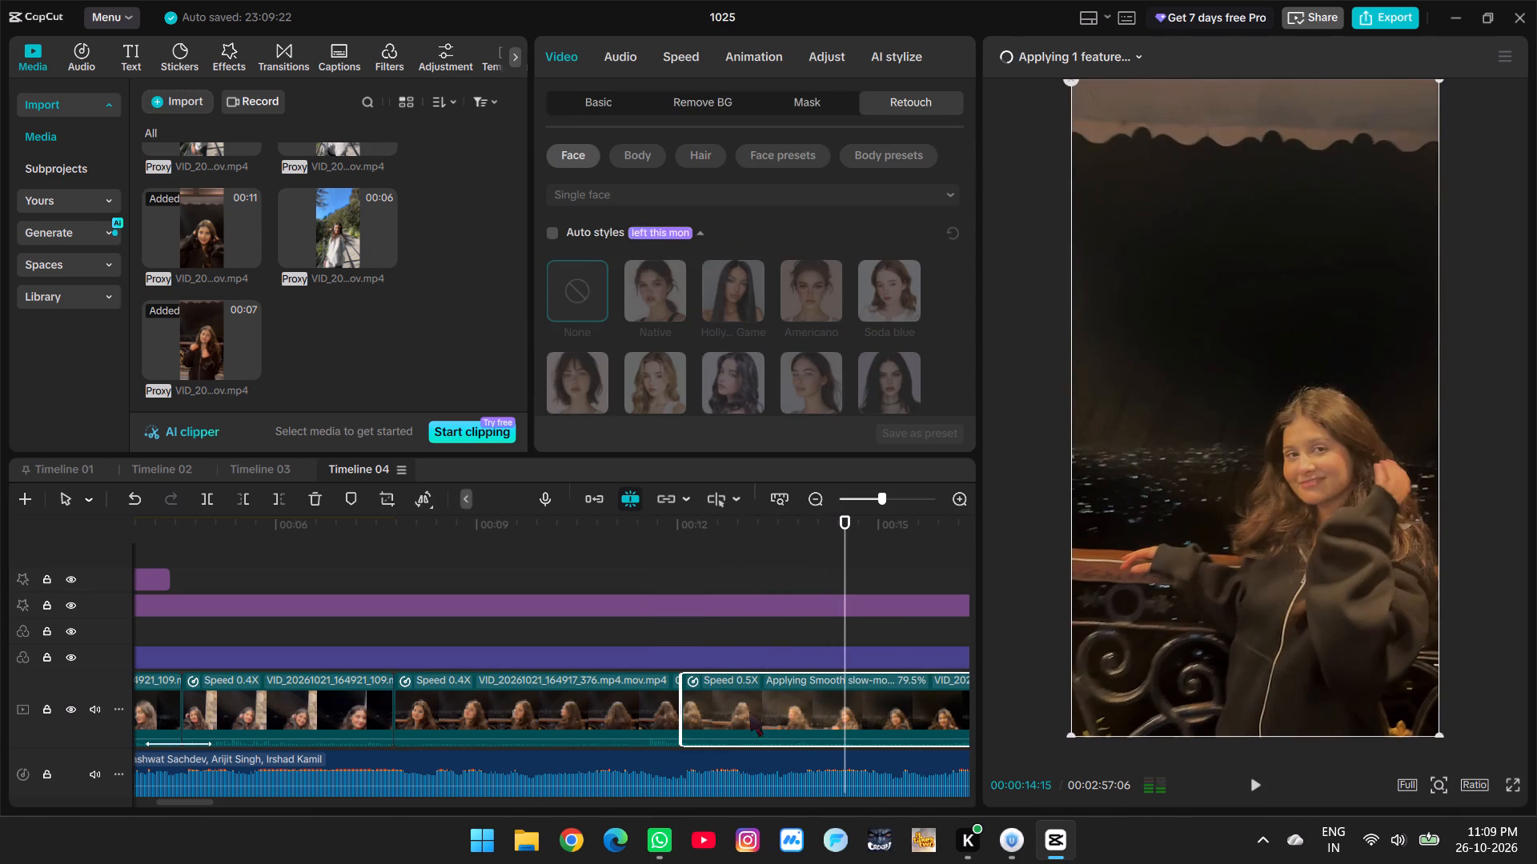
Enable Skin retouching on the 0.5X clip, with Dark circles at 100, Clear at 78 and Clear blemishes at 0.
scroll(598, 243, "down", 3)
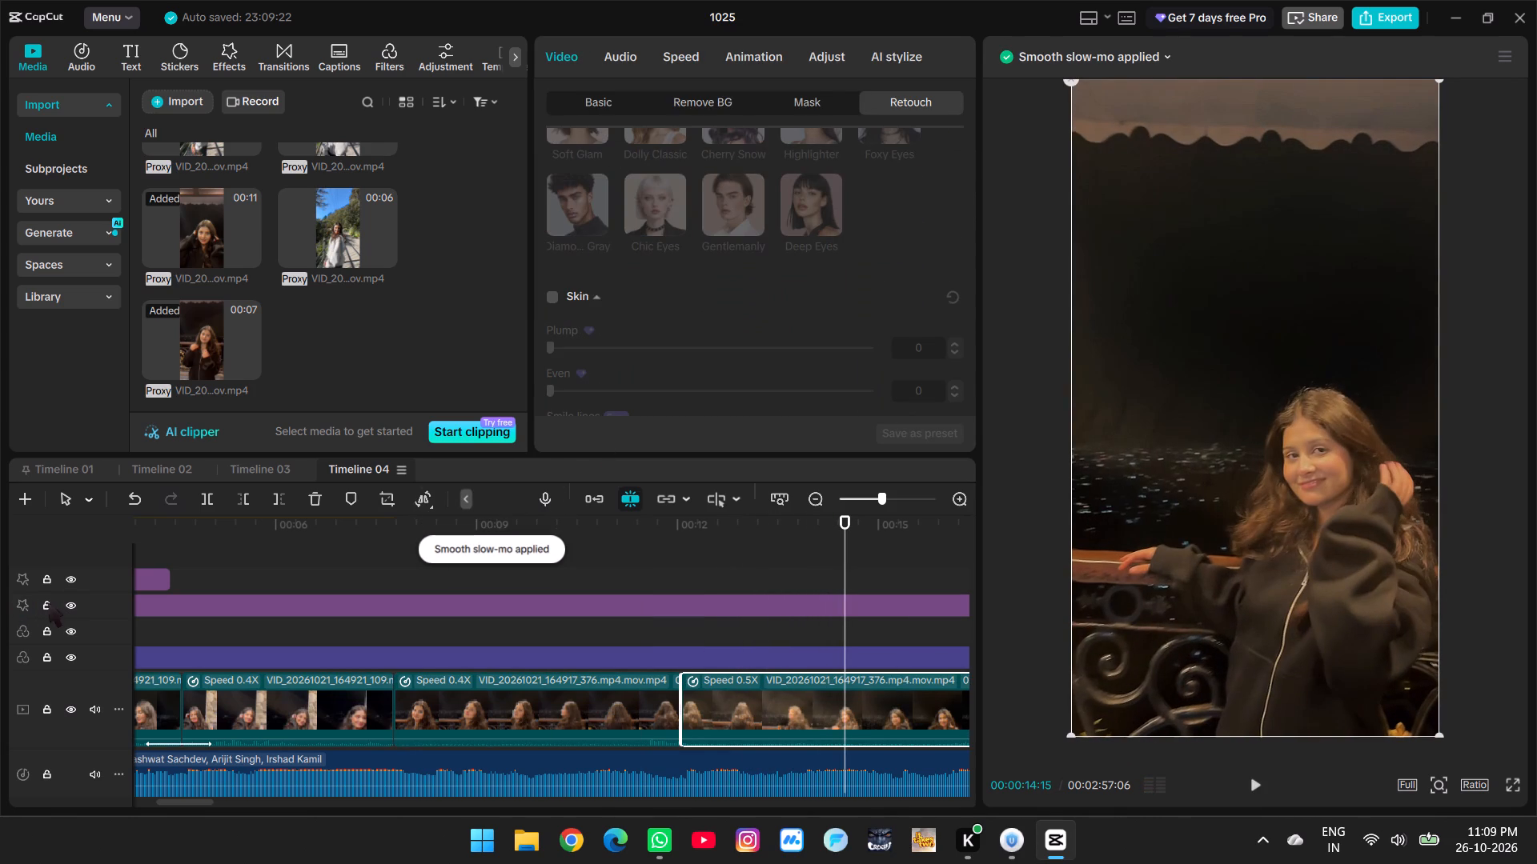
left_click(63, 606)
left_click(63, 606)
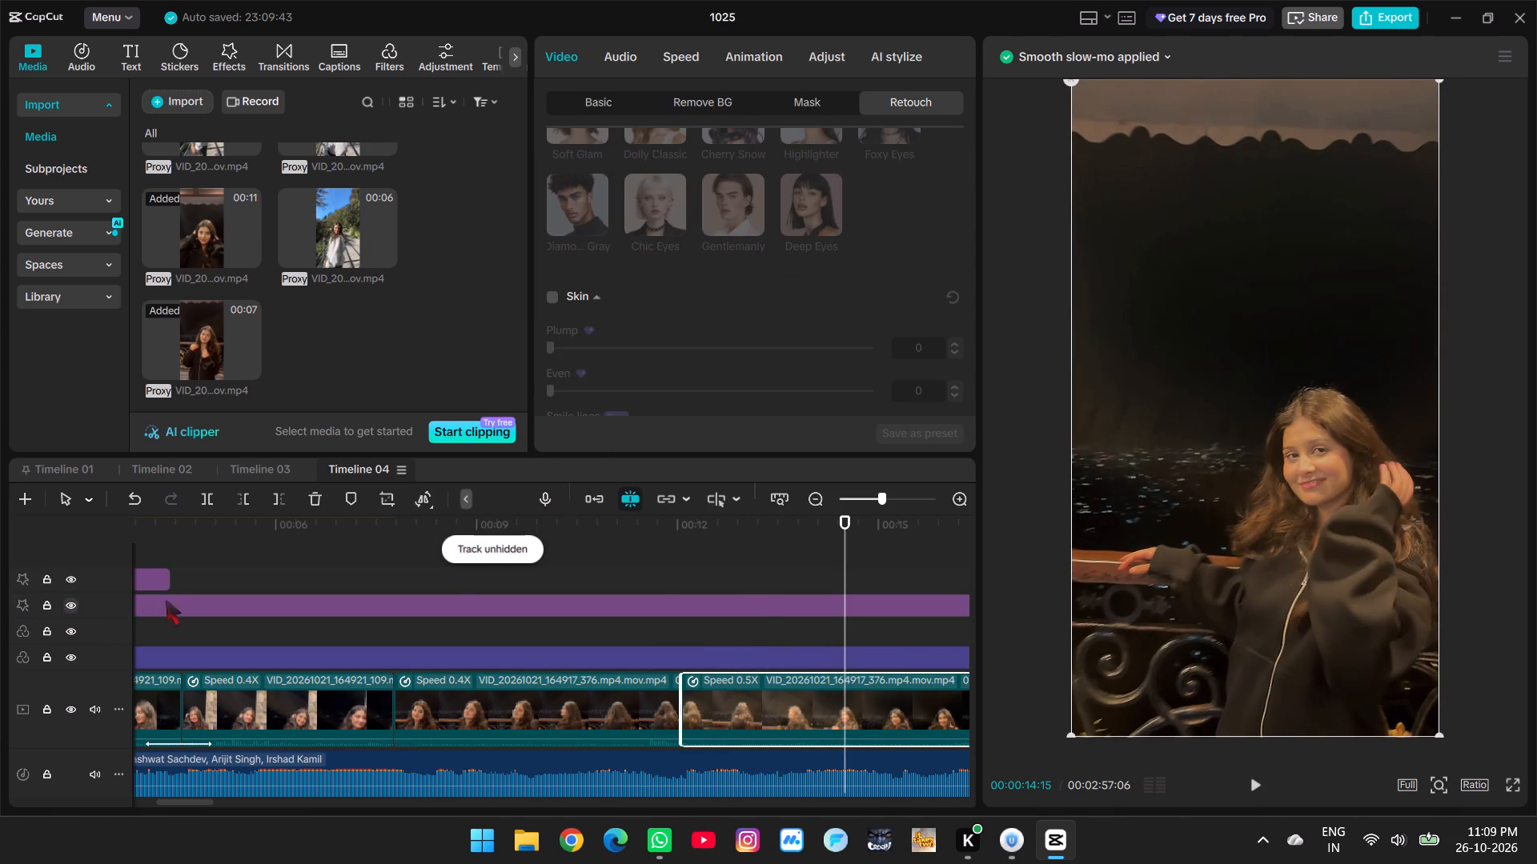
left_click(552, 298)
scroll(555, 306, "down", 2)
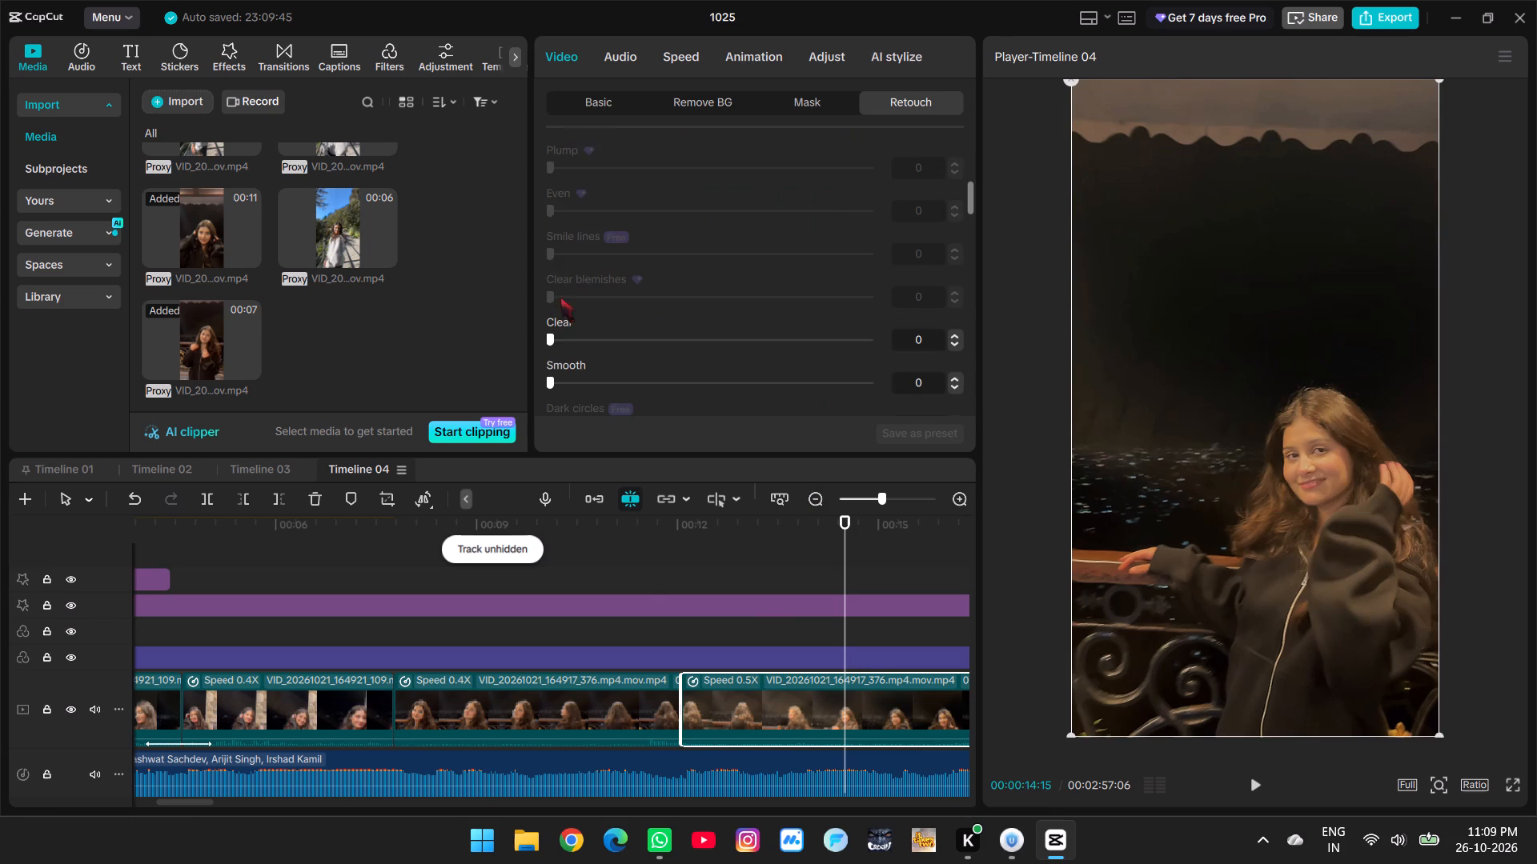
left_click_drag(552, 299, 985, 318)
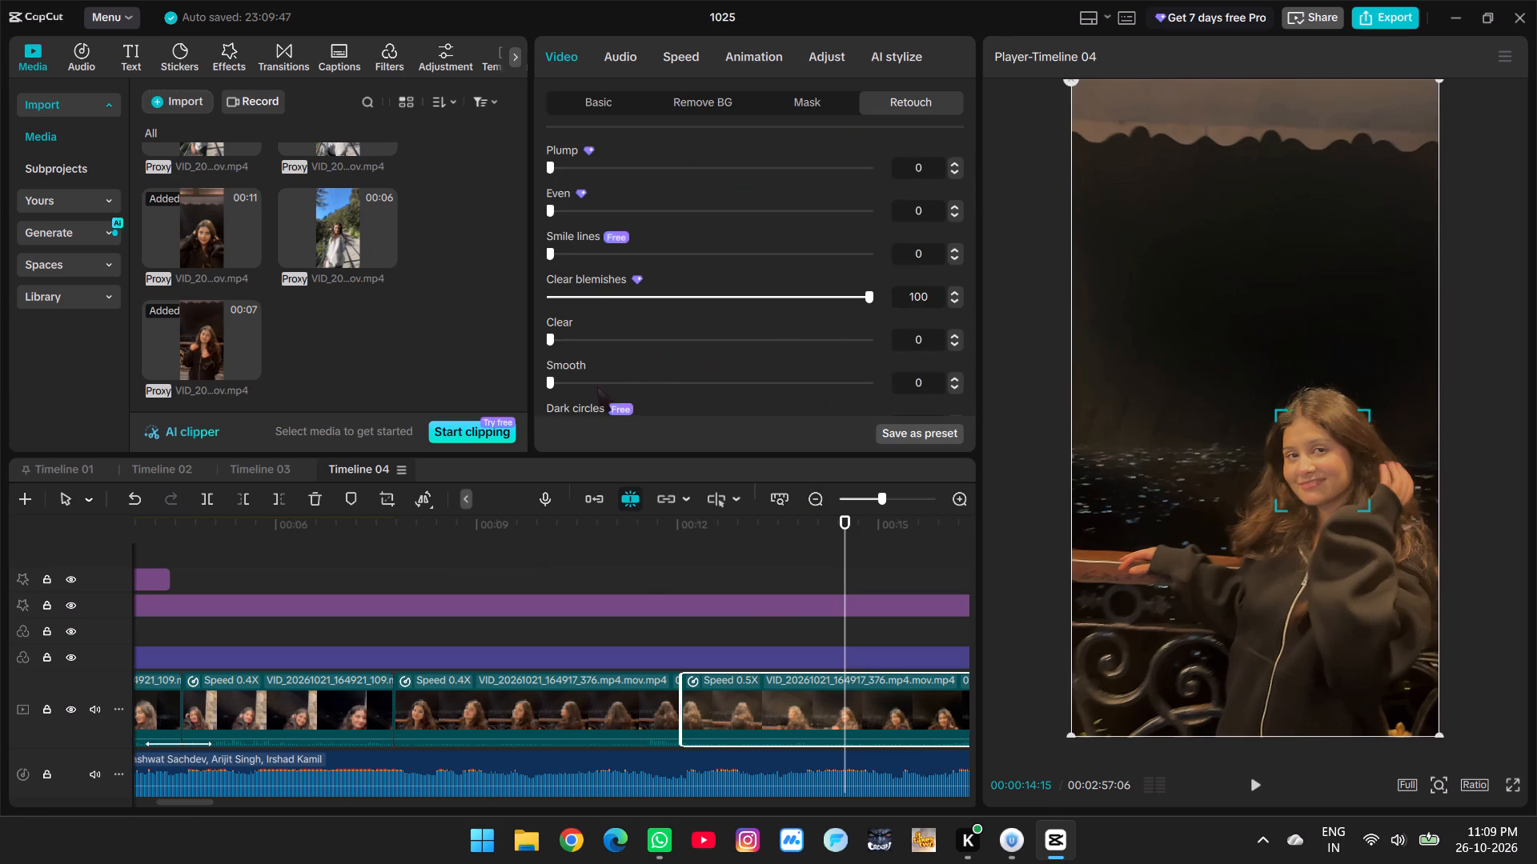
scroll(580, 366, "down", 1)
left_click_drag(550, 331, 1032, 350)
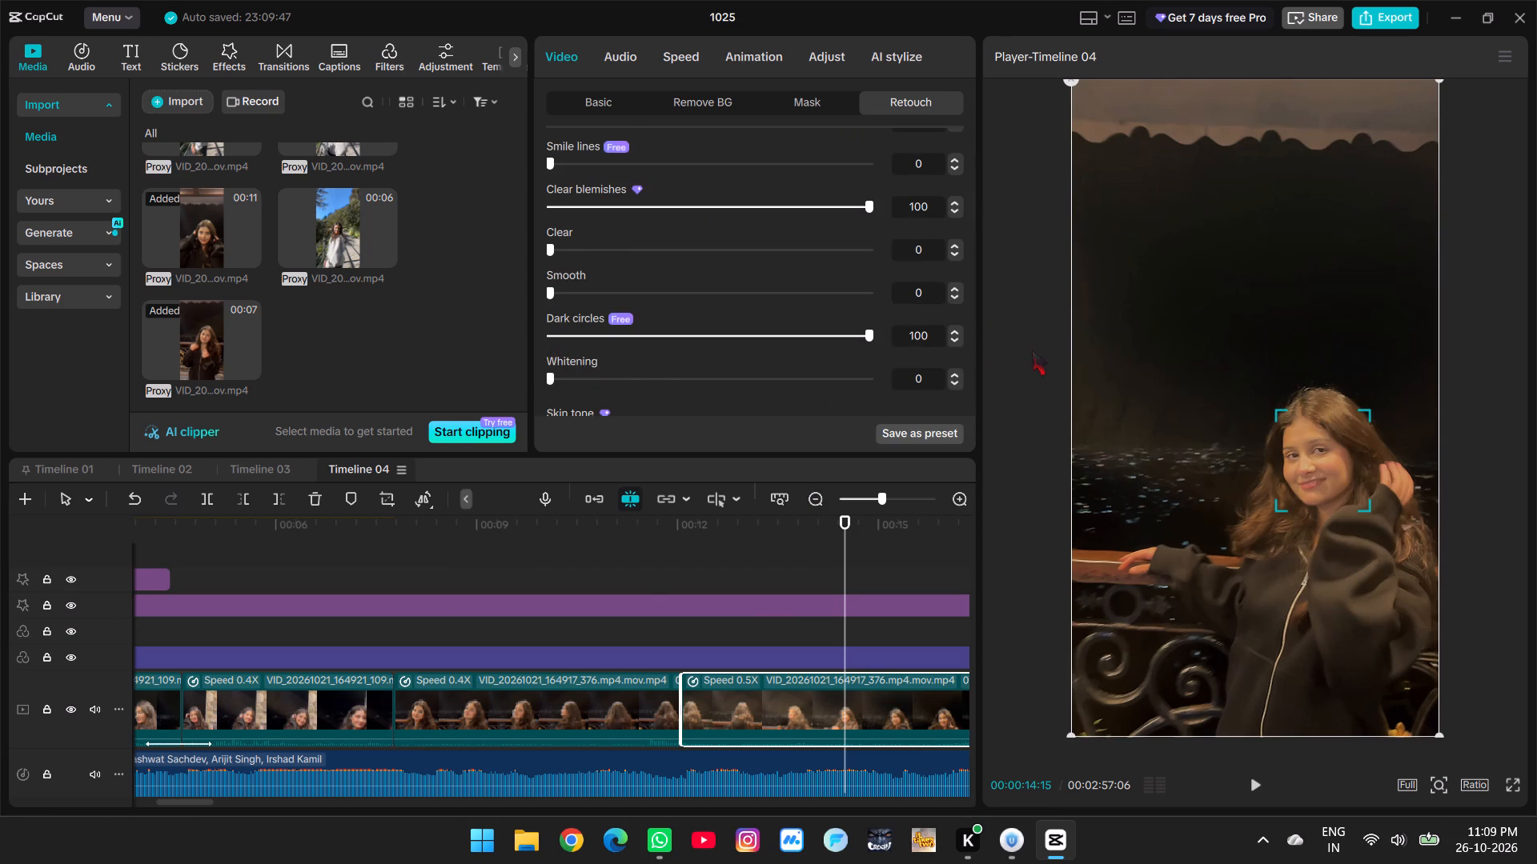
left_click_drag(1032, 350, 1051, 350)
scroll(863, 345, "up", 1)
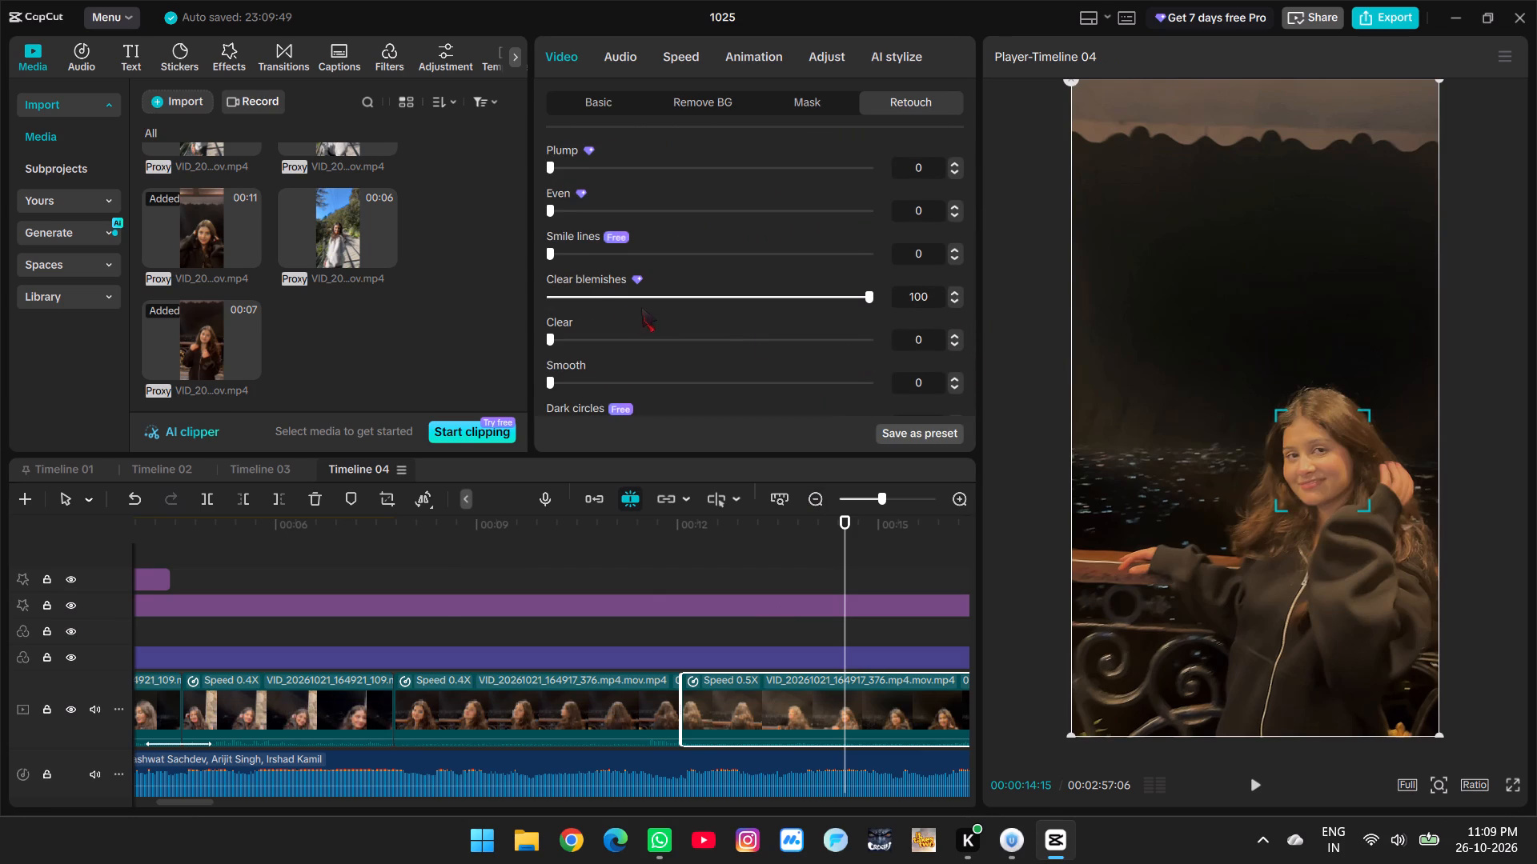
left_click_drag(595, 294, 458, 294)
left_click_drag(556, 339, 941, 350)
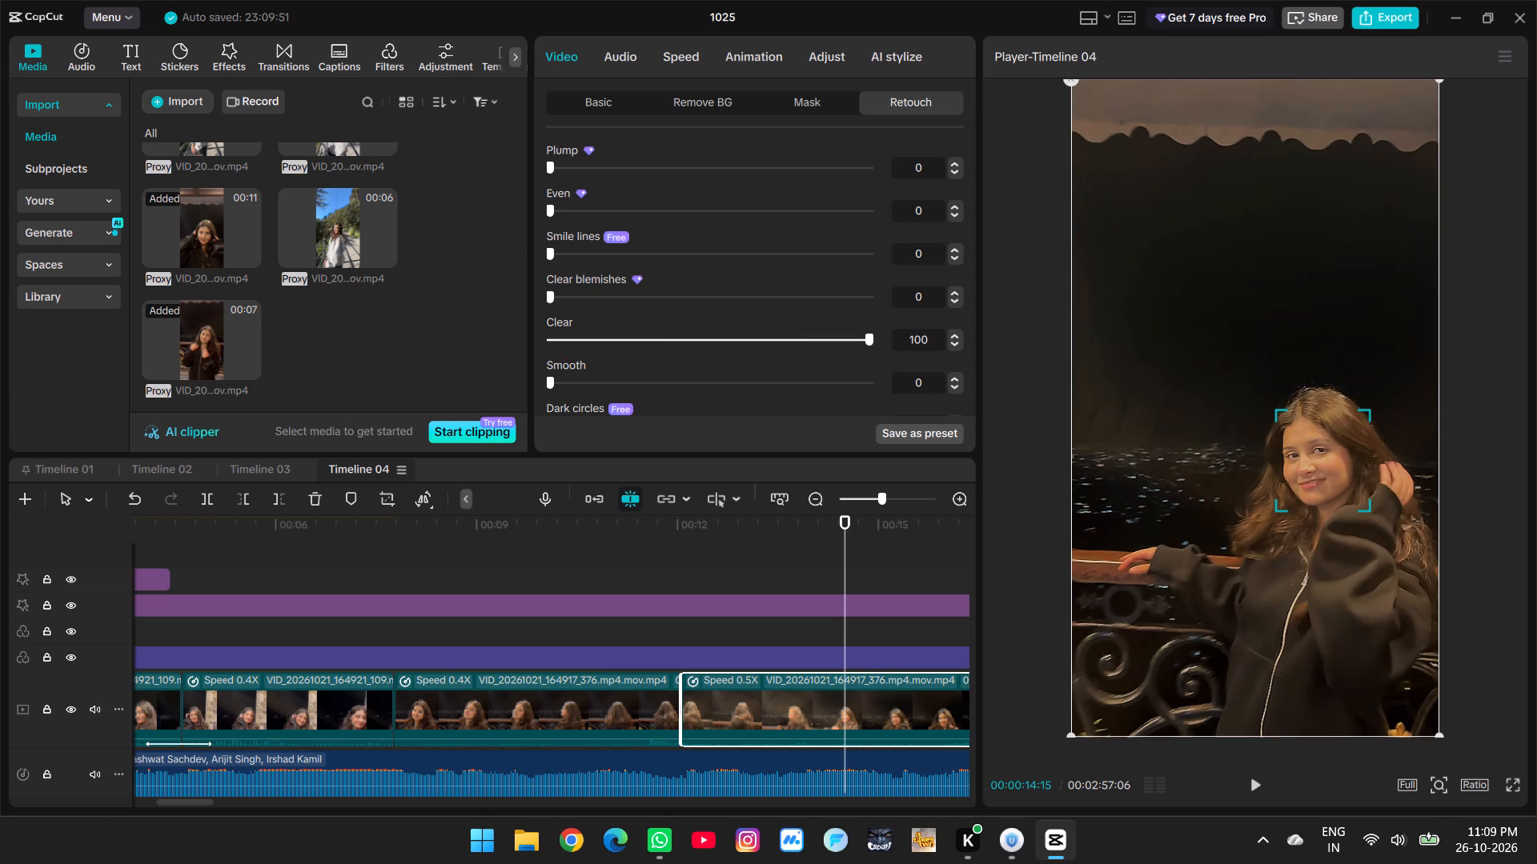
left_click_drag(941, 350, 801, 346)
Play back the last 0.4X clip and the retouched 0.5X clip to the end to check the slow motion and retouching.
scroll(668, 635, "down", 8, "ctrl")
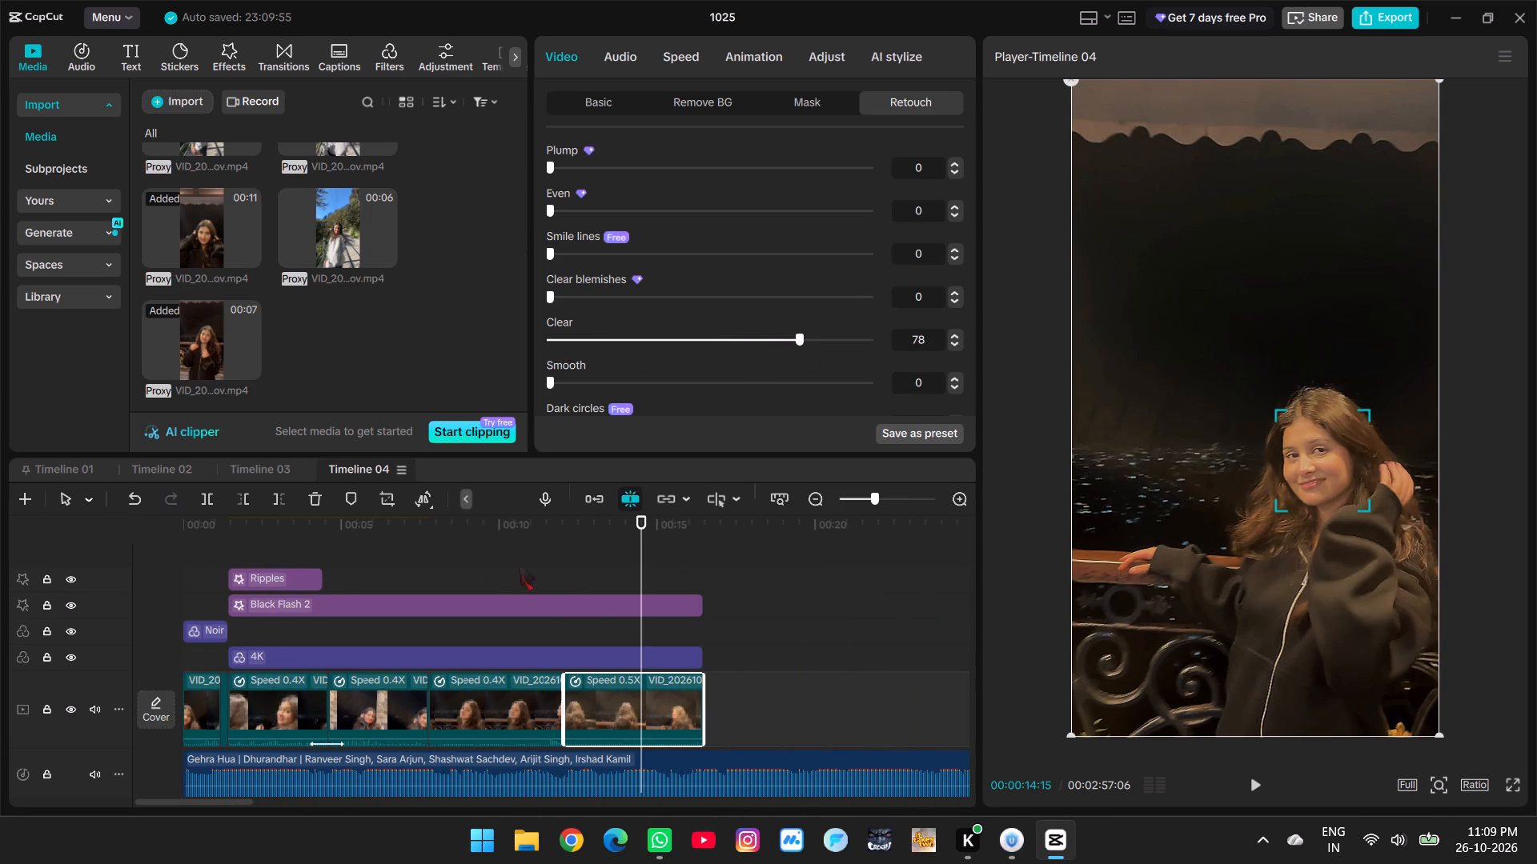
left_click(430, 548)
key("space")
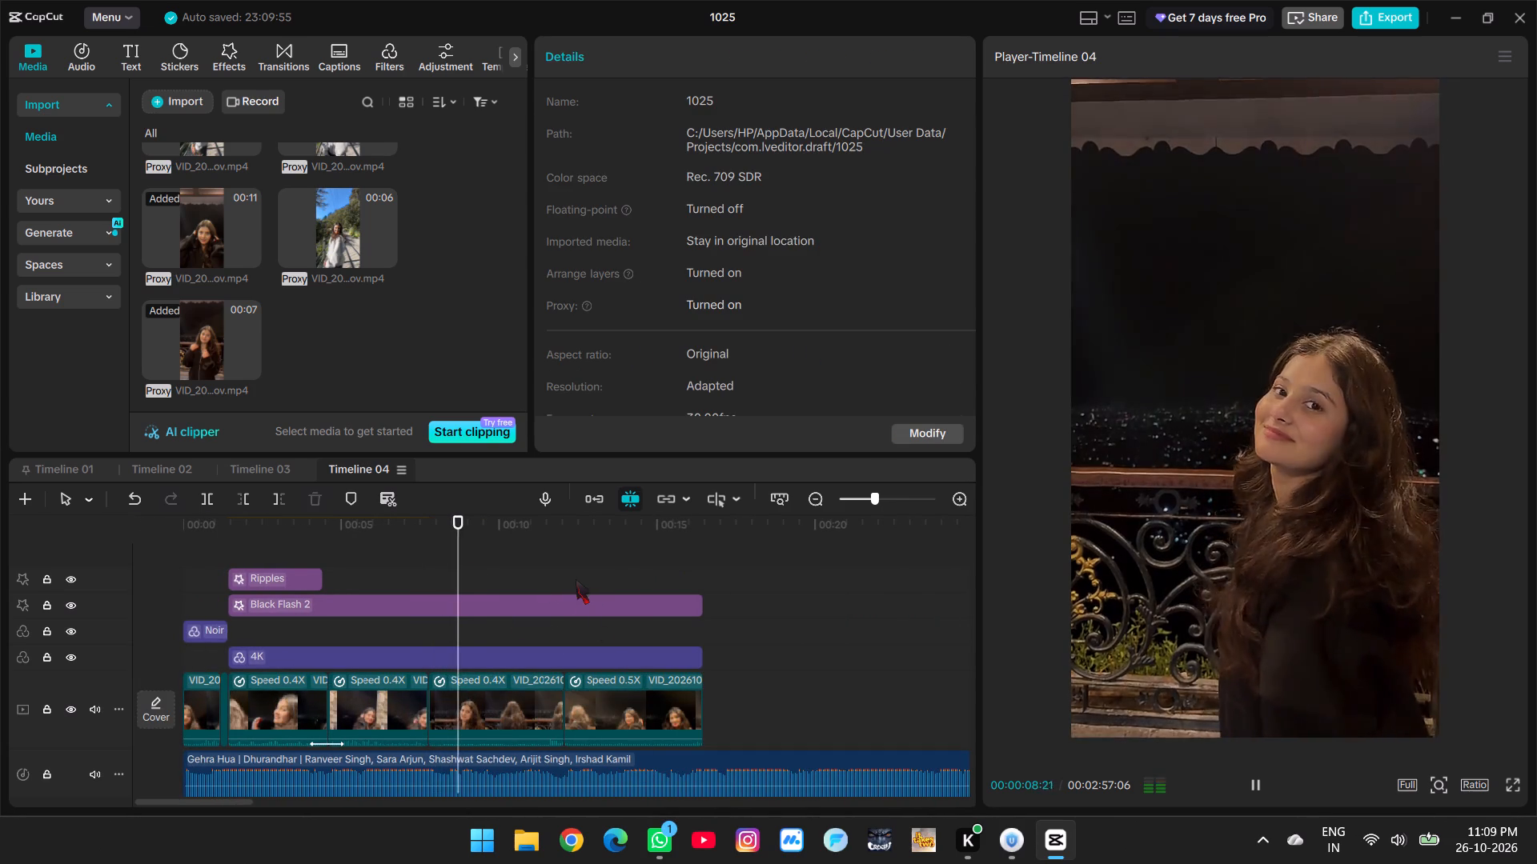
key("space")
left_click(590, 578)
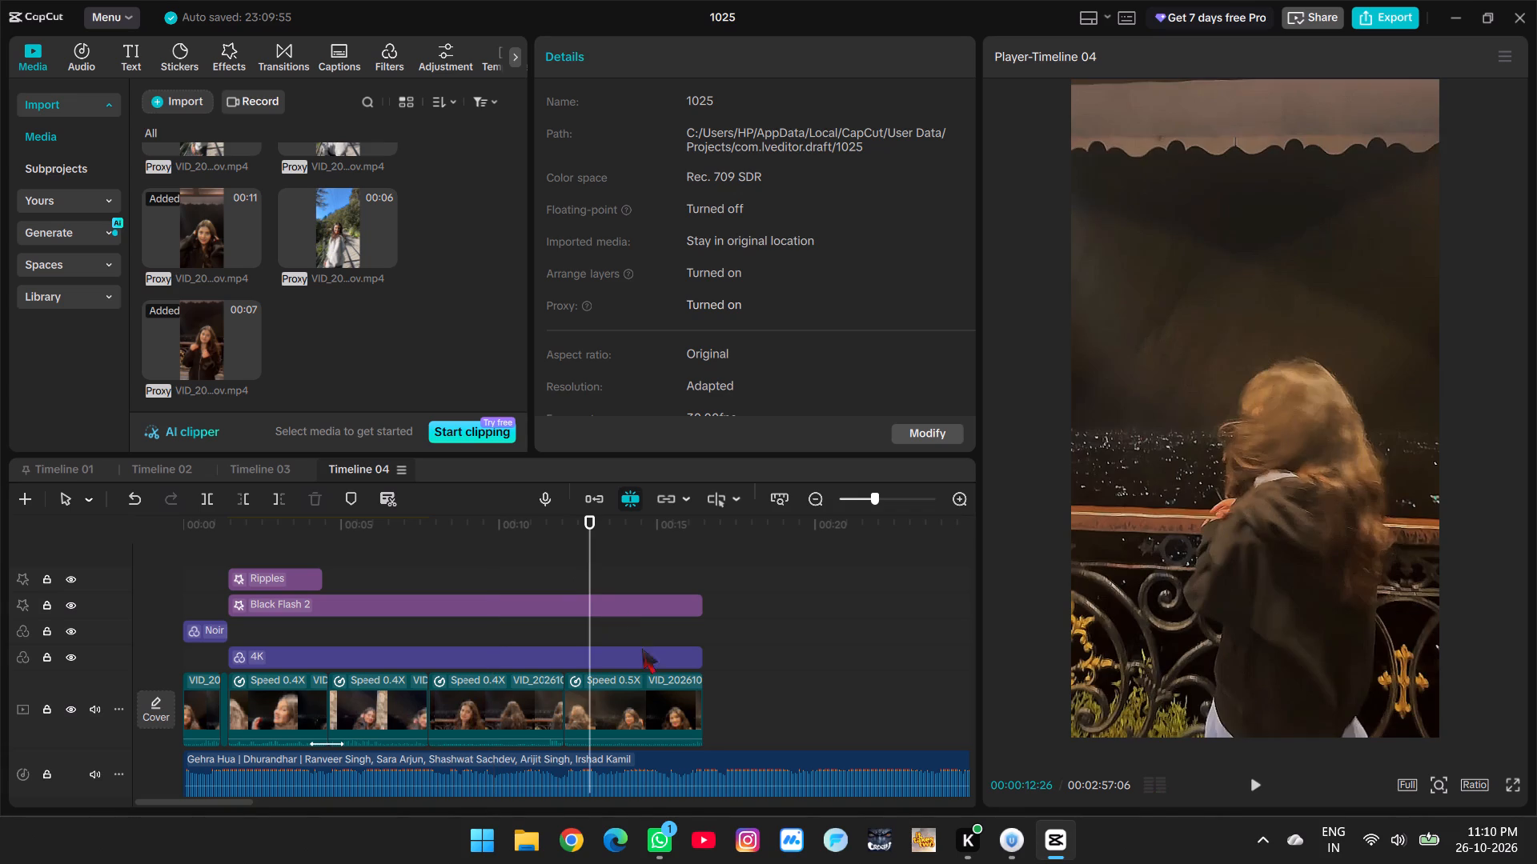
scroll(647, 654, "up", 7, "ctrl")
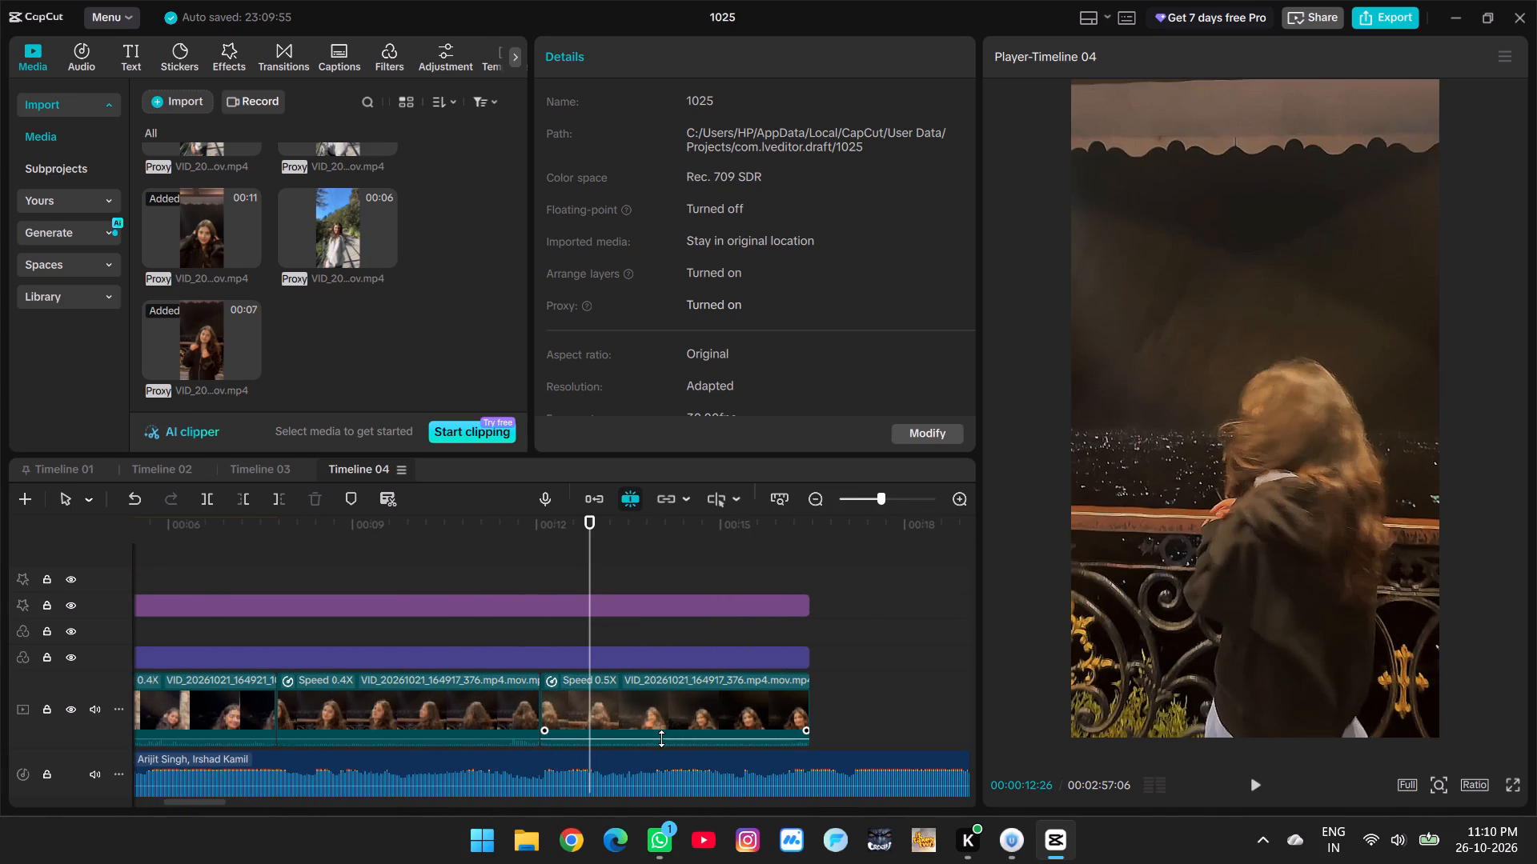
left_click(689, 746)
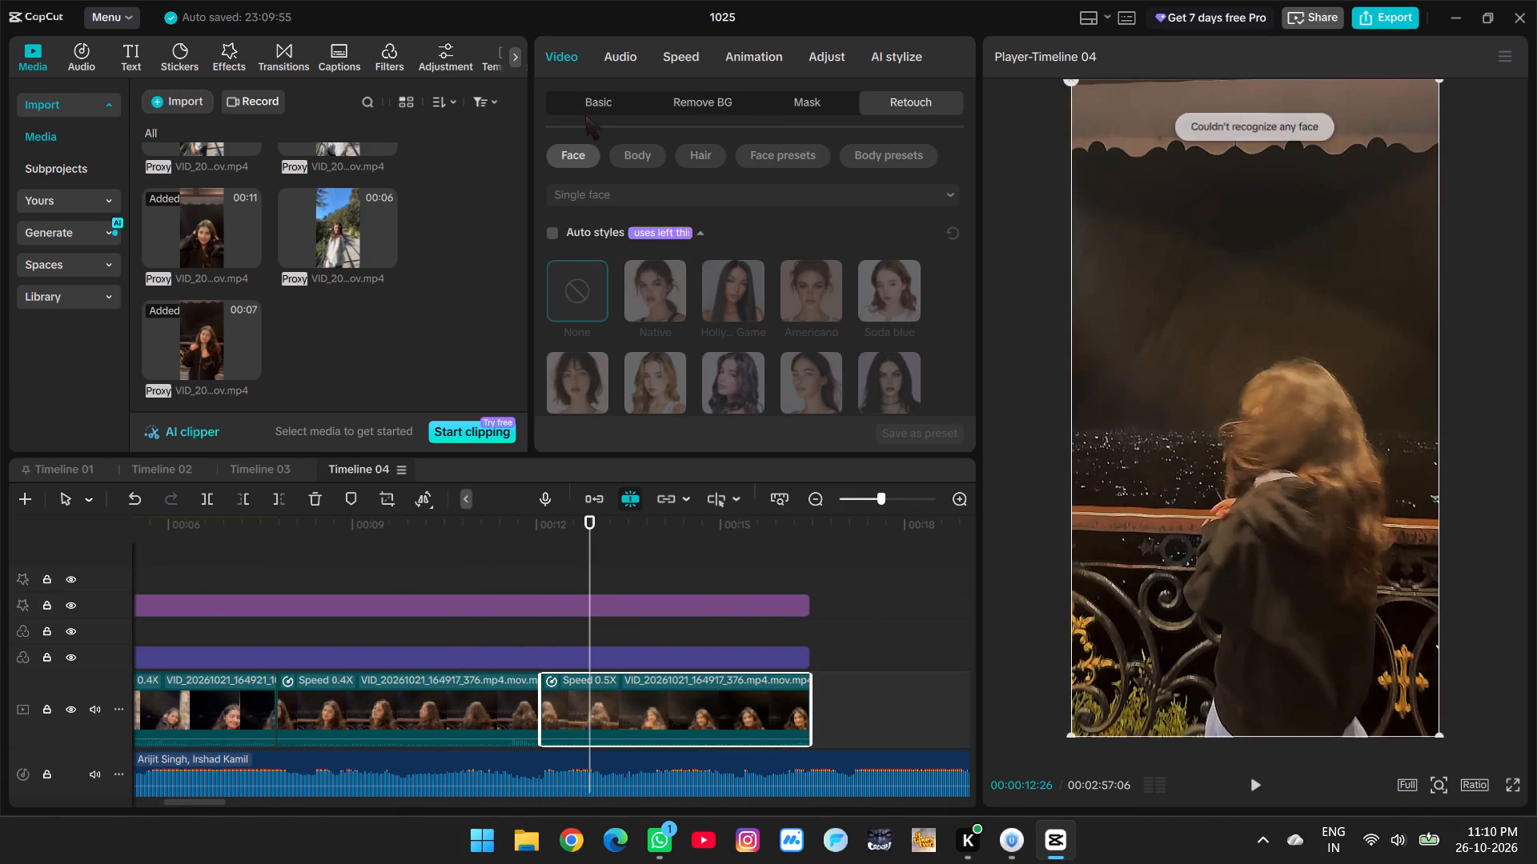
key("space")
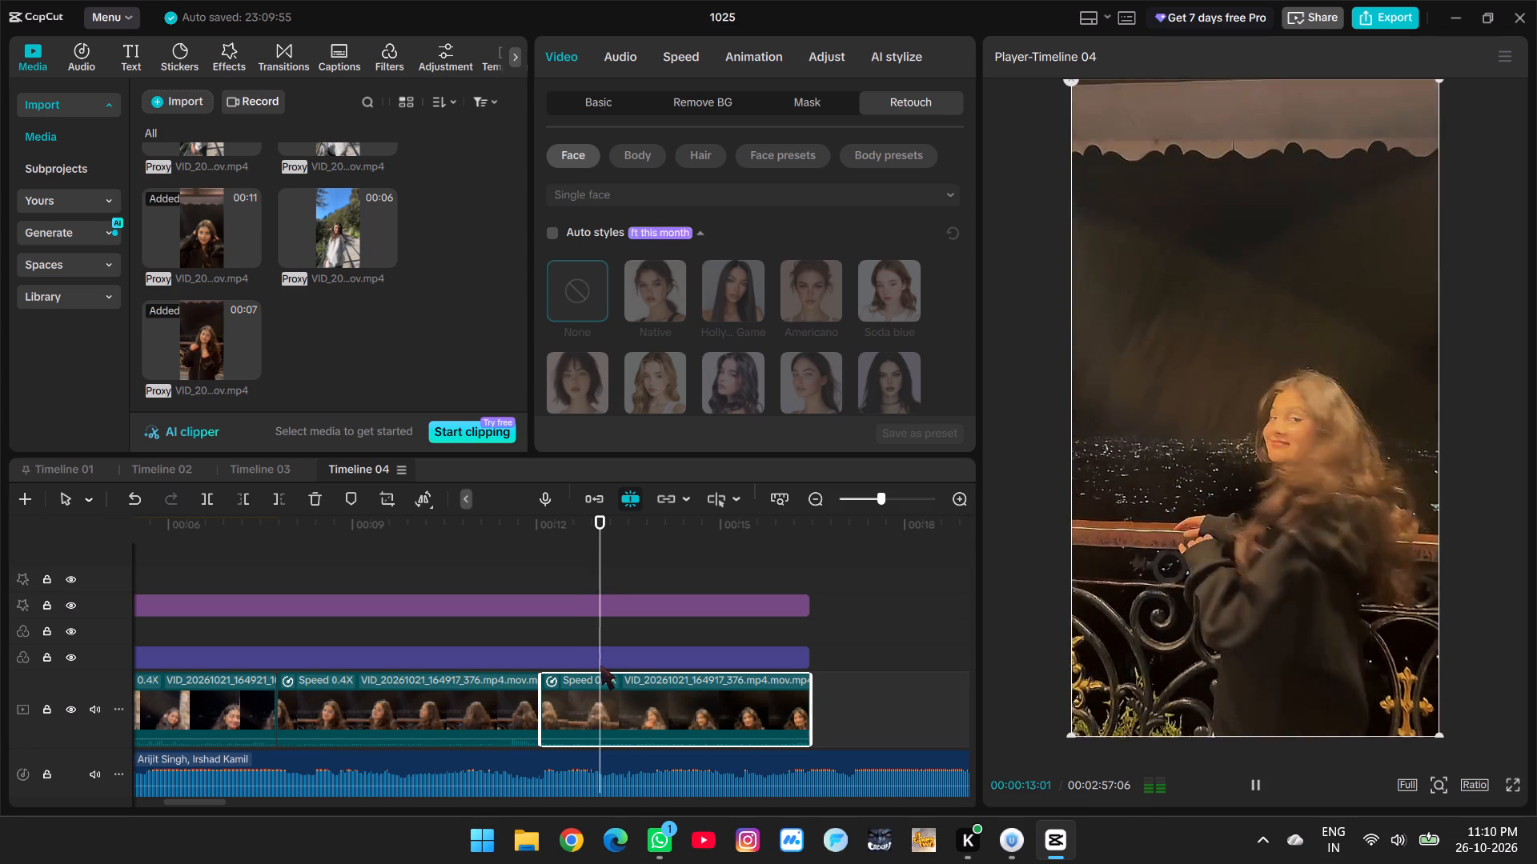
key("space")
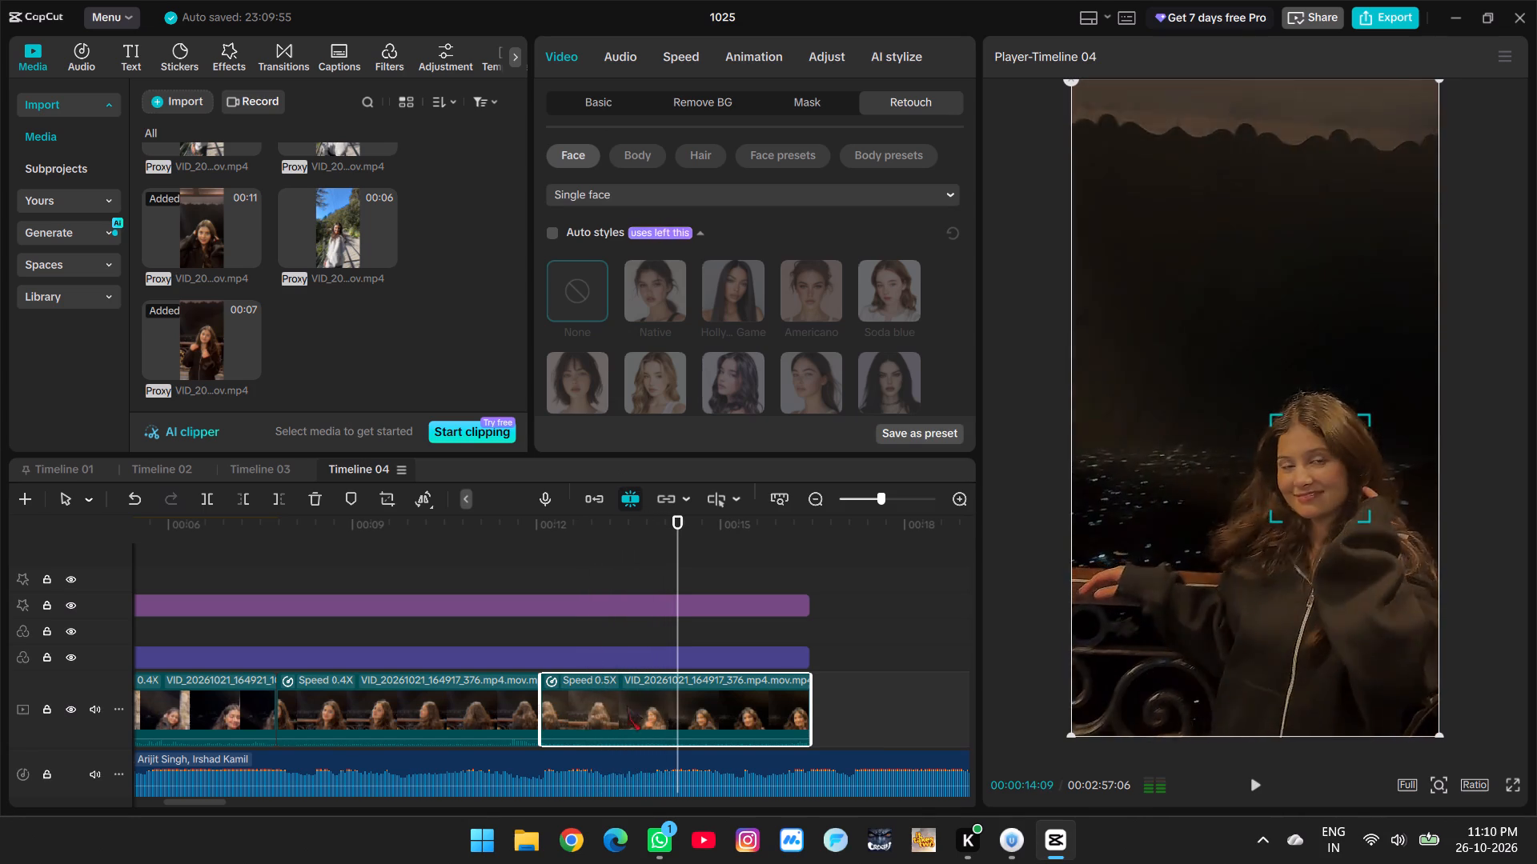
key("space")
left_click(631, 710)
key("space")
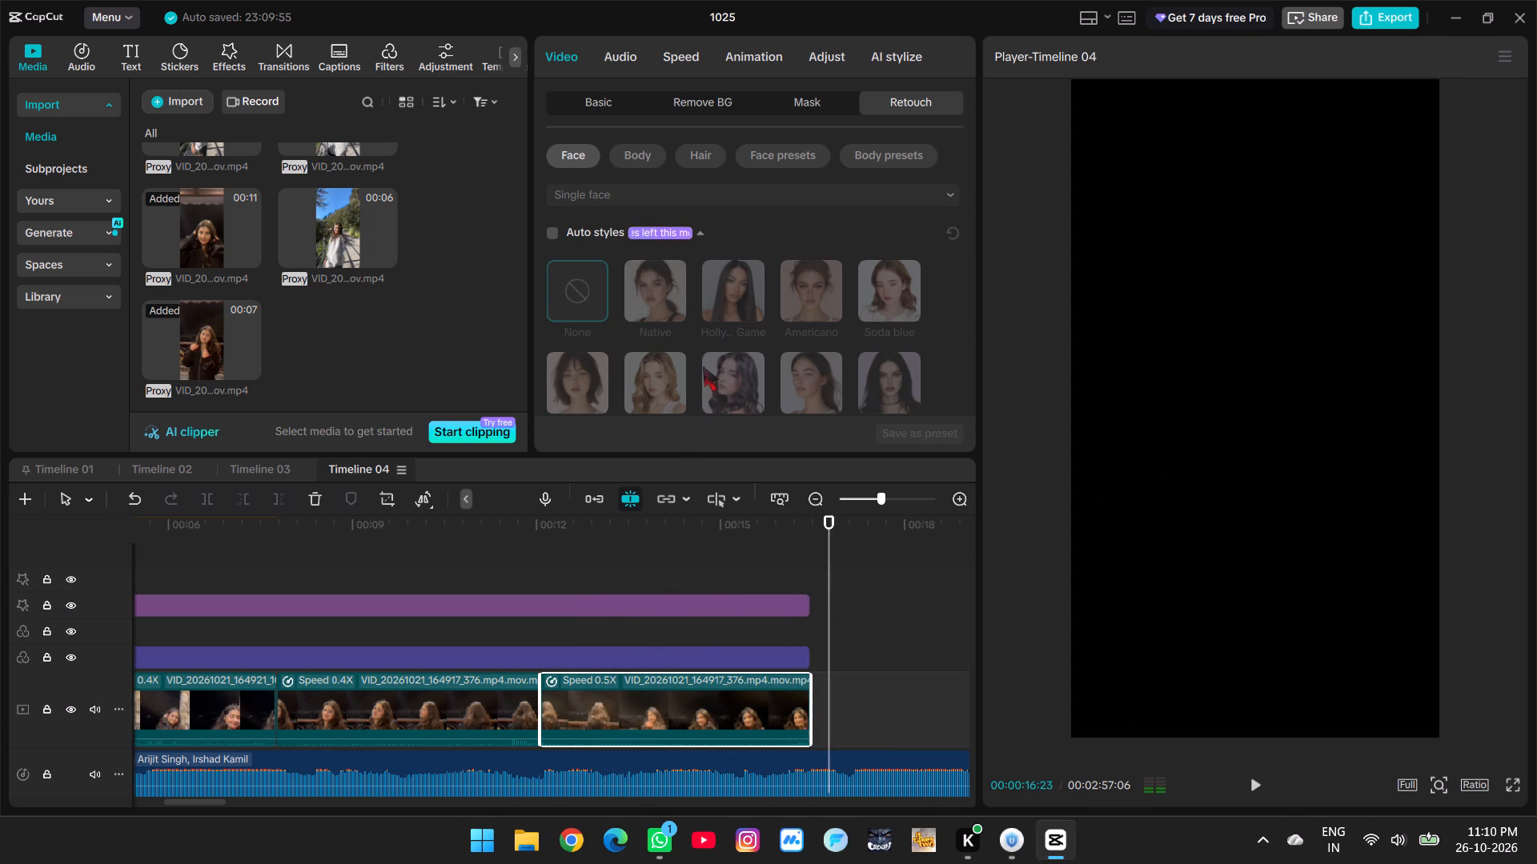
Review the Skin retouch settings of the 0.5X clip on a frame showing the face.
left_click(710, 618)
left_click(659, 763)
scroll(679, 354, "down", 1)
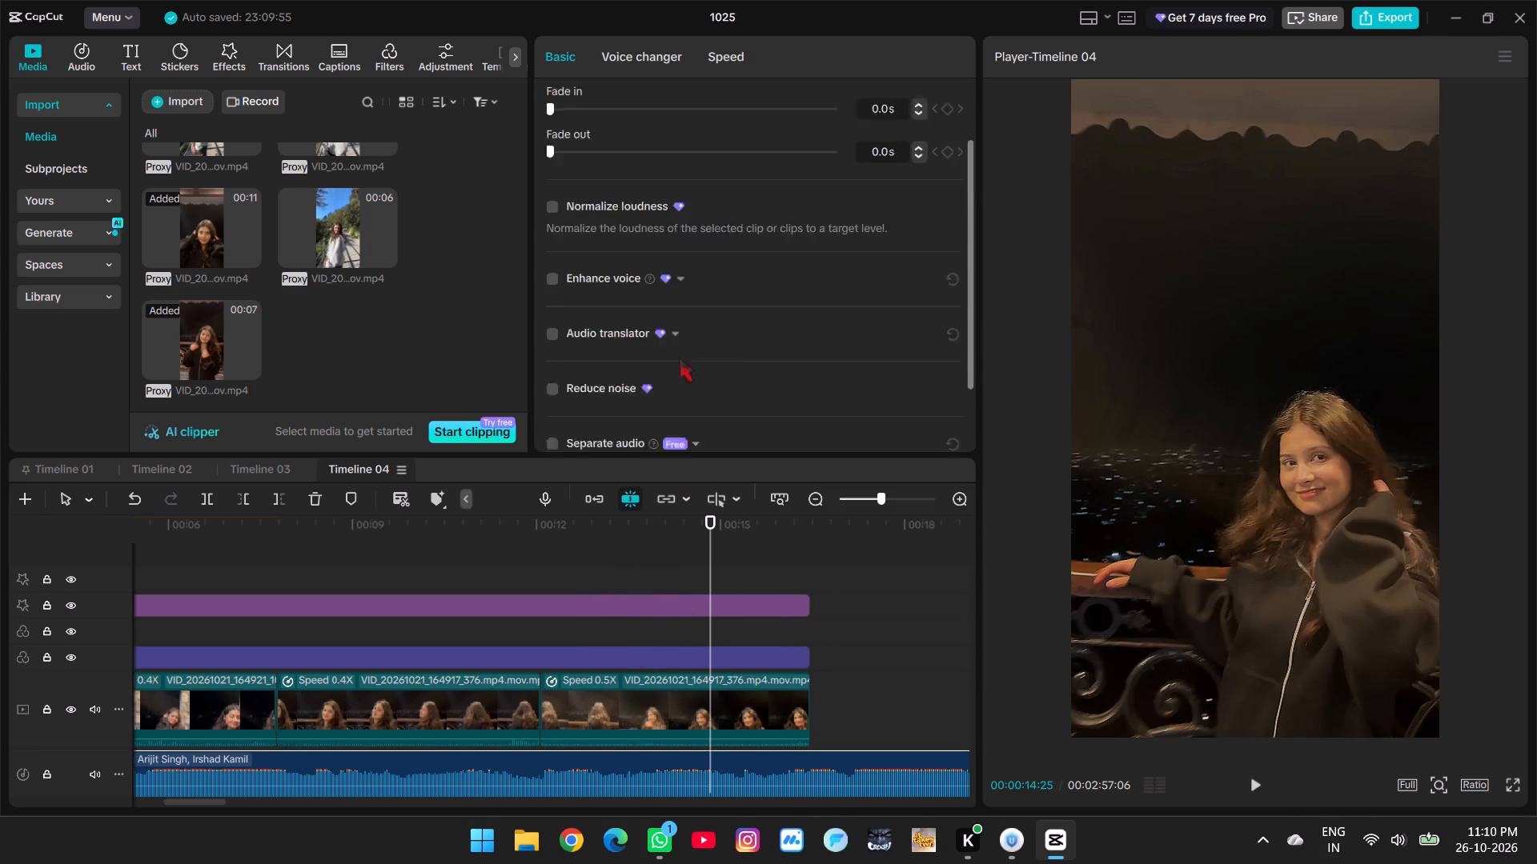
scroll(679, 358, "down", 1)
left_click(673, 706)
scroll(676, 304, "down", 5)
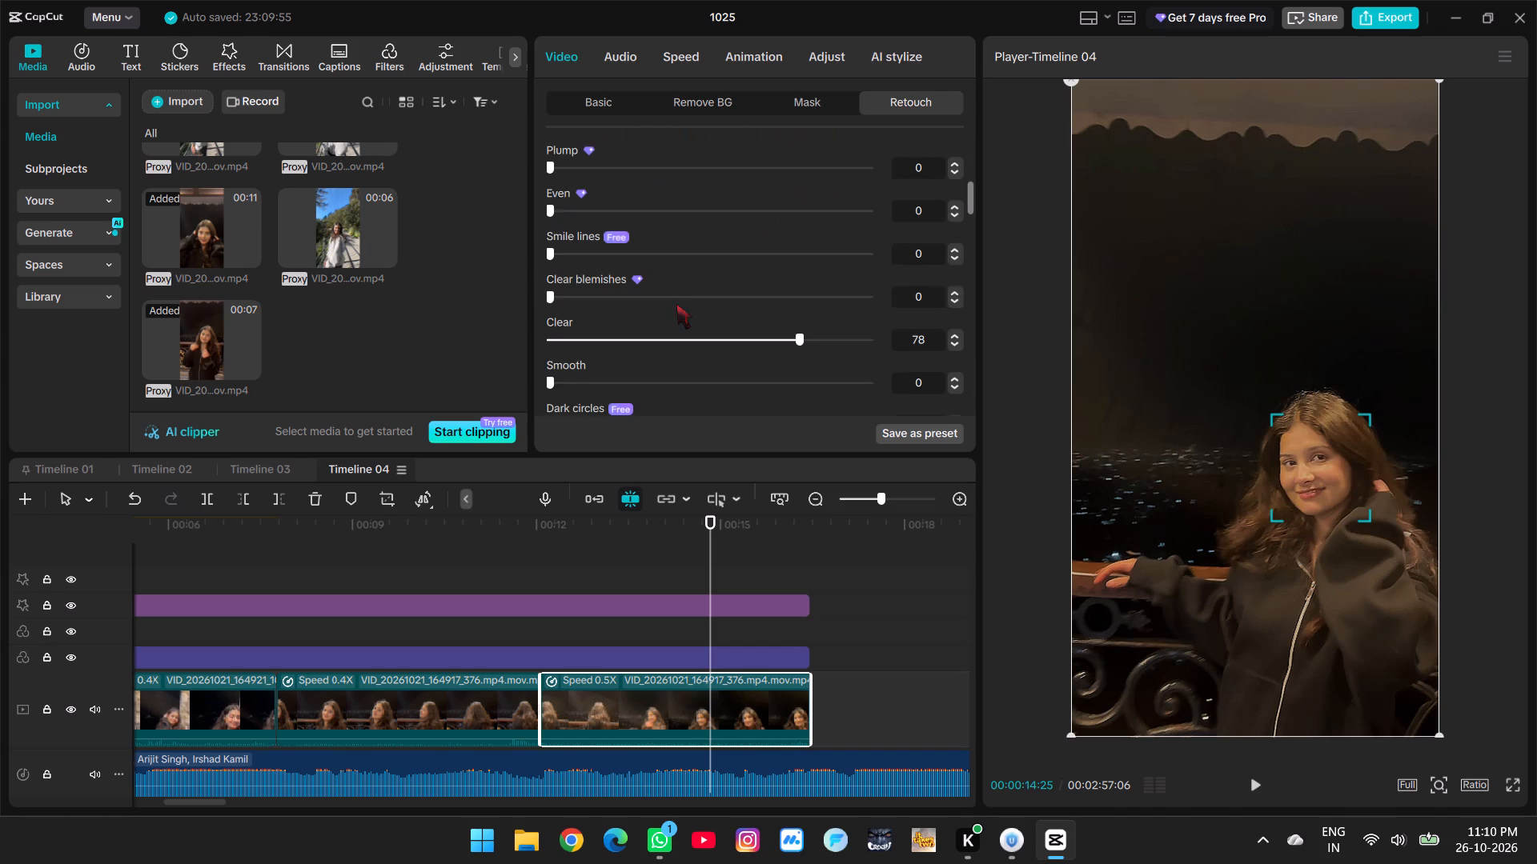
scroll(616, 300, "up", 2)
scroll(616, 299, "down", 2)
Play back the end of the last 0.4X clip and the whole 0.5X clip to check the retouching.
left_click(436, 540)
key("space")
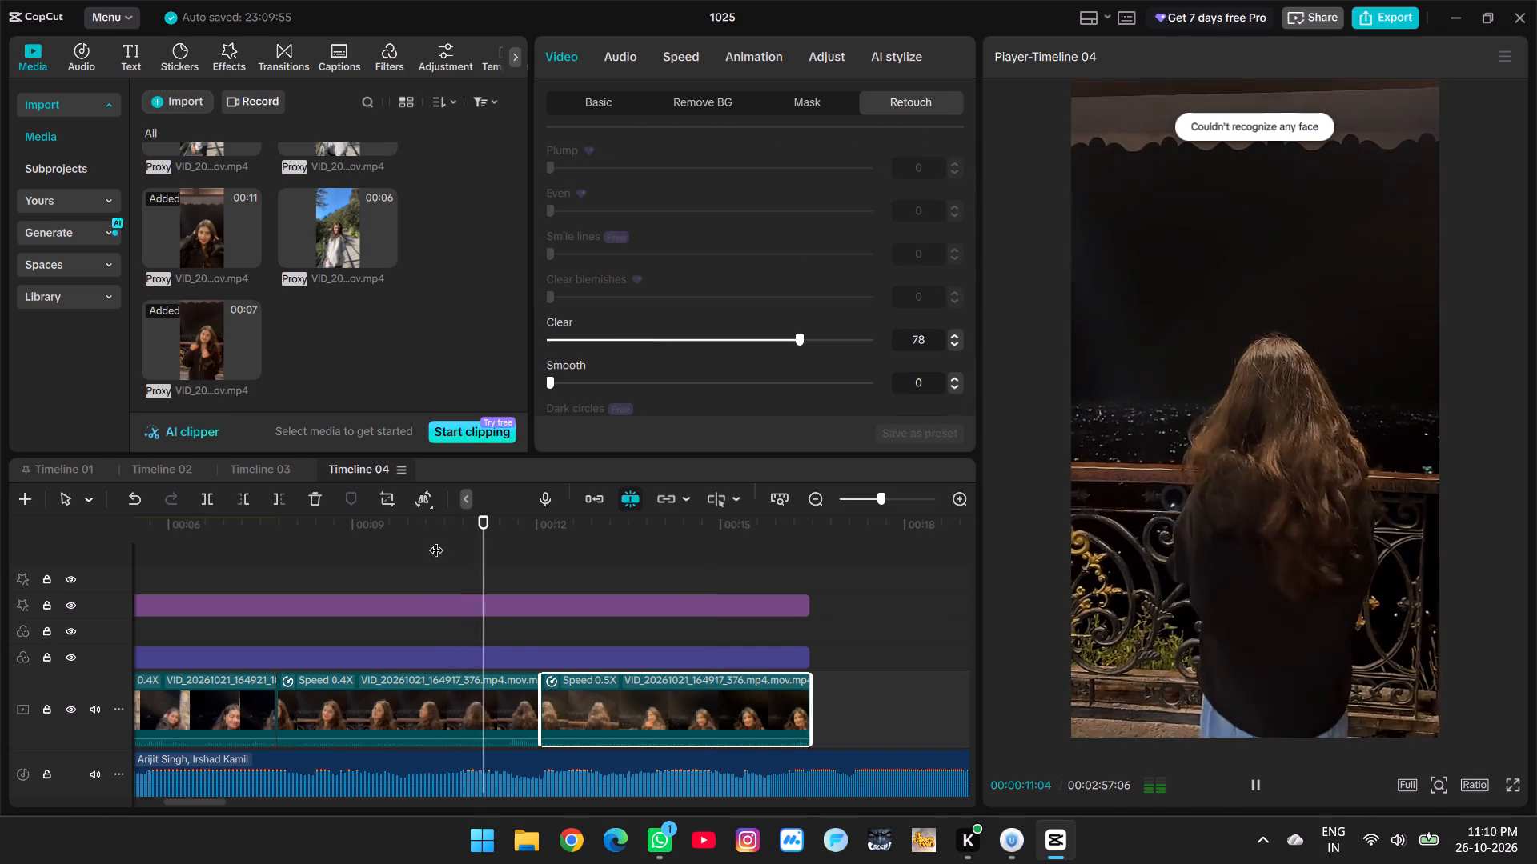
key("space")
key("space")
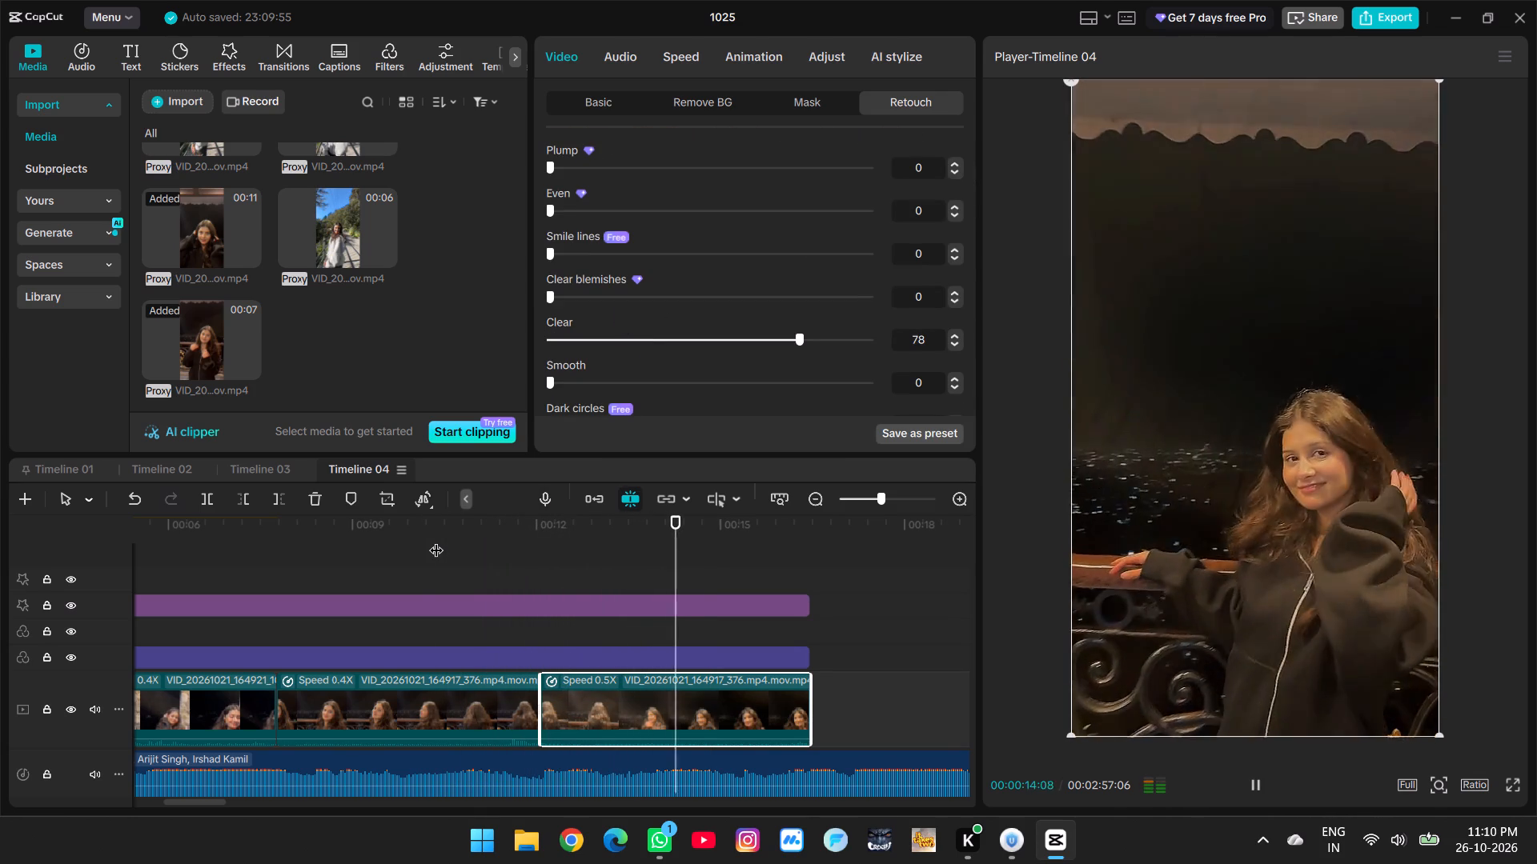
key("space")
scroll(436, 540, "down", 4, "ctrl")
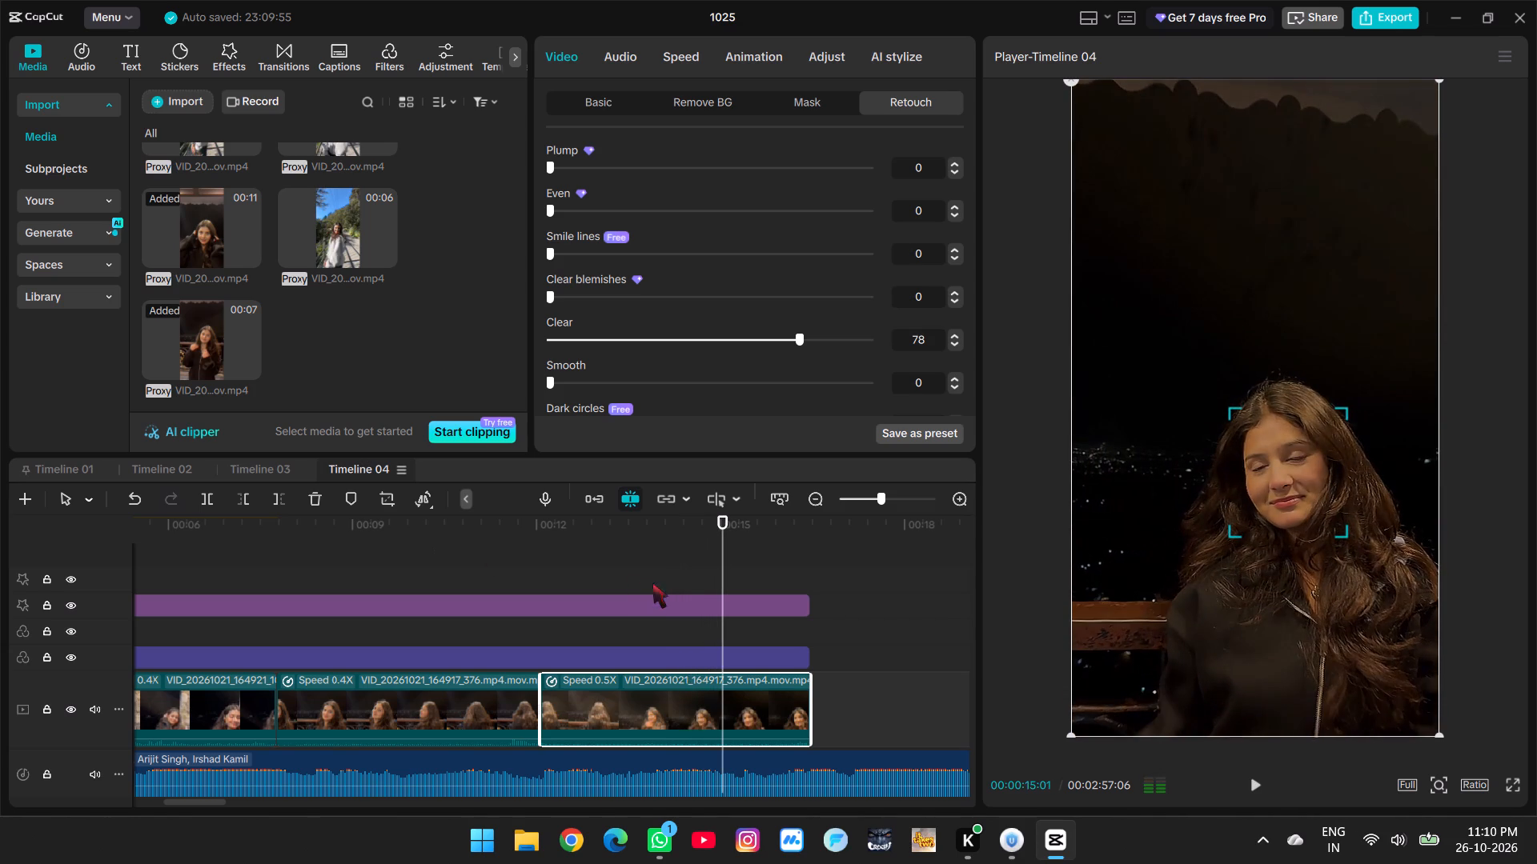
key("space")
Trim the Gehra Hua audio so it ends with the last video clip at 00:00:16:14.
scroll(682, 586, "down", 14, "ctrl")
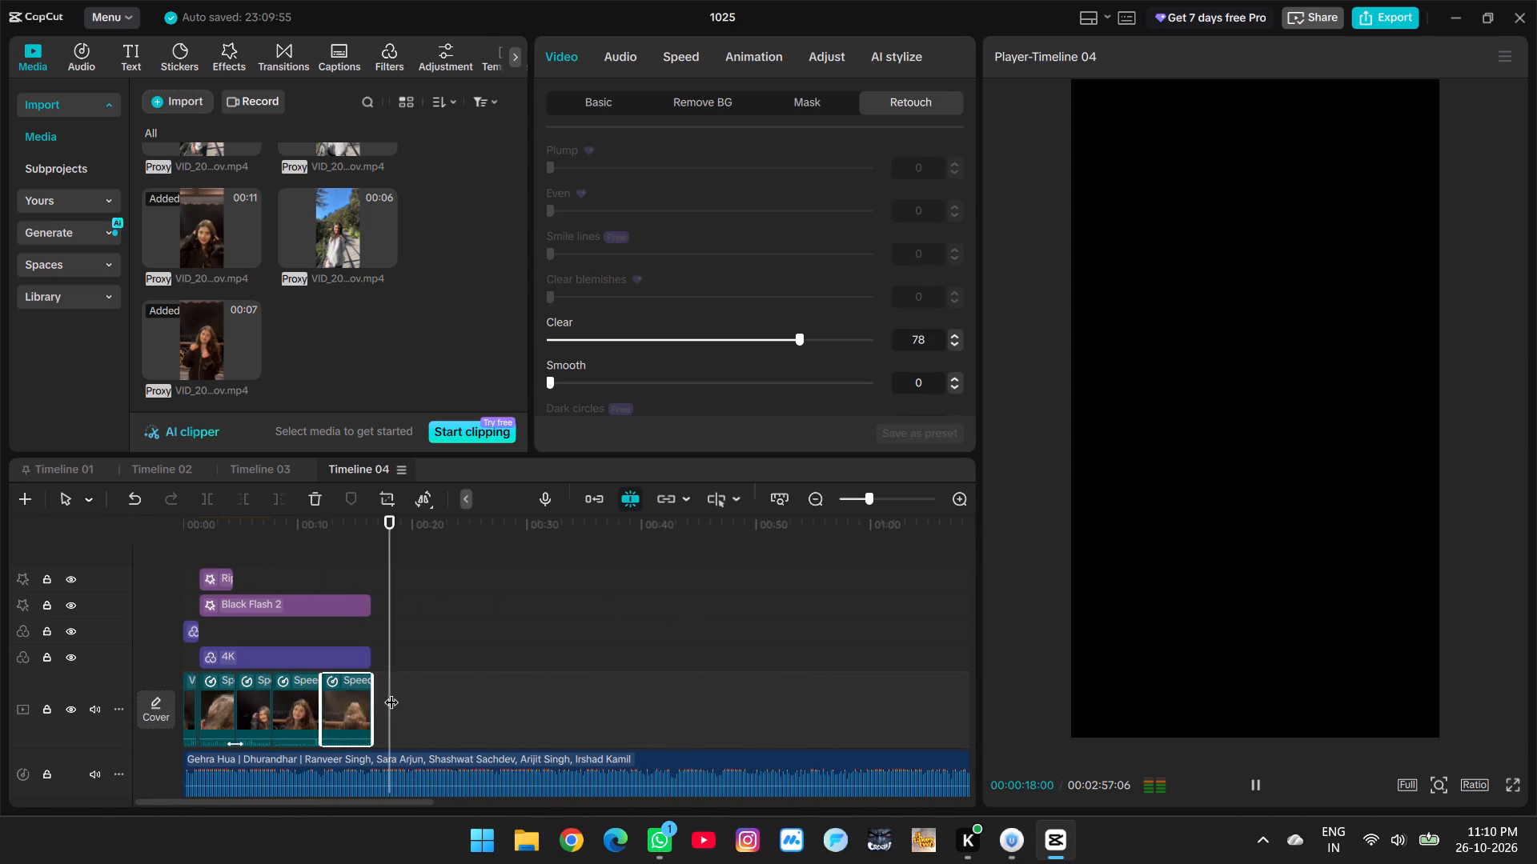
left_click(391, 692)
left_click_drag(391, 692, 371, 692)
left_click(389, 754)
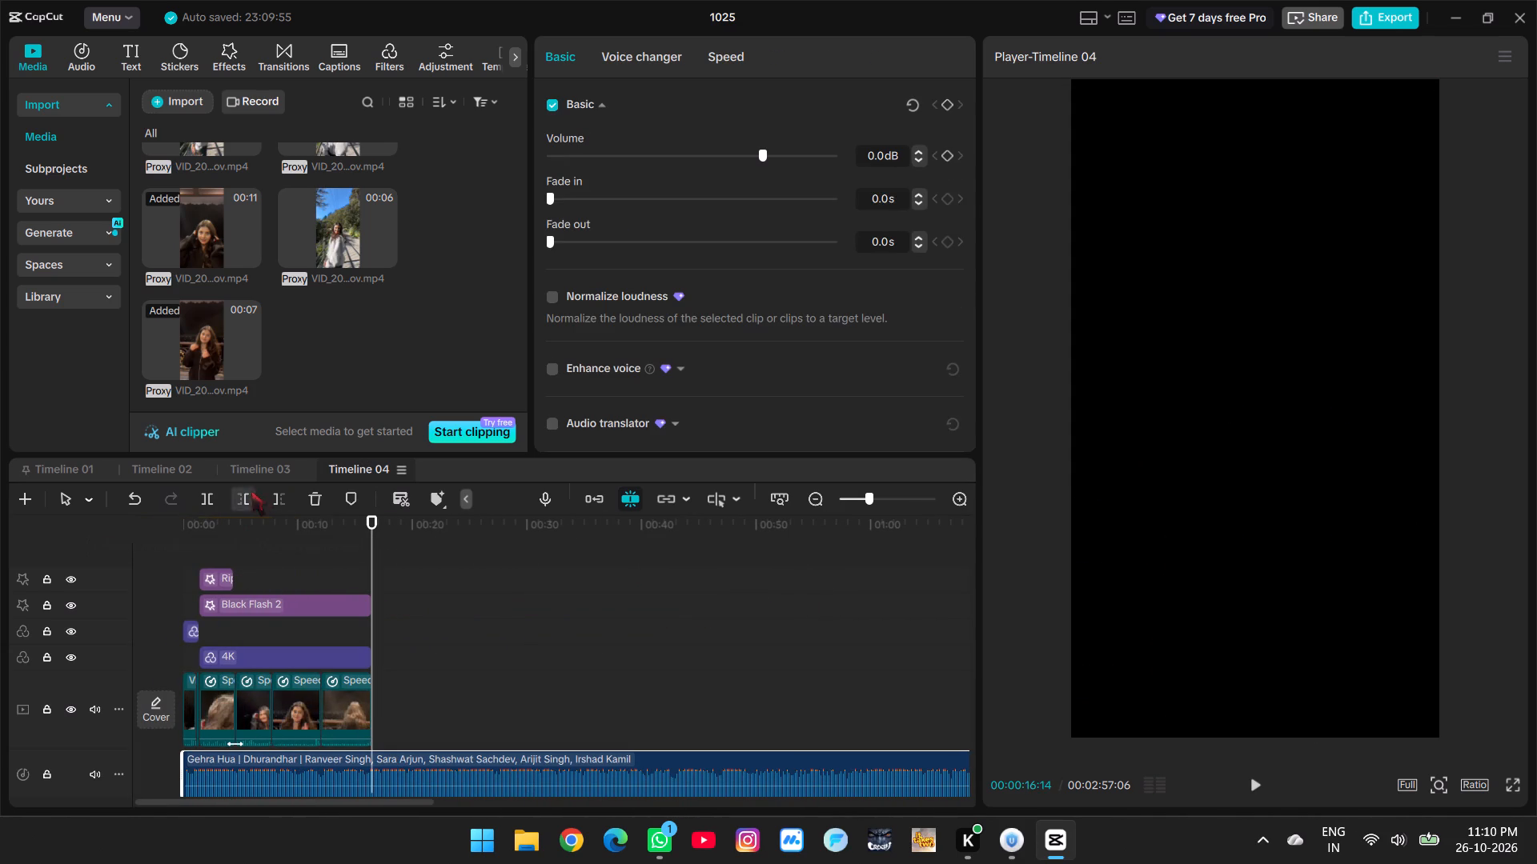
left_click(289, 497)
Play back the timeline from the start up to the last 0.4X clip, at about 9 seconds.
left_click(227, 557)
left_click(215, 539)
left_click_drag(215, 539, 186, 539)
scroll(315, 586, "up", 8, "ctrl")
key("space")
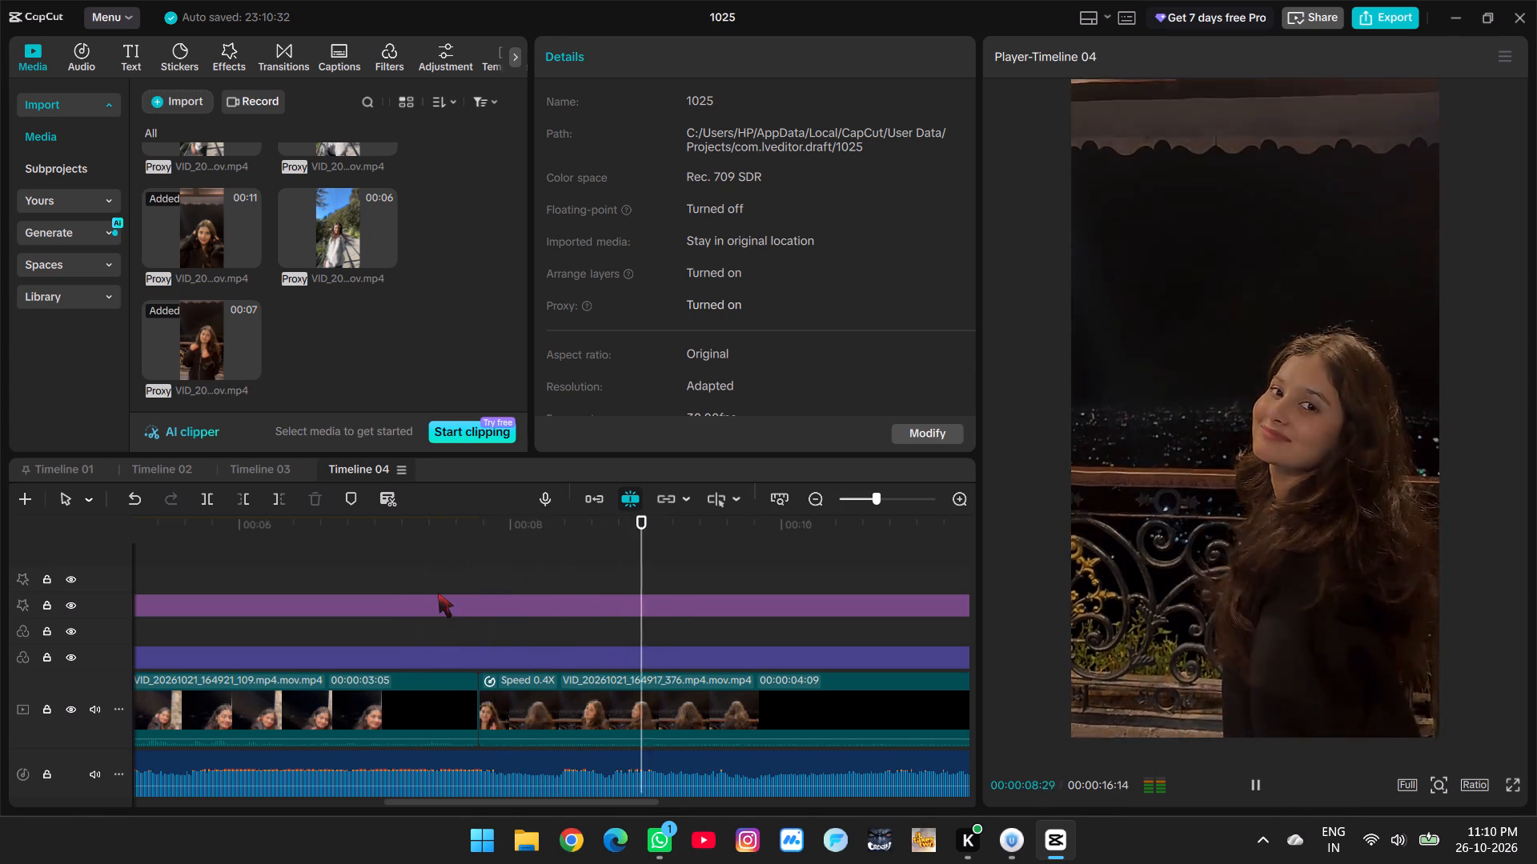
key("space")
Reselect Optical flow as the Smooth slow-mo method for the last 0.4X clip.
left_click(620, 696)
scroll(694, 247, "down", 2)
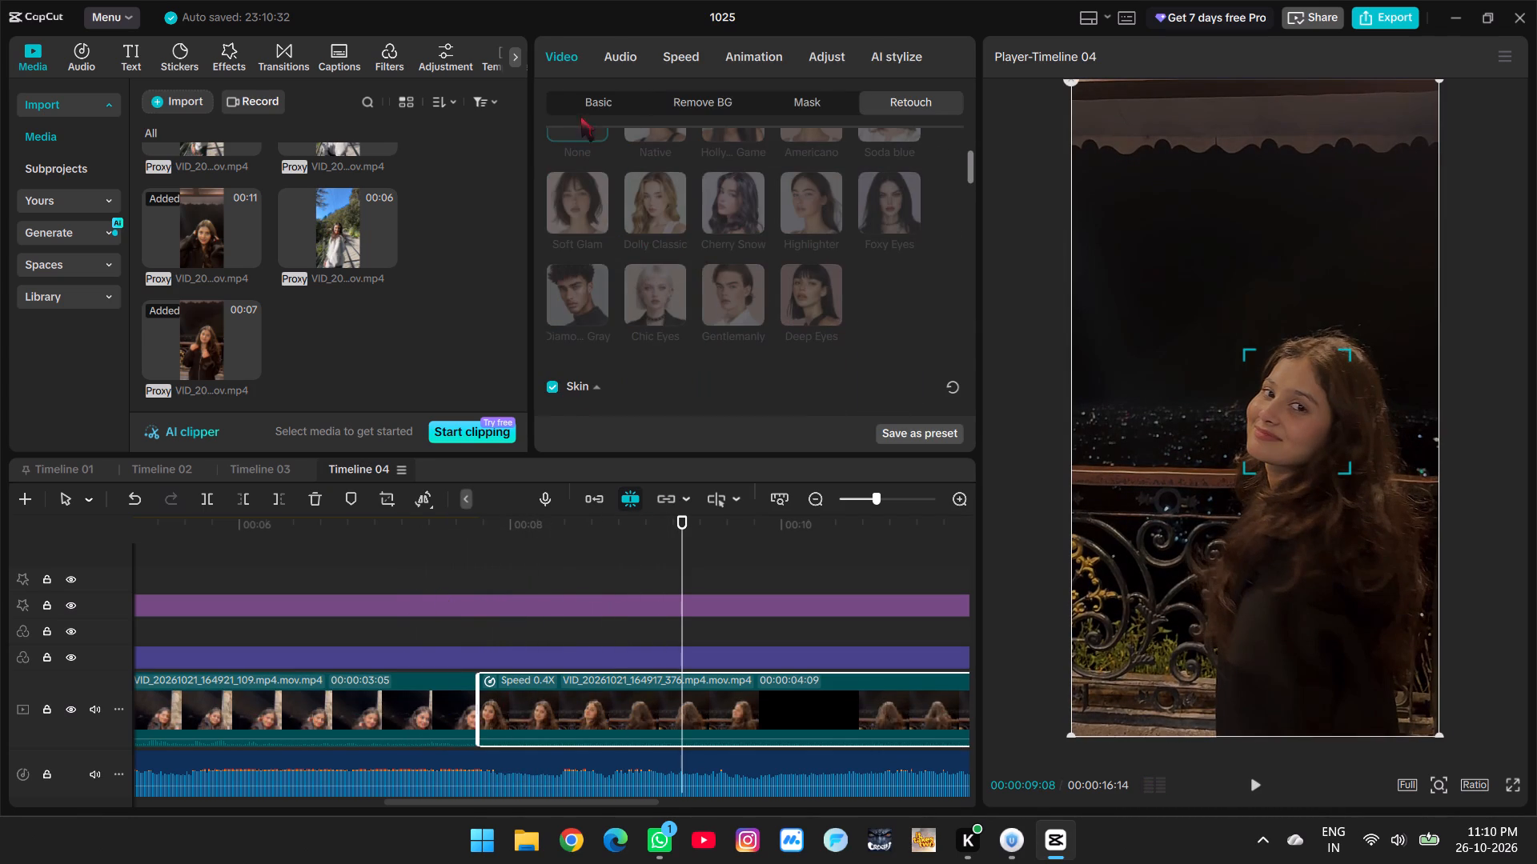
left_click(718, 58)
left_click(692, 60)
left_click(660, 357)
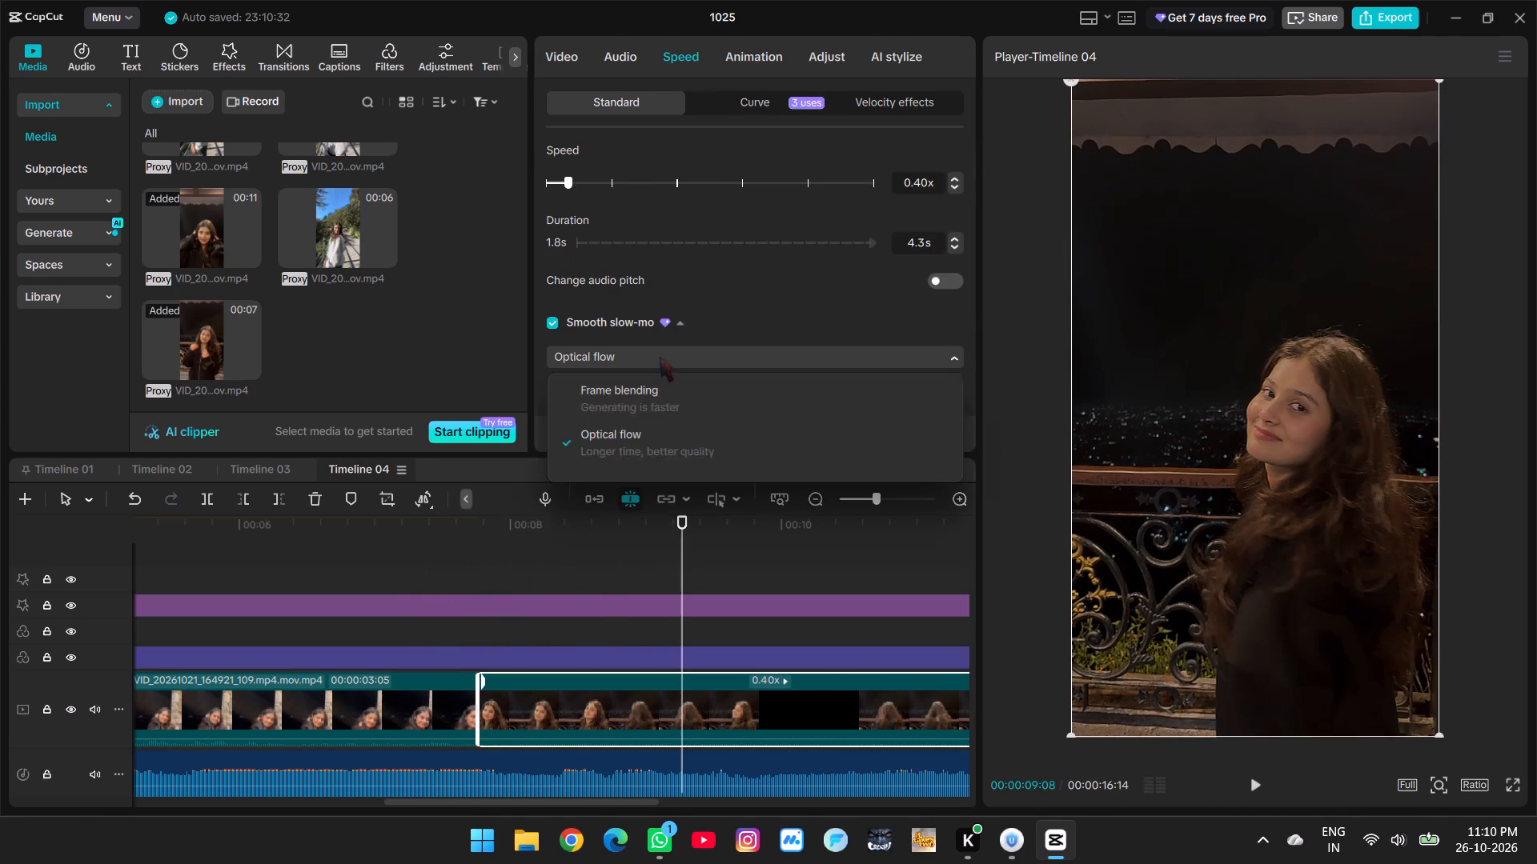
left_click(659, 445)
Play back the last 0.4X clip and the 0.5X clip to check the slow motion, stopping at about 15 seconds.
left_click(460, 563)
key("space")
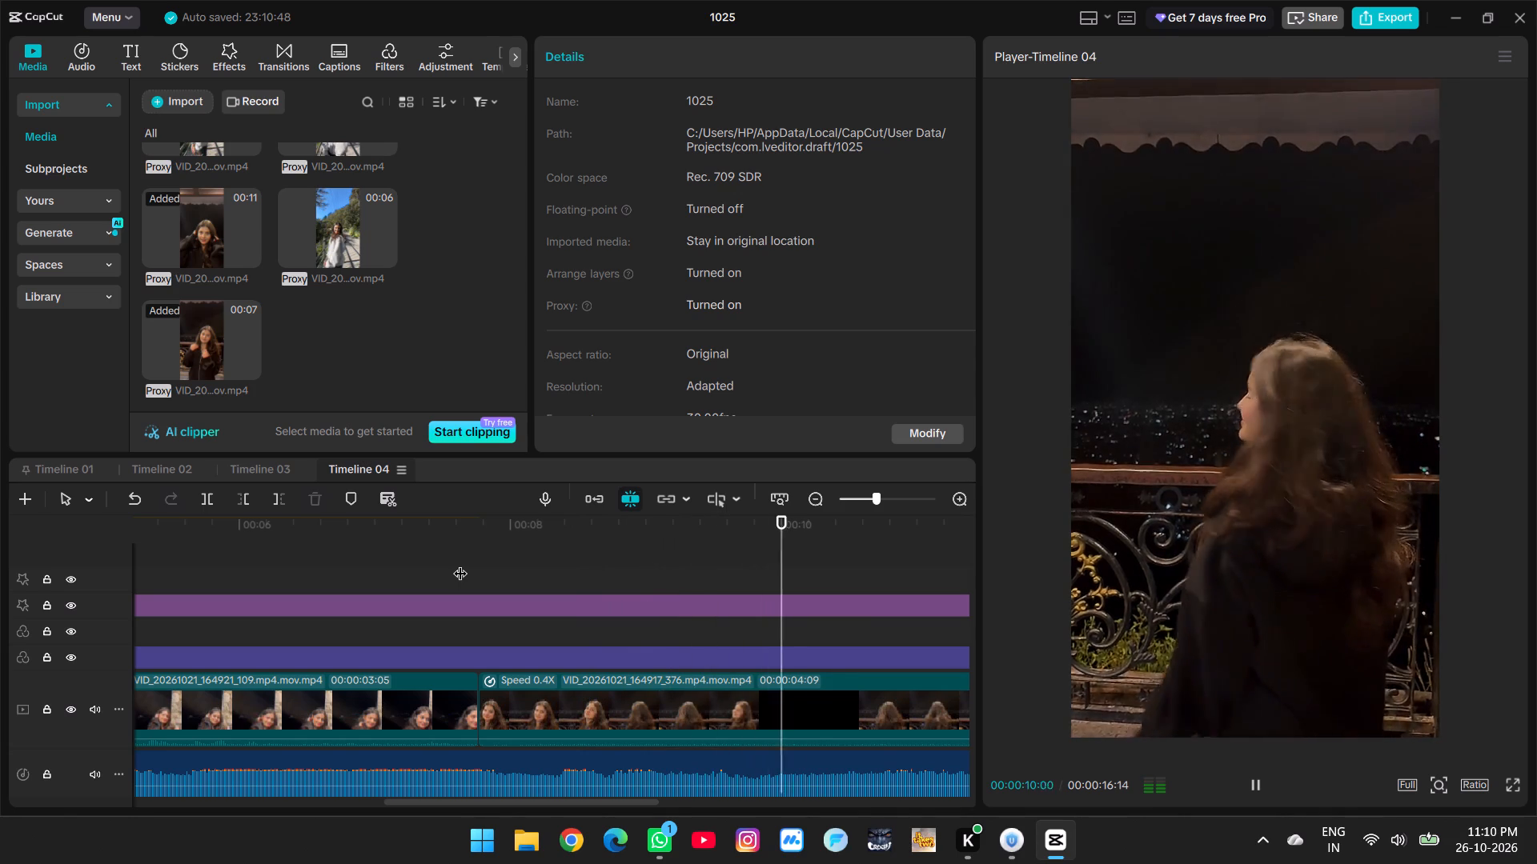
scroll(665, 602, "down", 13, "ctrl")
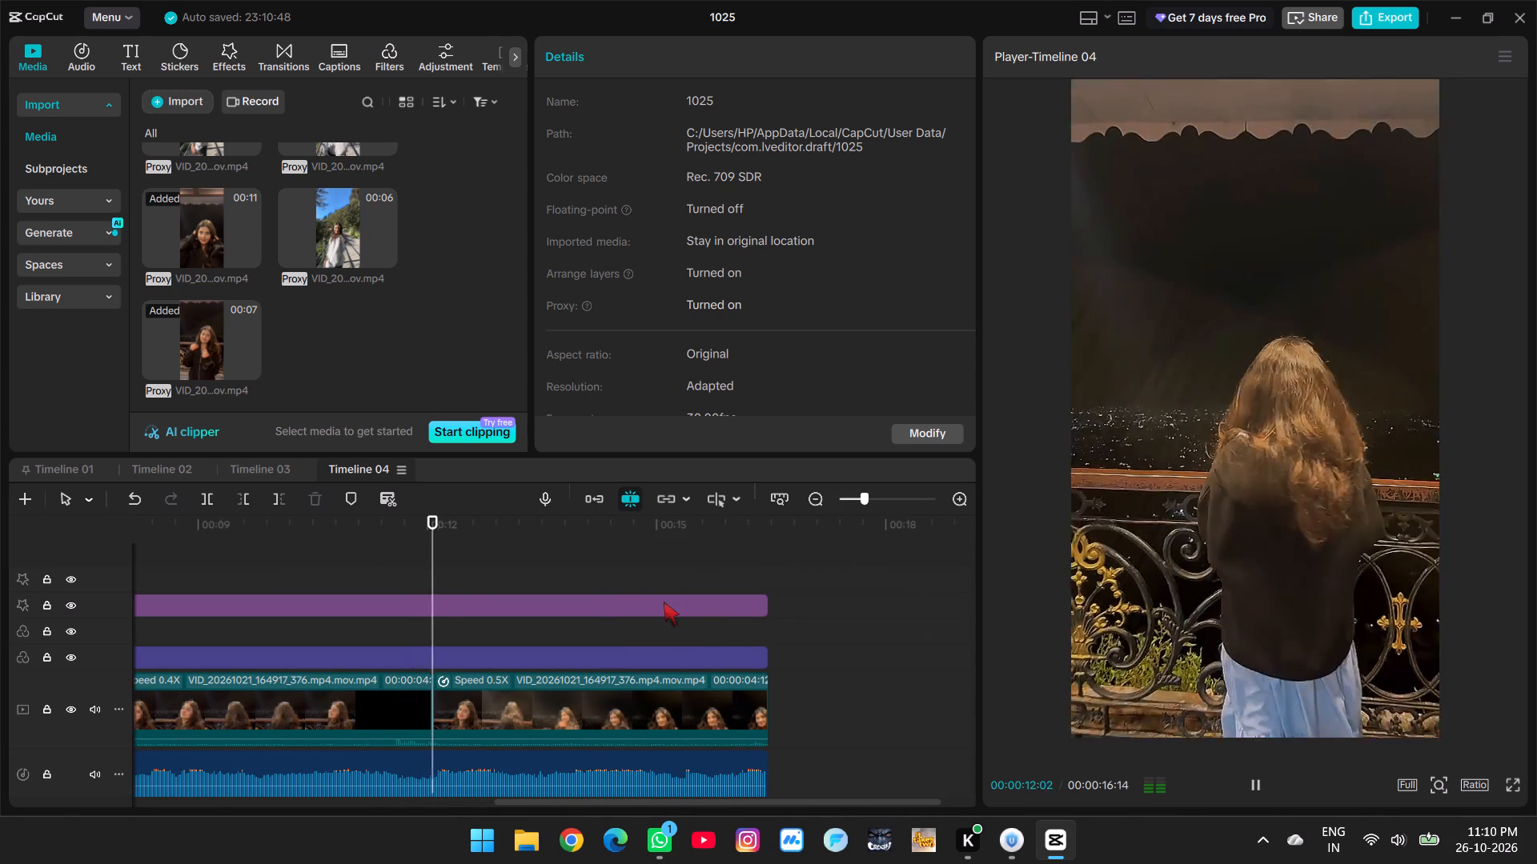
key("space")
left_click(429, 576)
key("space")
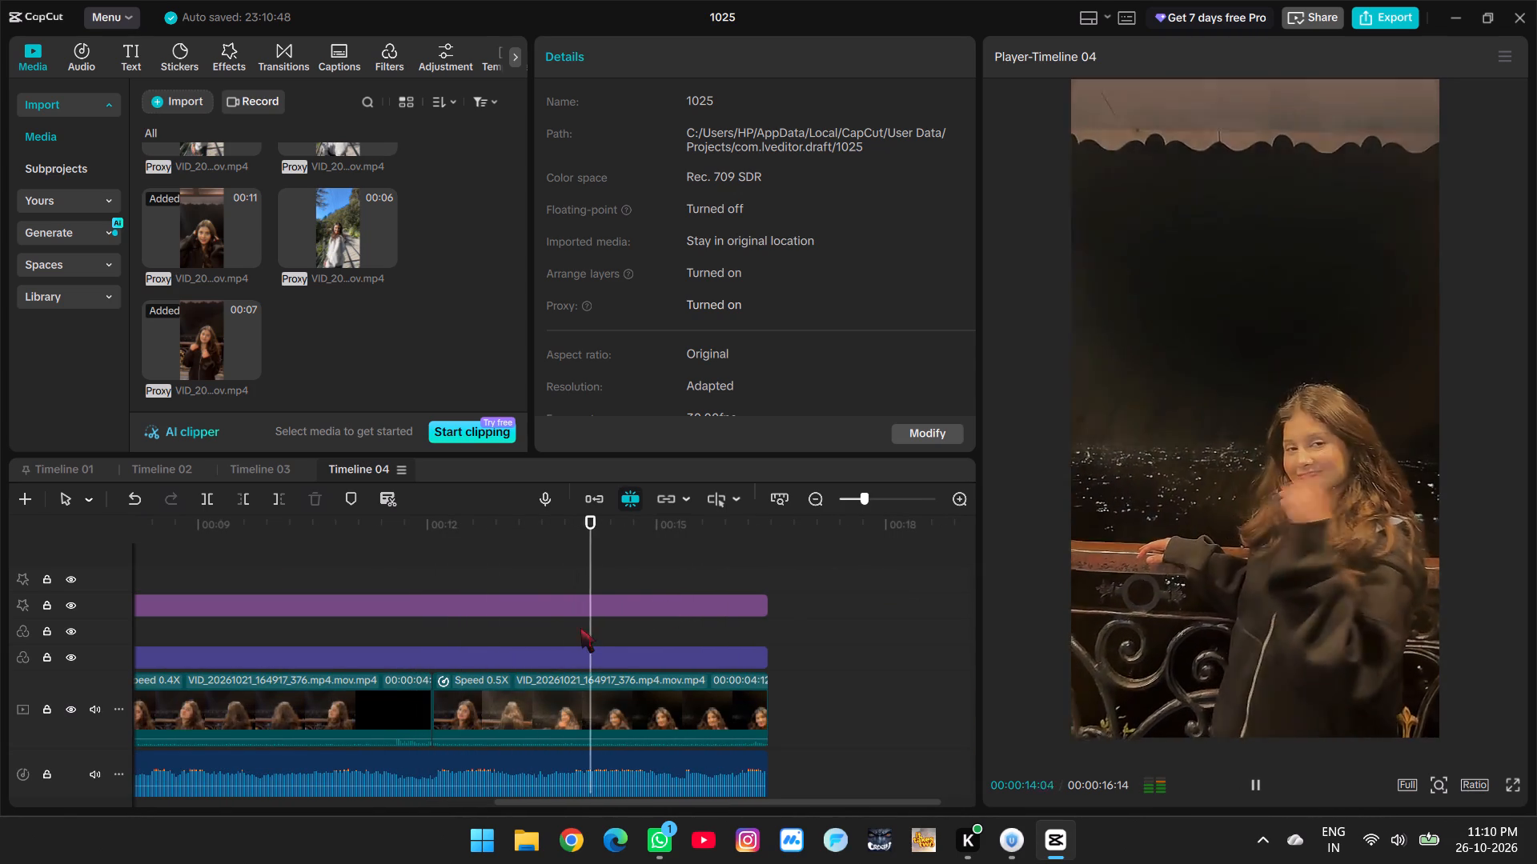
key("space")
Colour-correct the 0.5X clip with Temp at -12, Saturation at 0 and Exposure at 7.
left_click(568, 698)
scroll(679, 296, "down", 2)
left_click(638, 63)
left_click(554, 61)
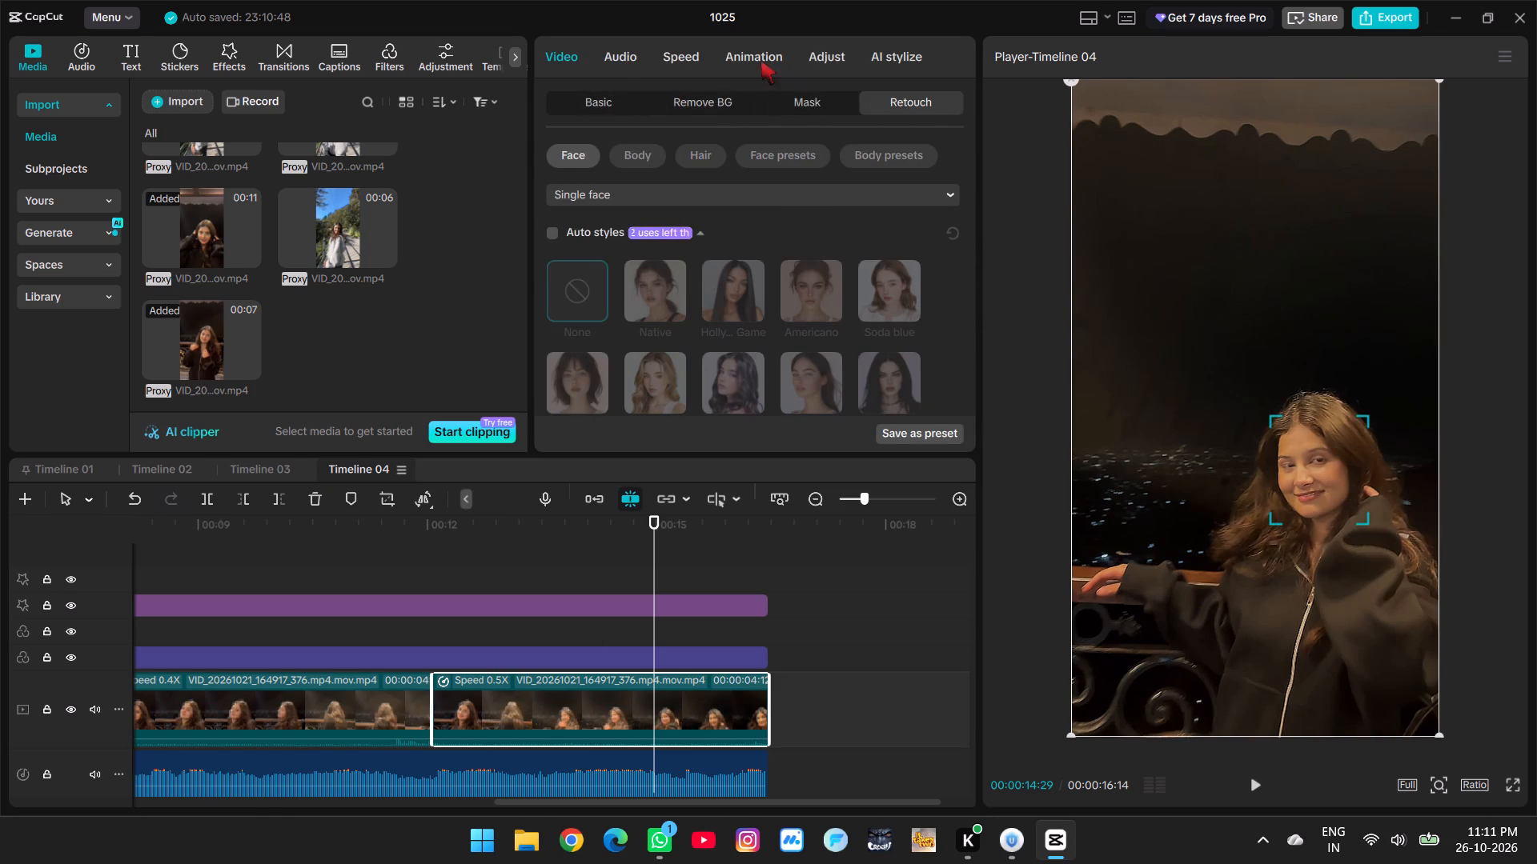
left_click(806, 54)
scroll(660, 214, "down", 5)
scroll(636, 303, "up", 2)
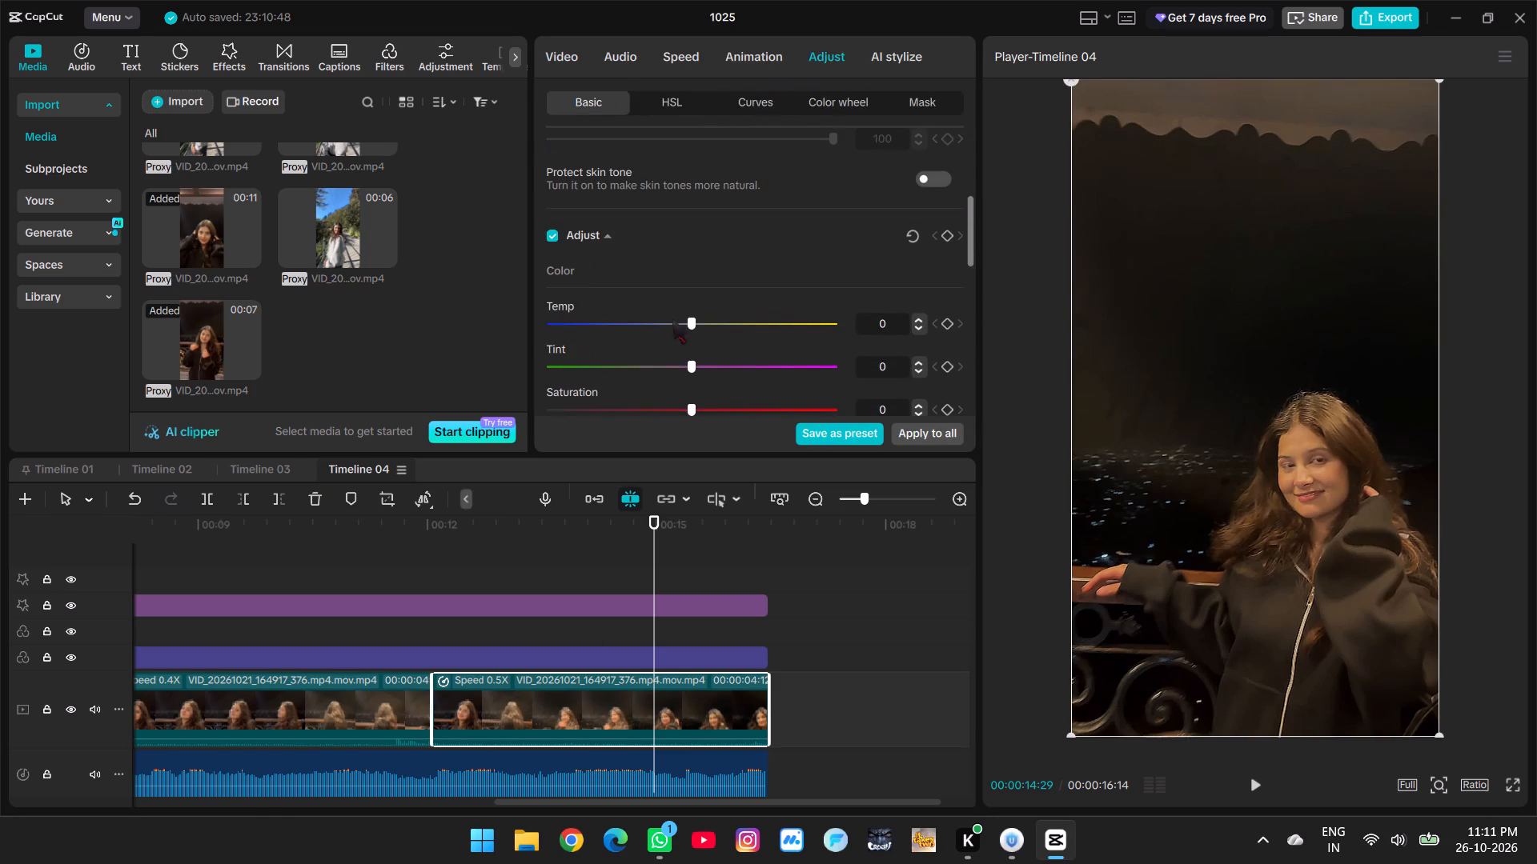
left_click_drag(691, 325, 636, 322)
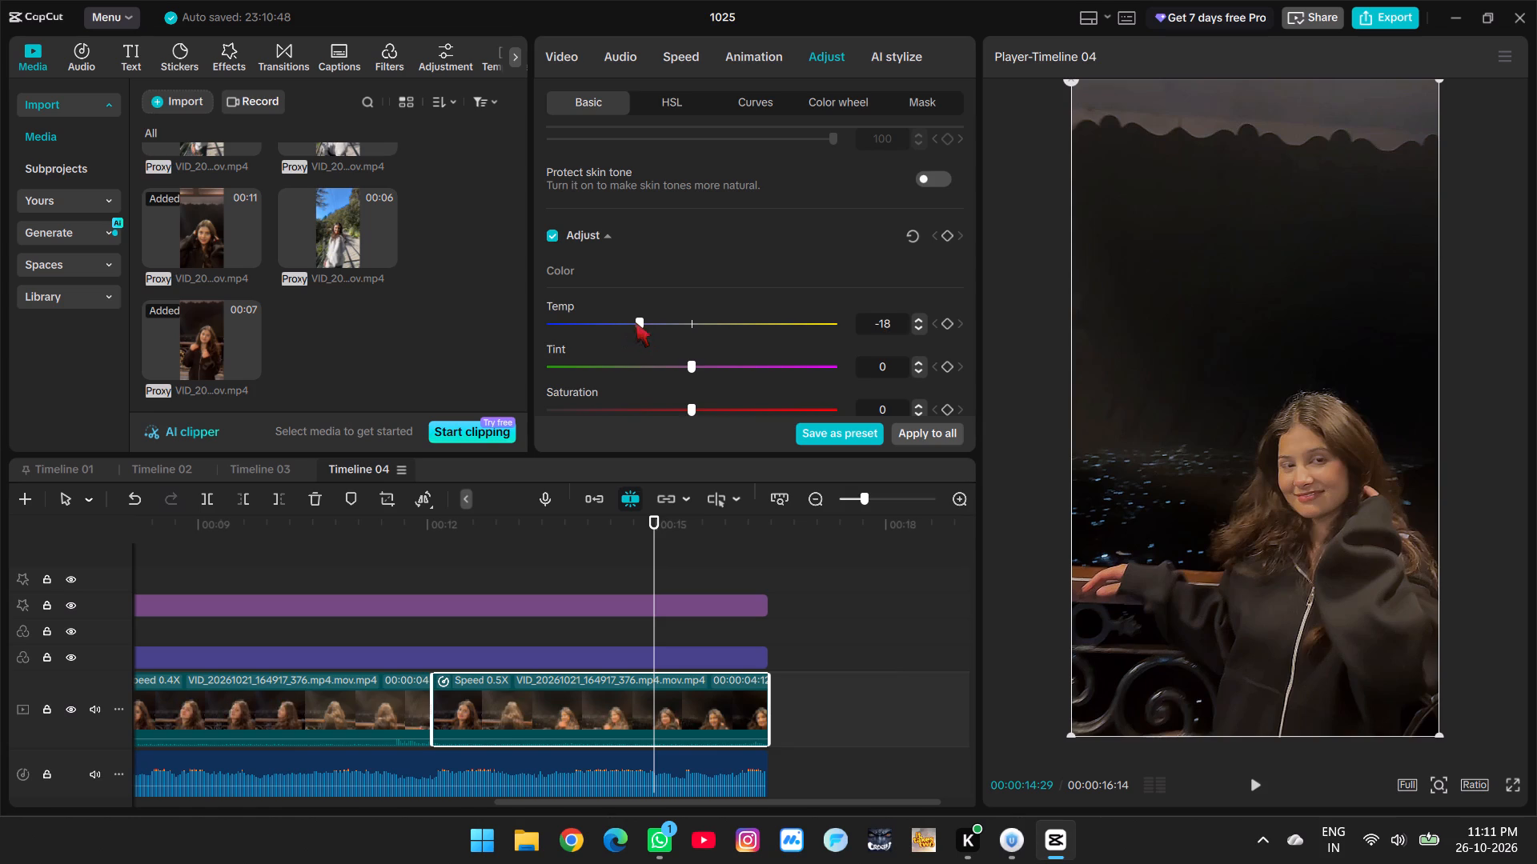
left_click_drag(636, 322, 654, 326)
scroll(654, 325, "down", 1)
left_click_drag(692, 316, 712, 323)
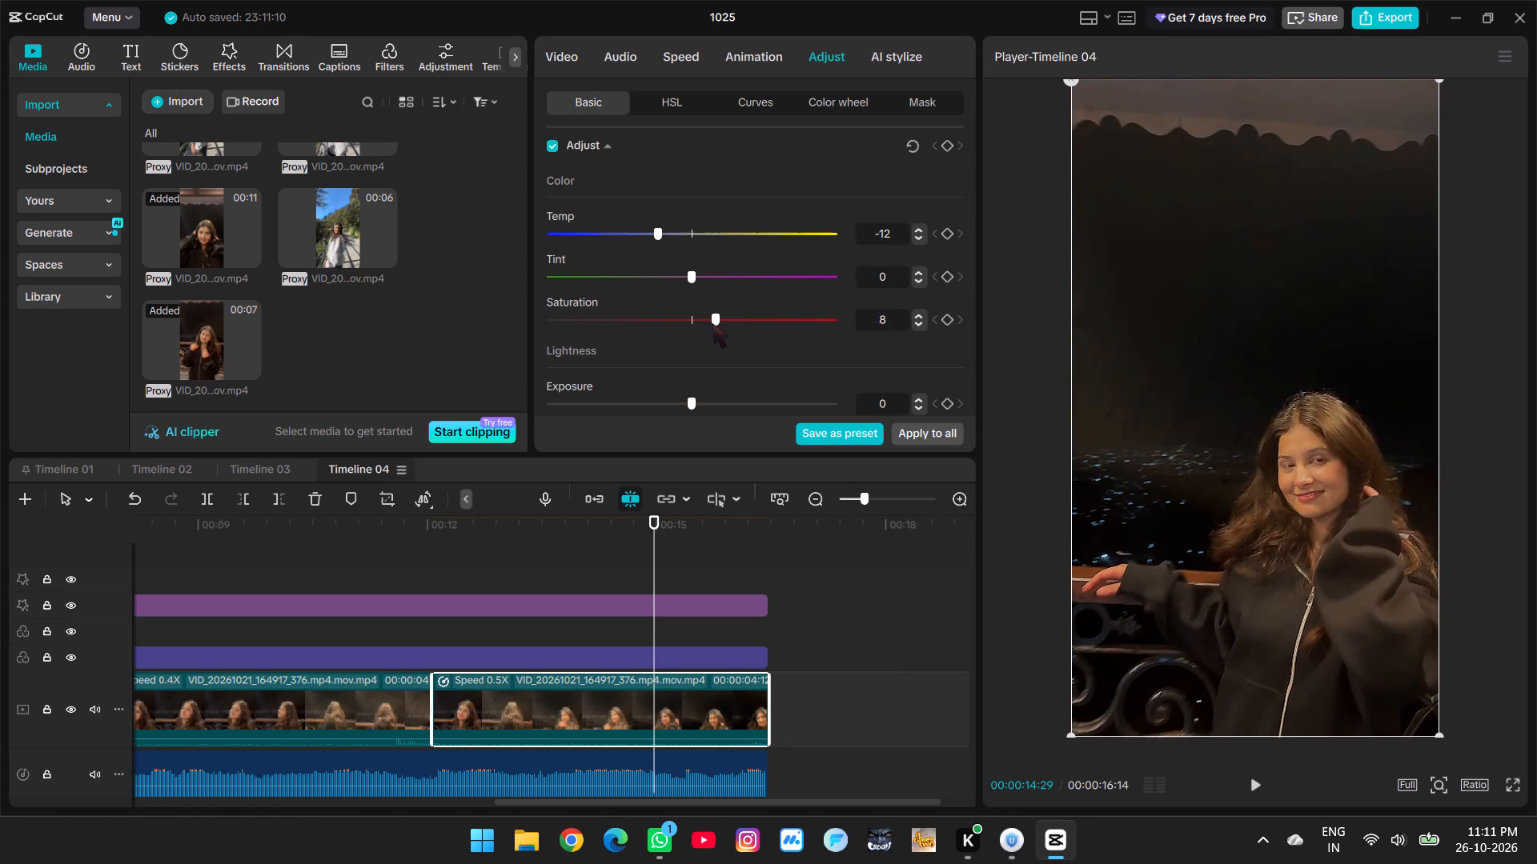
left_click_drag(712, 323, 695, 323)
scroll(687, 326, "down", 1)
left_click_drag(692, 315, 708, 320)
Play back the colour-corrected 0.5X clip and its cut from the preceding 0.4X clip.
left_click(492, 542)
key("space")
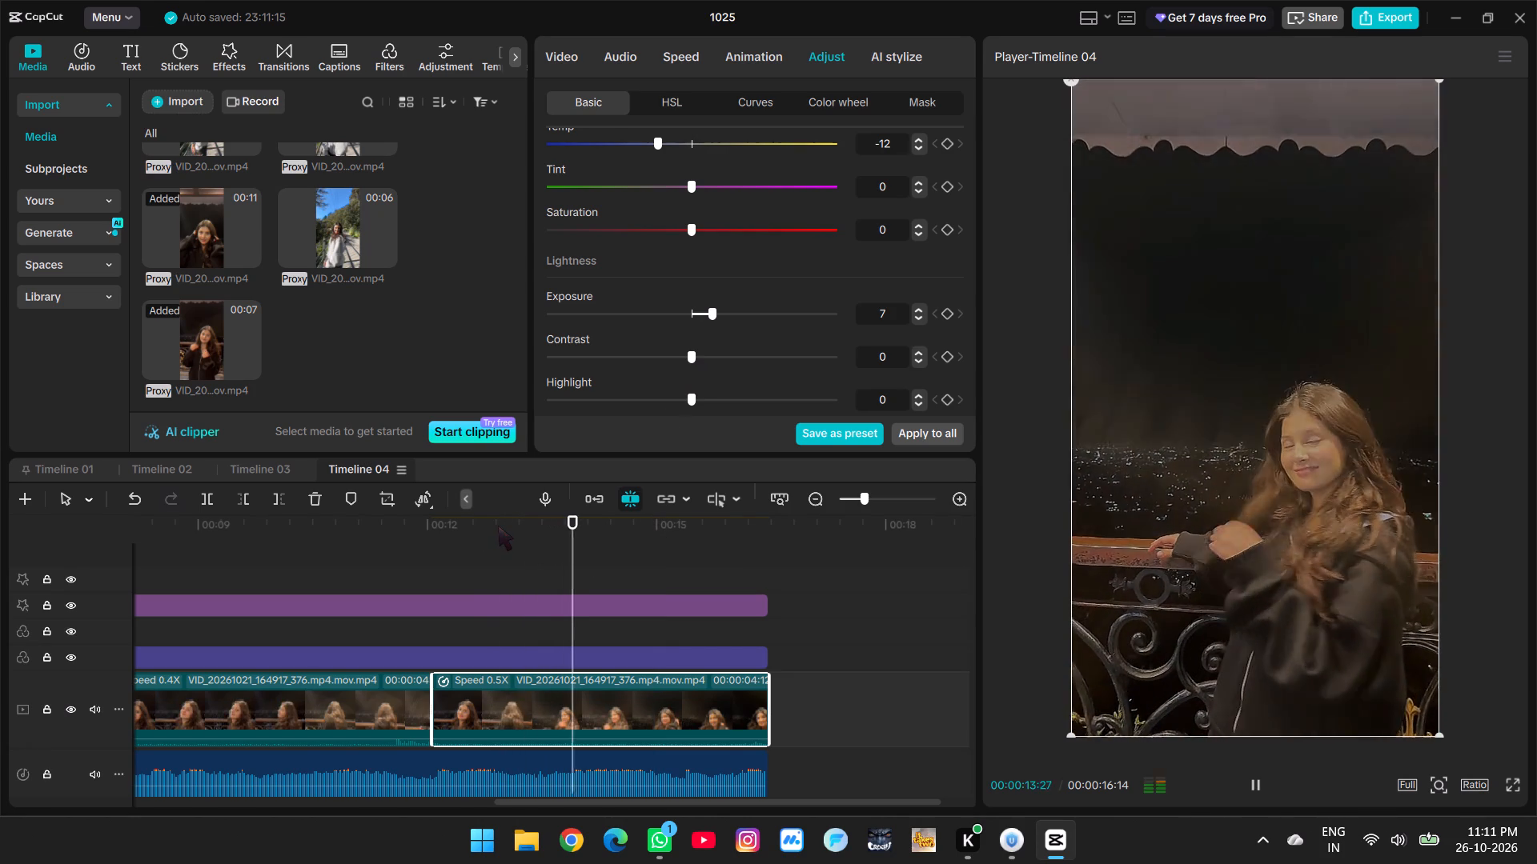
key("space")
left_click(431, 550)
key("space")
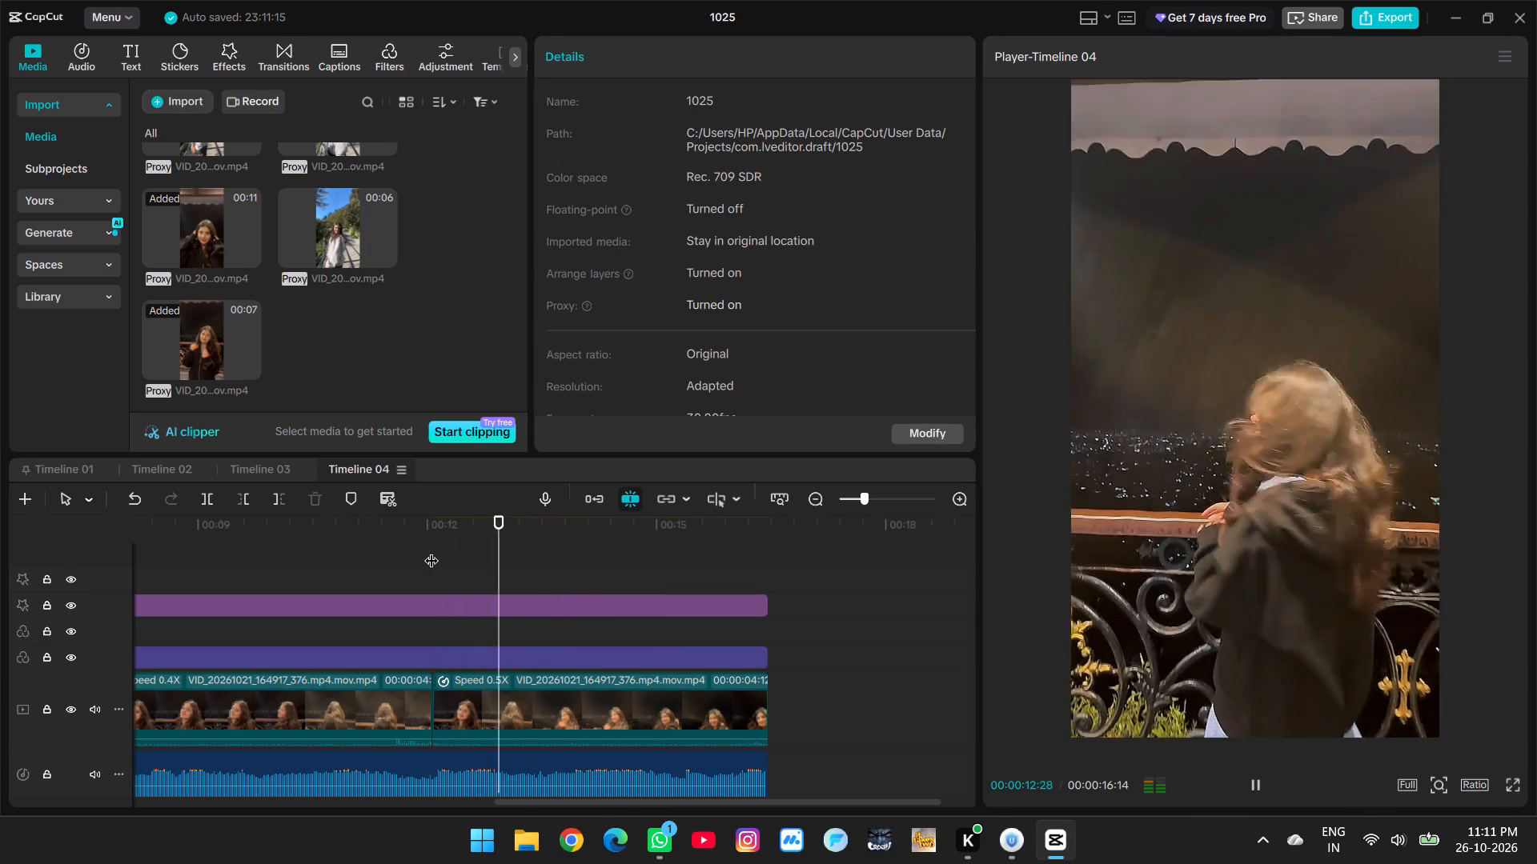
left_click(361, 551)
key("space")
key("space")
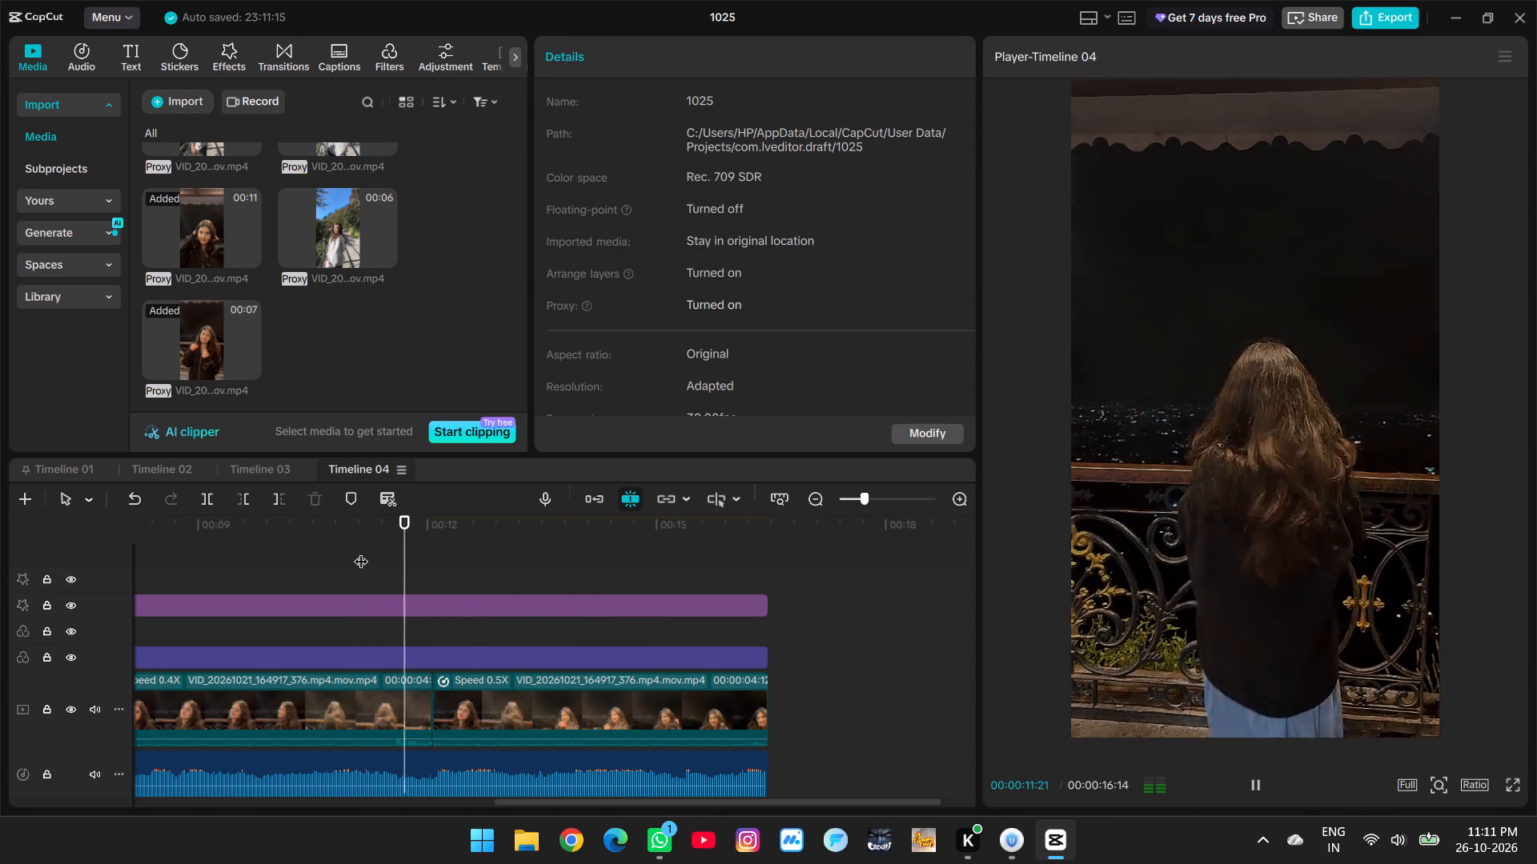
key("space")
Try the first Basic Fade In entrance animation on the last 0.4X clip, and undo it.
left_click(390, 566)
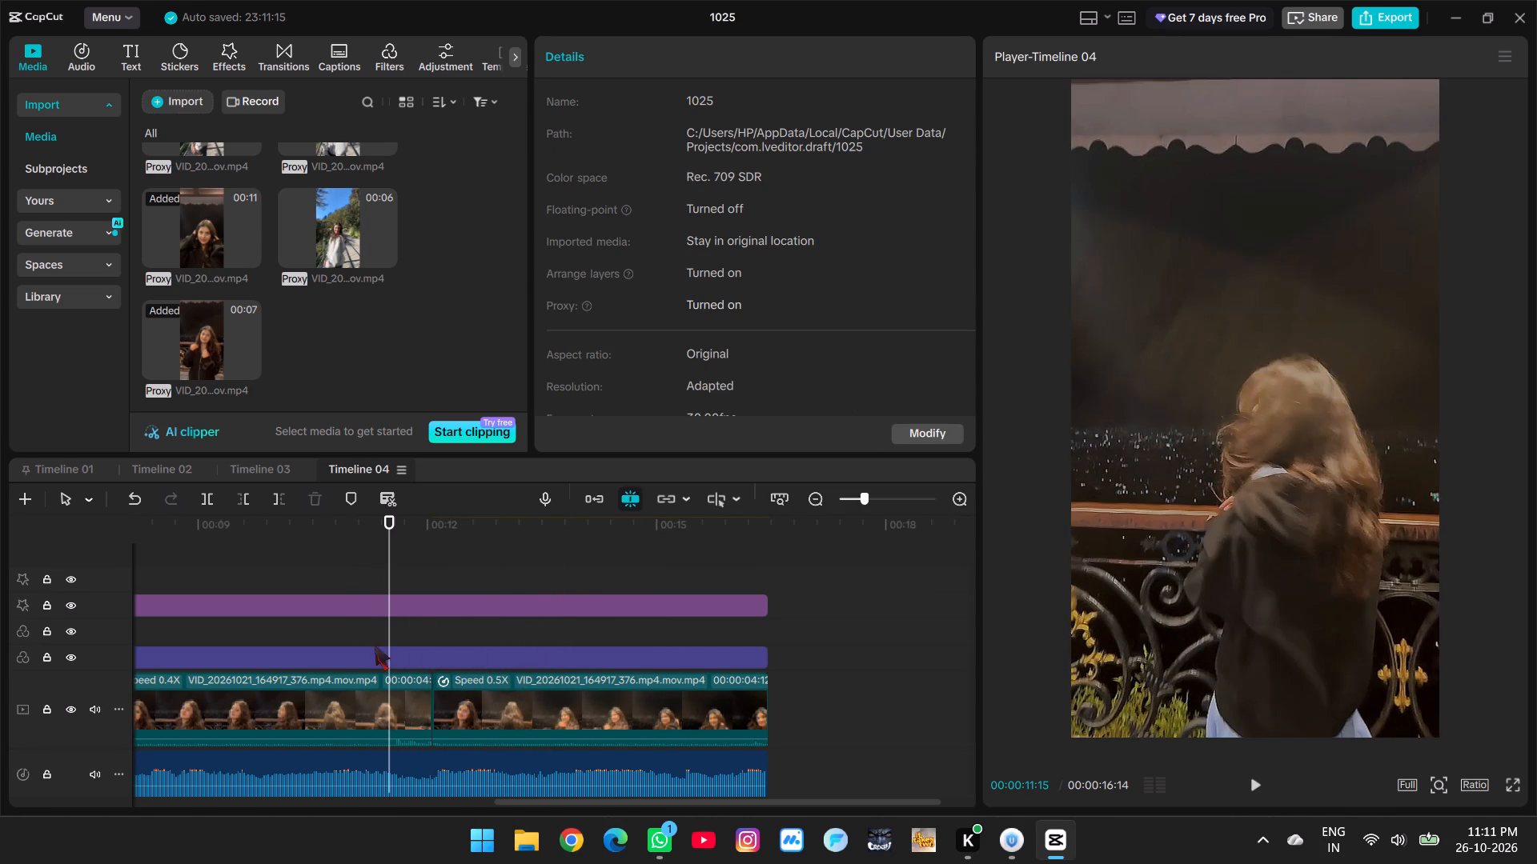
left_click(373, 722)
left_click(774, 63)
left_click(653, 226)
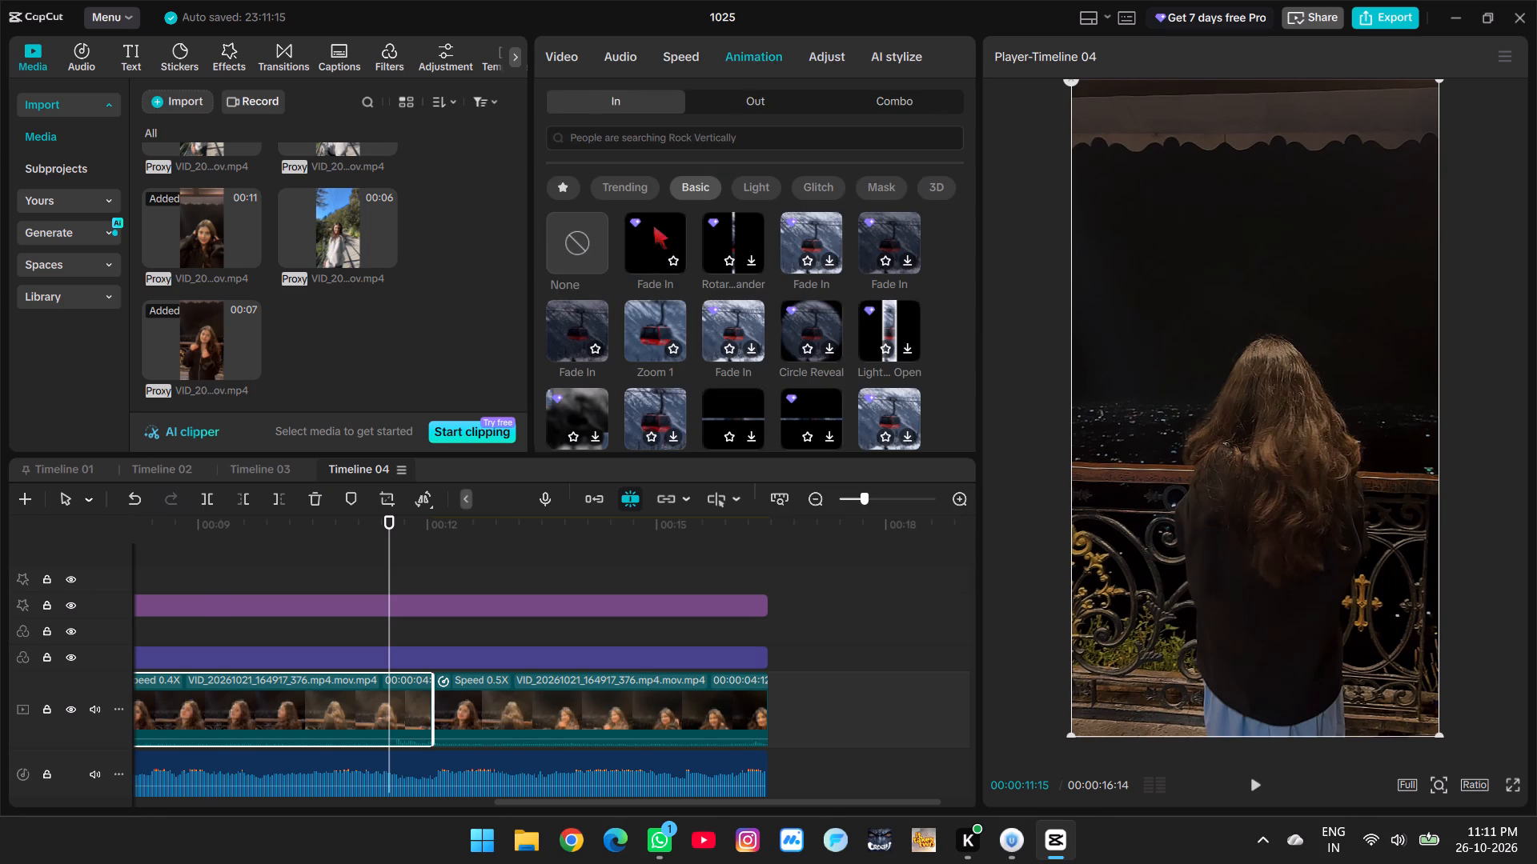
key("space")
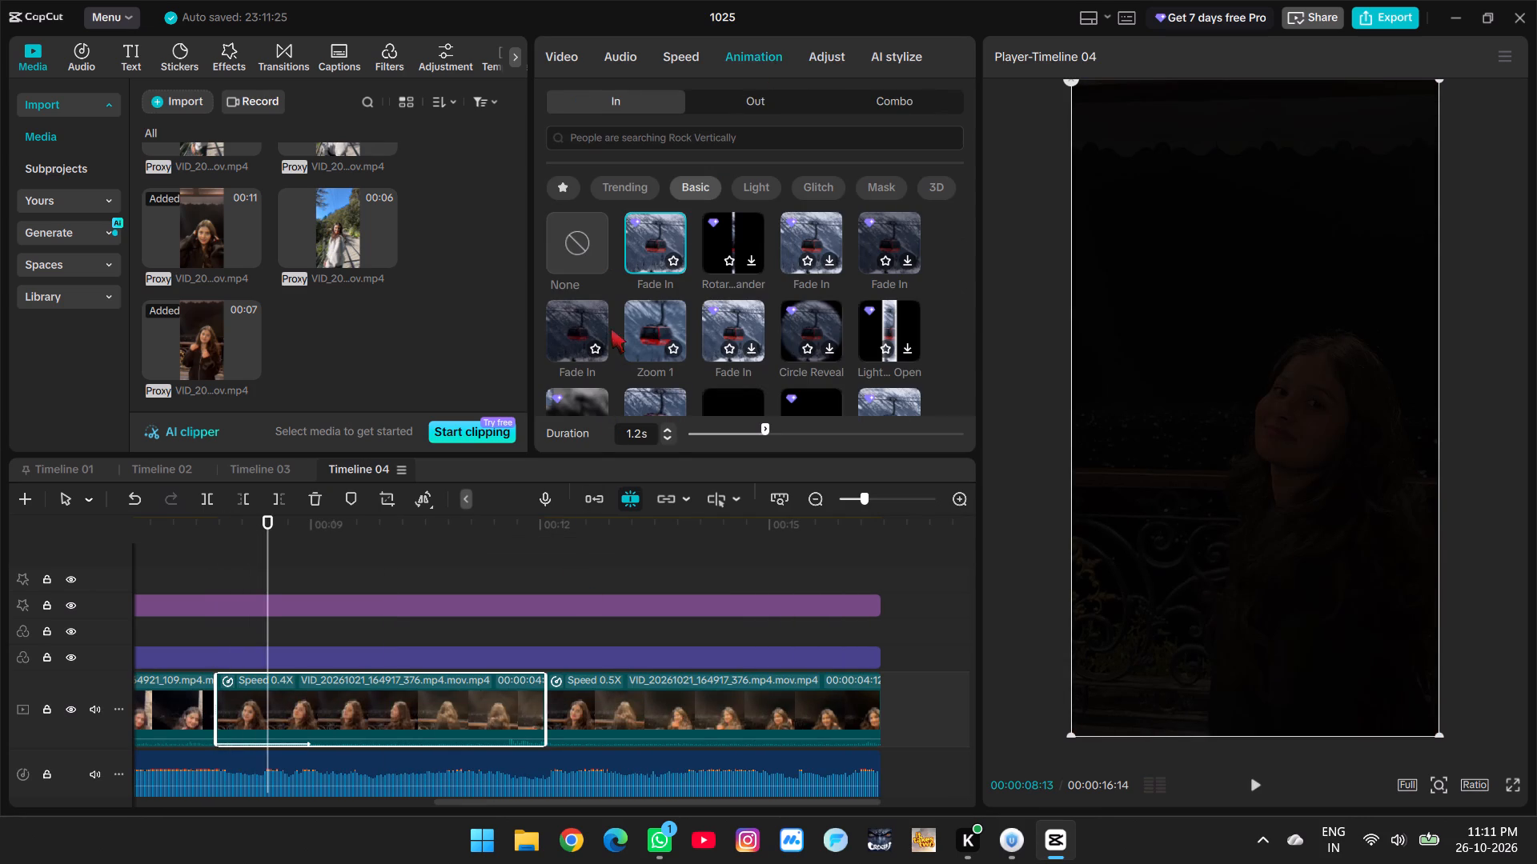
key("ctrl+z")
Apply the Fade Out exit animation to the last 0.4X clip.
left_click(764, 112)
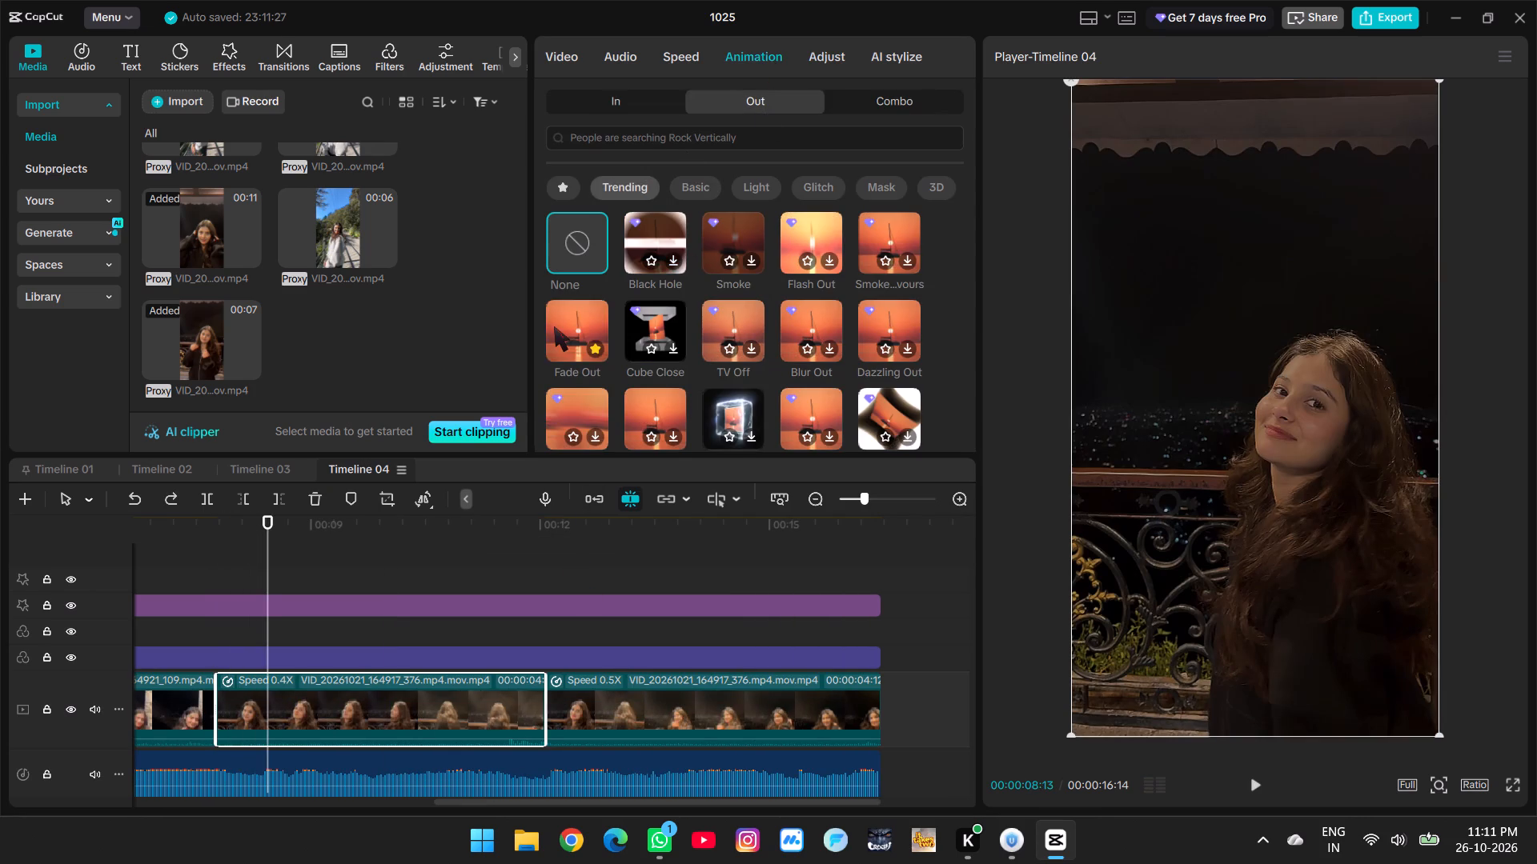
left_click(554, 326)
Compare the Basic Fade In entrance animations on the 0.5X clip, apply the first row's last Fade In variant, and shorten its duration.
left_click(588, 708)
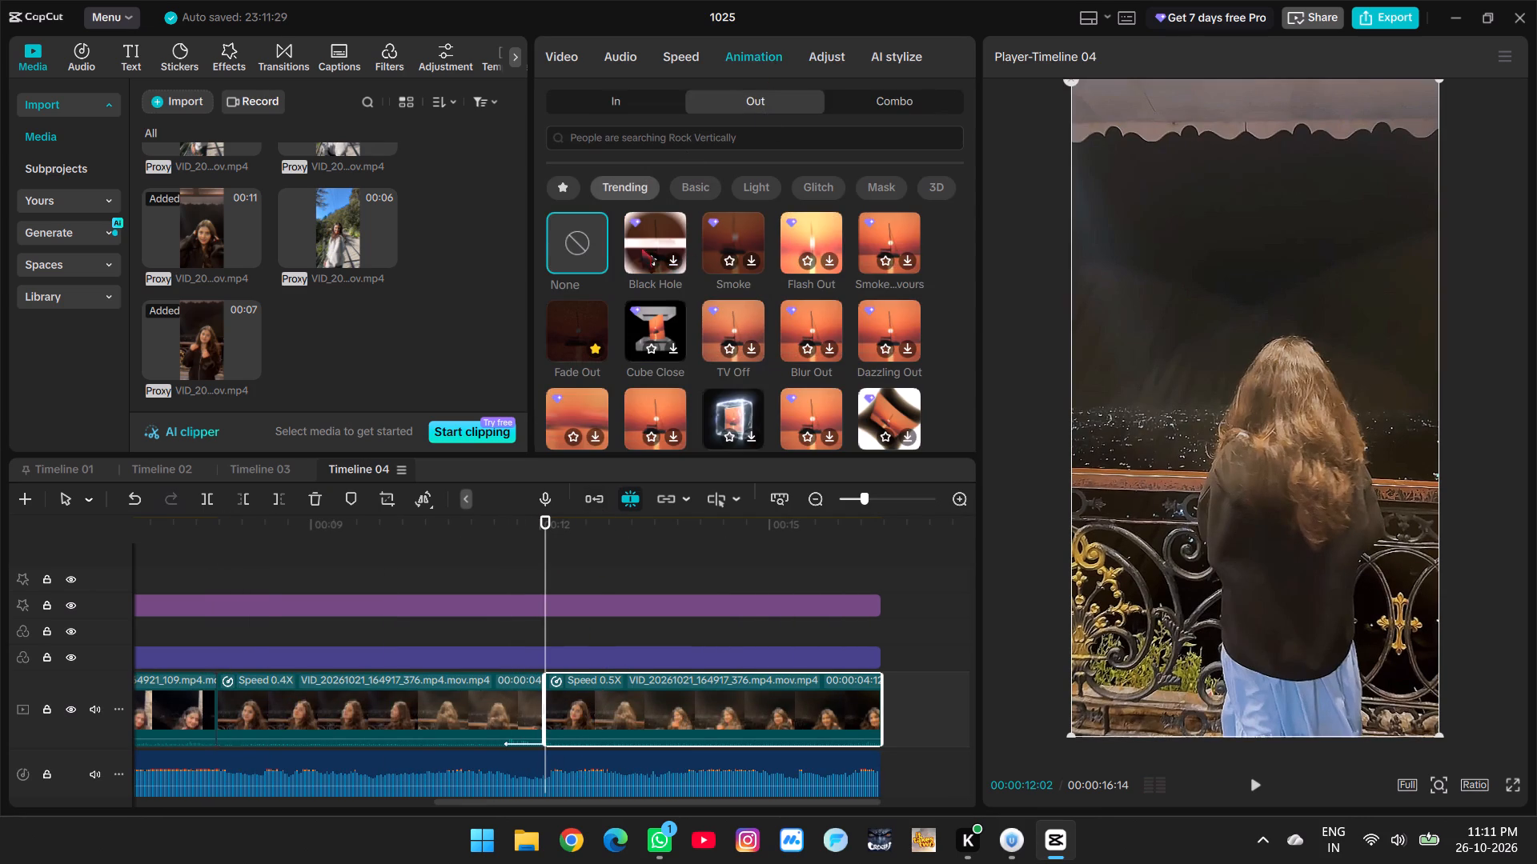
left_click(656, 97)
left_click(644, 245)
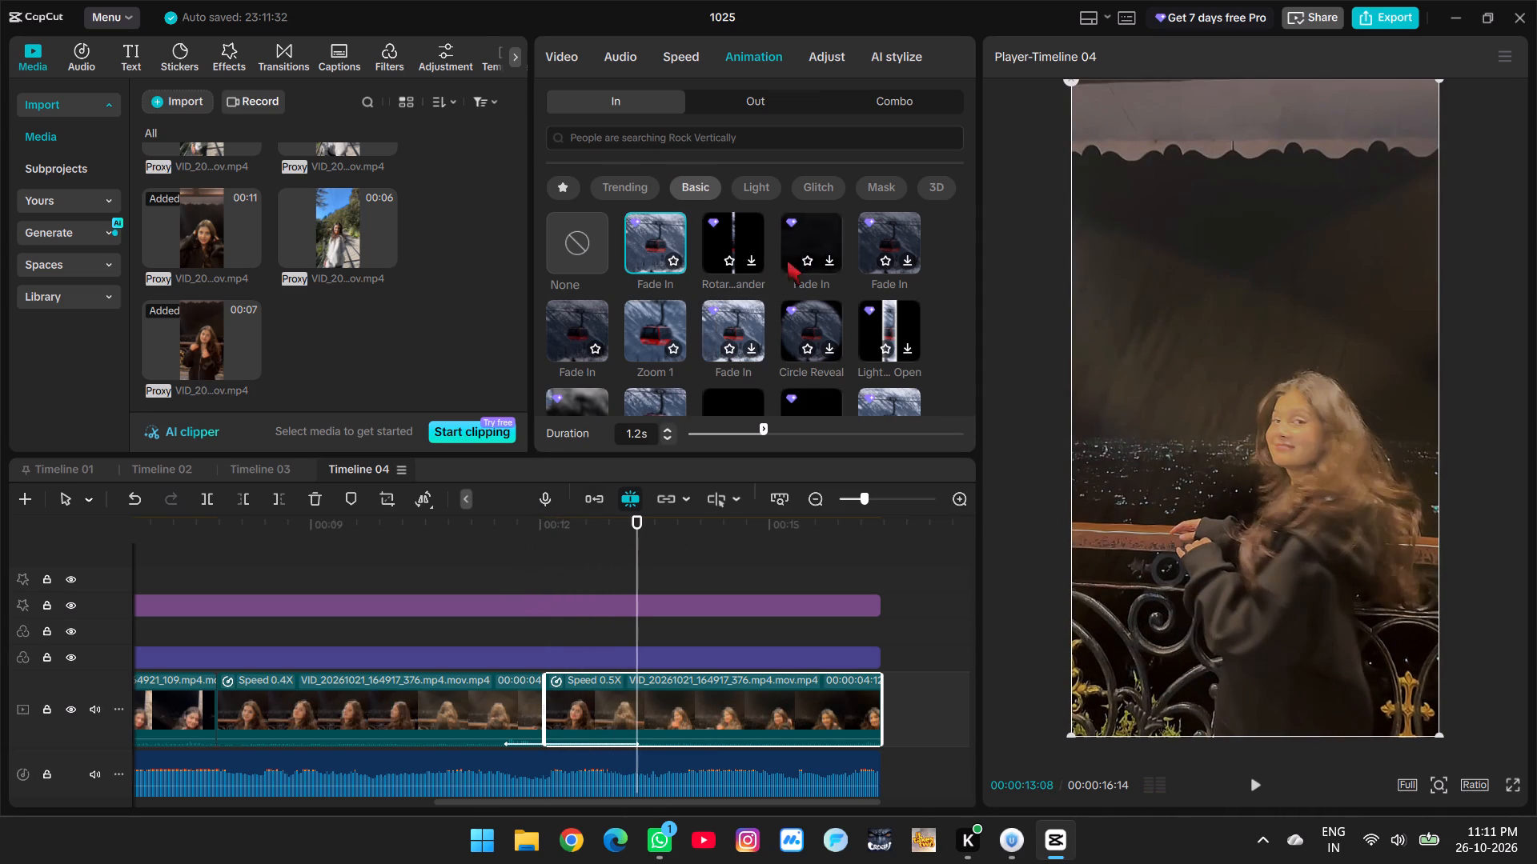
left_click(797, 255)
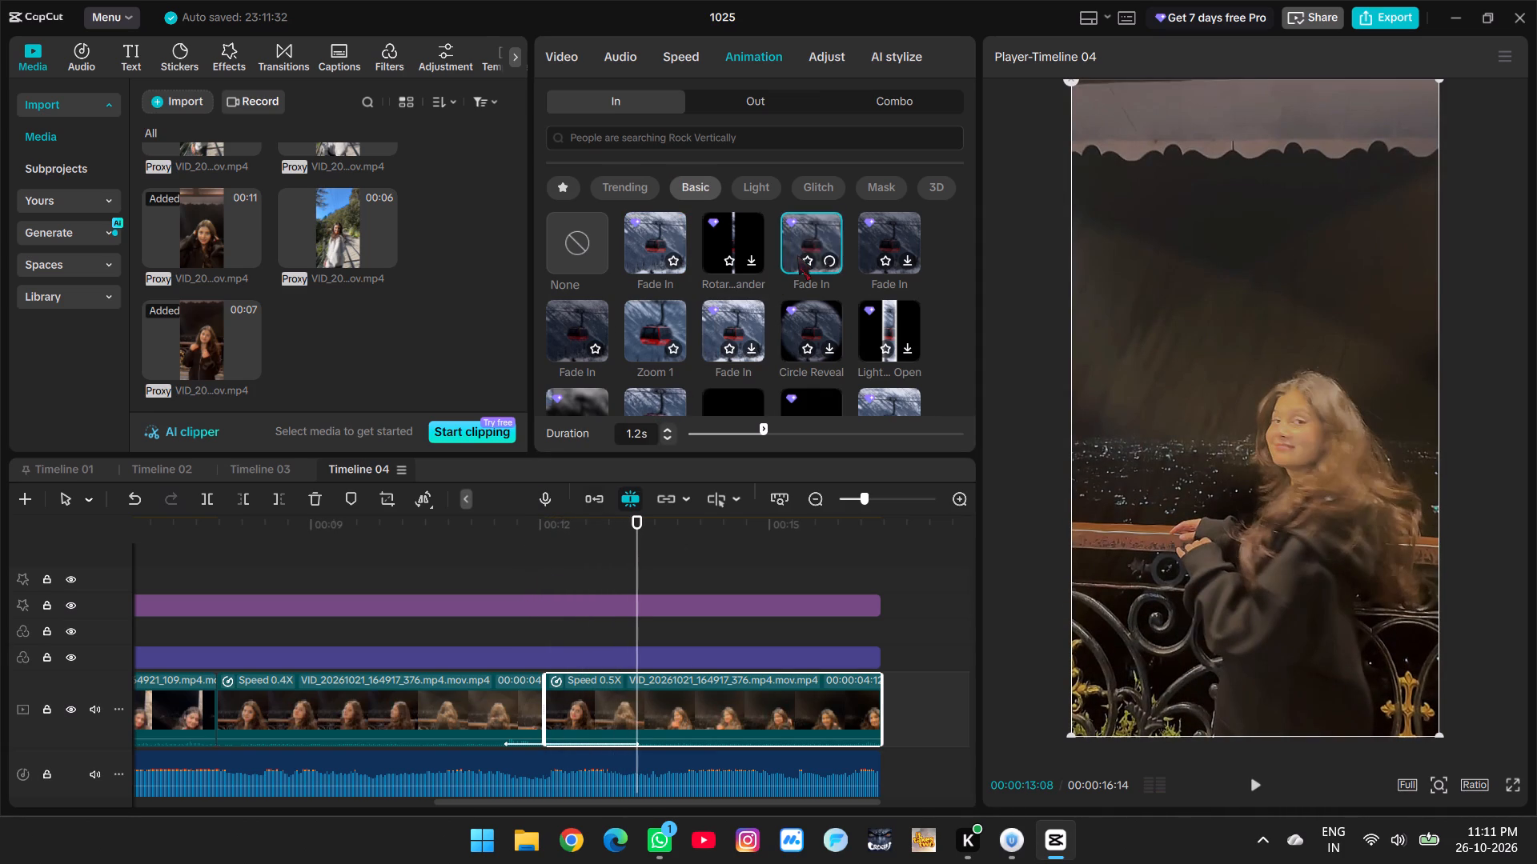
left_click(877, 253)
left_click(877, 253)
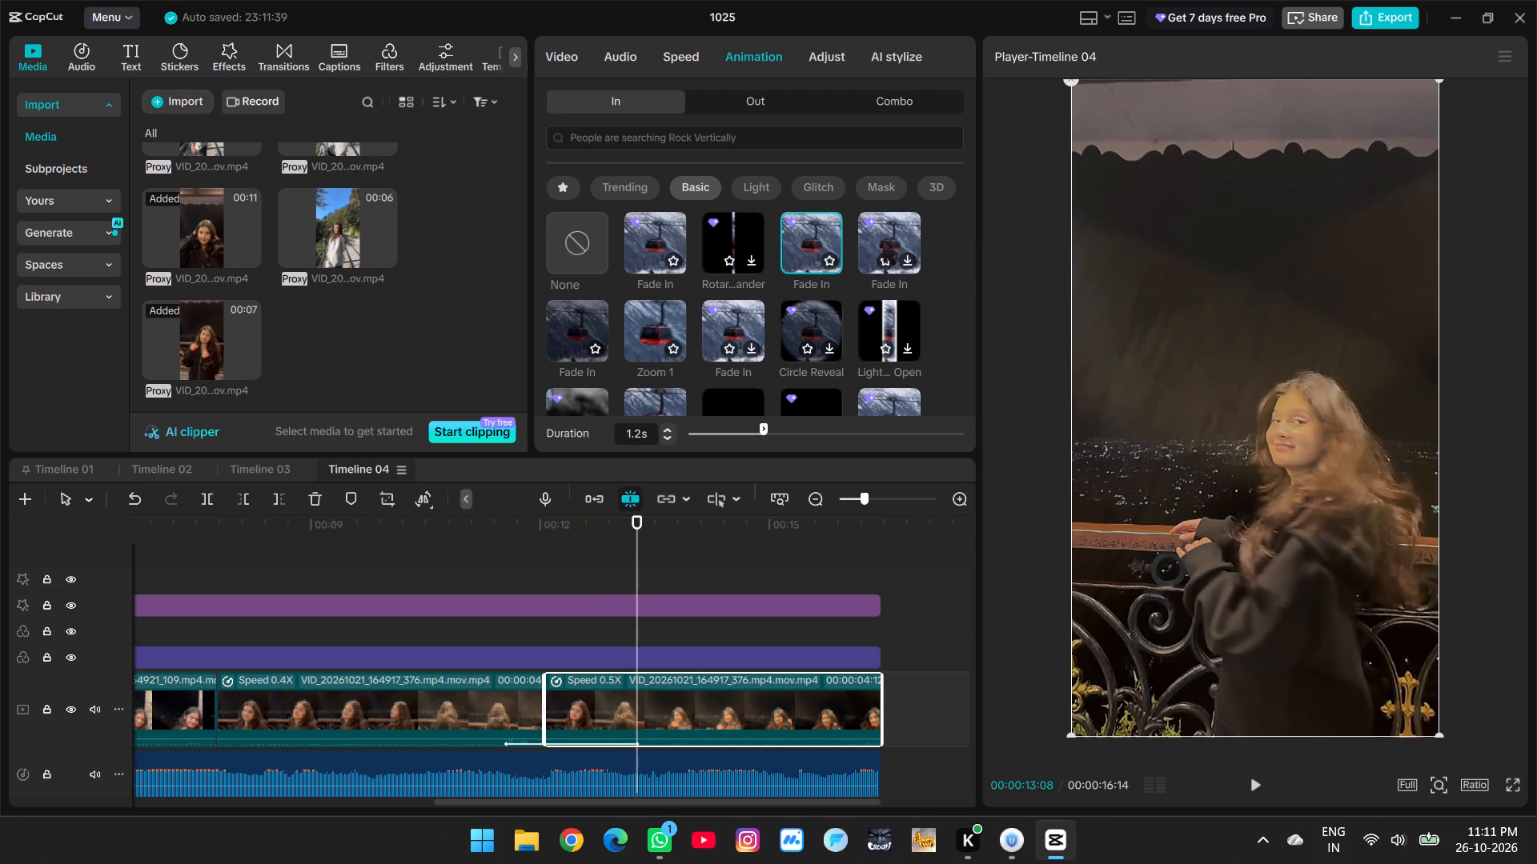
left_click(887, 234)
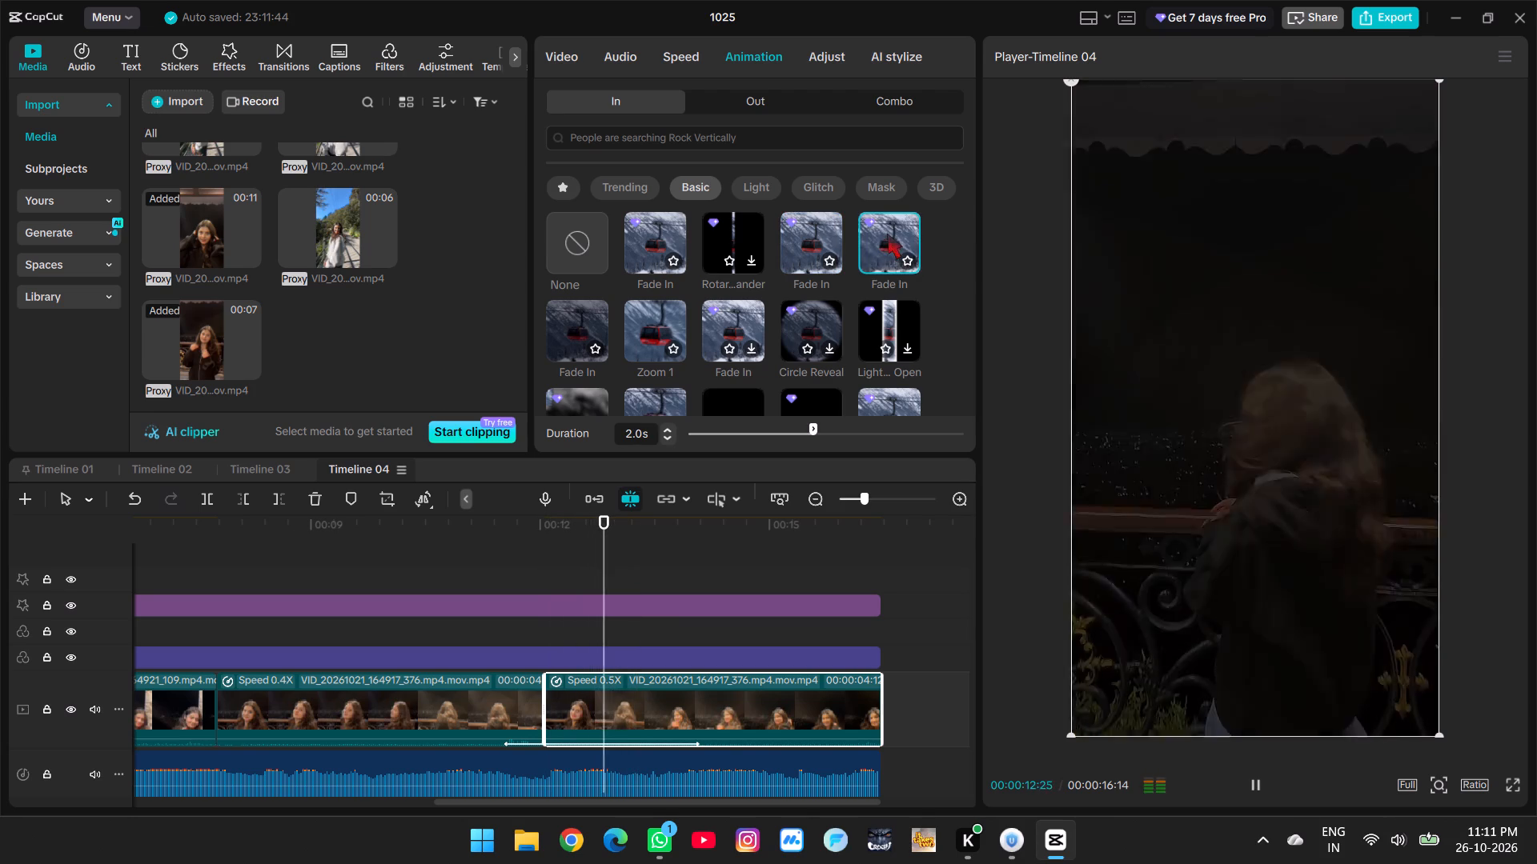
left_click(725, 434)
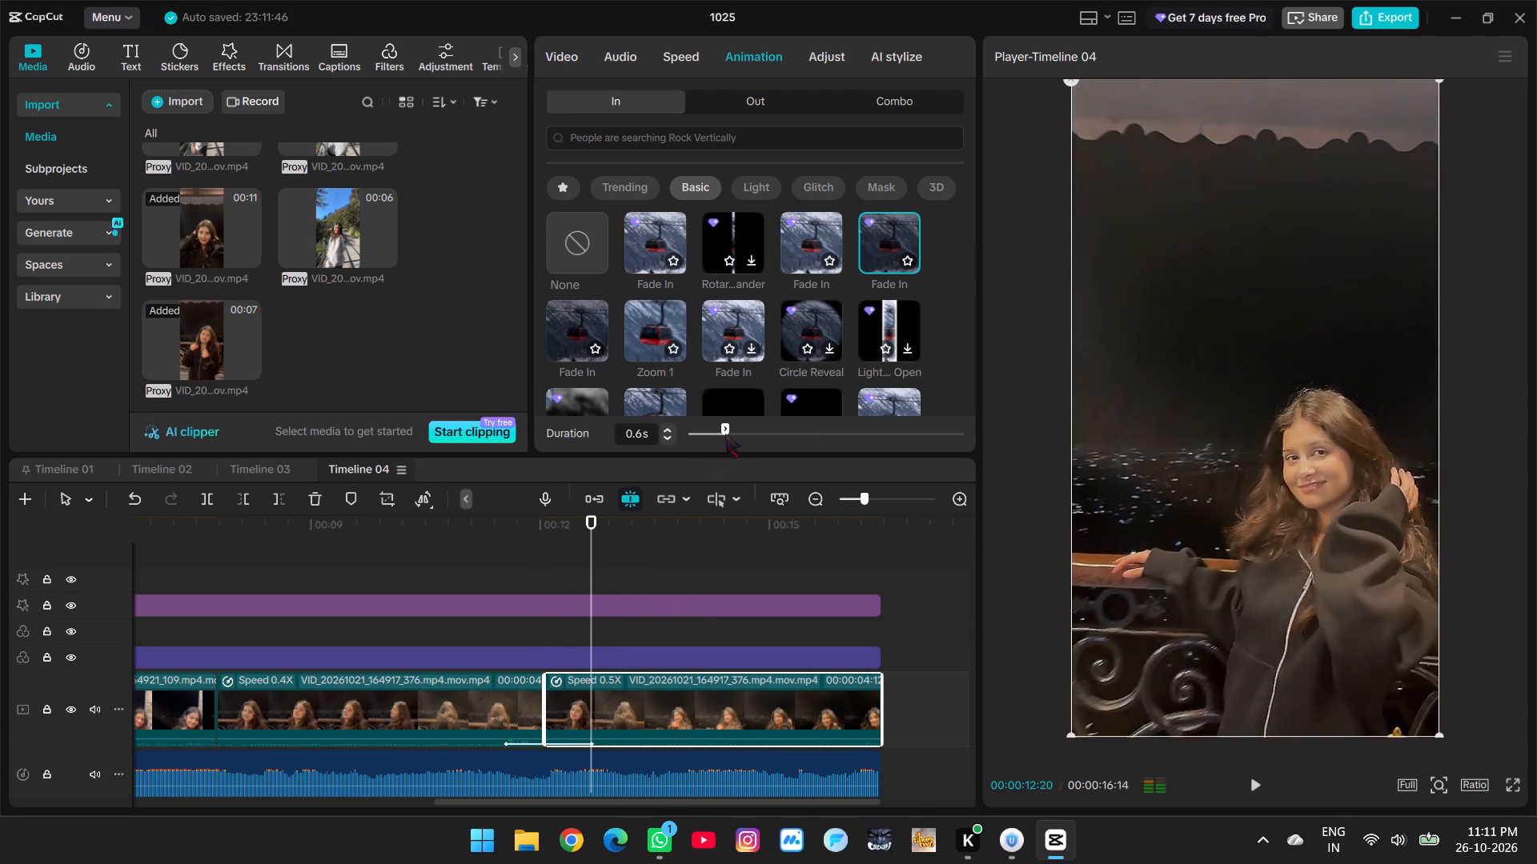
left_click_drag(725, 434, 735, 434)
Play back the fade between the last 0.4X clip and the 0.5X clip through to about 16 seconds.
left_click(491, 614)
key("space")
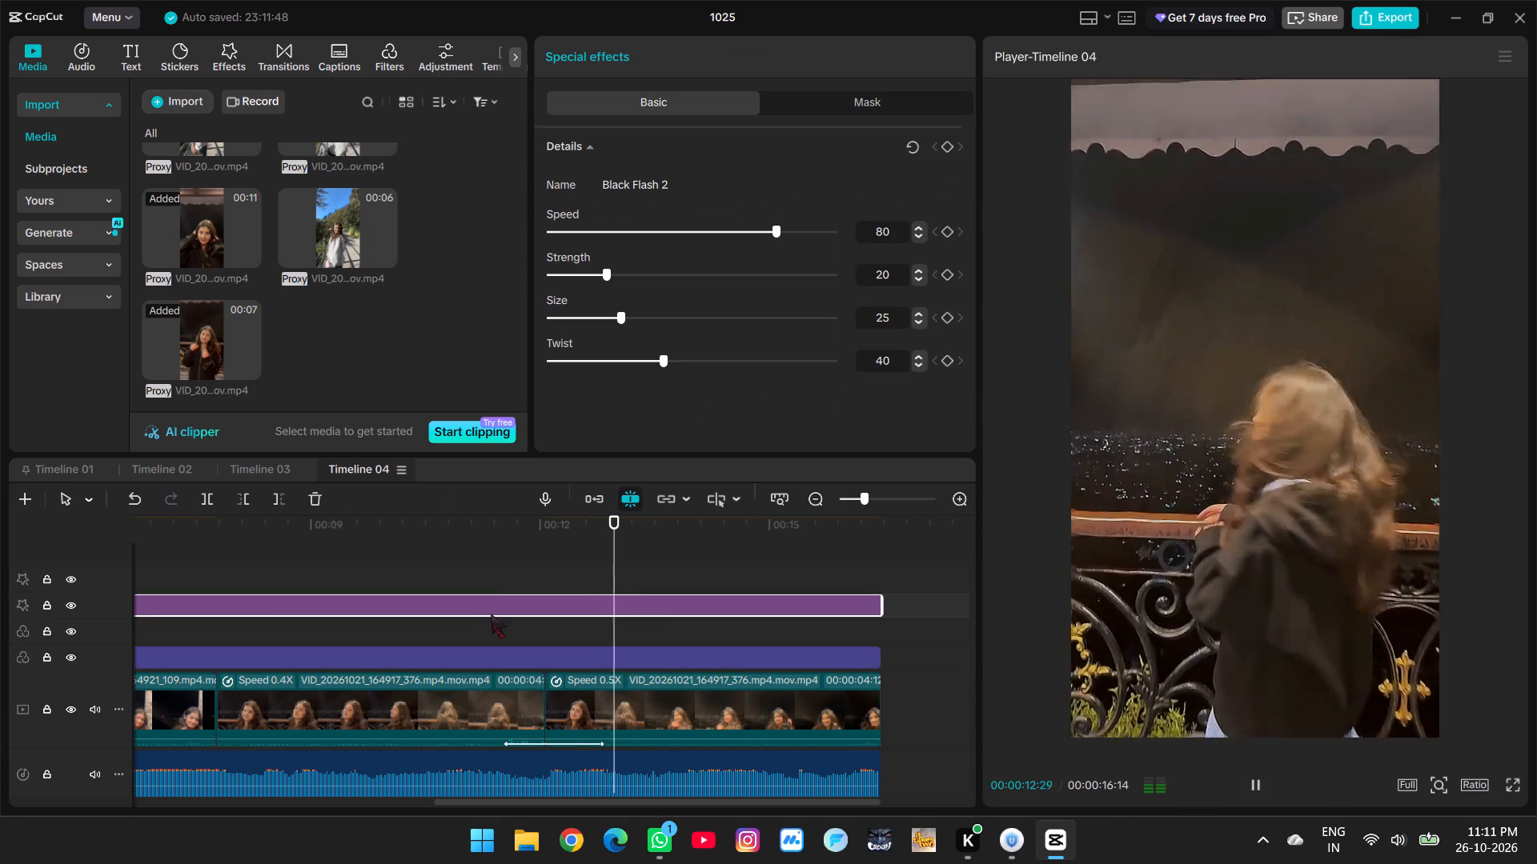
left_click(491, 614)
left_click(489, 593)
key("space")
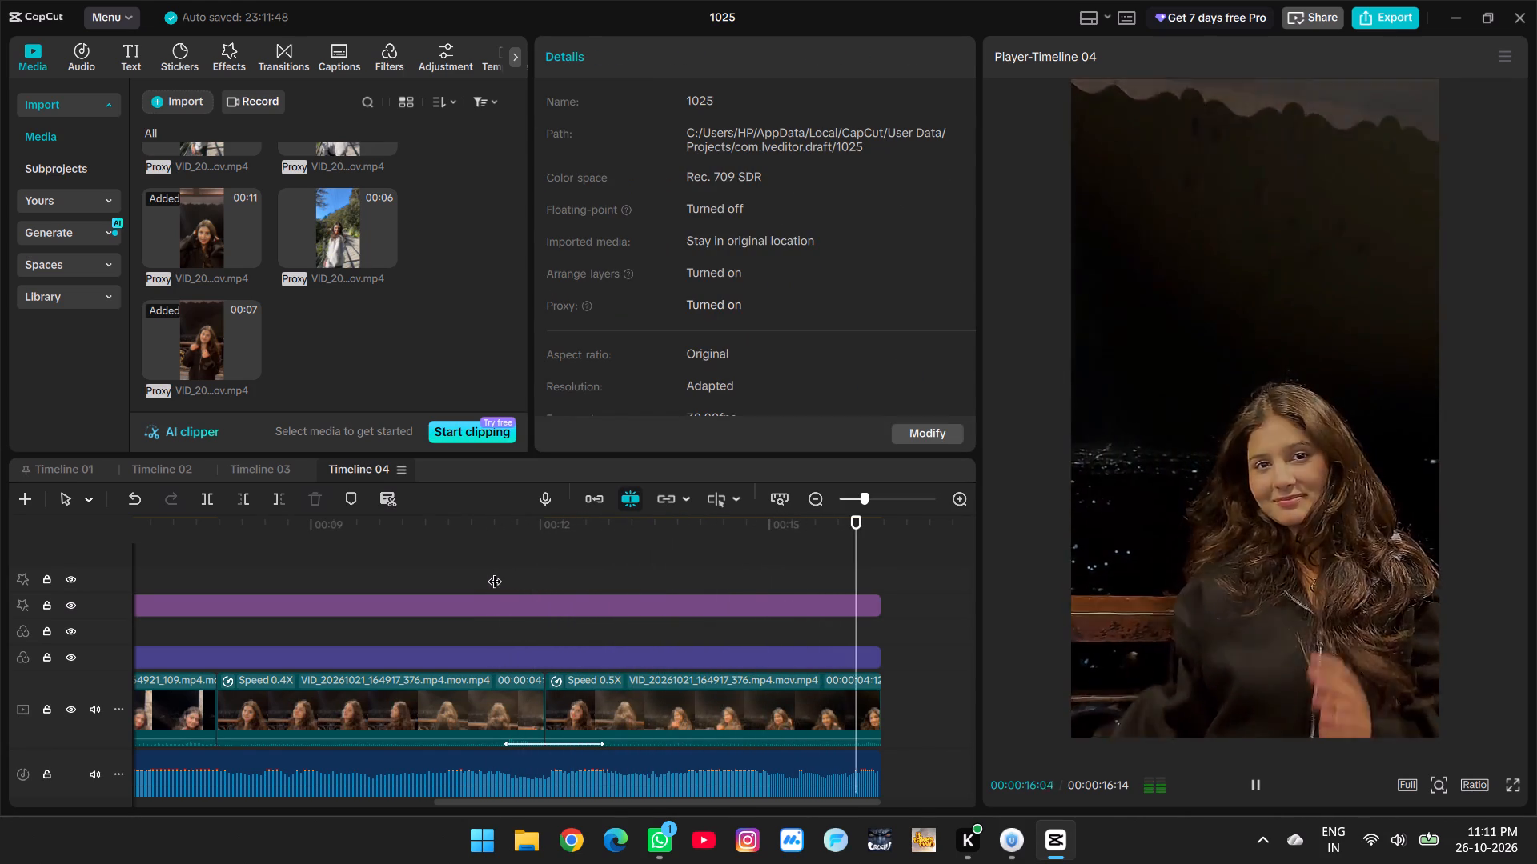
key("space")
Set a fade-out of 1.2 s on the Gehra Hua audio track.
scroll(495, 571, "down", 9, "ctrl")
scroll(410, 566, "down", 4, "ctrl")
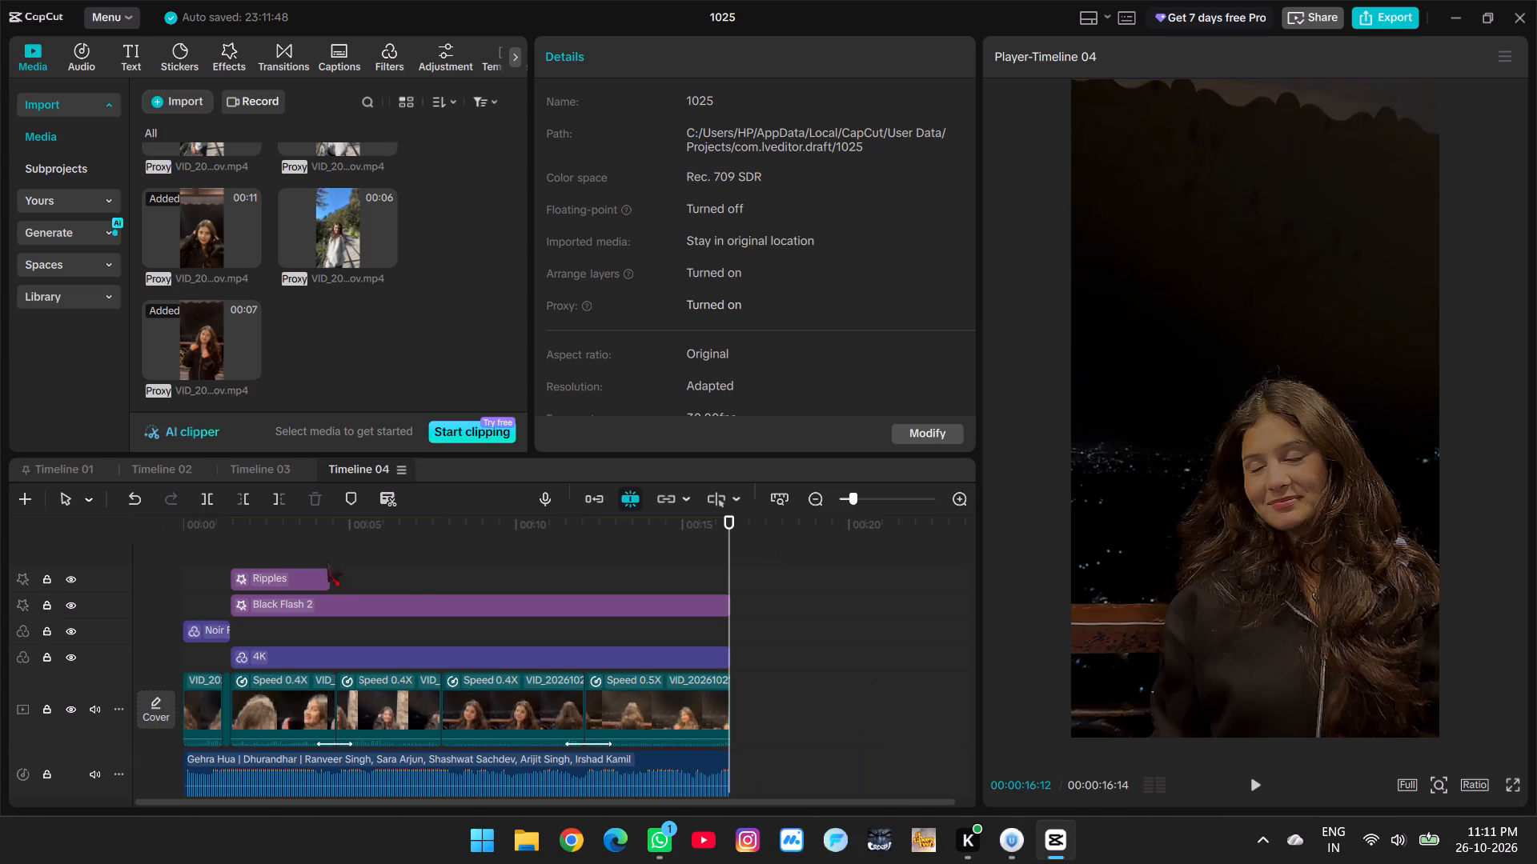
left_click(695, 778)
left_click(633, 59)
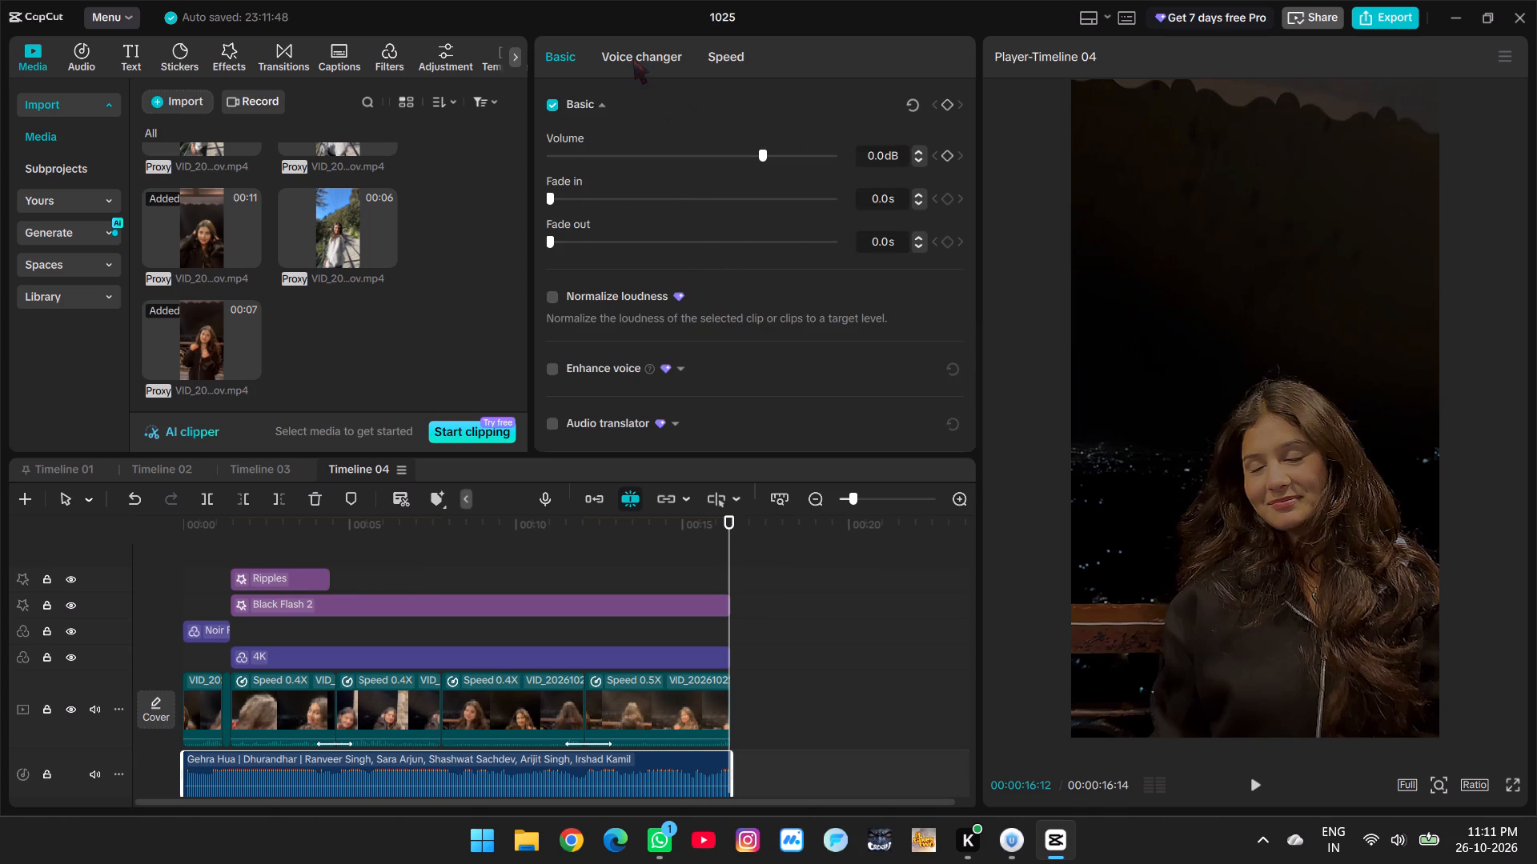
left_click(556, 57)
left_click(568, 255)
left_click(585, 234)
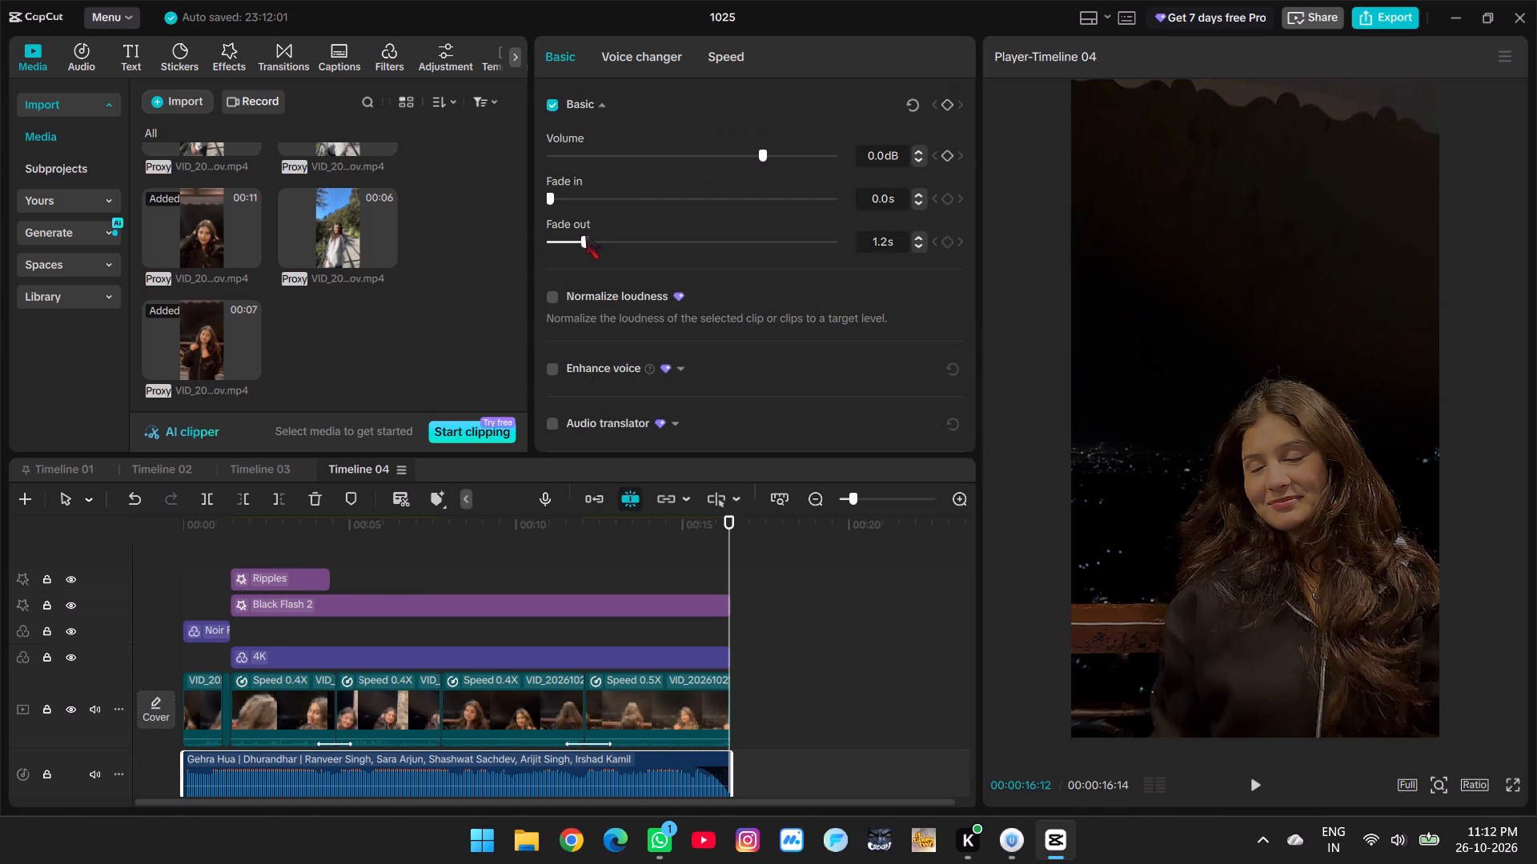
Play back the ending with the music fade, and trim the end of the Gehra Hua audio track to 00:00:15:26.
left_click(699, 562)
key("space")
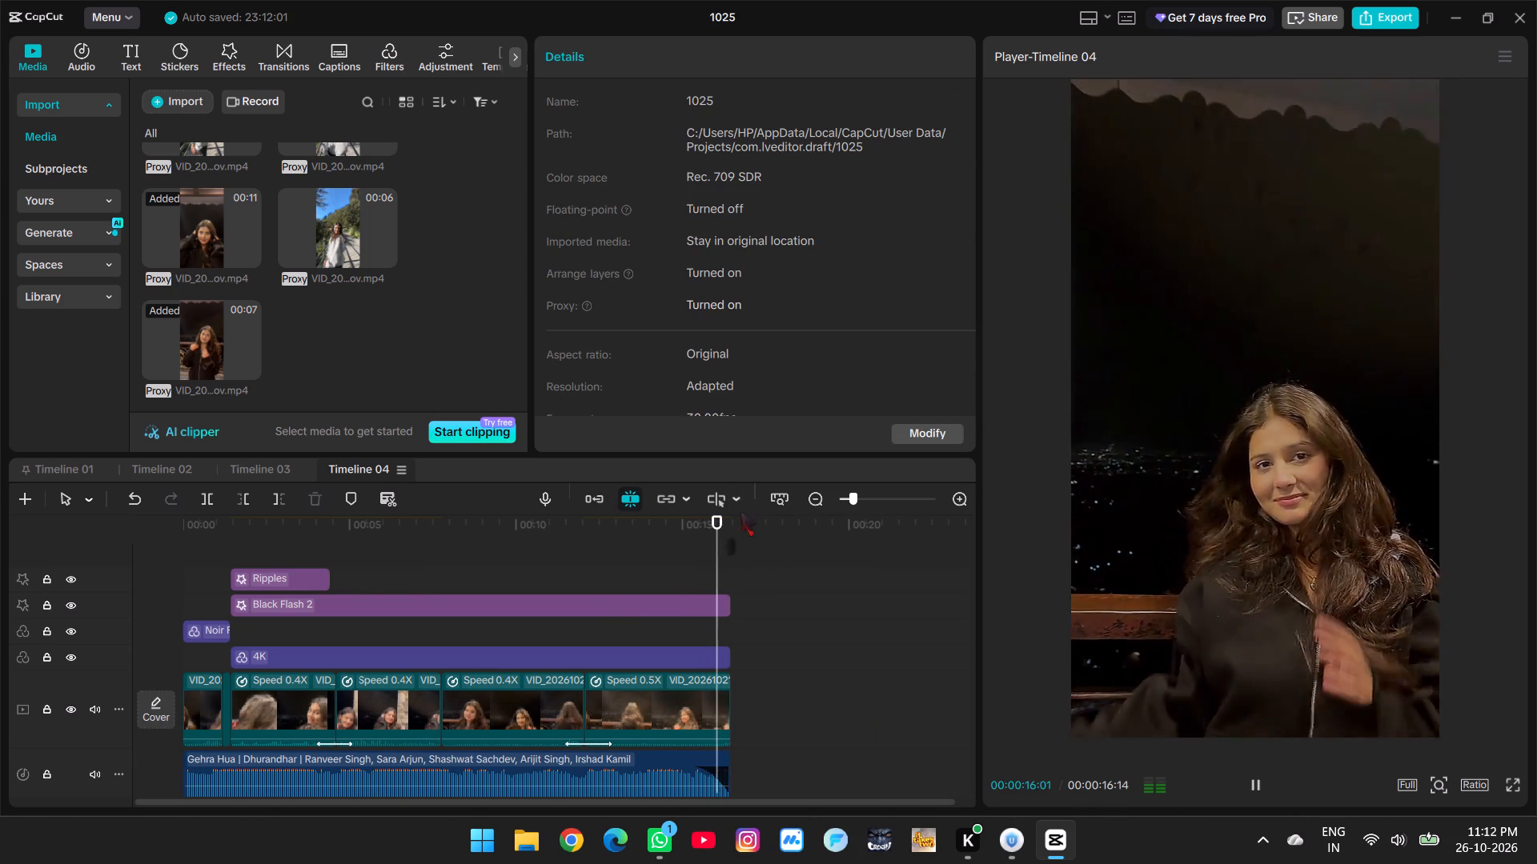
left_click(657, 550)
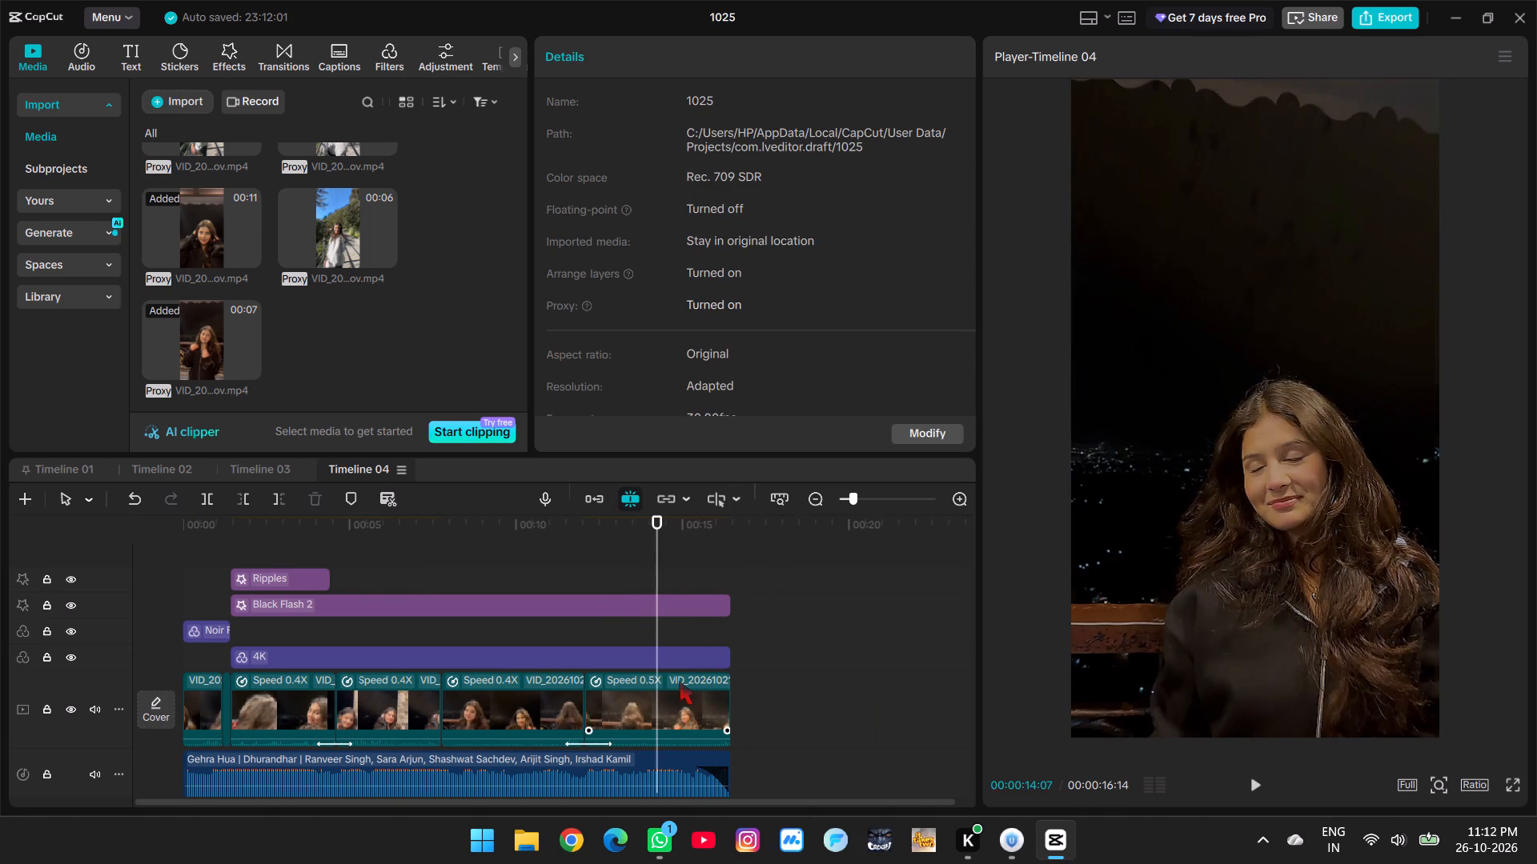
key("space")
scroll(724, 632, "down", 4)
key("space")
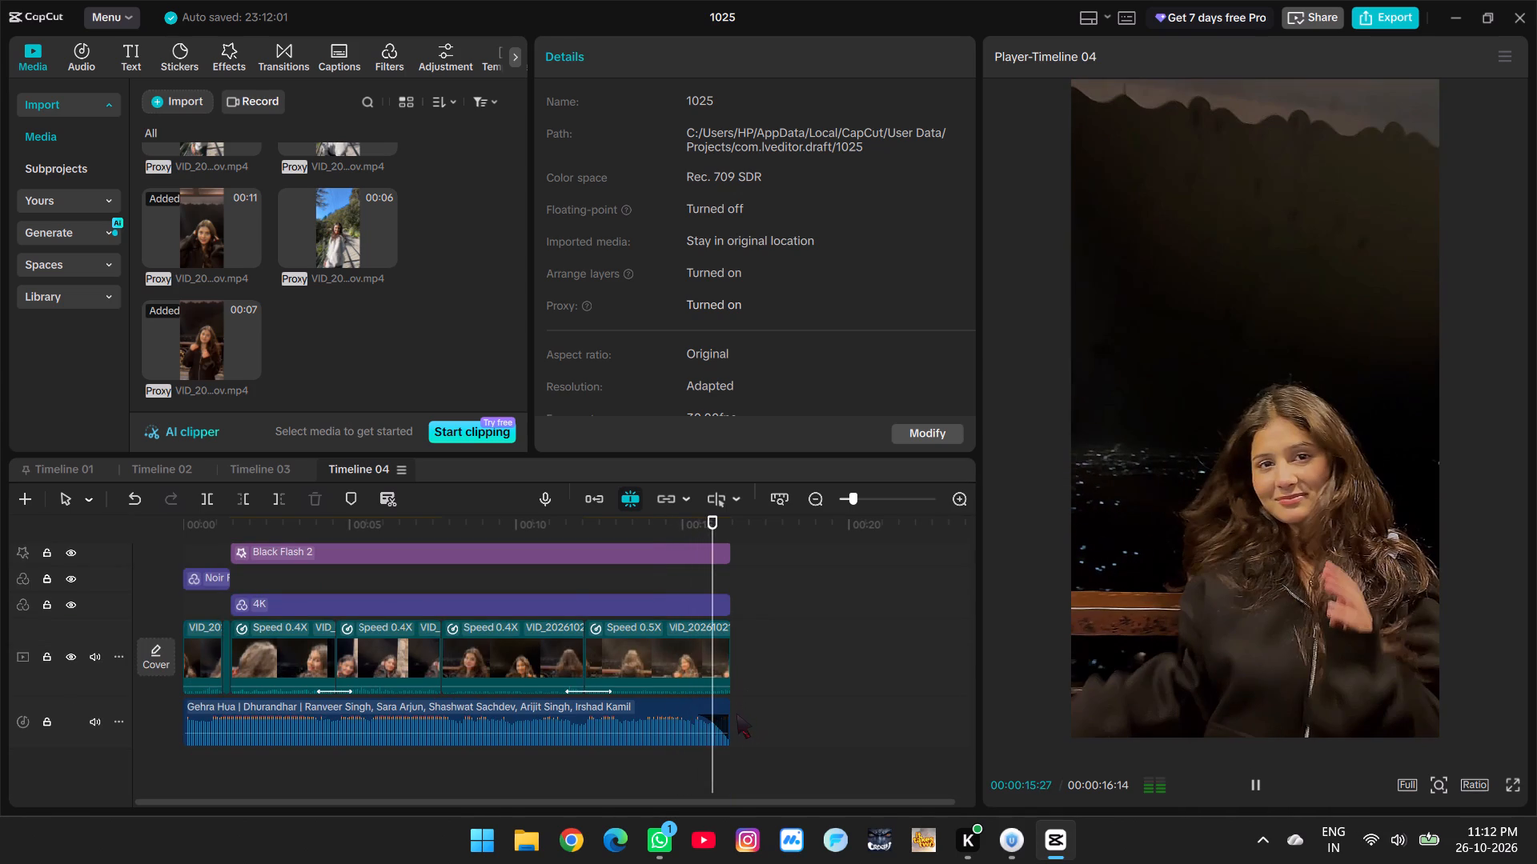
scroll(730, 743, "up", 20, "ctrl")
scroll(730, 743, "up", 7, "ctrl")
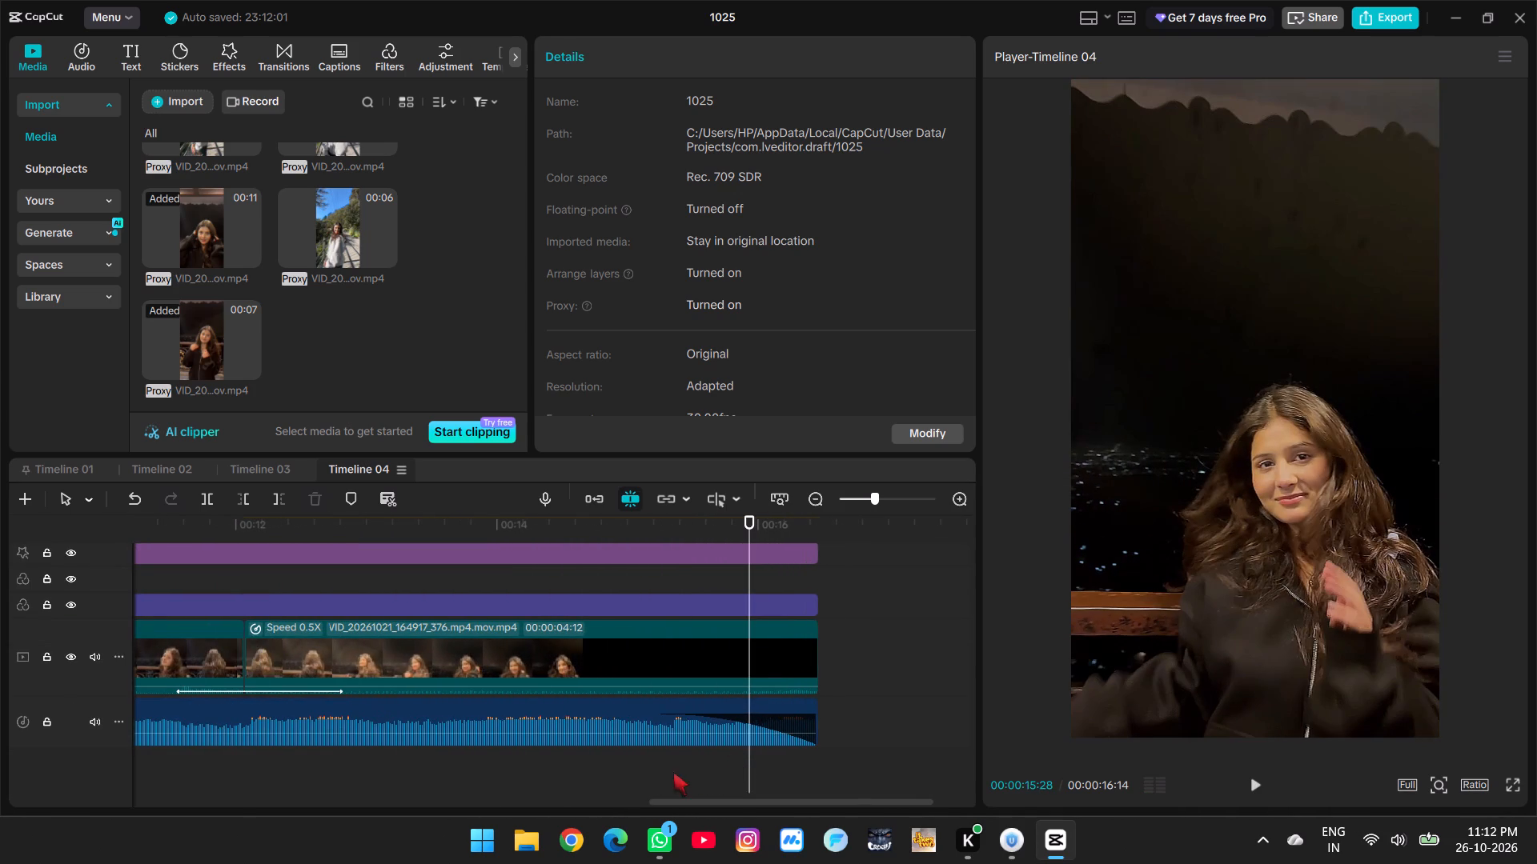
left_click(673, 772)
key("space")
key("space")
left_click(624, 733)
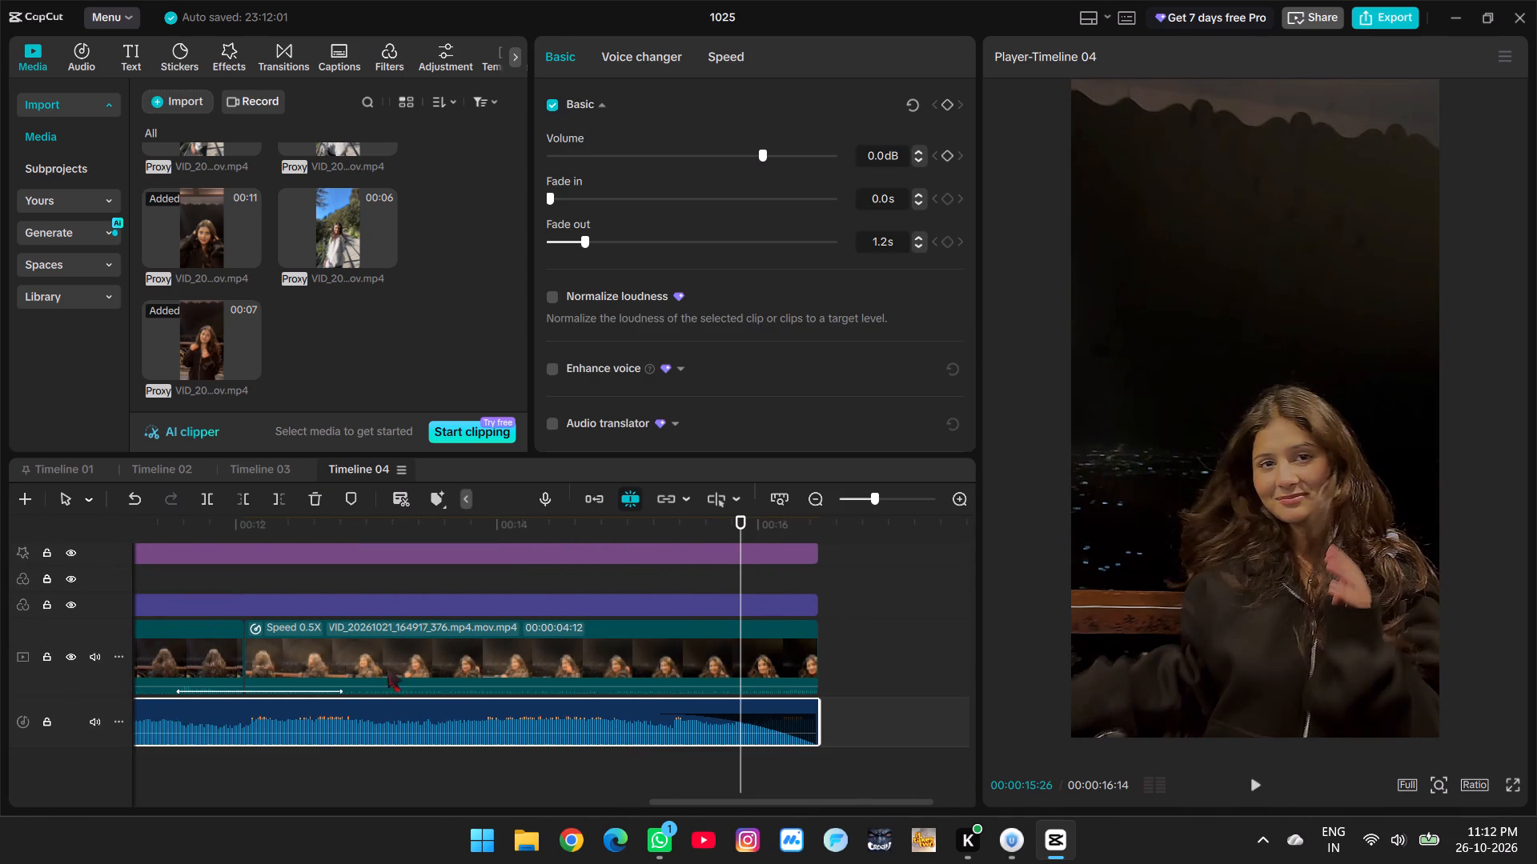
left_click(279, 498)
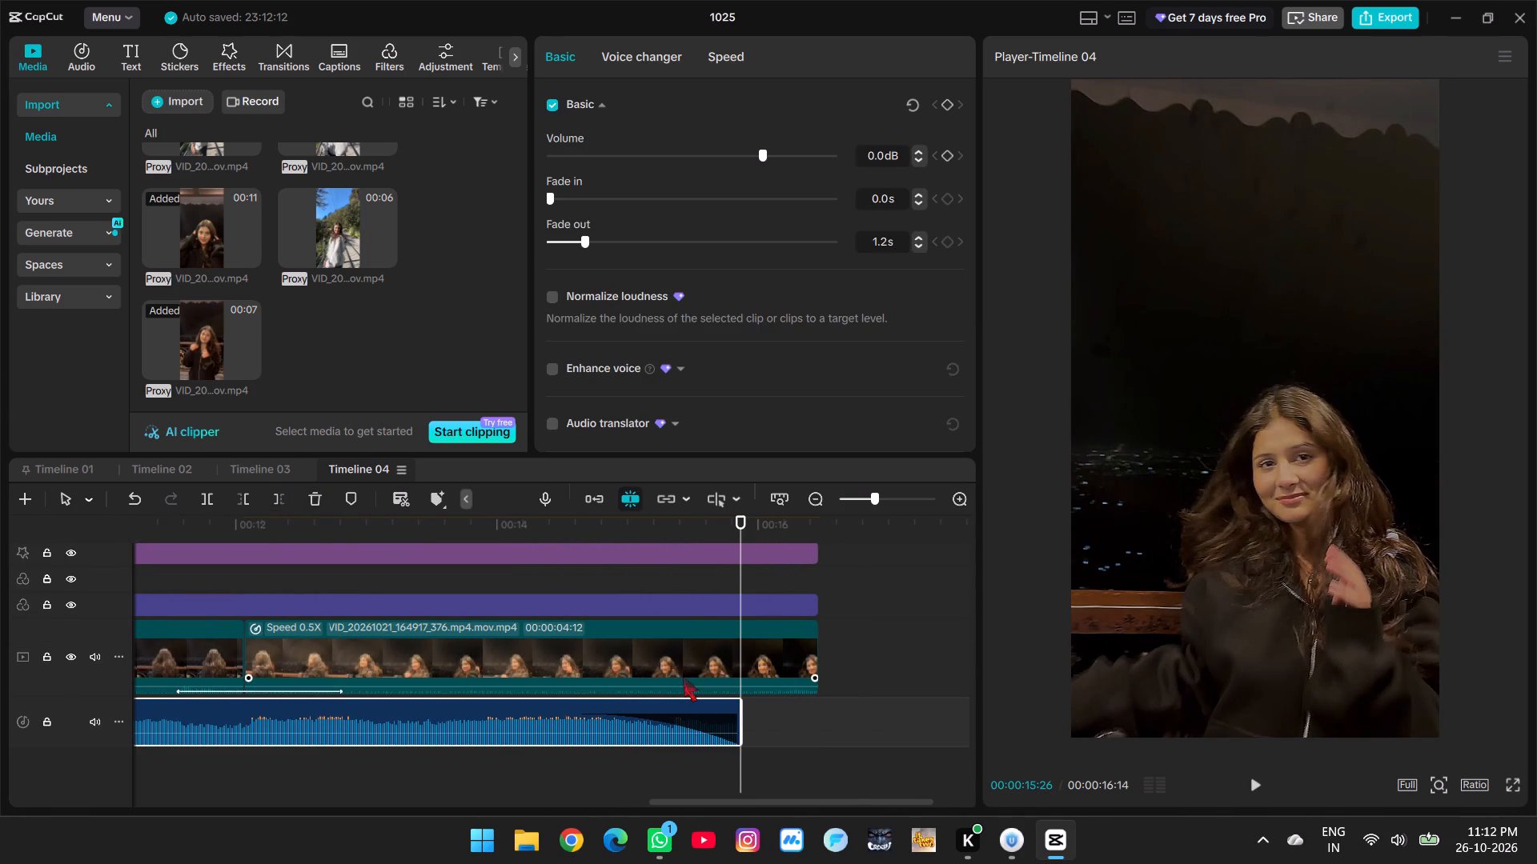
Apply the Fade Out exit animation to the final 0.5X clip.
left_click(706, 667)
left_click(767, 52)
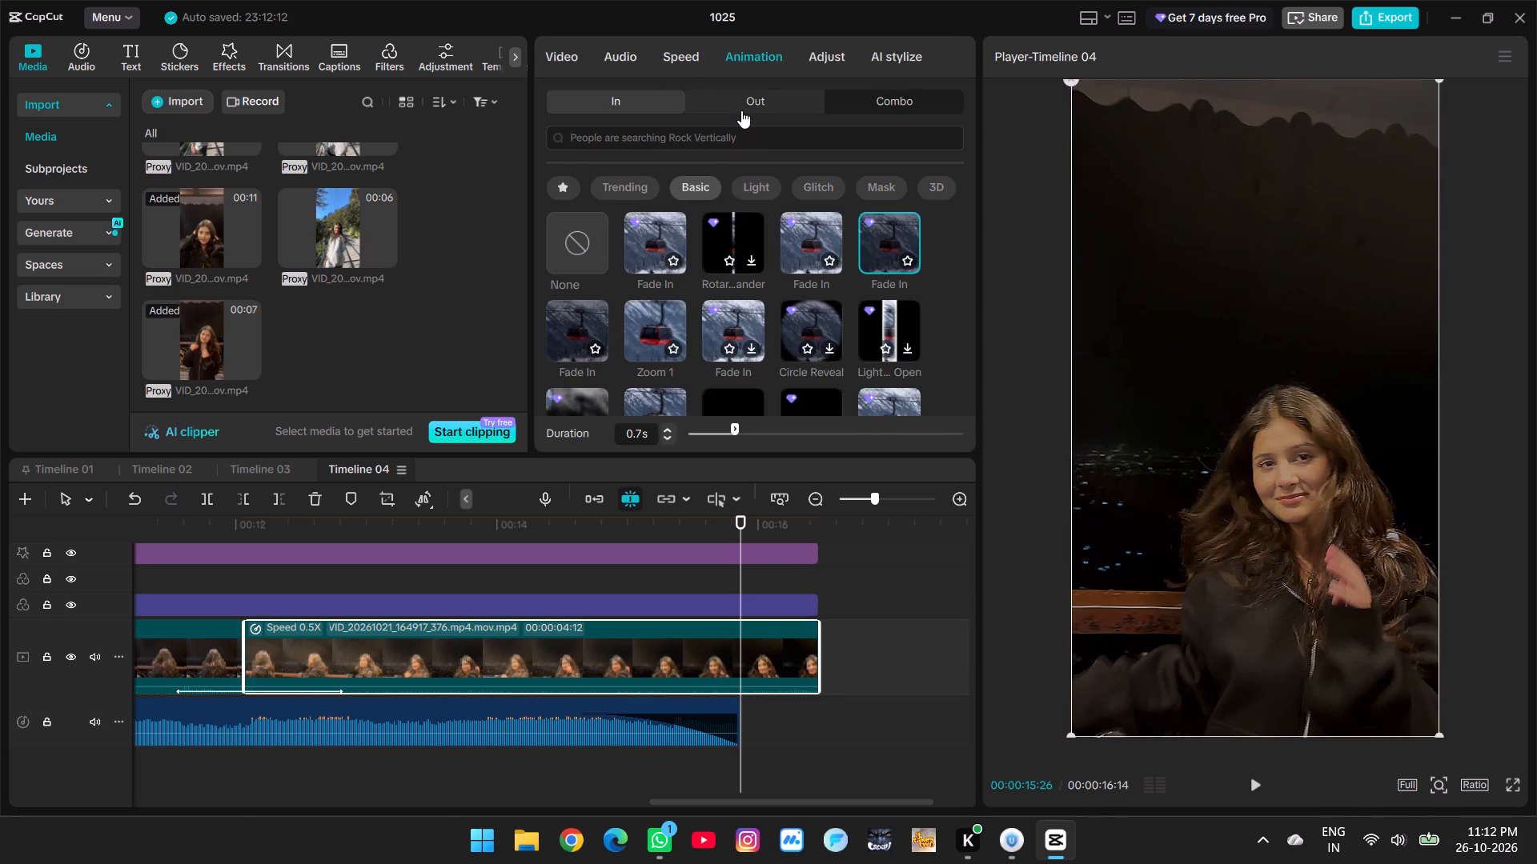
left_click(744, 107)
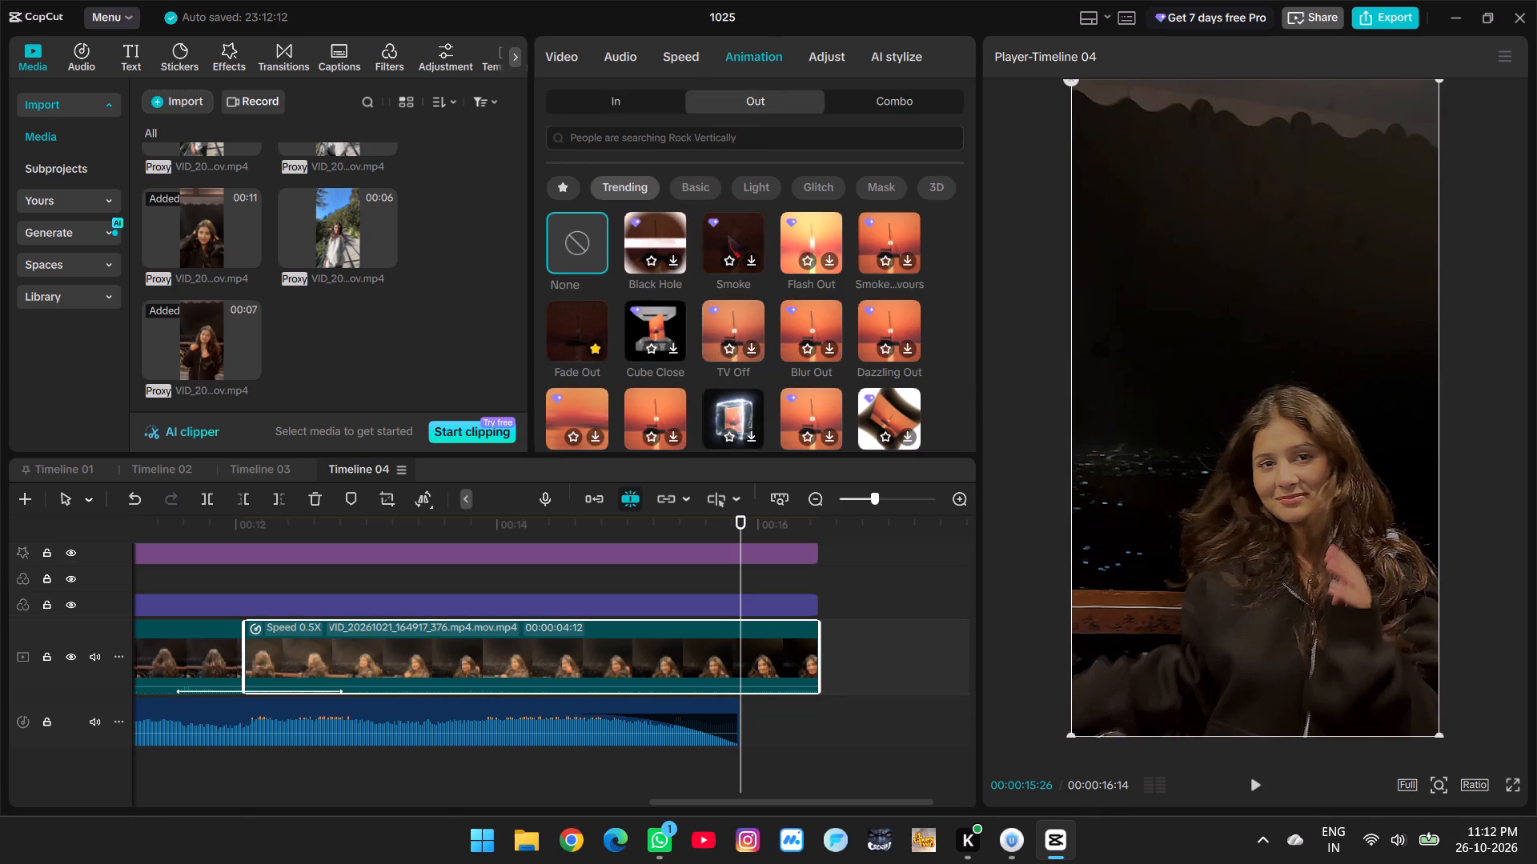
left_click(564, 318)
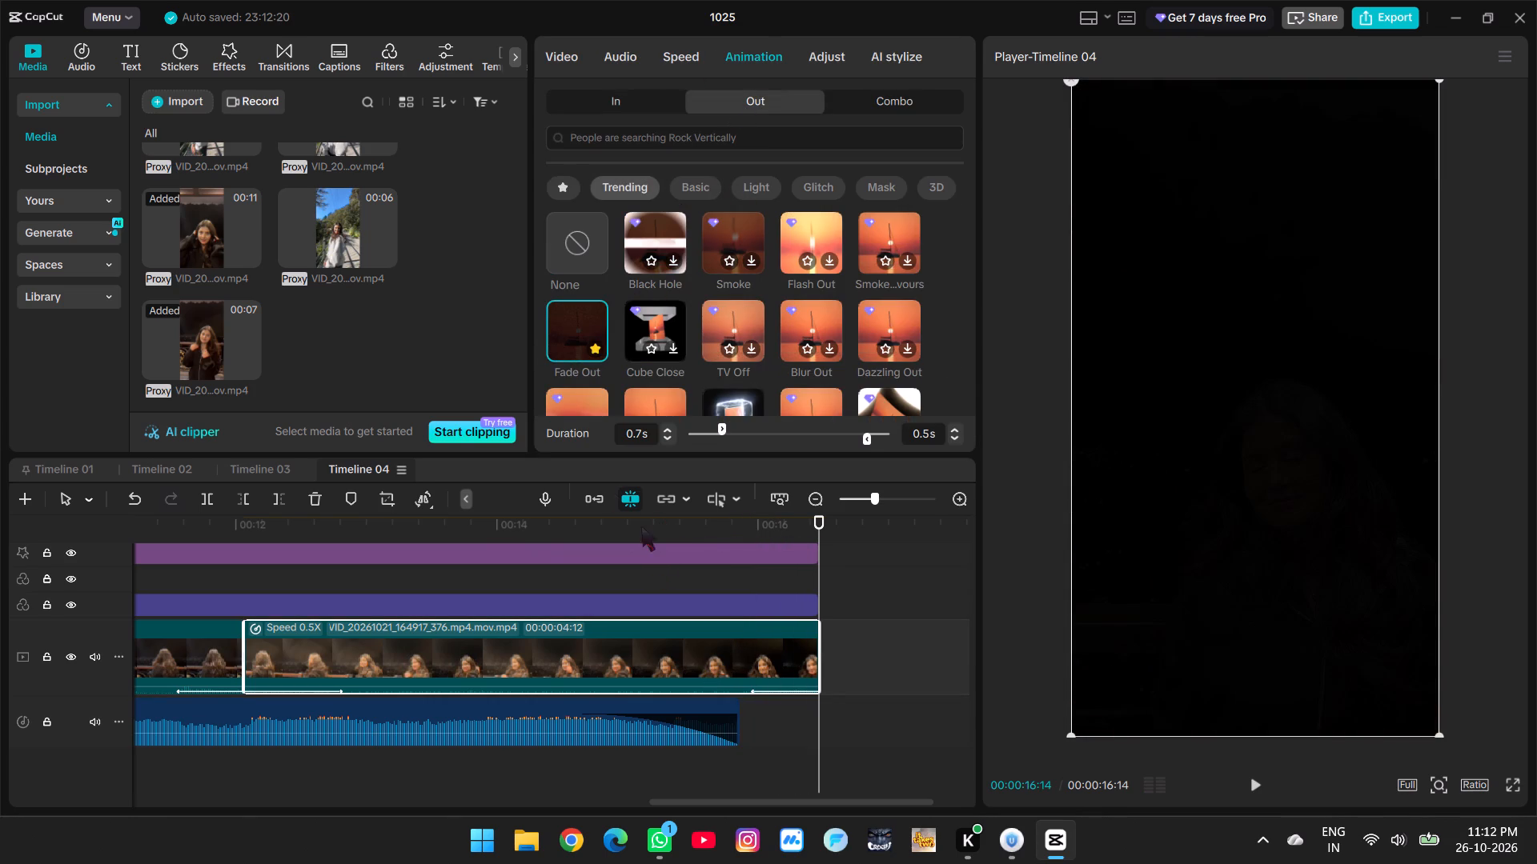
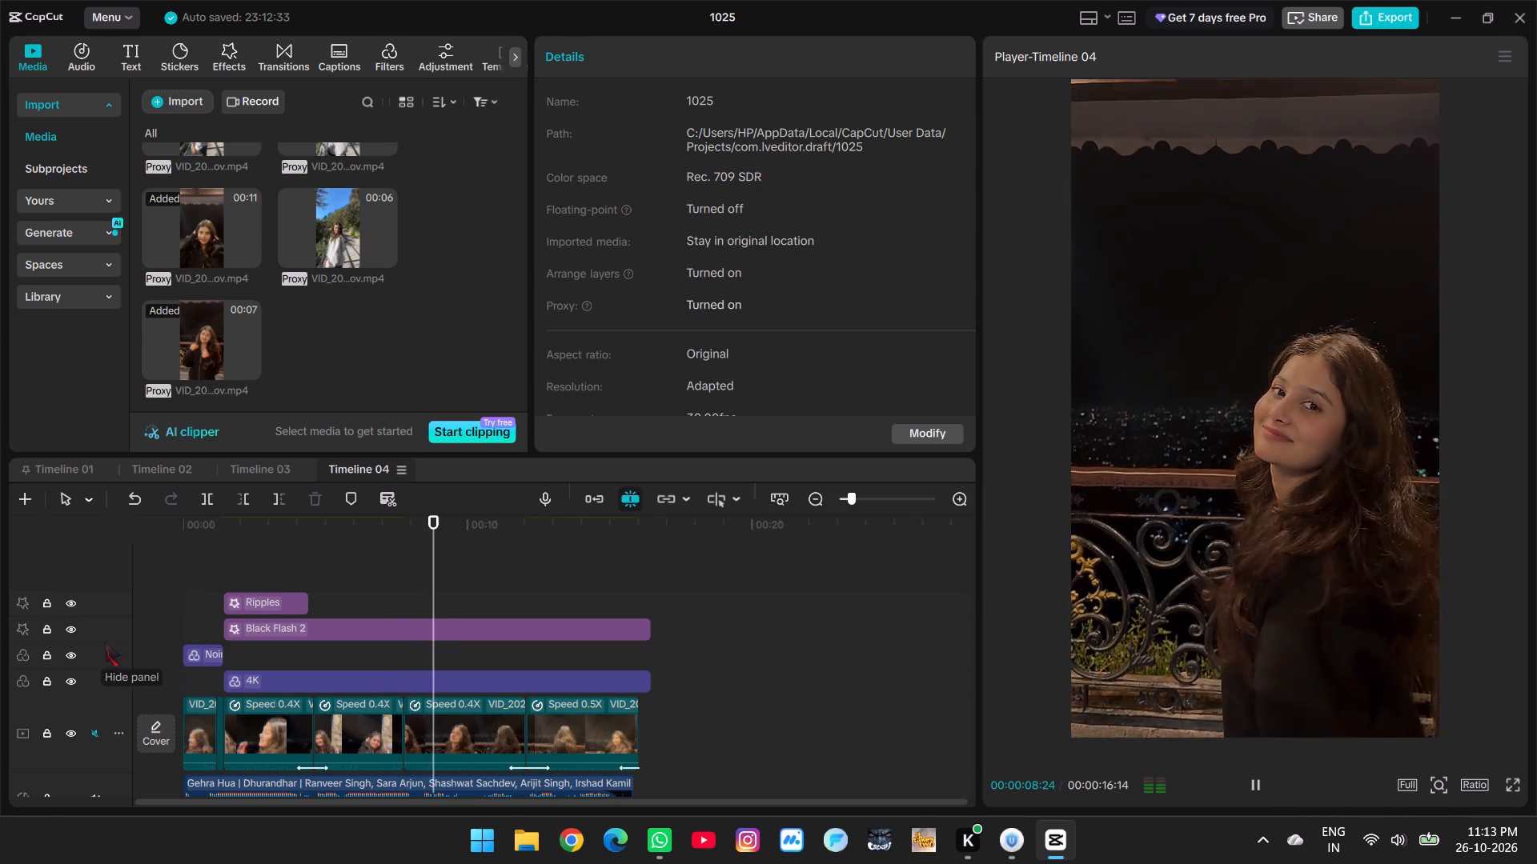
Hide the Black Flash 2 effect track.
left_click(66, 626)
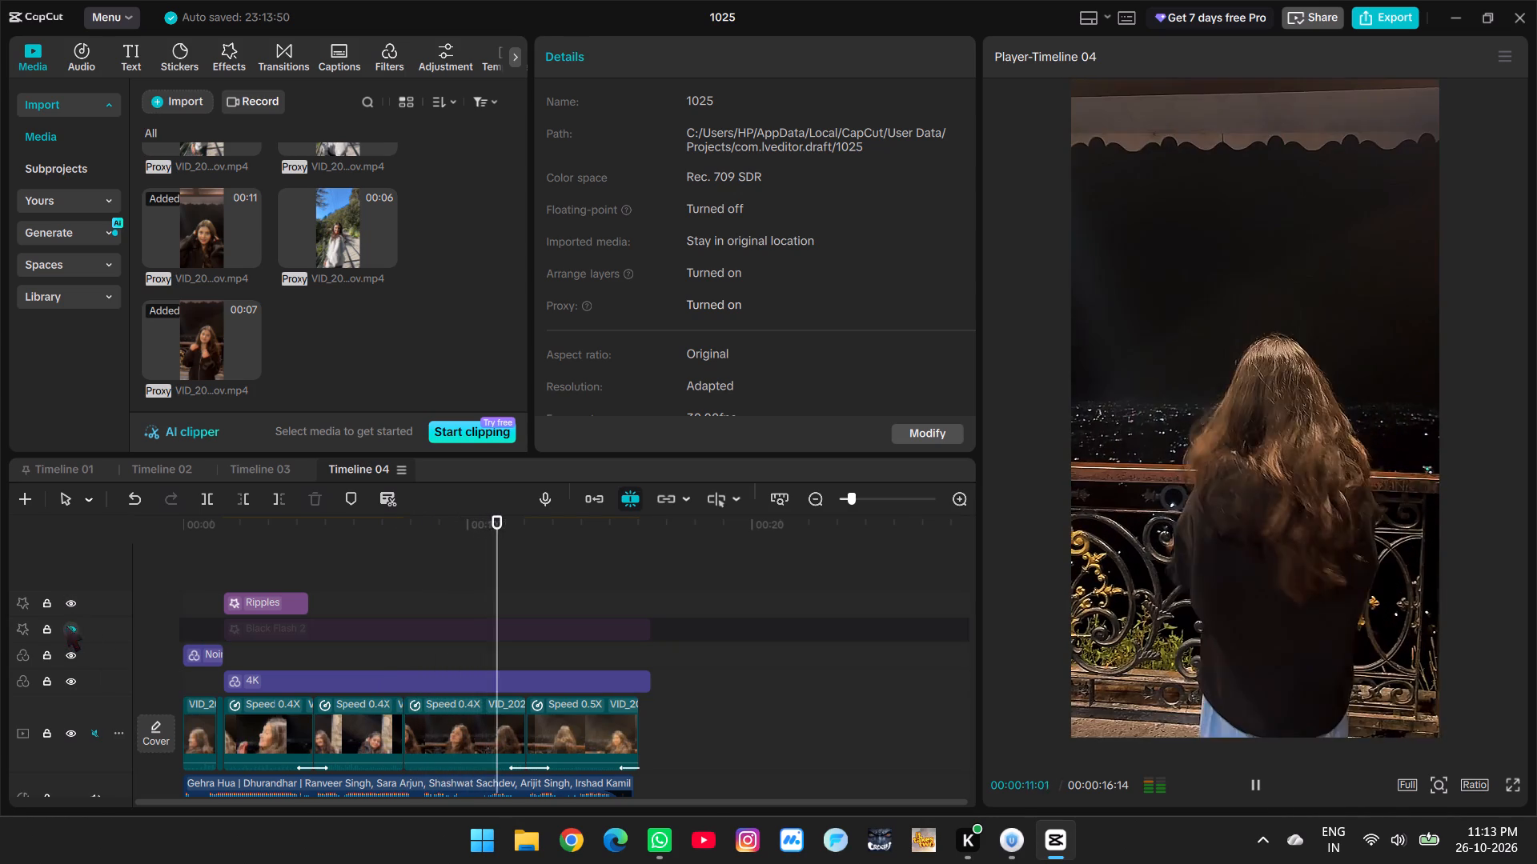
Play back the edit from the start without Black Flash 2, replaying the stretch from about 7 to 13 seconds.
left_click(163, 558)
key("space")
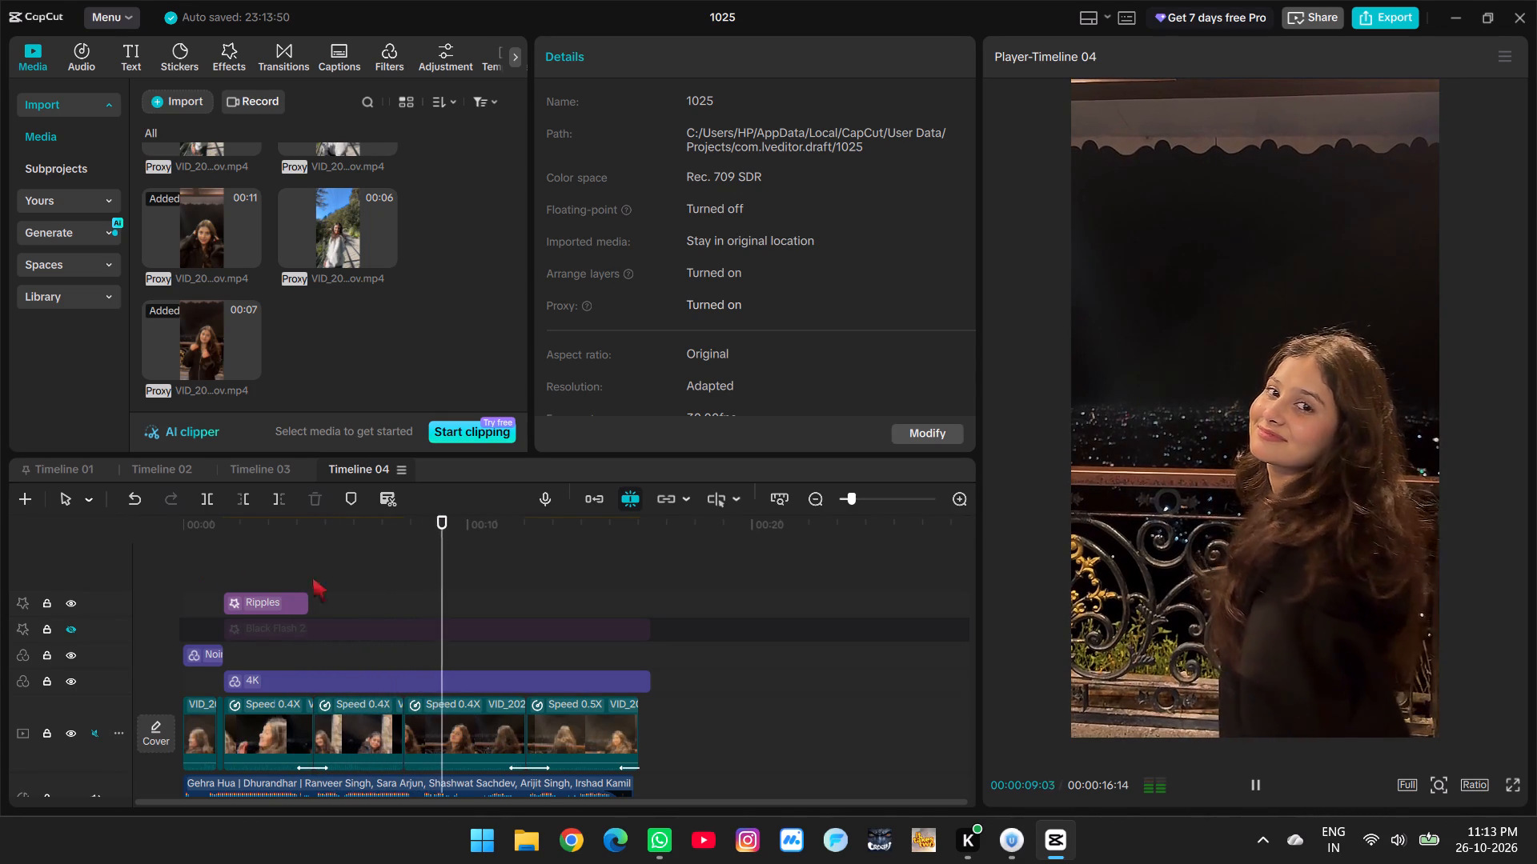
left_click(391, 605)
key("space")
key("space")
scroll(391, 605, "down", 4)
key("space")
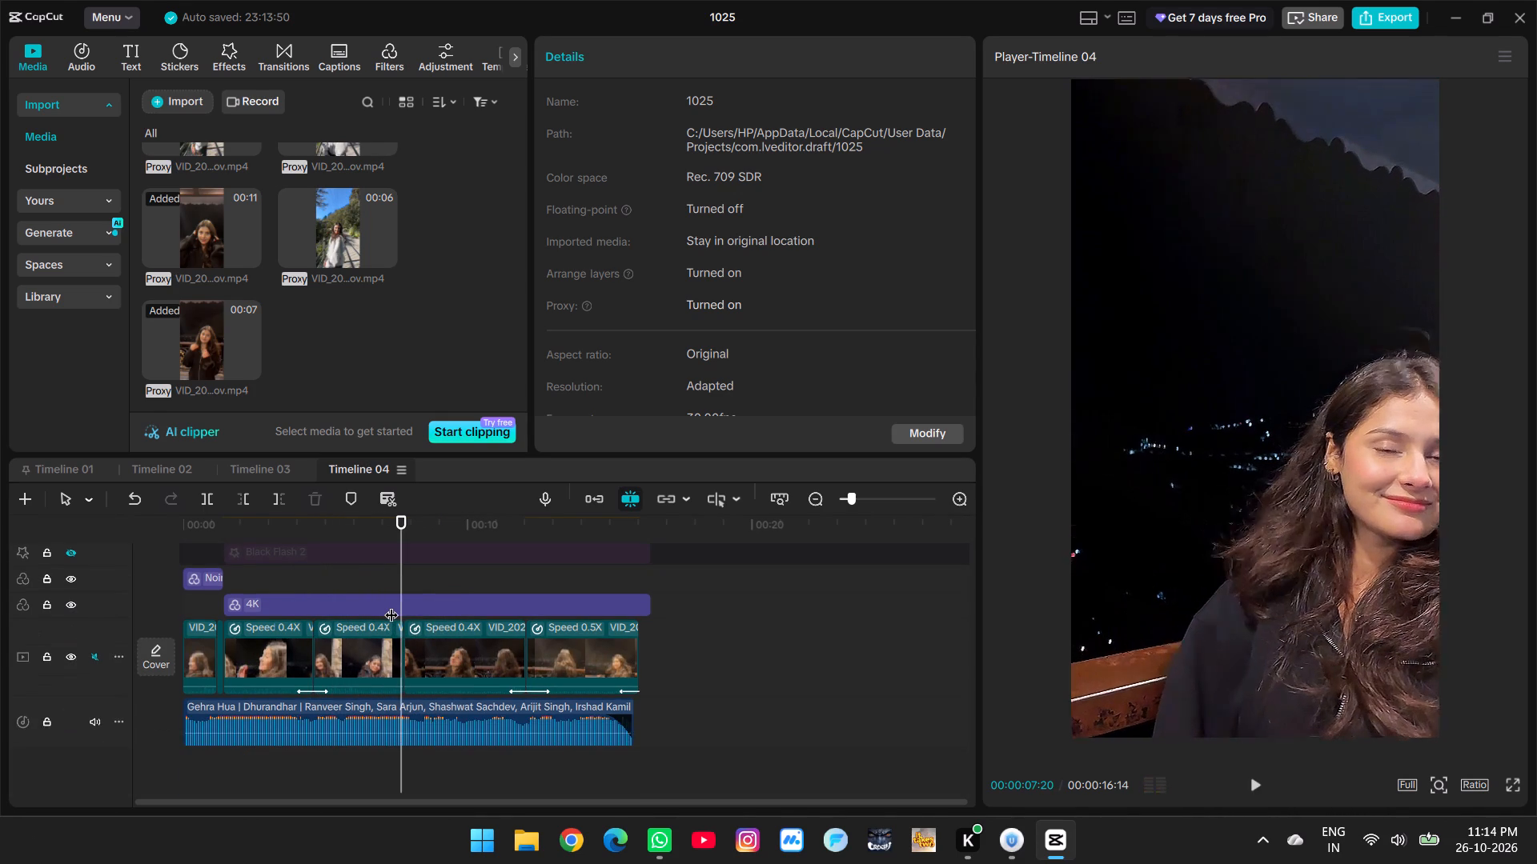
key("space")
scroll(430, 621, "up", 8, "ctrl")
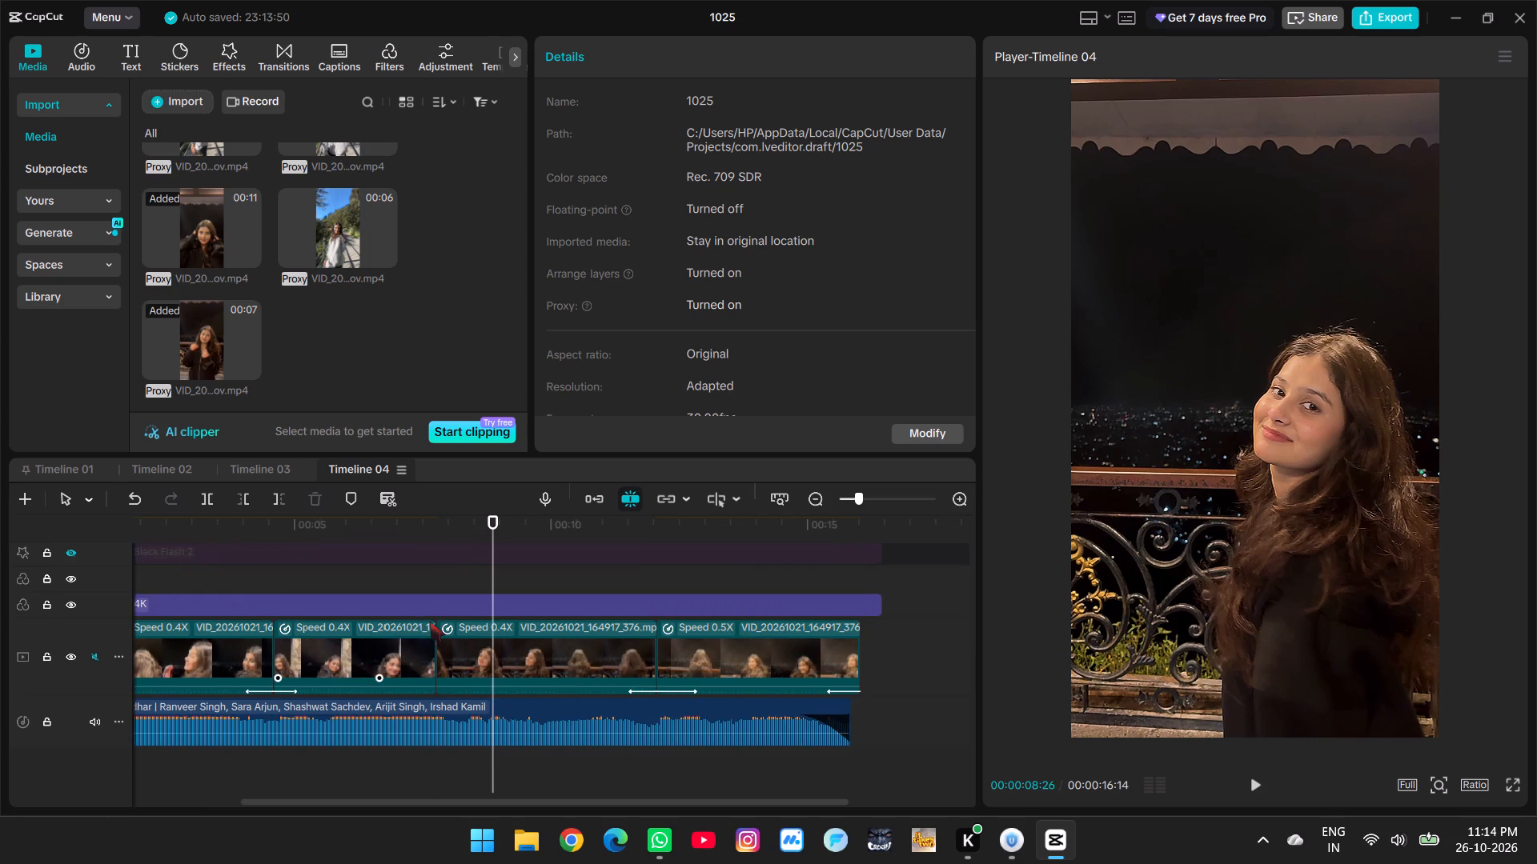
scroll(400, 607, "up", 2)
left_click(385, 552)
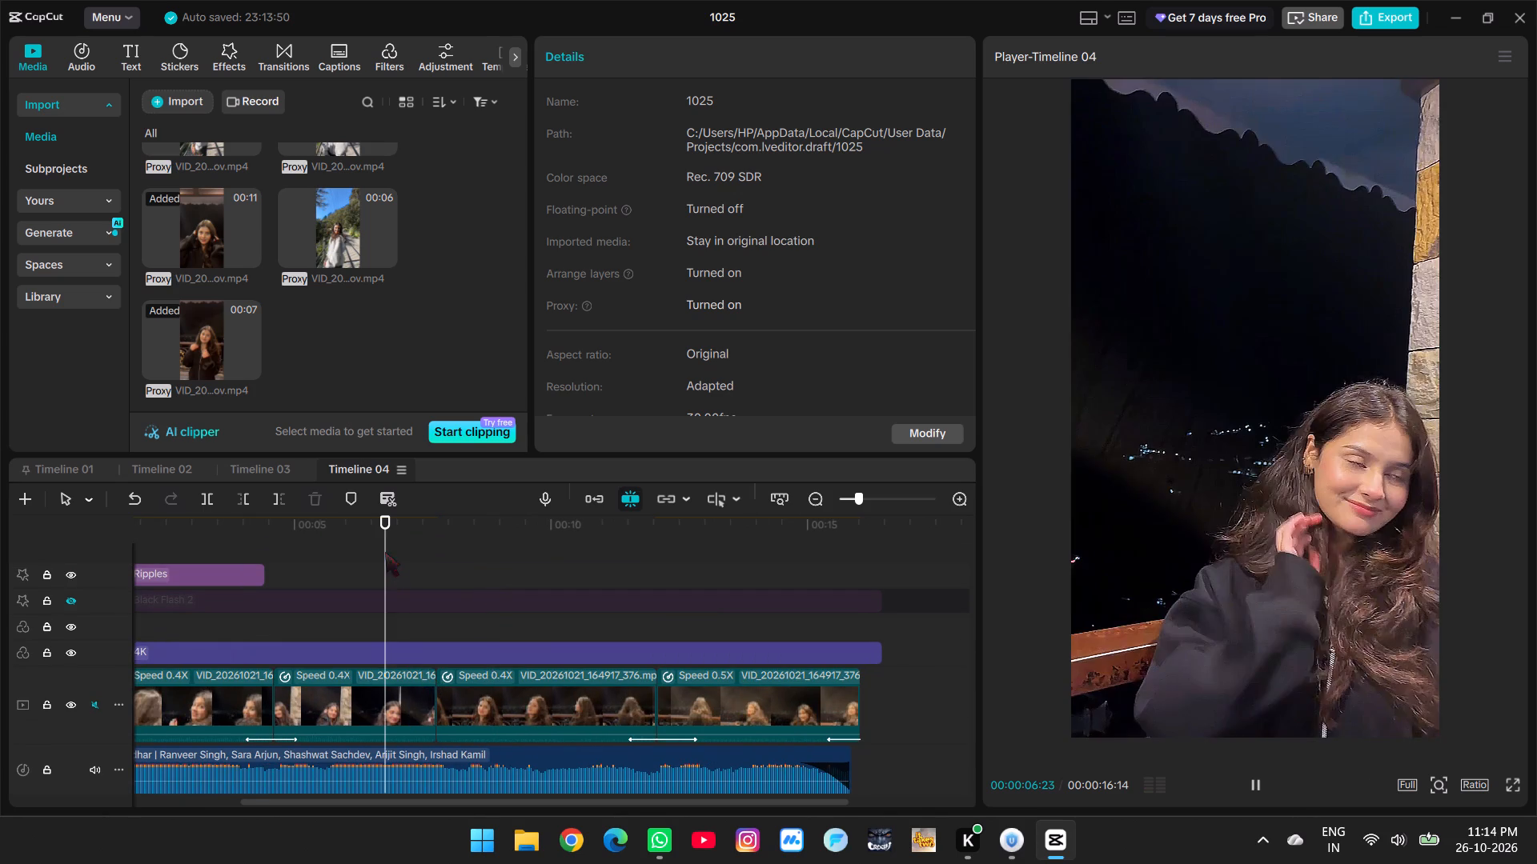
key("space")
key("space")
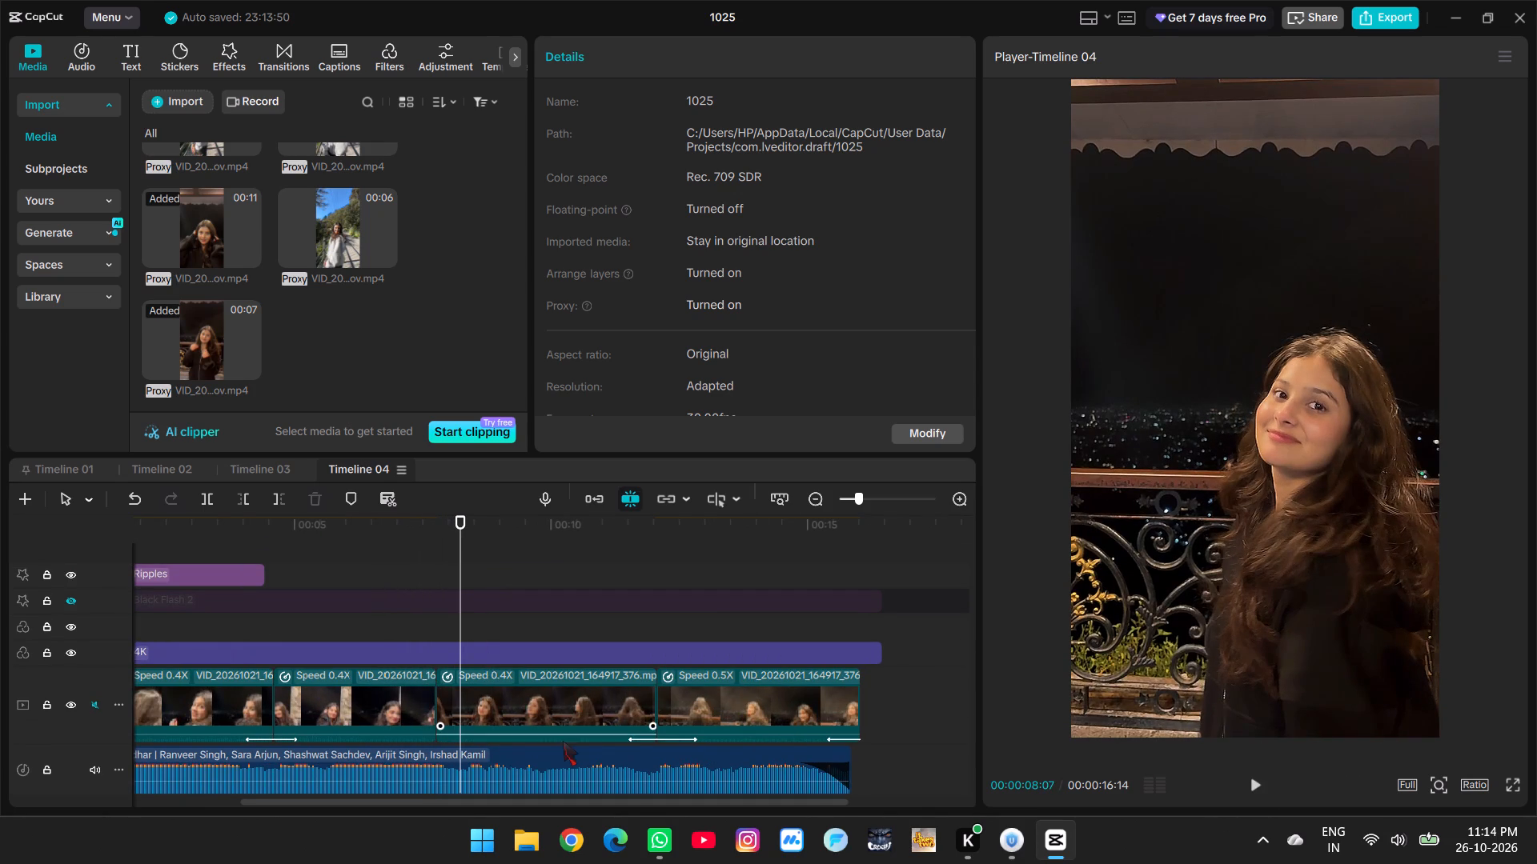
left_click(532, 703)
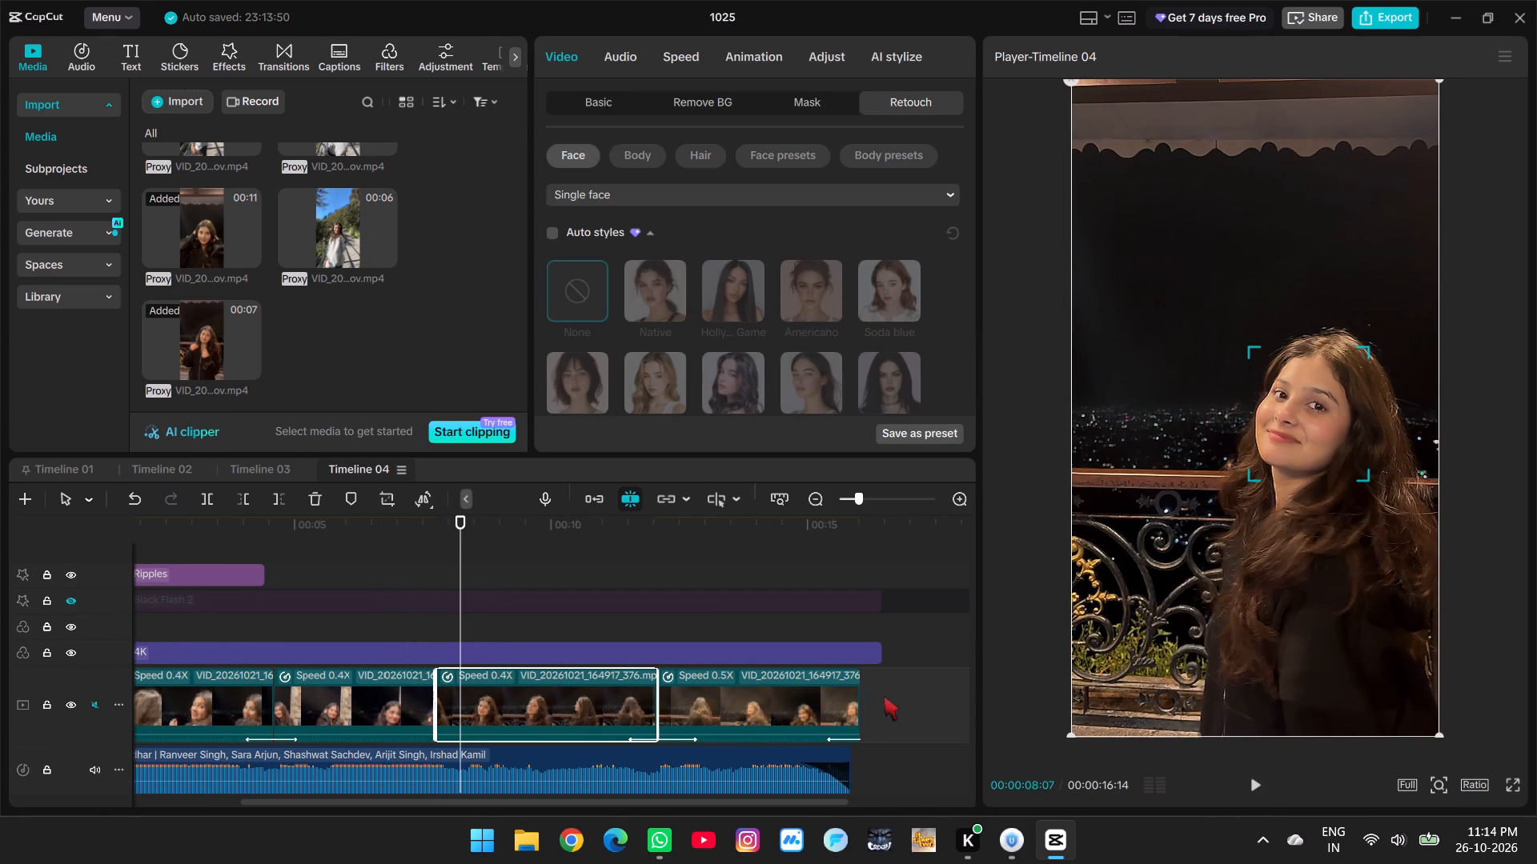
key("space")
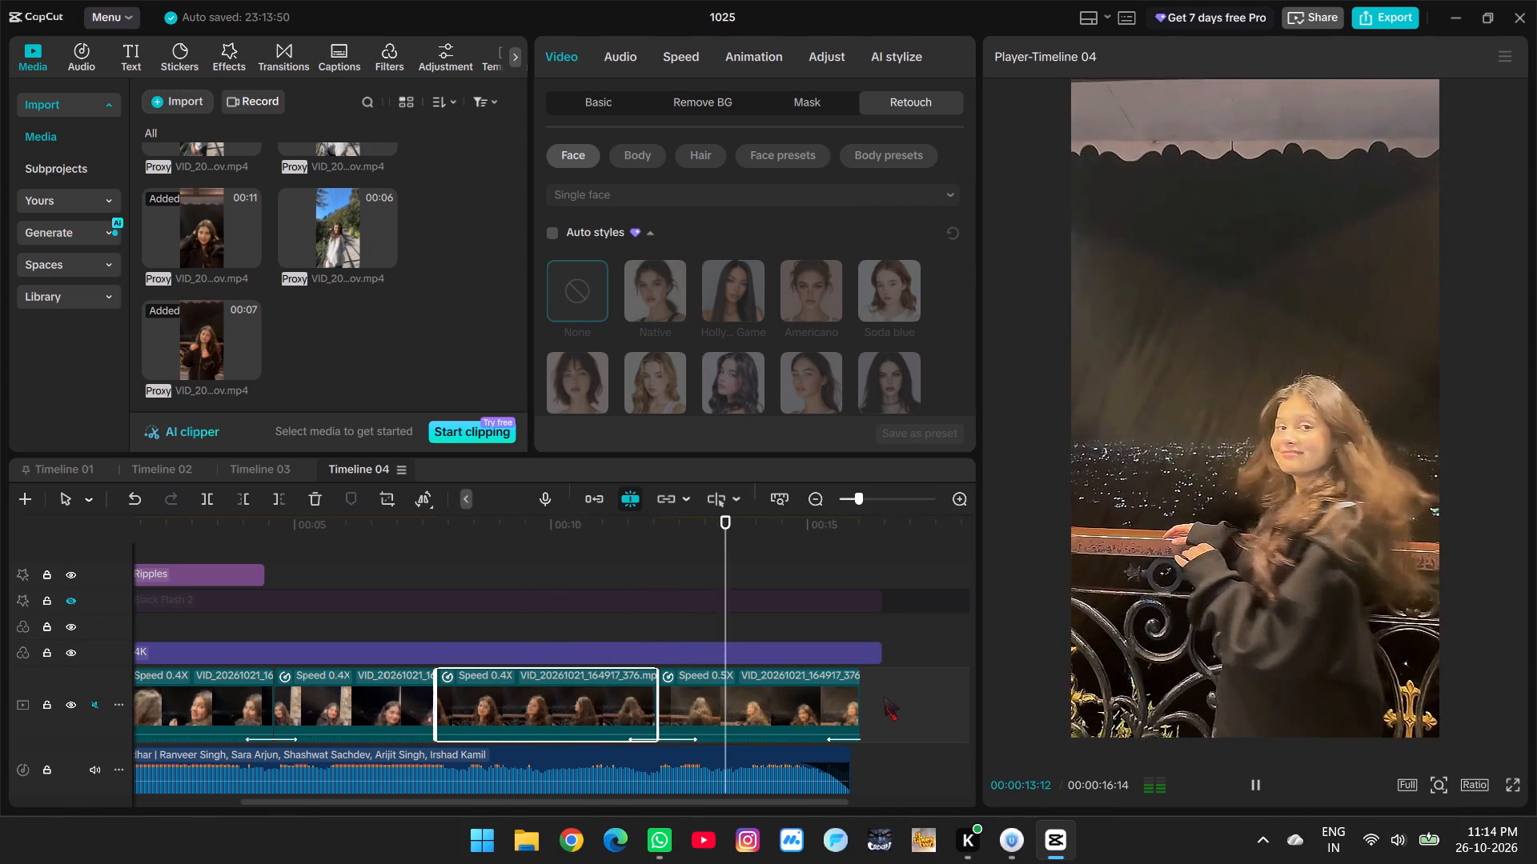
key("space")
left_click(391, 570)
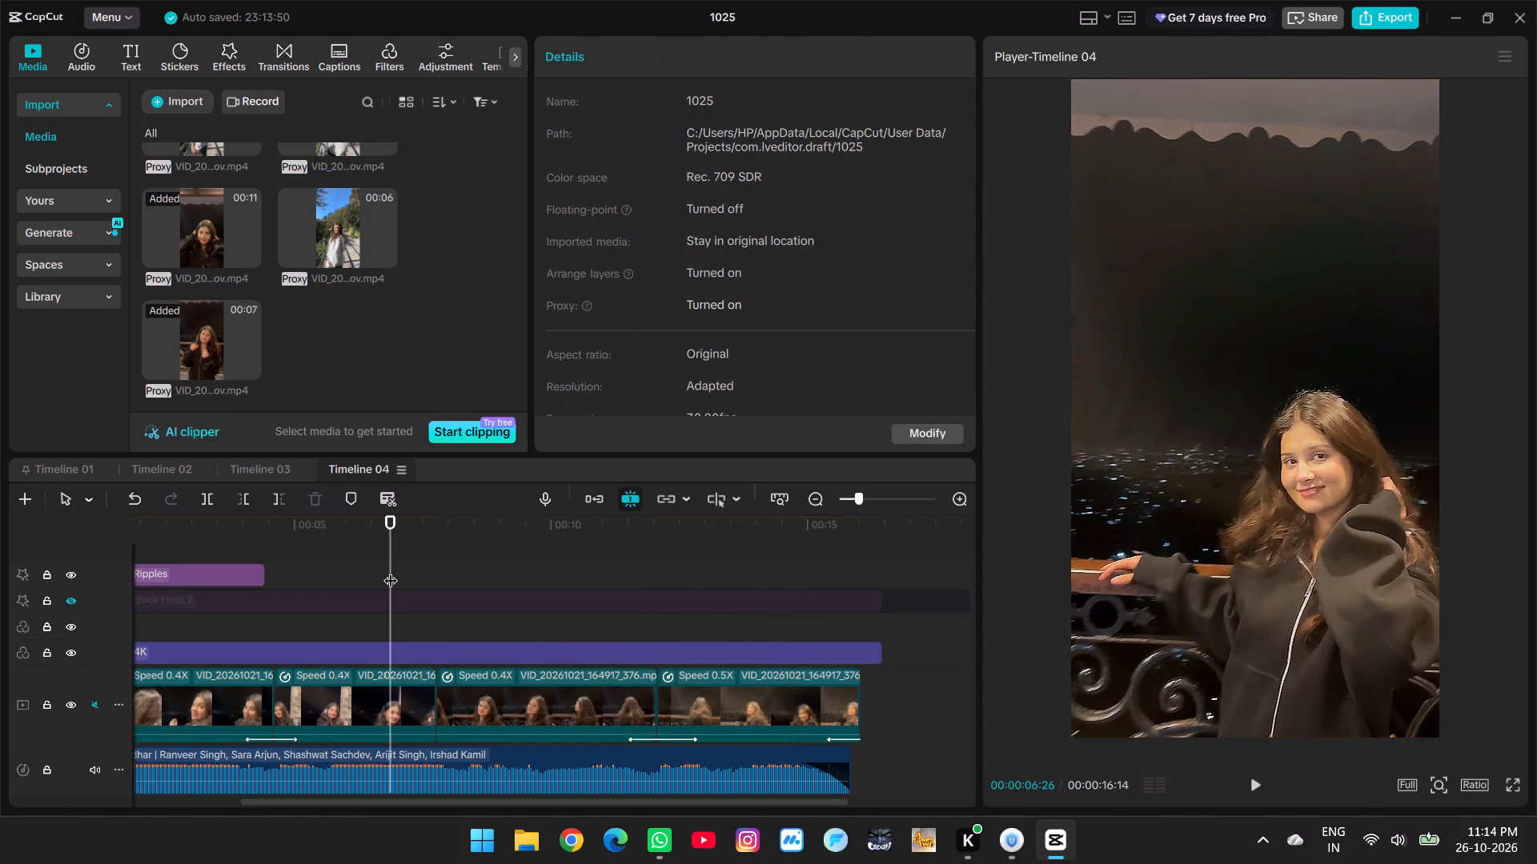
key("space")
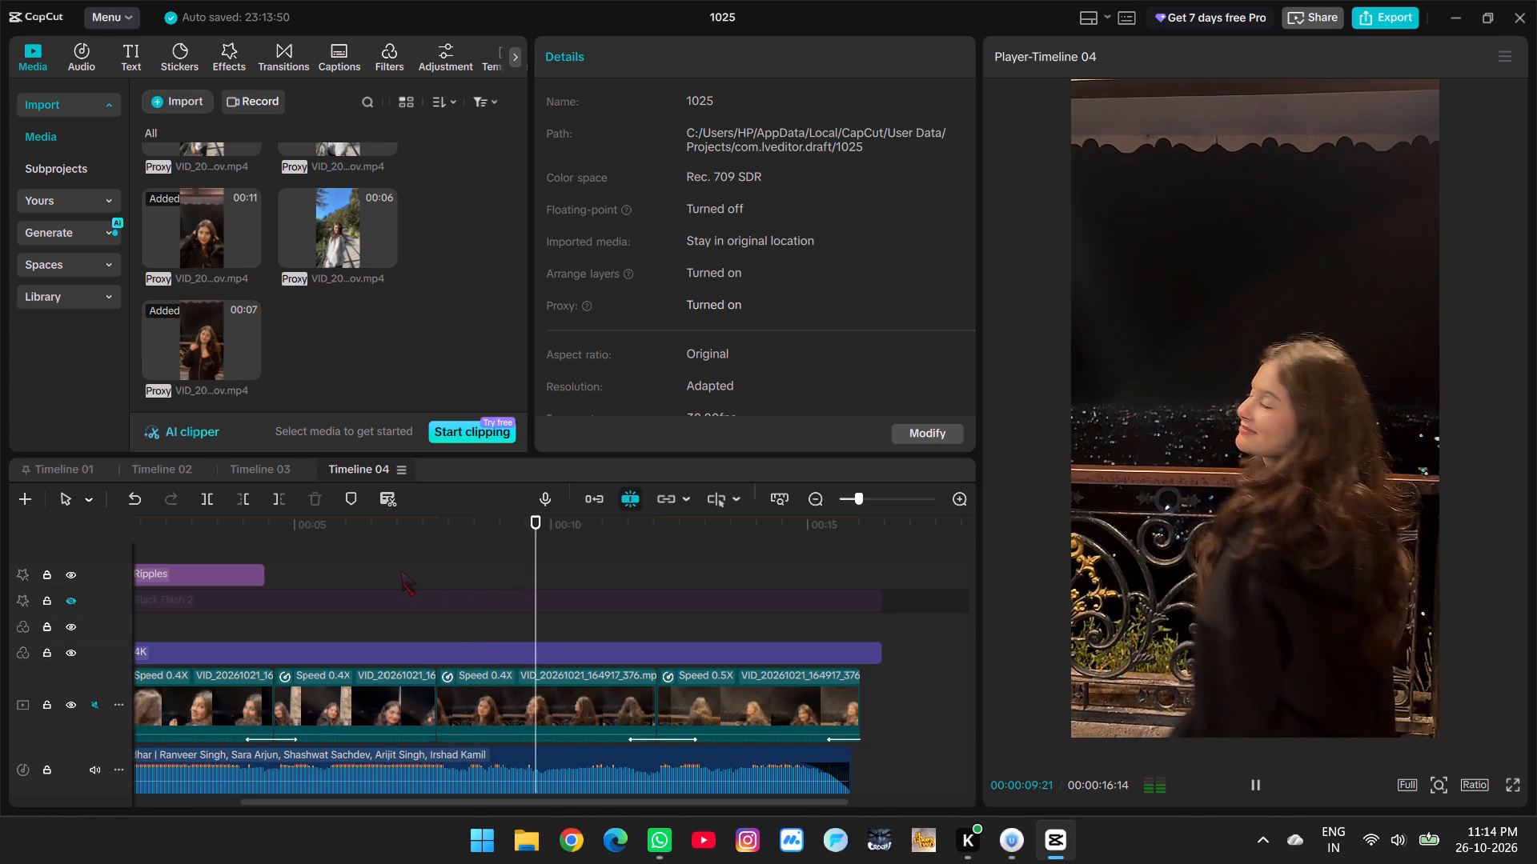
Set the last 0.4X clip's speed to 0.50x, move it against the following 0.5X clip, and play it back.
left_click(569, 714)
key("space")
left_click(685, 57)
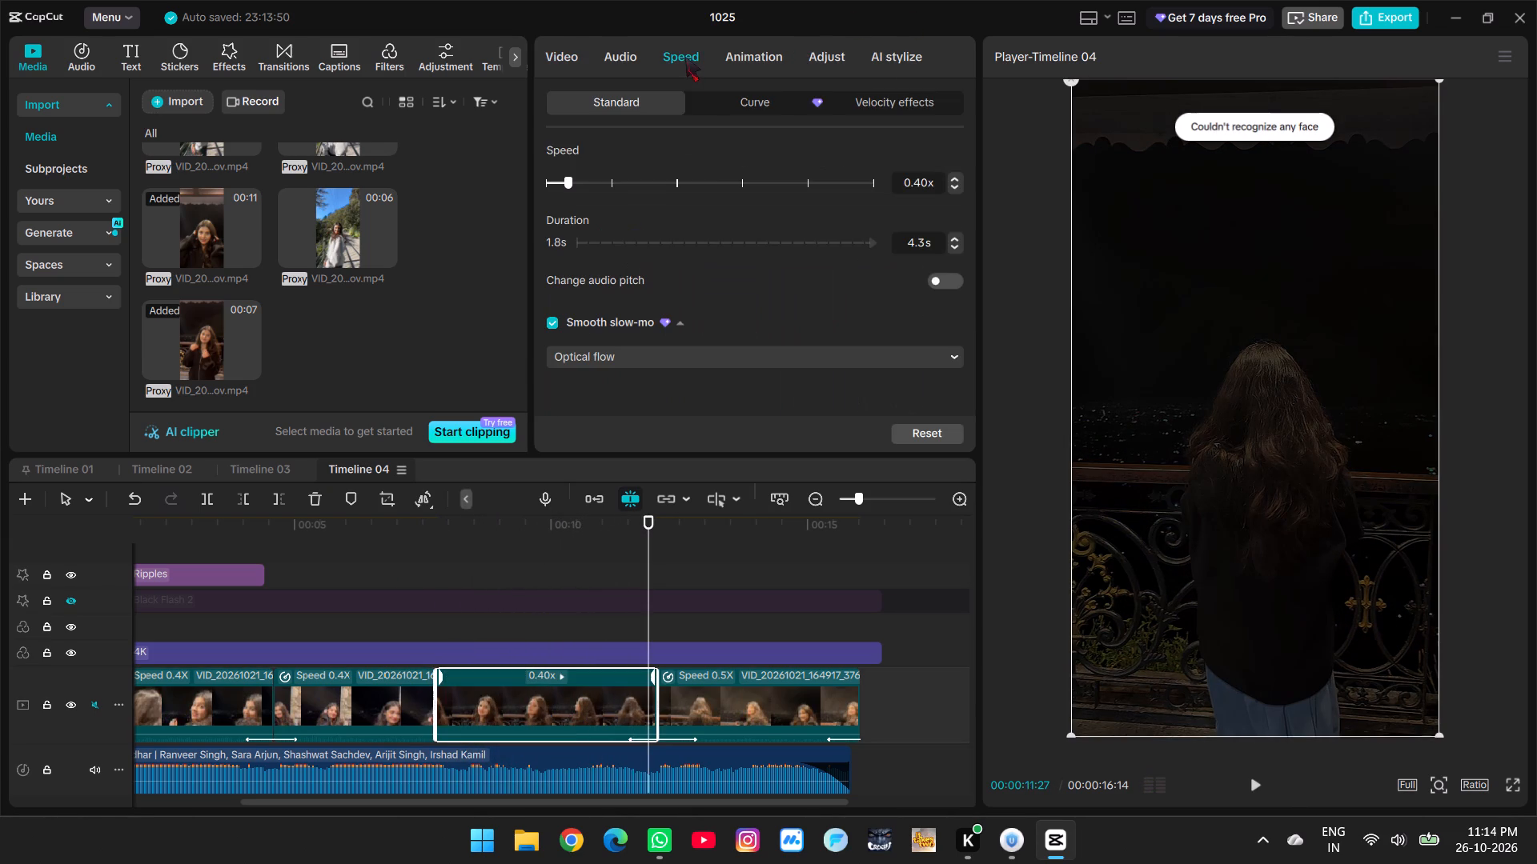
left_click(954, 179)
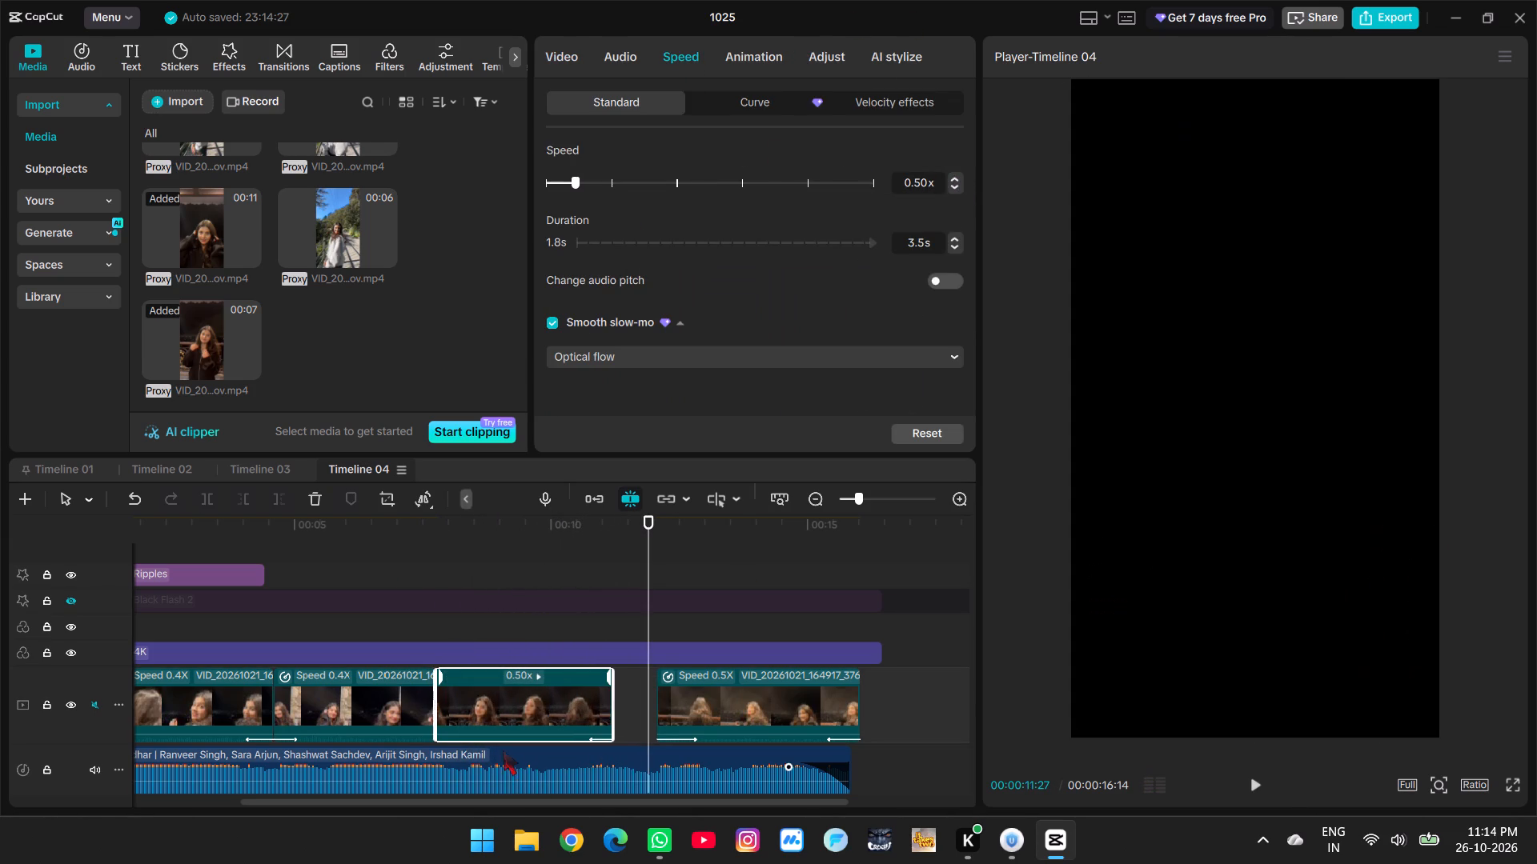
left_click_drag(527, 691, 572, 691)
left_click(464, 558)
key("space")
key("space")
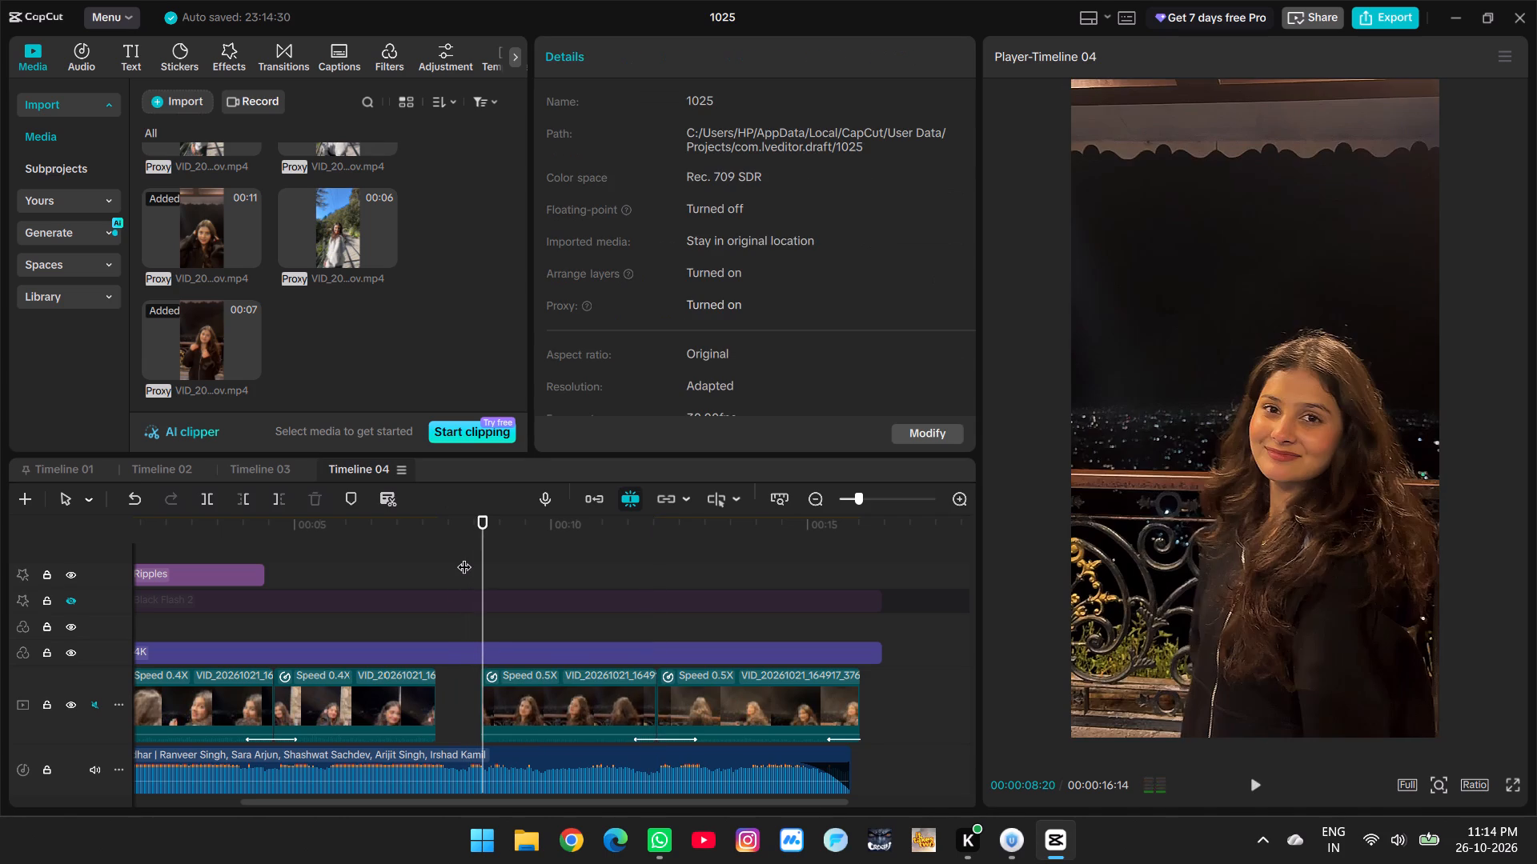
key("space")
key("space")
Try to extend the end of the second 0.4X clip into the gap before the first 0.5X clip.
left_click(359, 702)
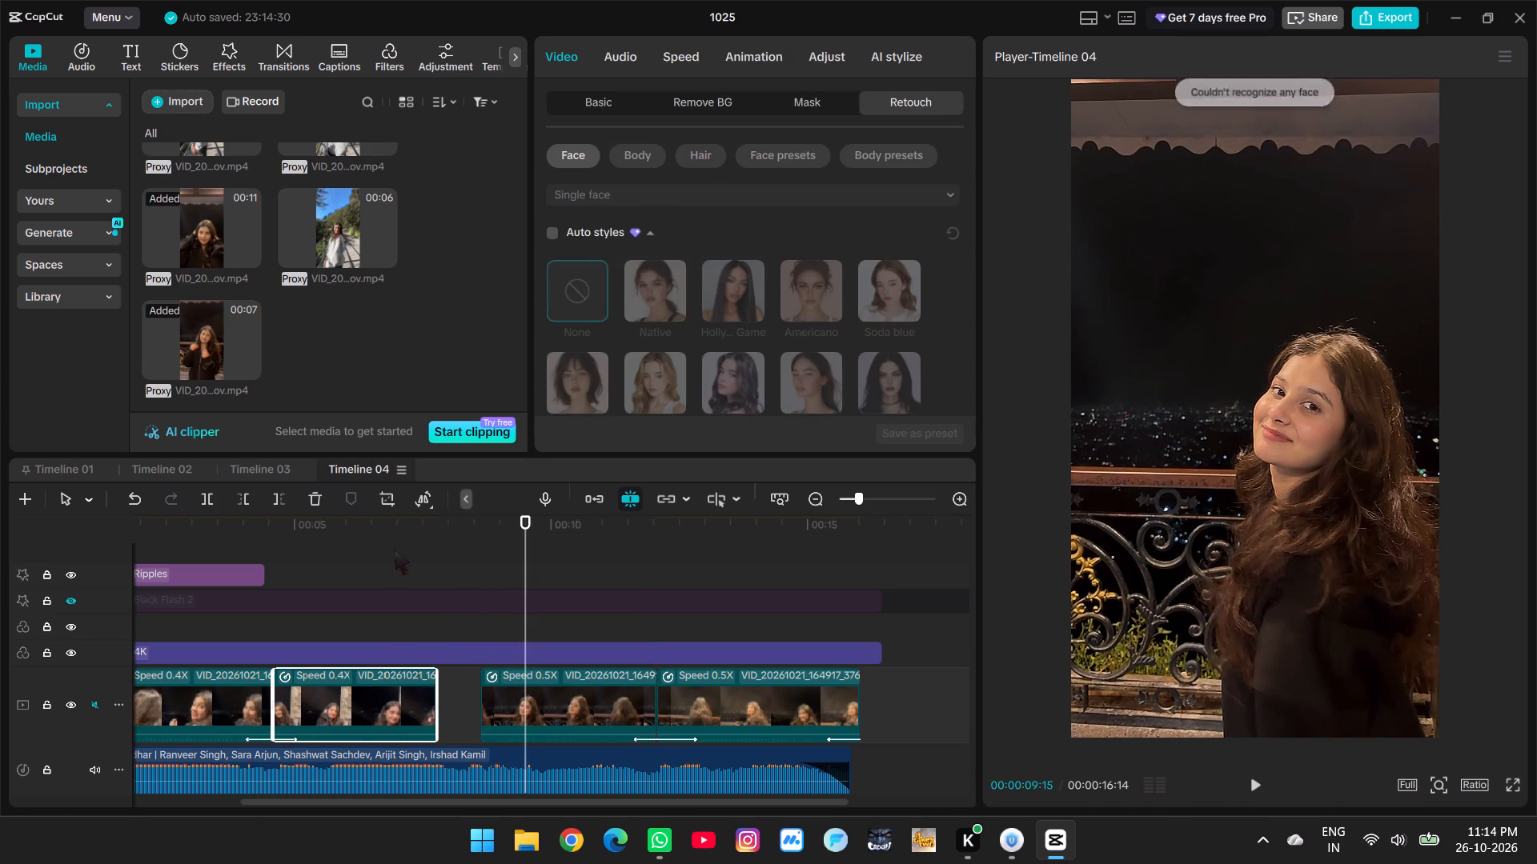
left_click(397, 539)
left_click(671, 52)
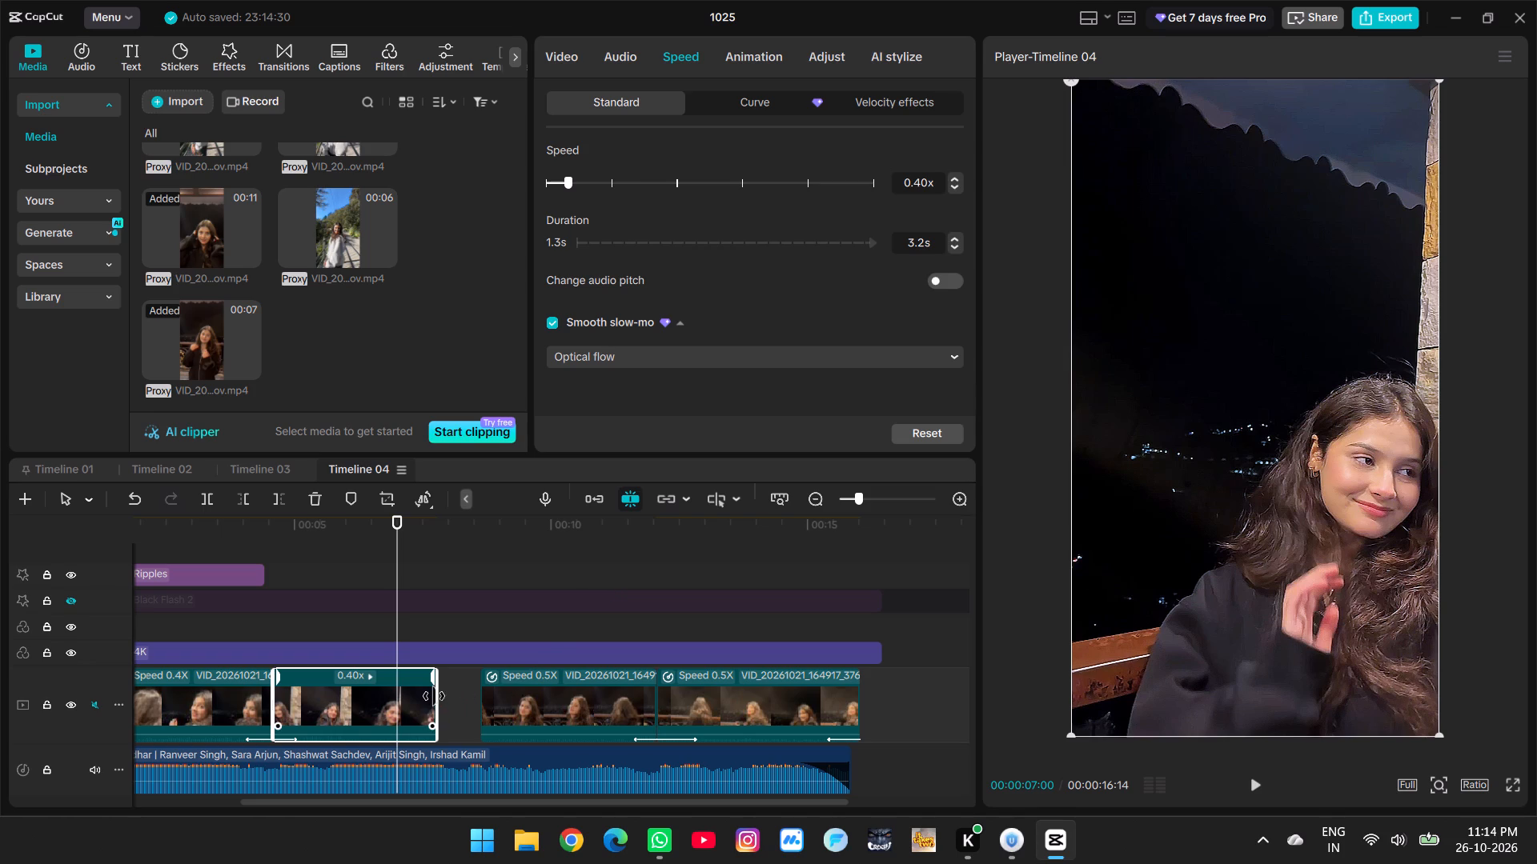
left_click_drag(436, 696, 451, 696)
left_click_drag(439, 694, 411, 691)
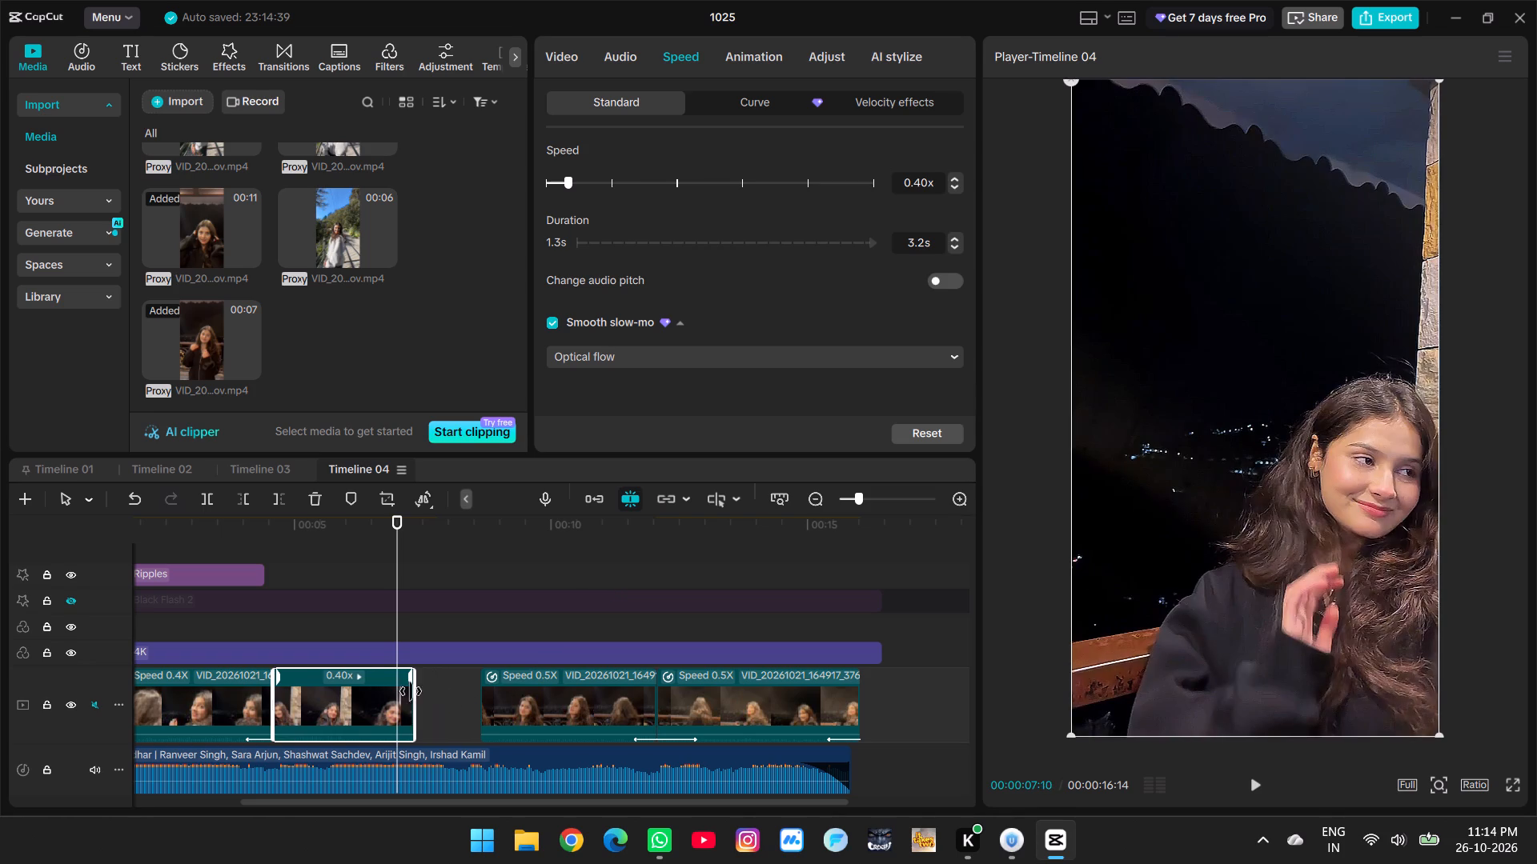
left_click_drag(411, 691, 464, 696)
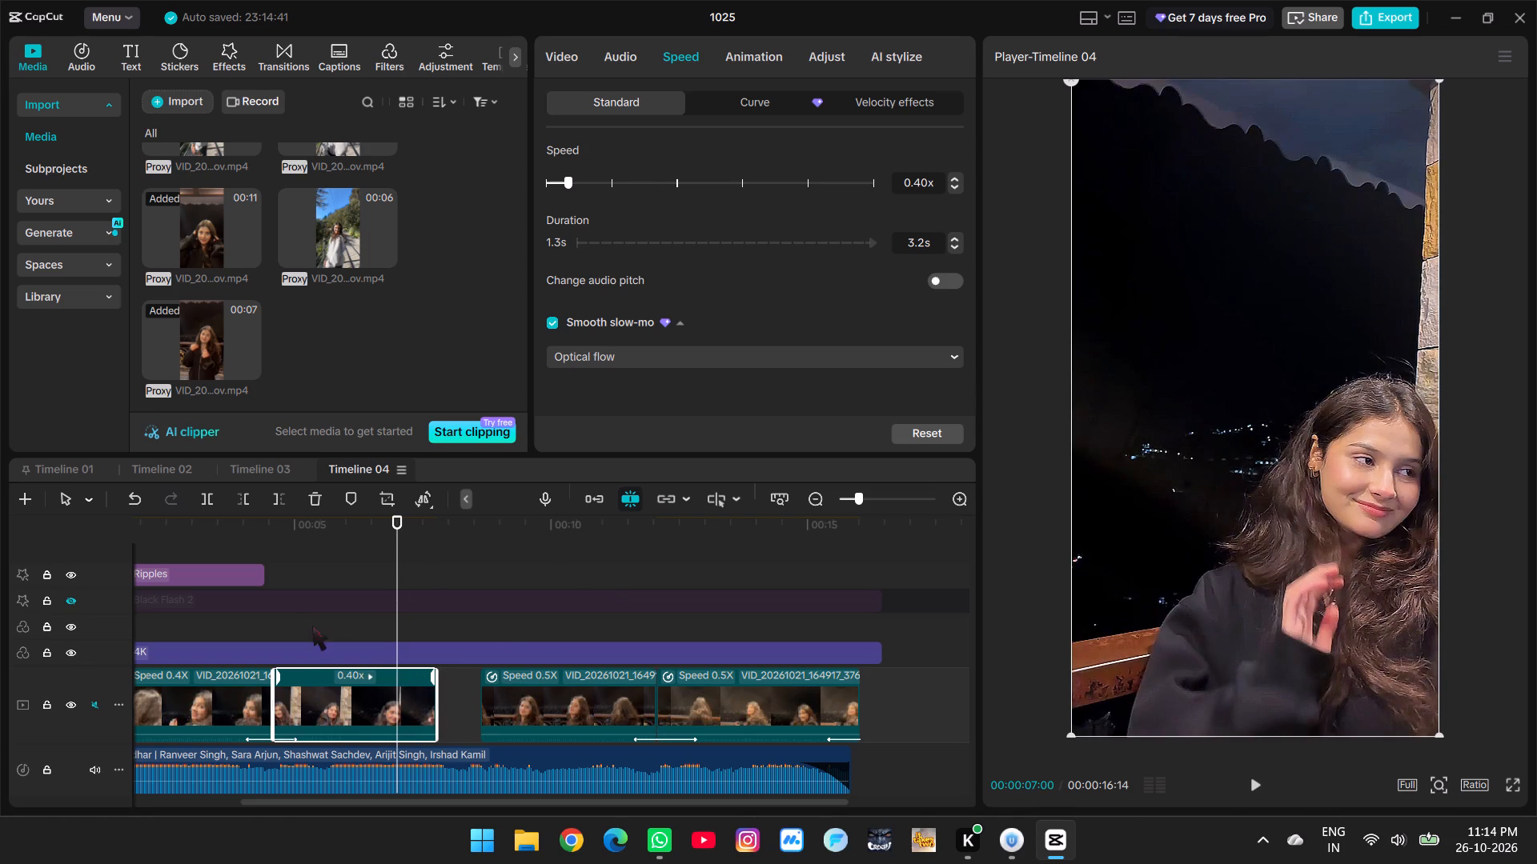
Move the second 0.4X clip against the first 0.5X clip and extend its start back to the preceding clip.
left_click(300, 581)
left_click_drag(299, 581, 242, 581)
key("space")
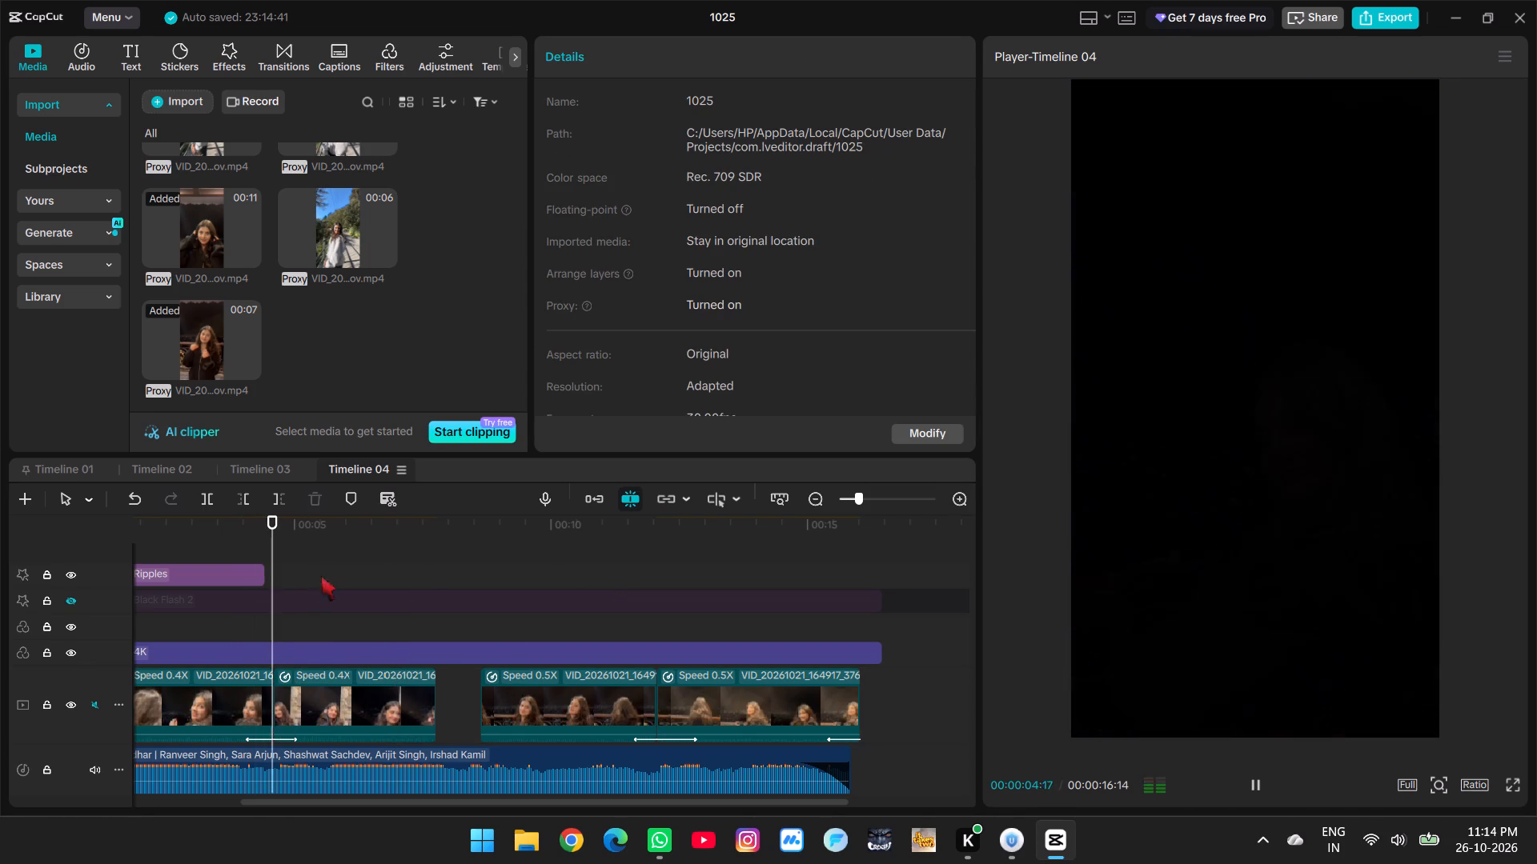
key("space")
left_click(379, 718)
key("space")
key("space")
left_click_drag(343, 708, 344, 708)
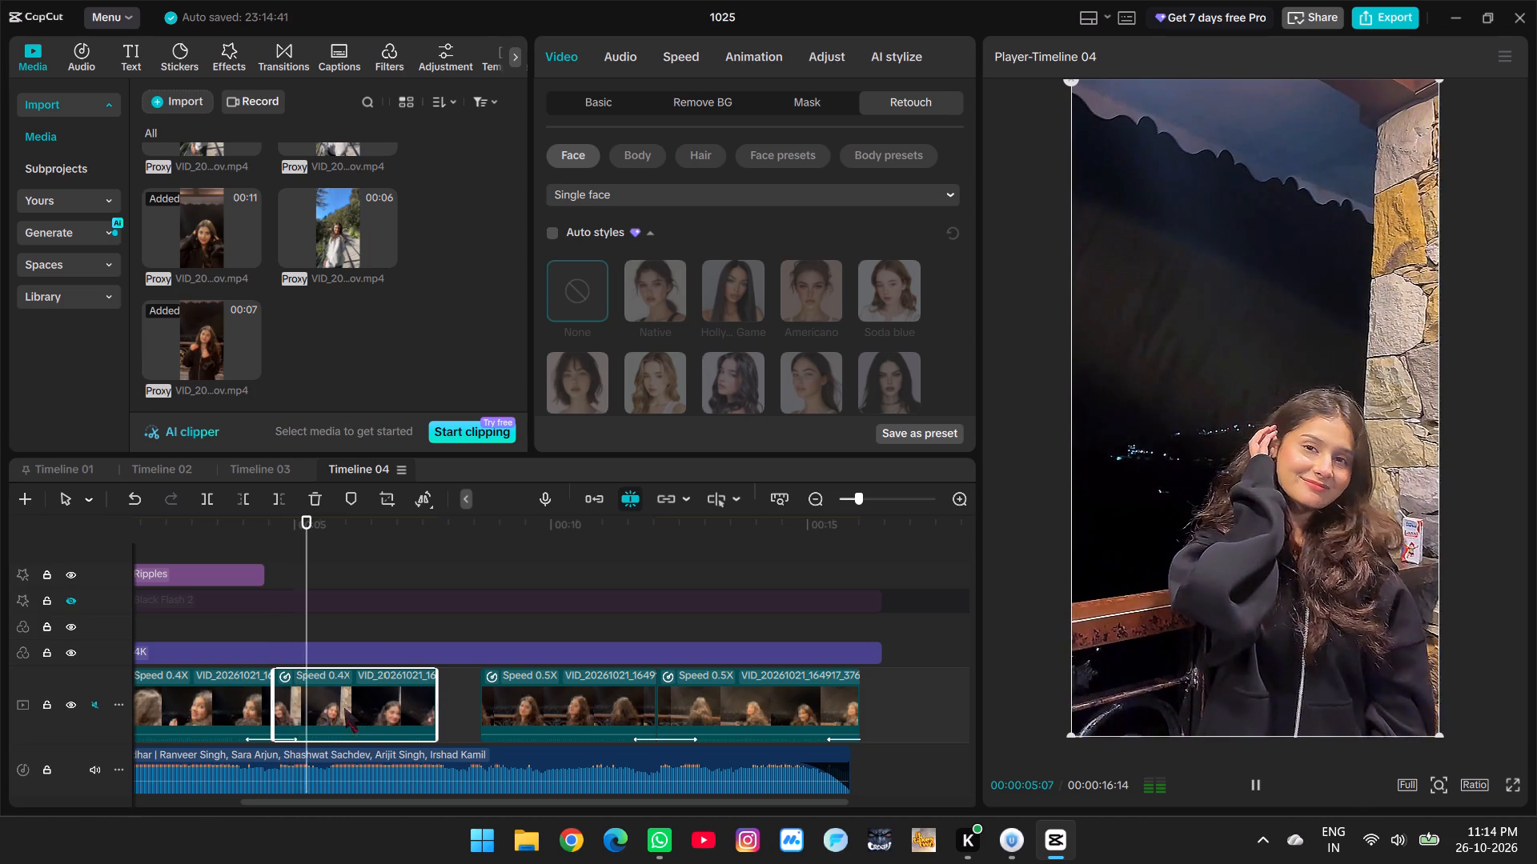
left_click_drag(344, 708, 389, 709)
left_click_drag(319, 710, 299, 710)
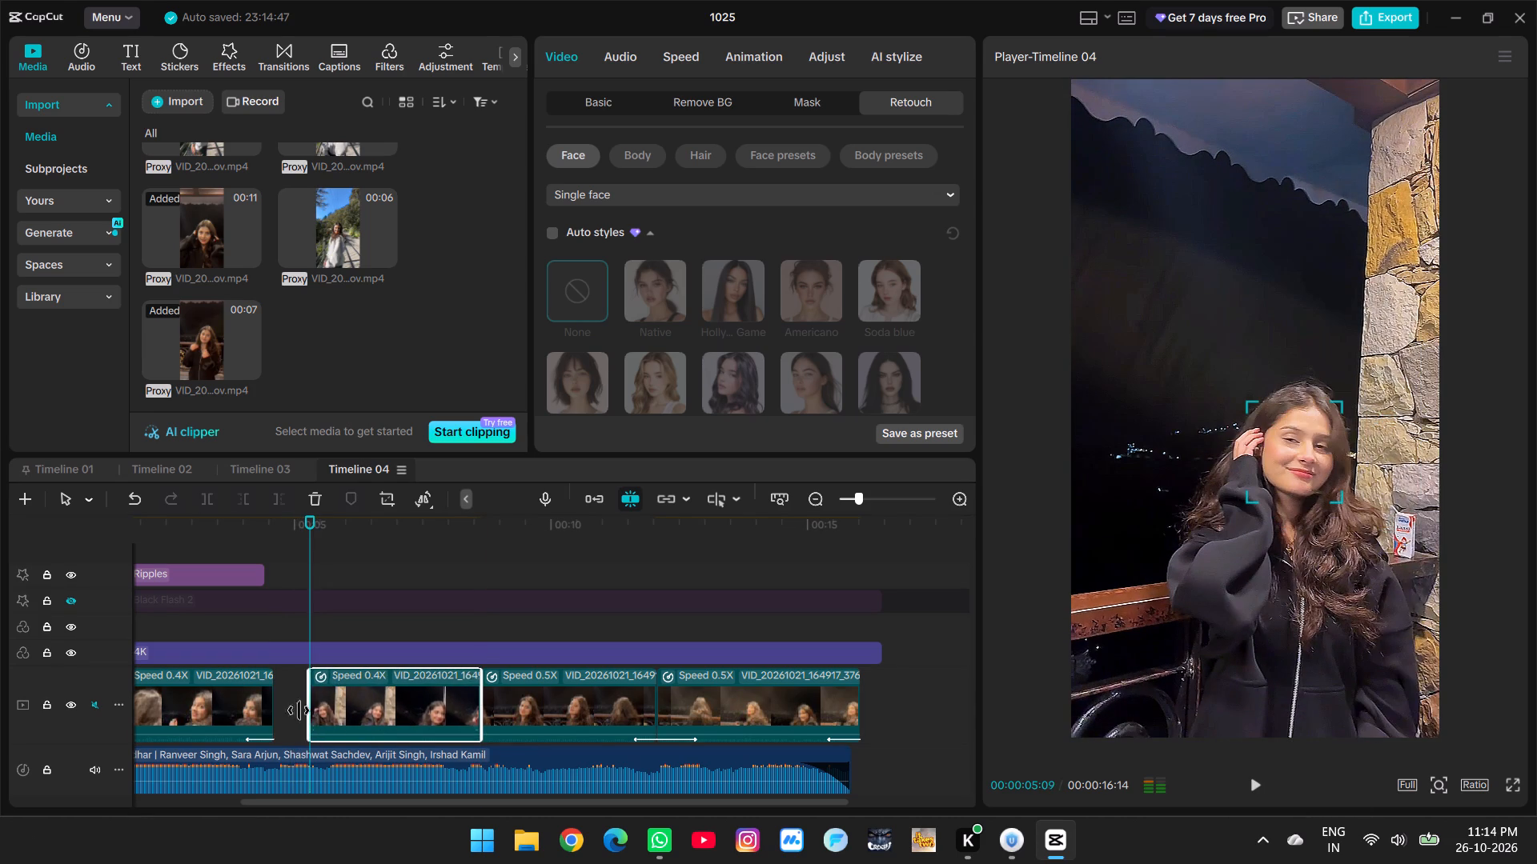
left_click_drag(299, 710, 273, 710)
Play back the extended second 0.4X clip from about 4 seconds.
left_click(257, 543)
key("space")
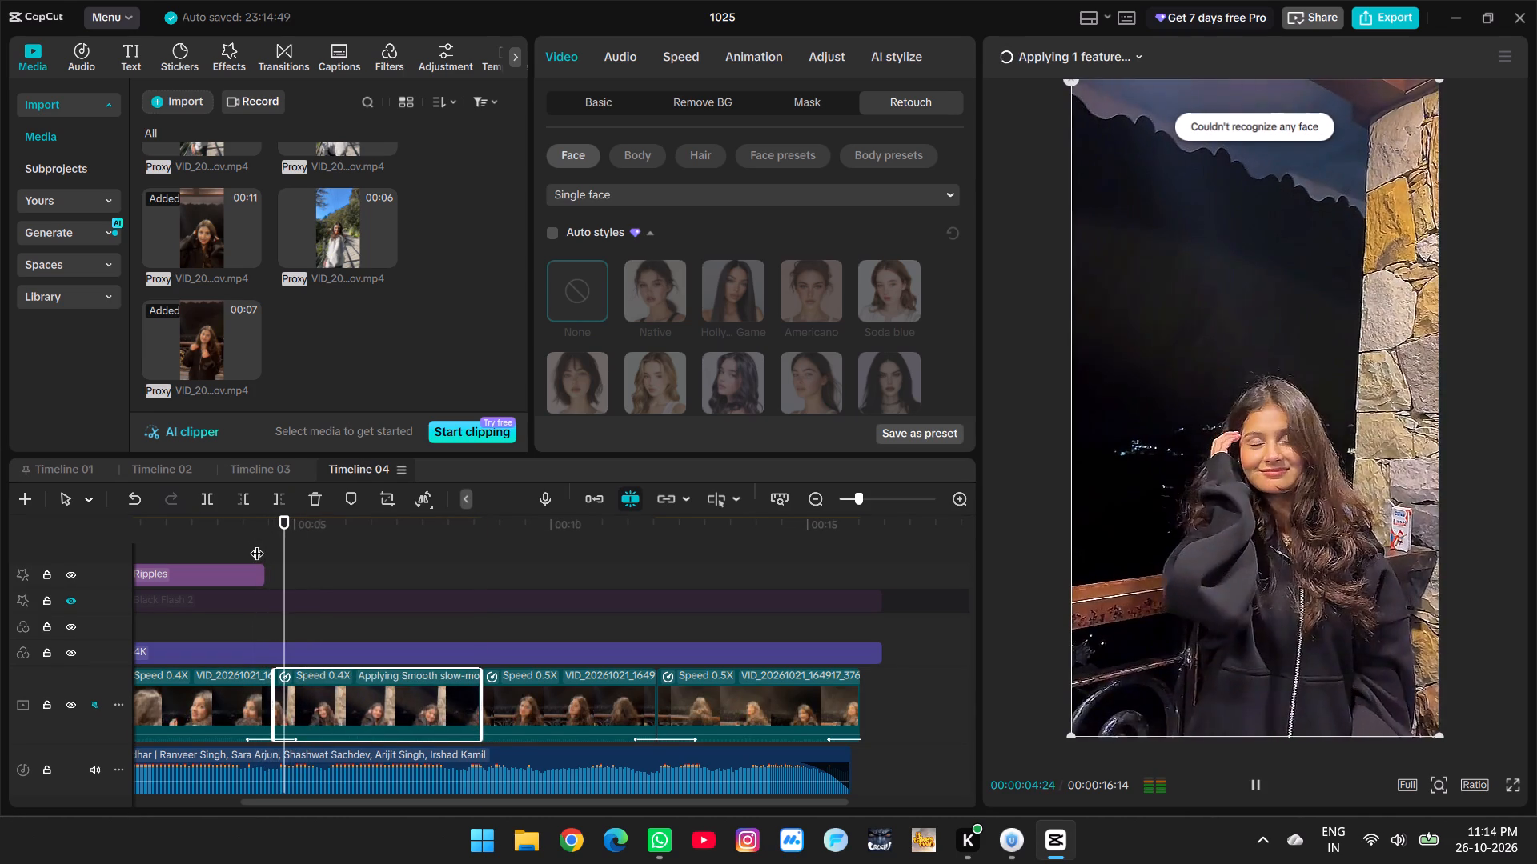
key("space")
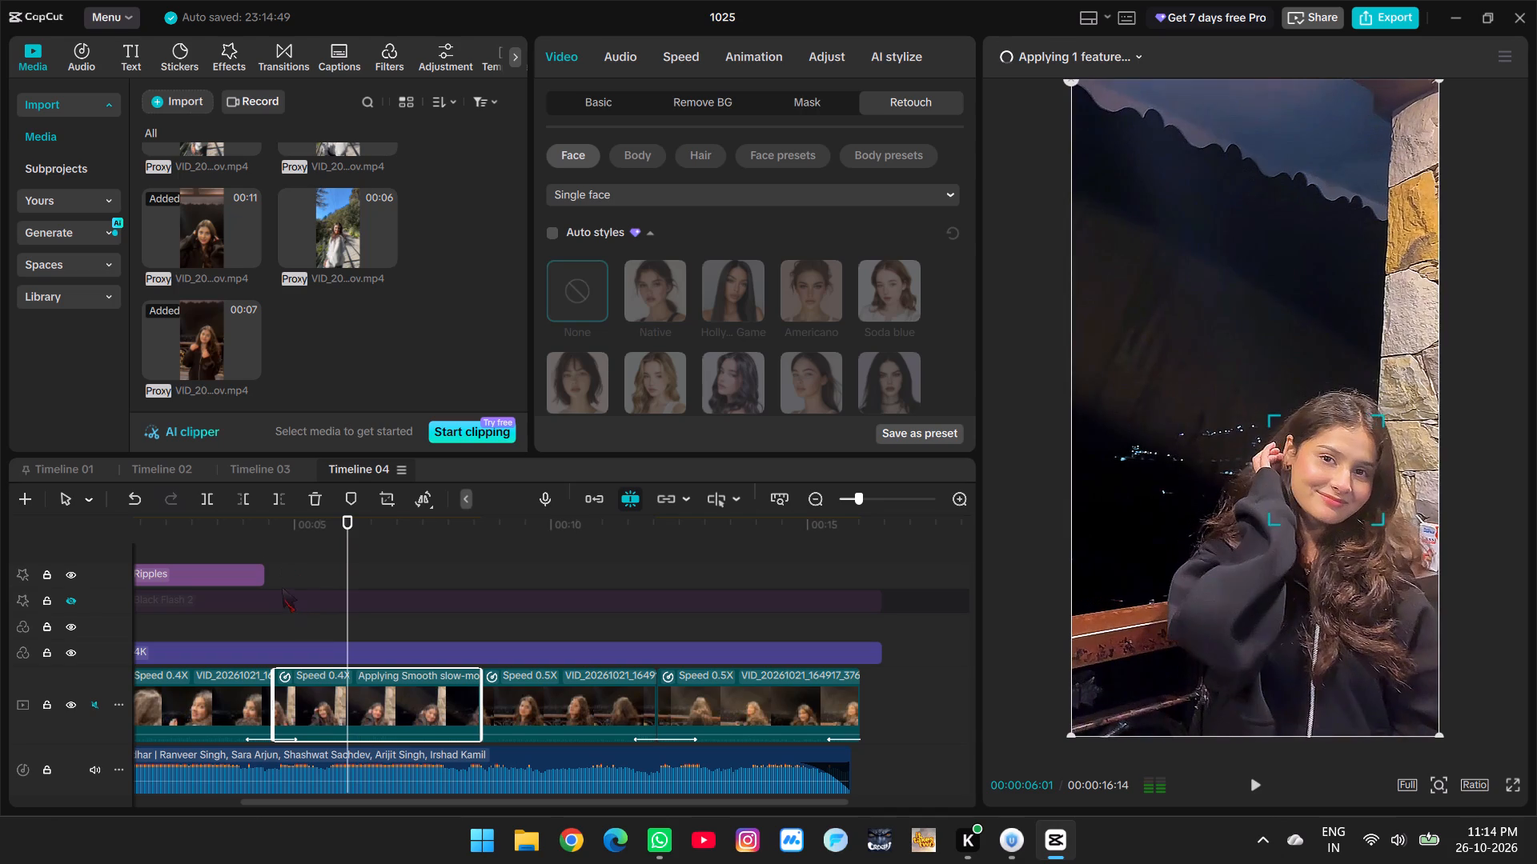
key("space")
key("space")
left_click(326, 534)
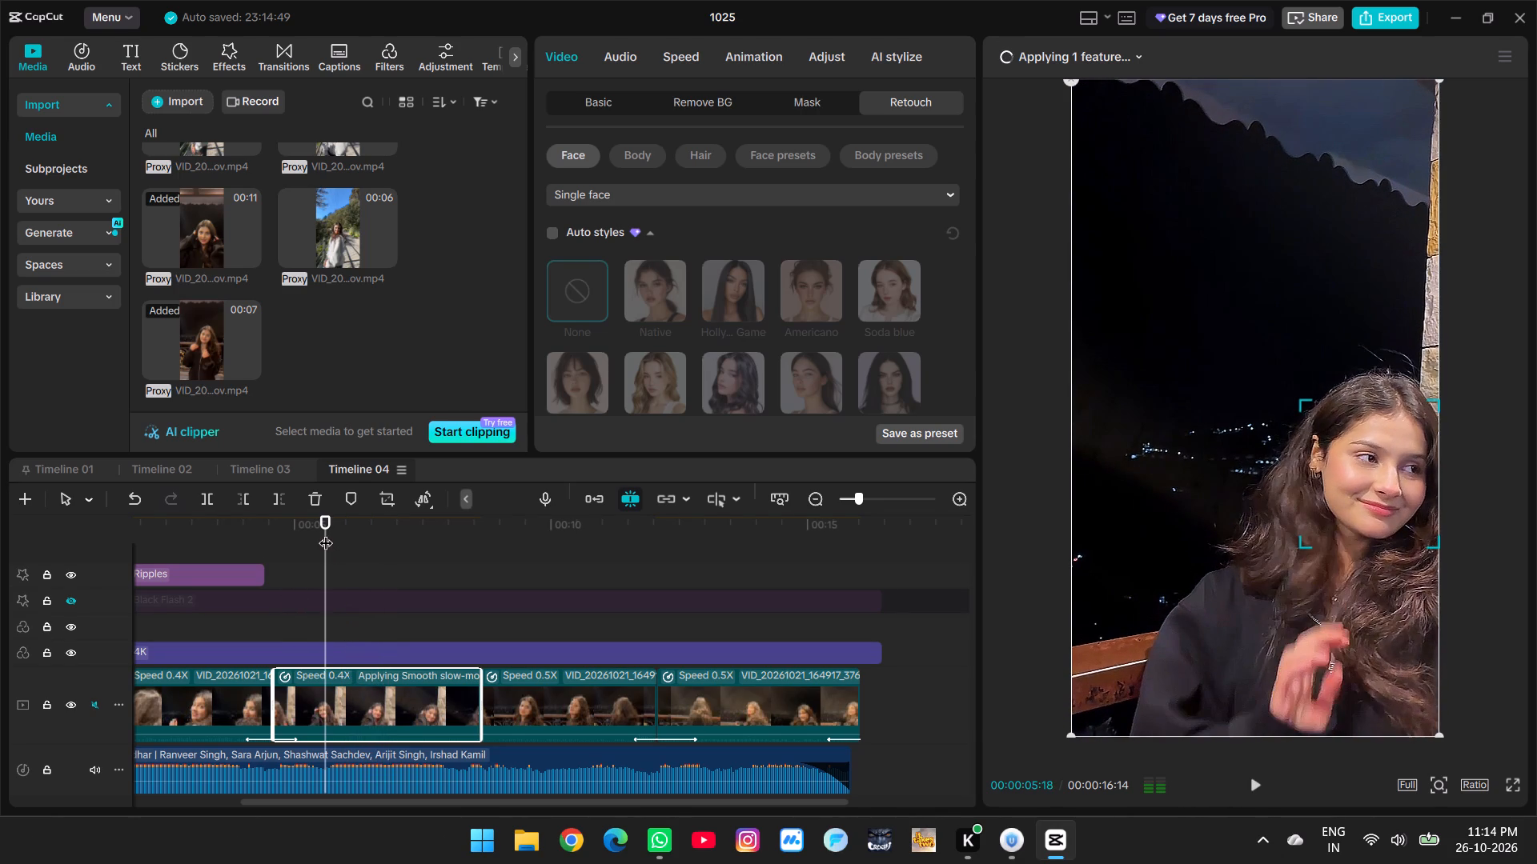
Choose Optical flow as the Smooth slow-mo method for each of the two 0.5X clips.
scroll(398, 680, "down", 2, "ctrl")
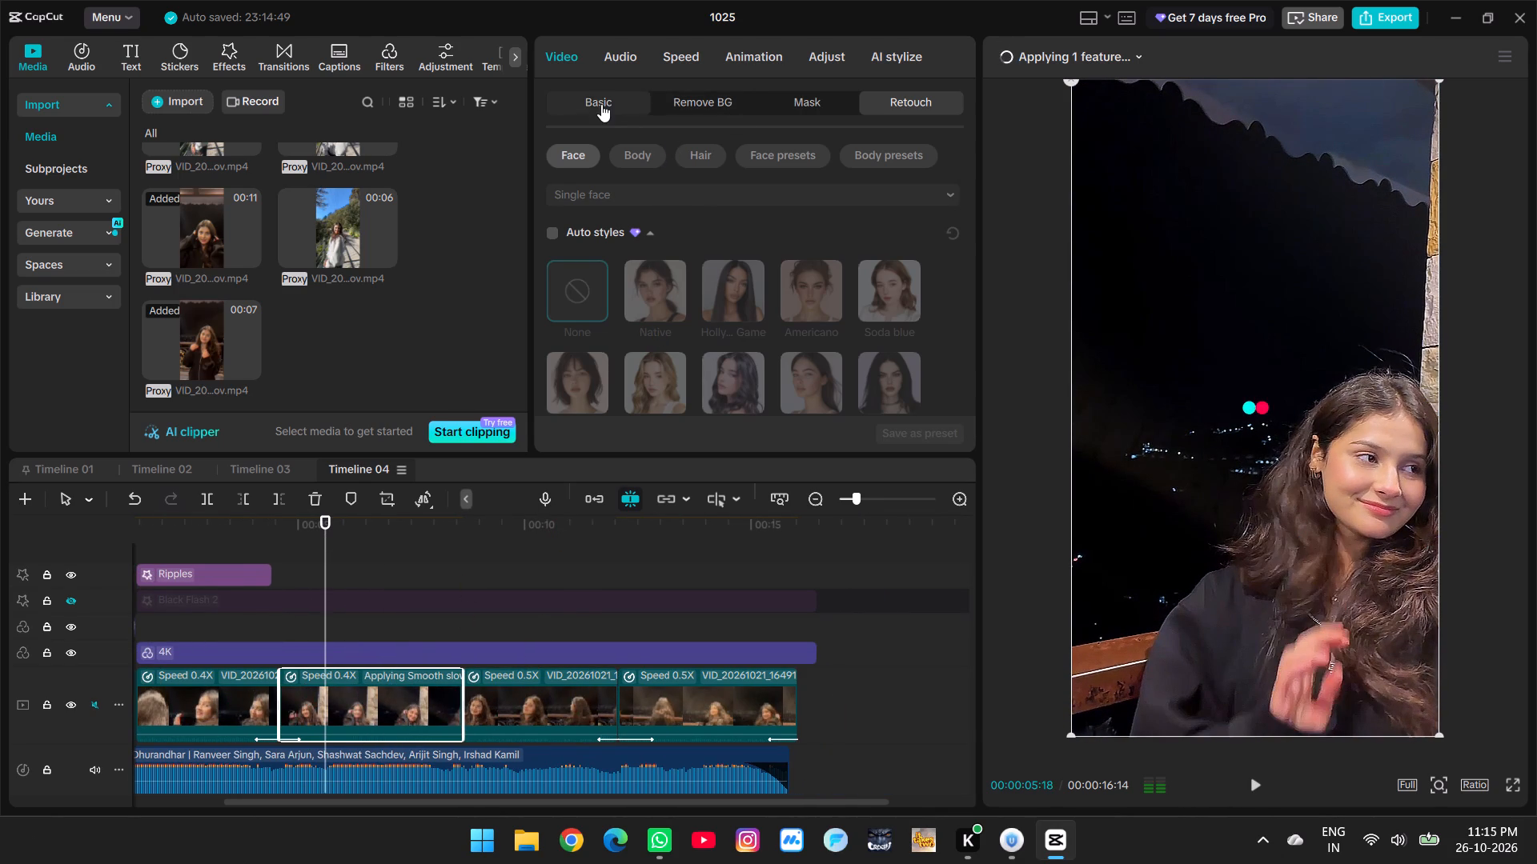
left_click(486, 693)
left_click(643, 63)
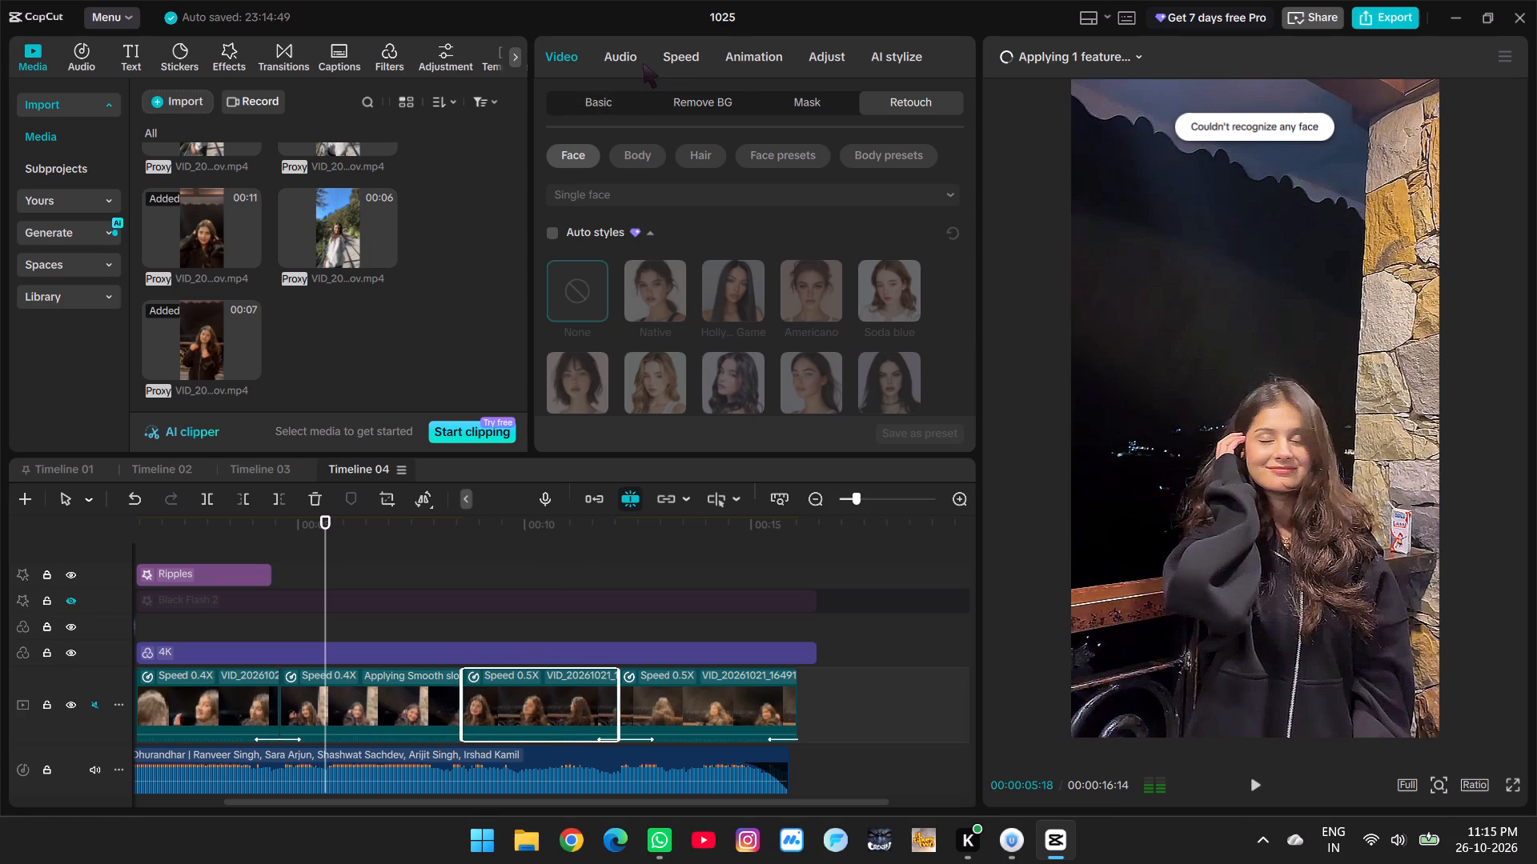
scroll(666, 259, "down", 3)
scroll(600, 236, "up", 2)
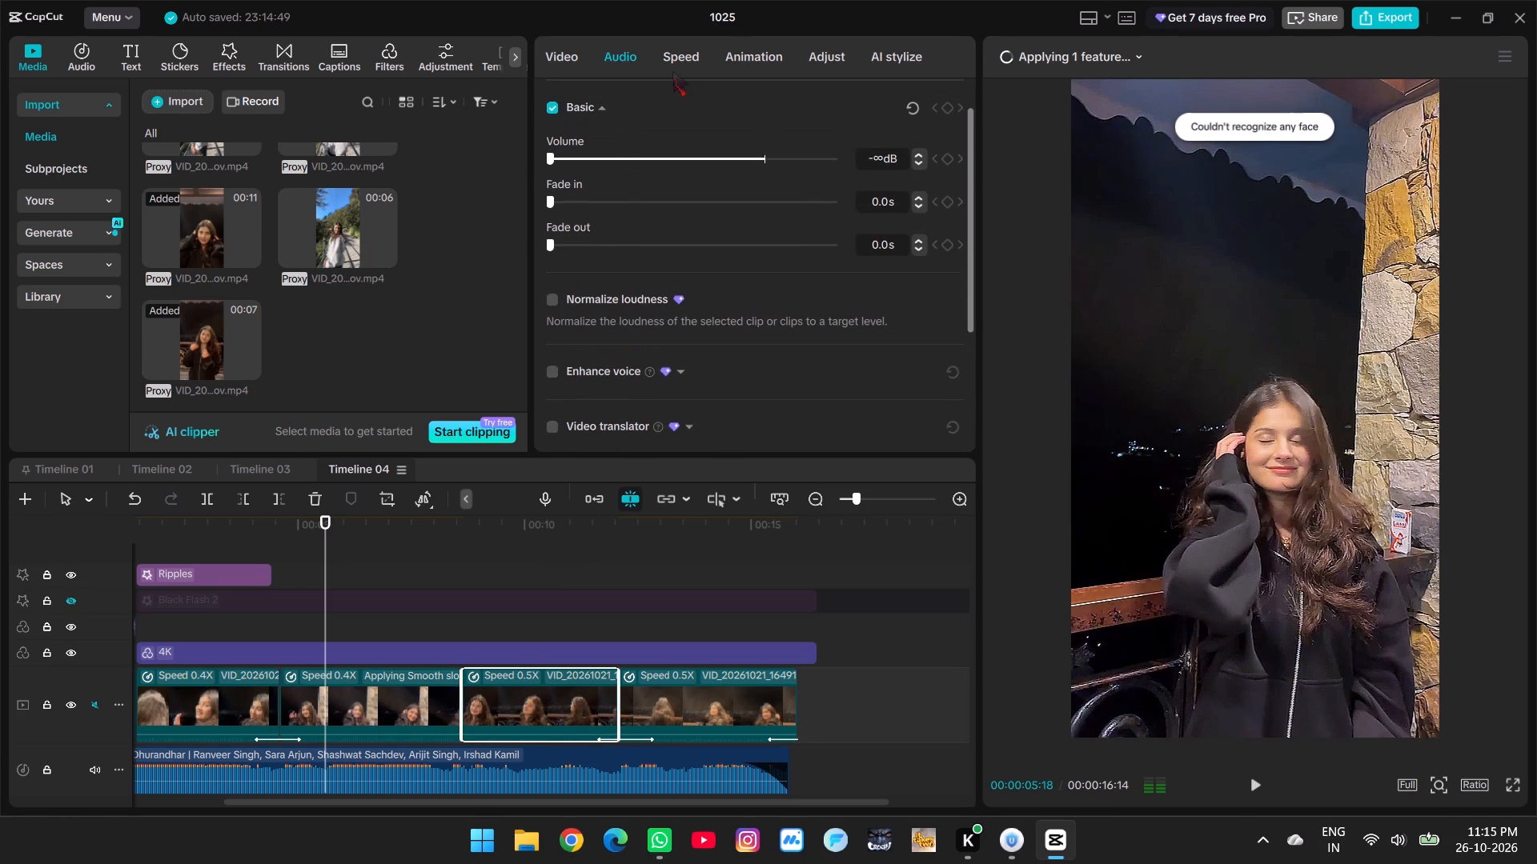
left_click(677, 54)
left_click(595, 354)
left_click(627, 448)
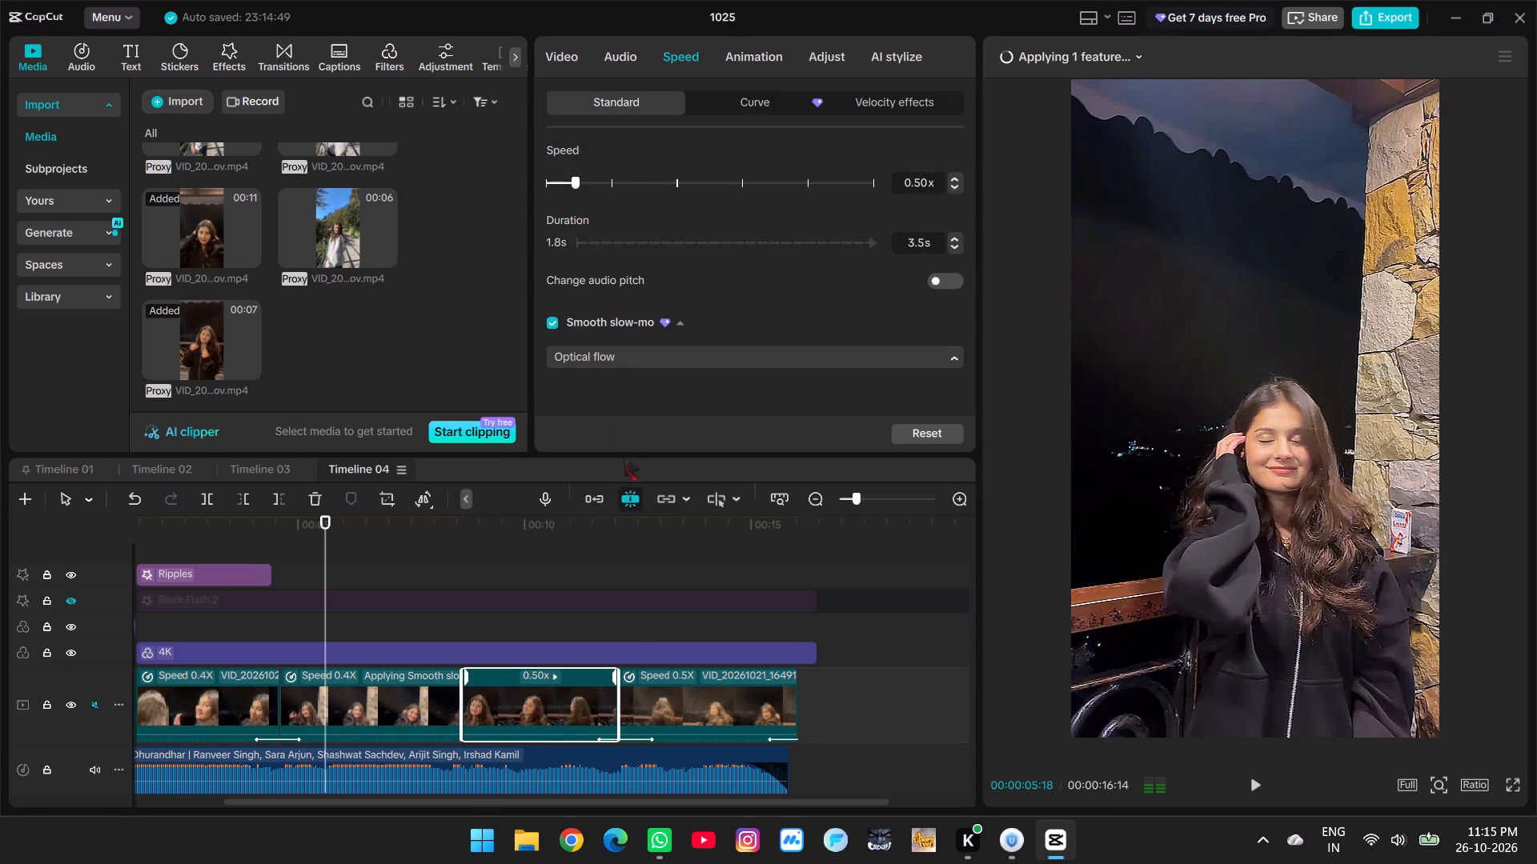
left_click(663, 678)
left_click(598, 350)
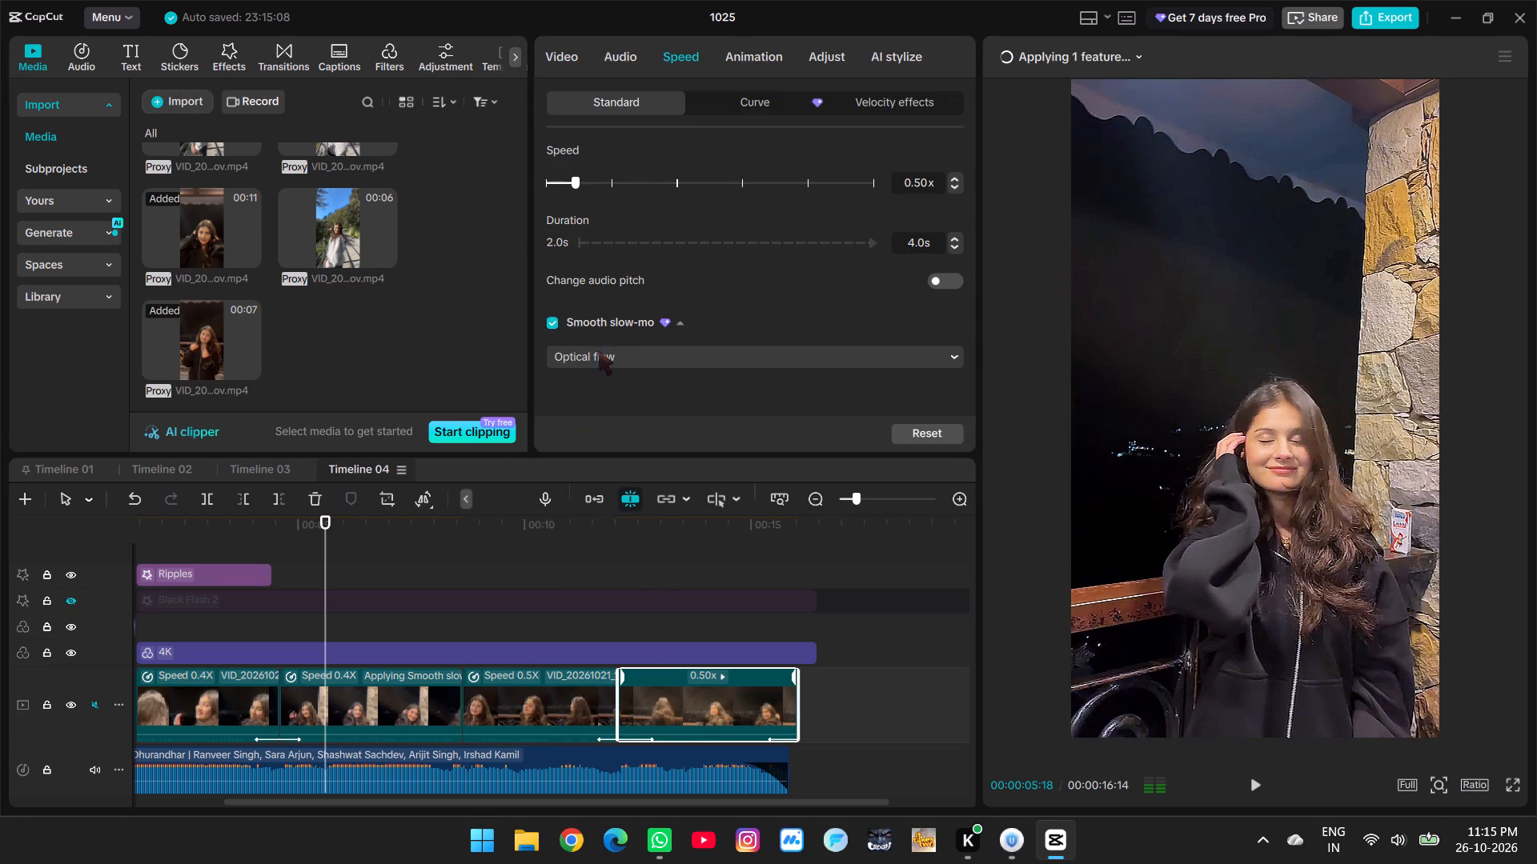
left_click(608, 439)
Check the second 0.4X clip's slow-motion settings and play back the cut into it from 00:00:03:17.
left_click(355, 681)
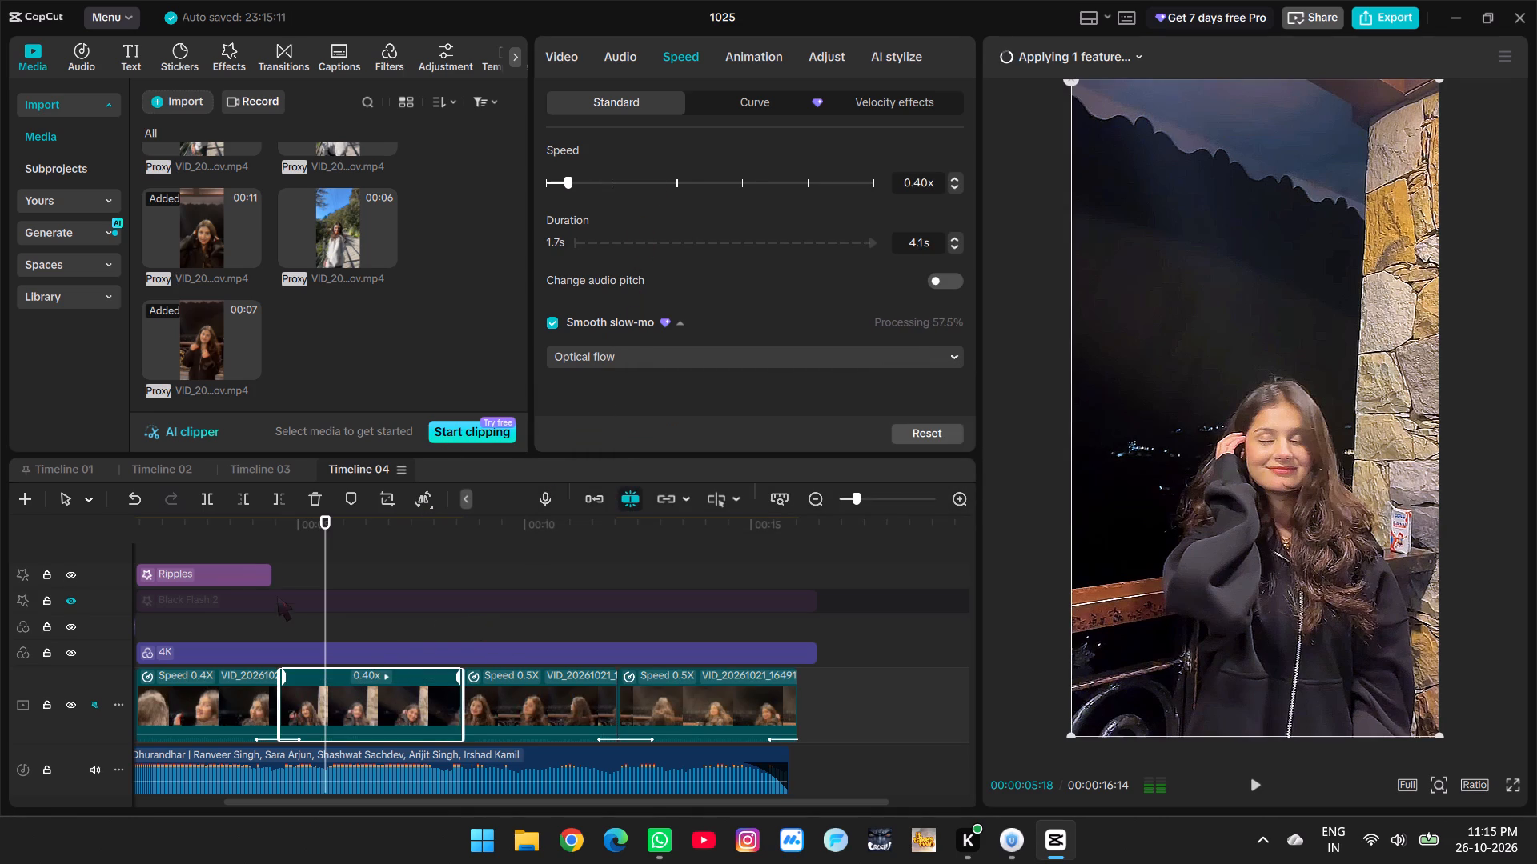
left_click(233, 550)
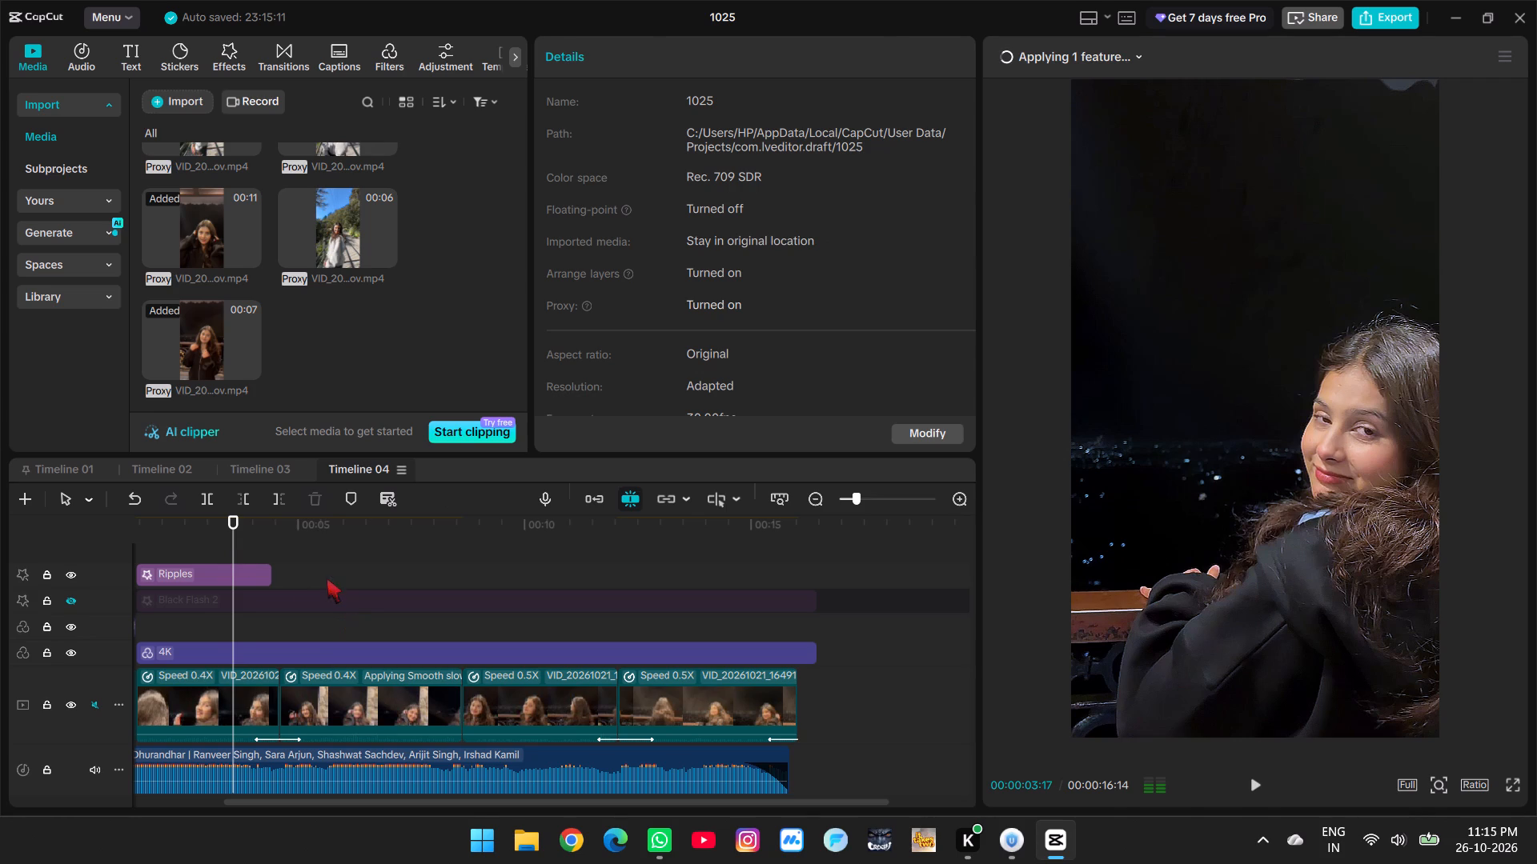
key("space")
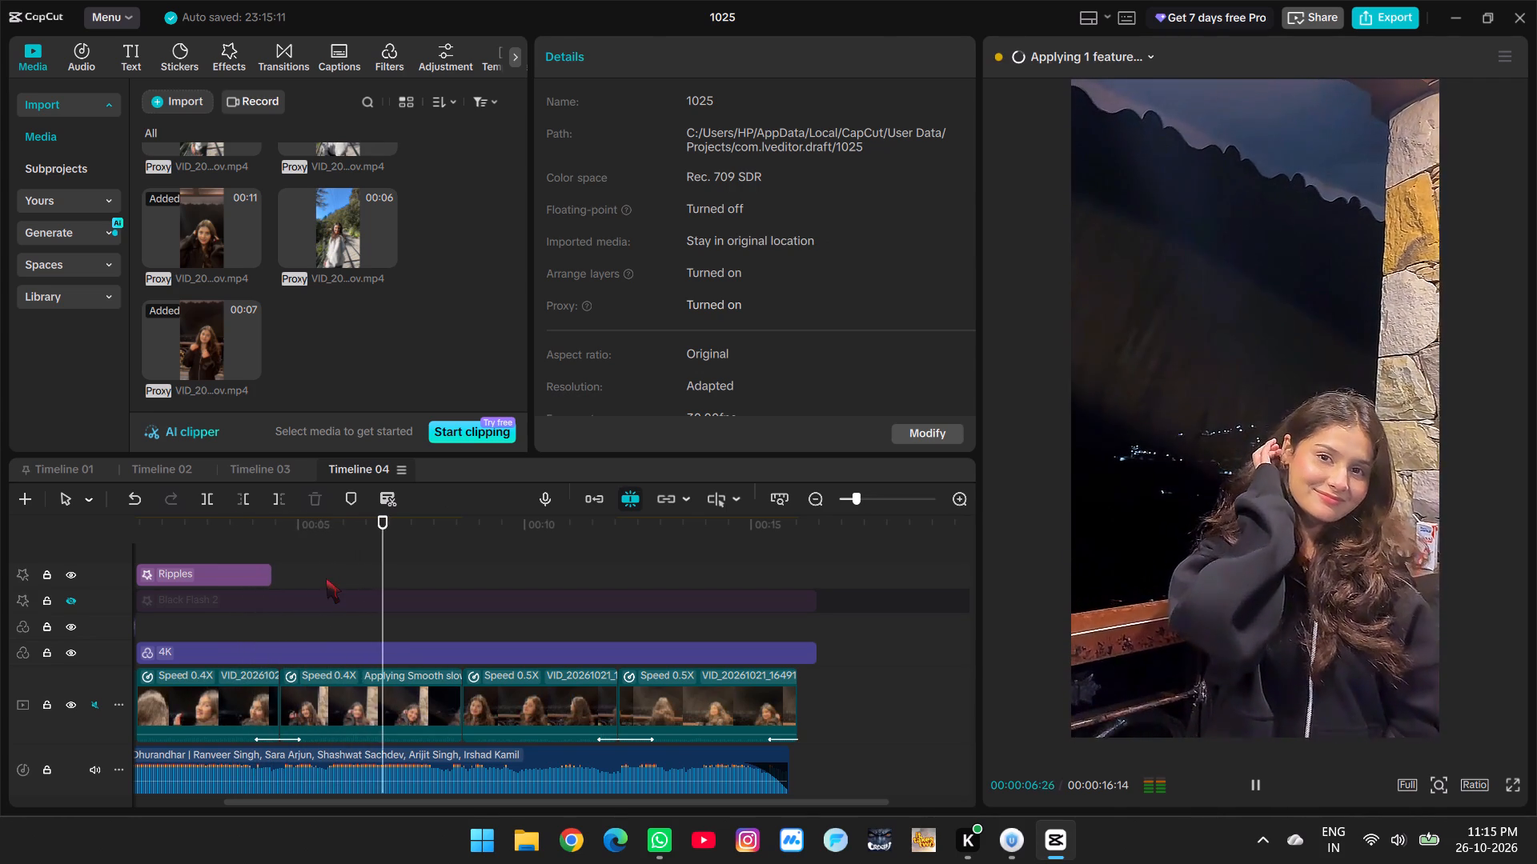
key("space")
Set the duration of the second 0.4X clip's Fade In entrance animation to 0.7 s.
left_click(309, 705)
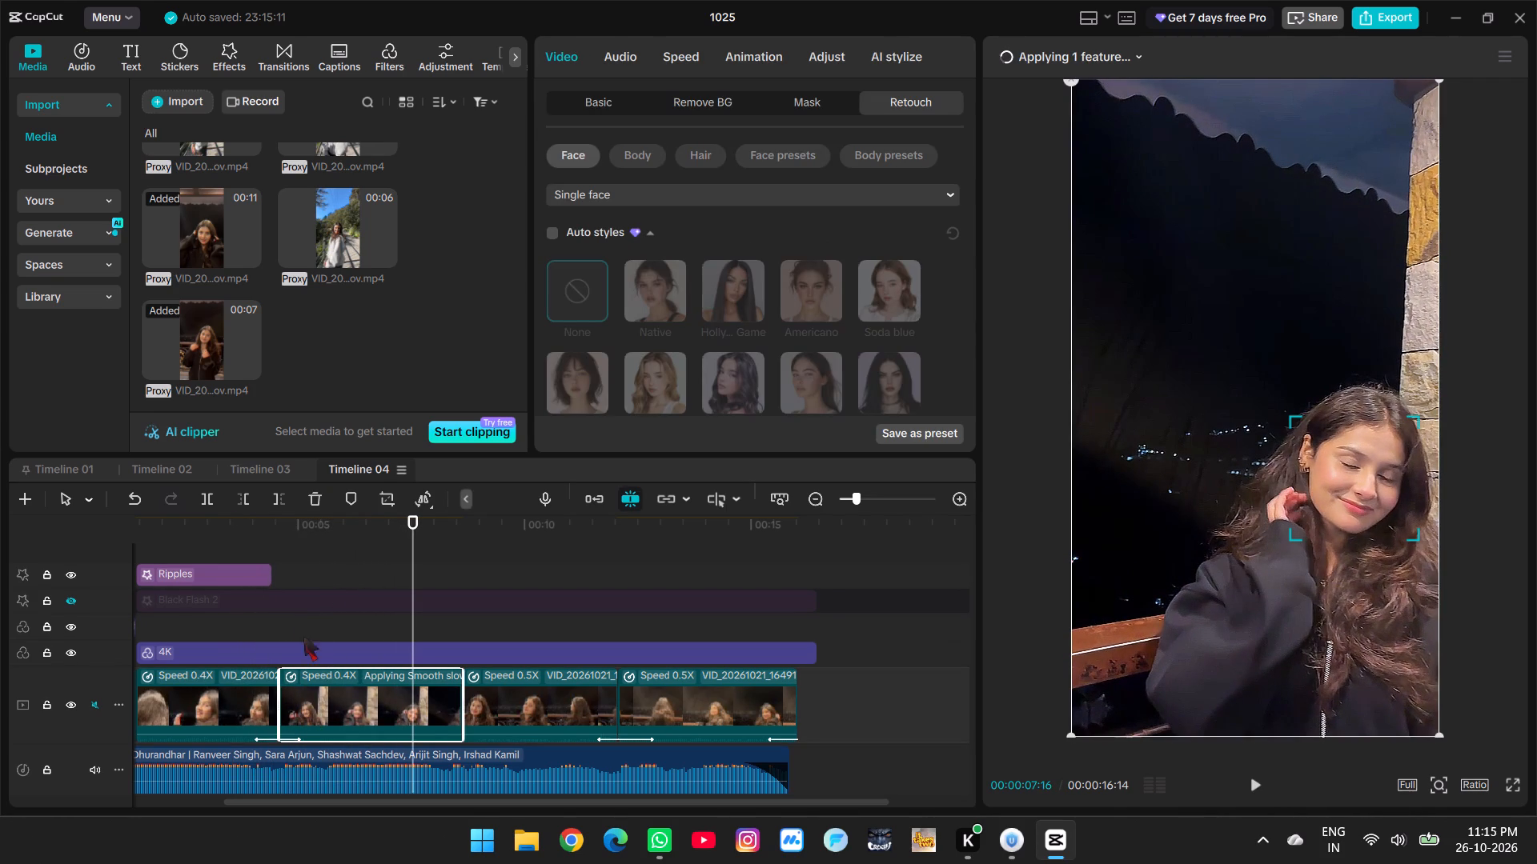
left_click(751, 61)
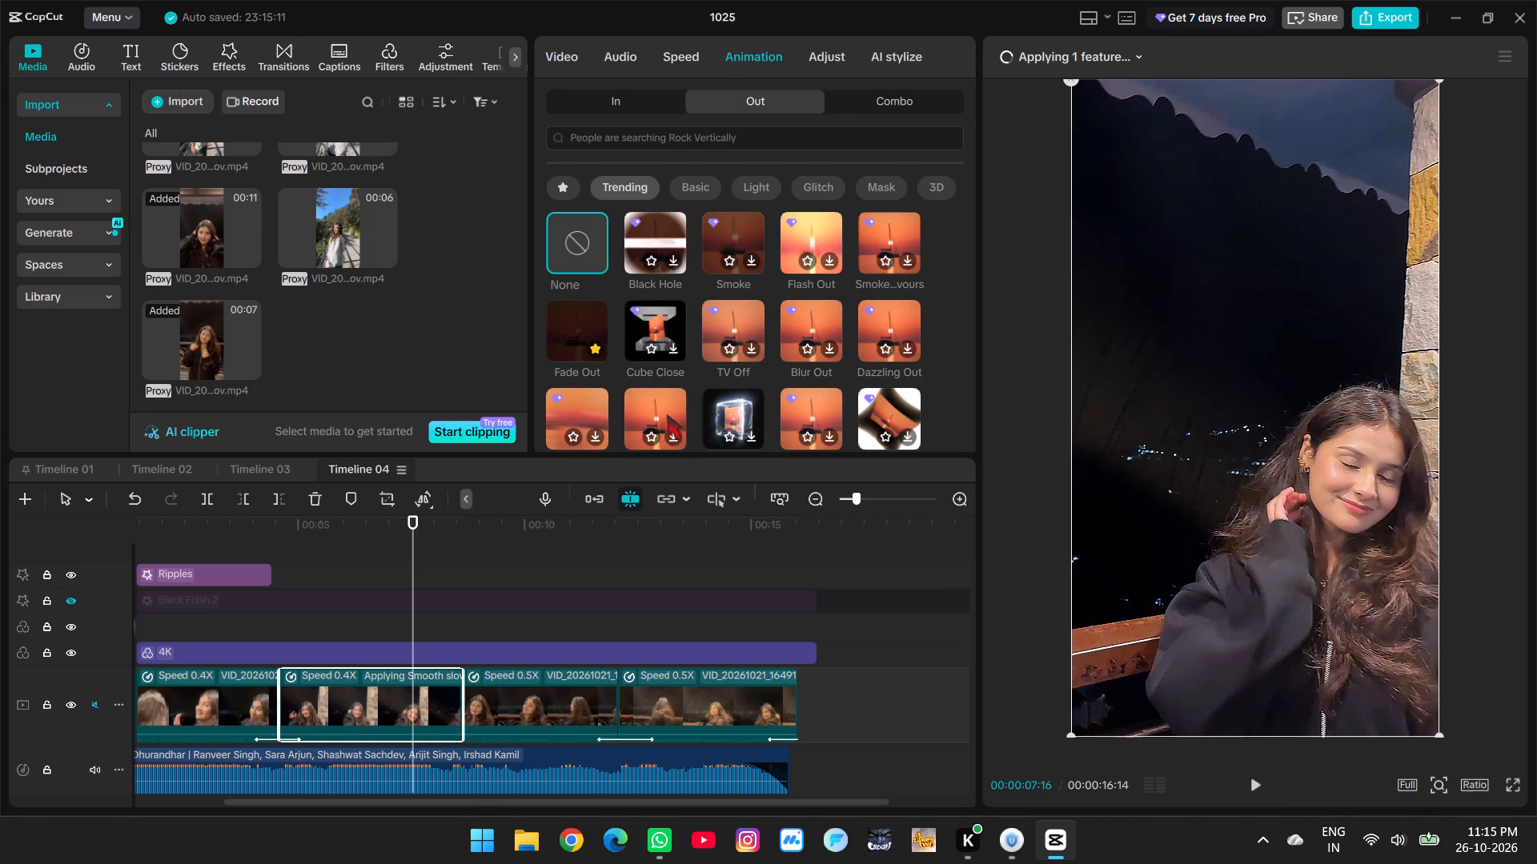
left_click(616, 112)
left_click_drag(718, 429, 731, 430)
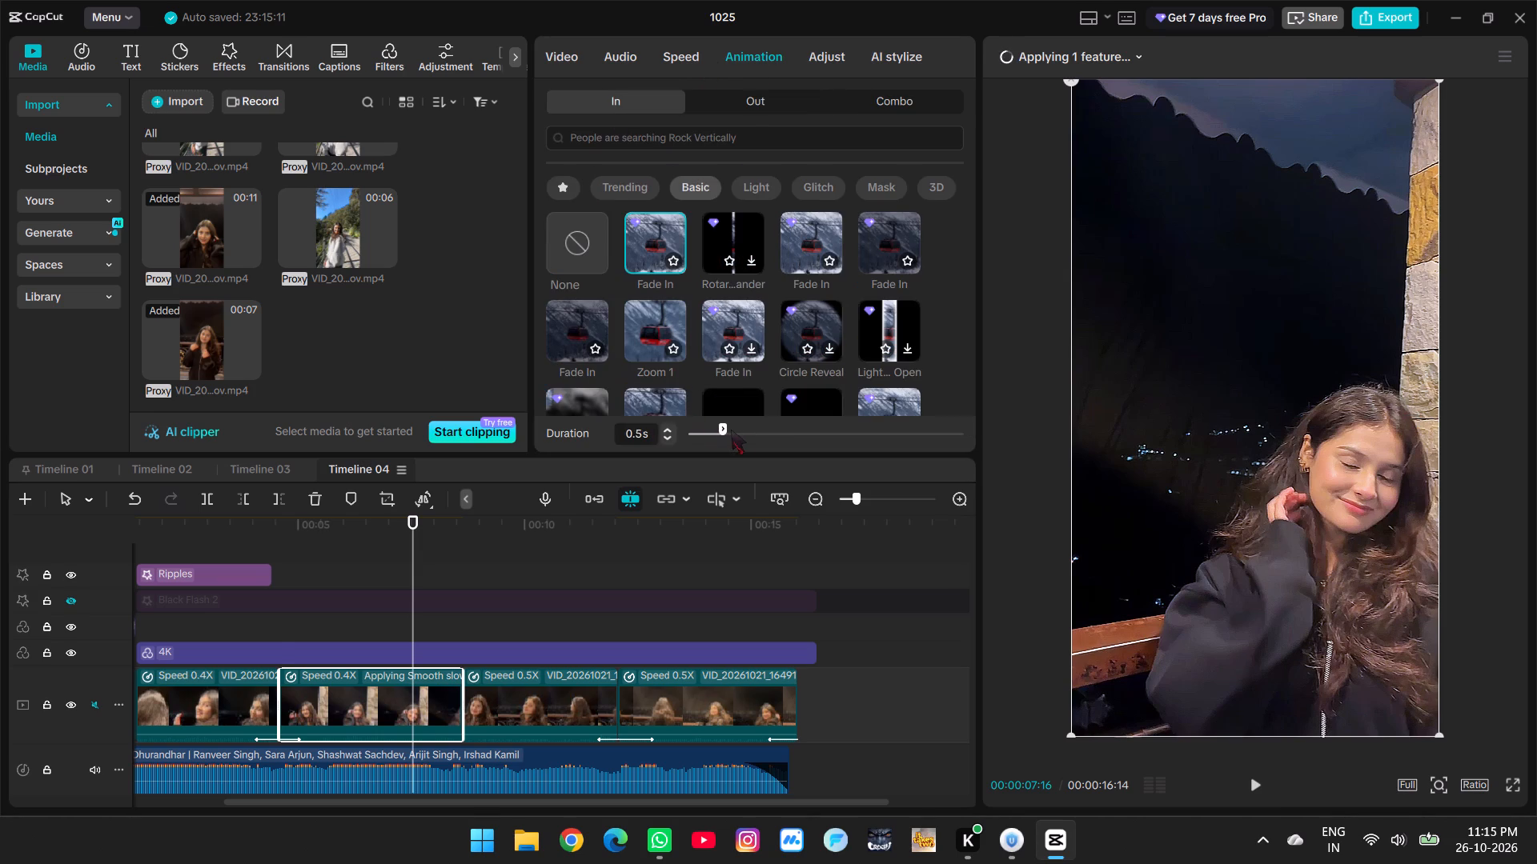
left_click_drag(731, 430, 736, 430)
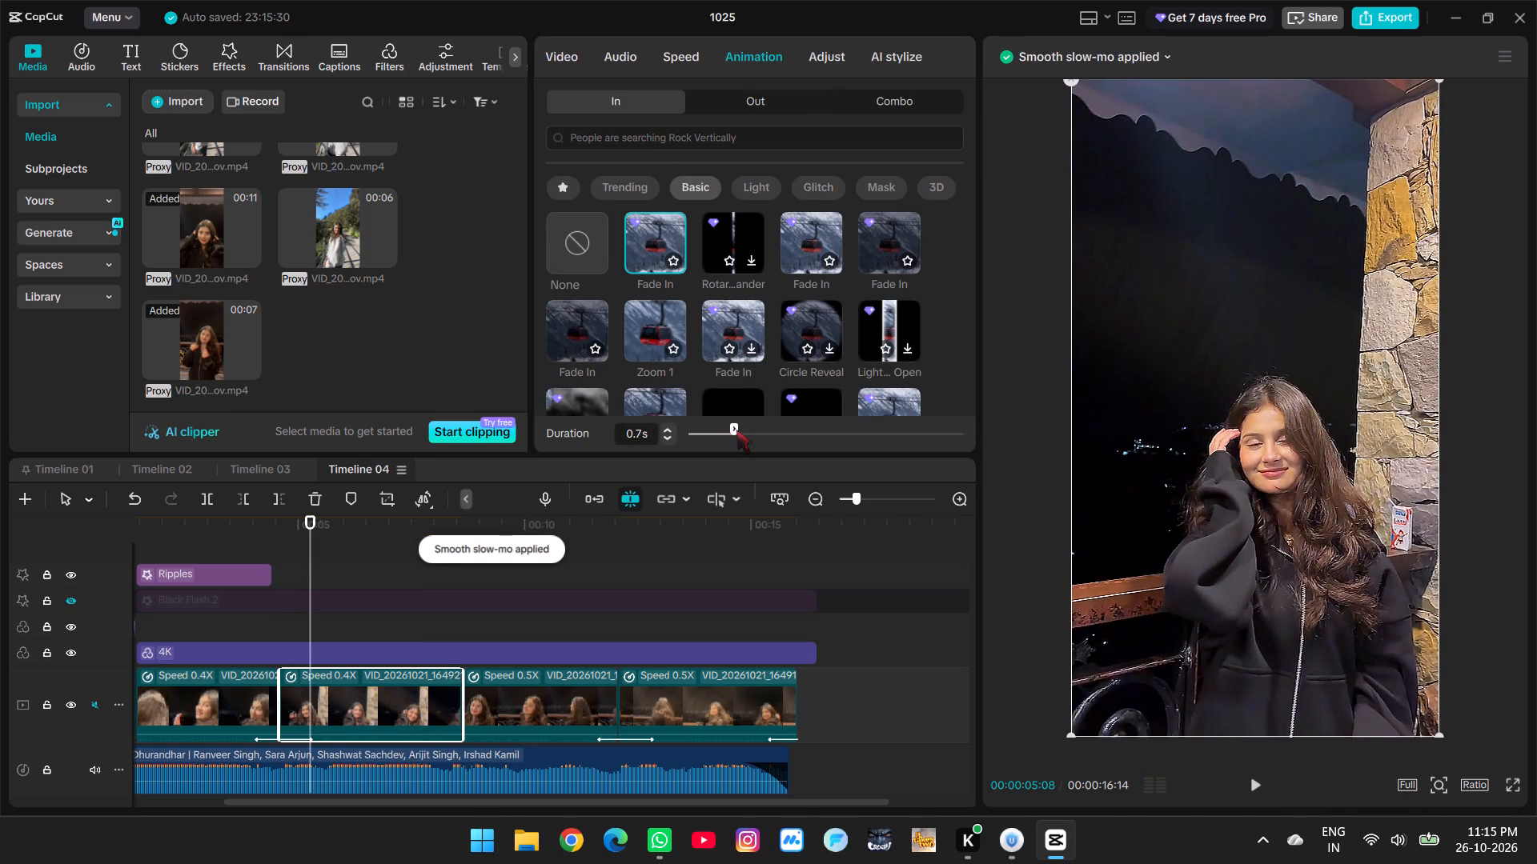
Choose Optical flow as the Smooth slow-mo method for the second 0.4X clip.
left_click(673, 55)
left_click(658, 348)
left_click(647, 450)
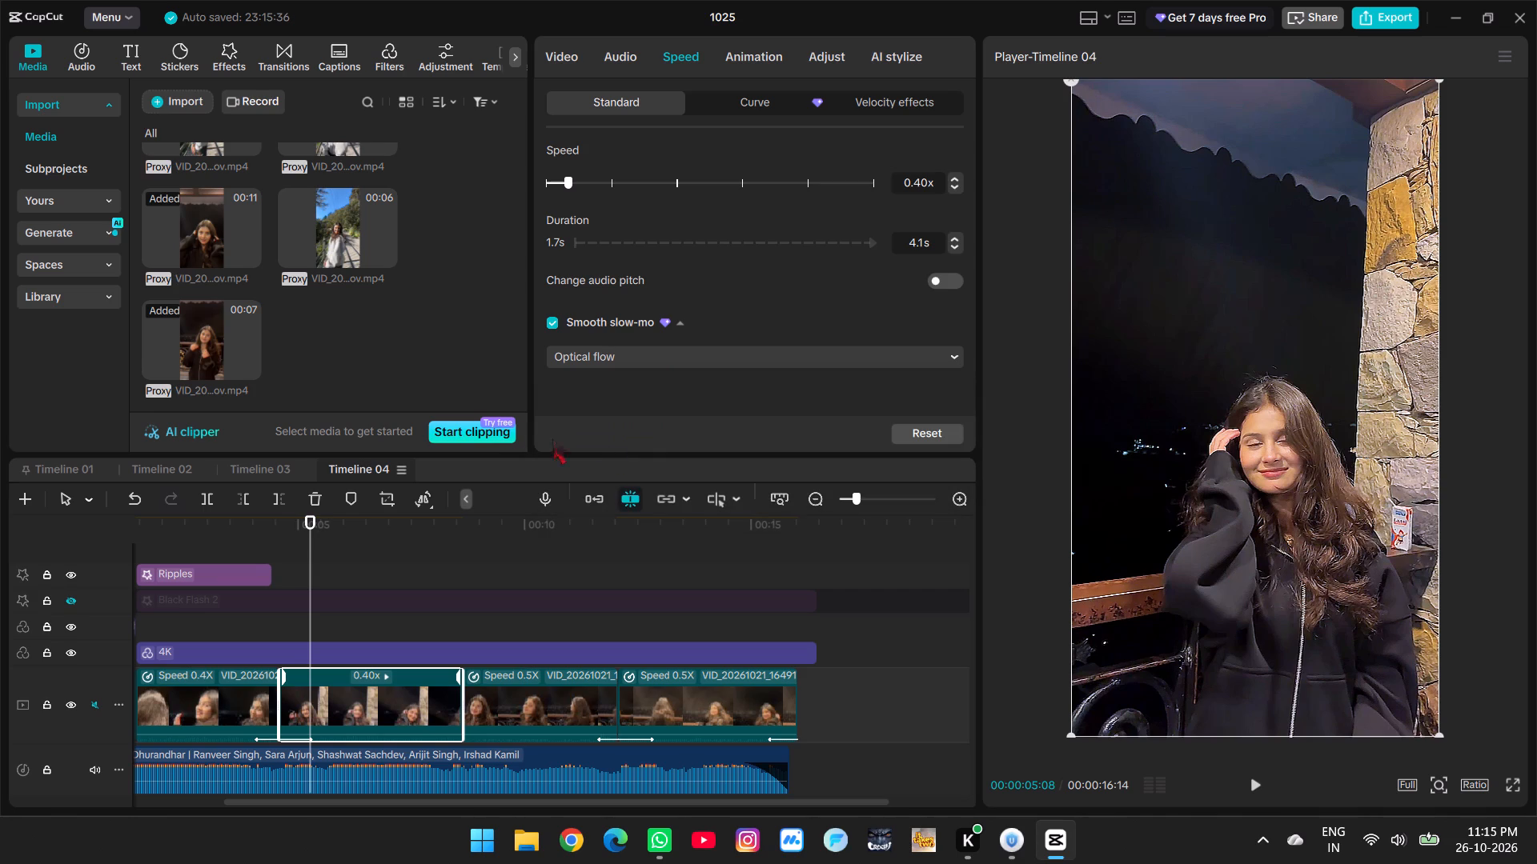
Play back the edit from near the start of the first 0.4X clip through to the closing fade.
left_click(239, 534)
left_click_drag(239, 534, 175, 536)
key("space")
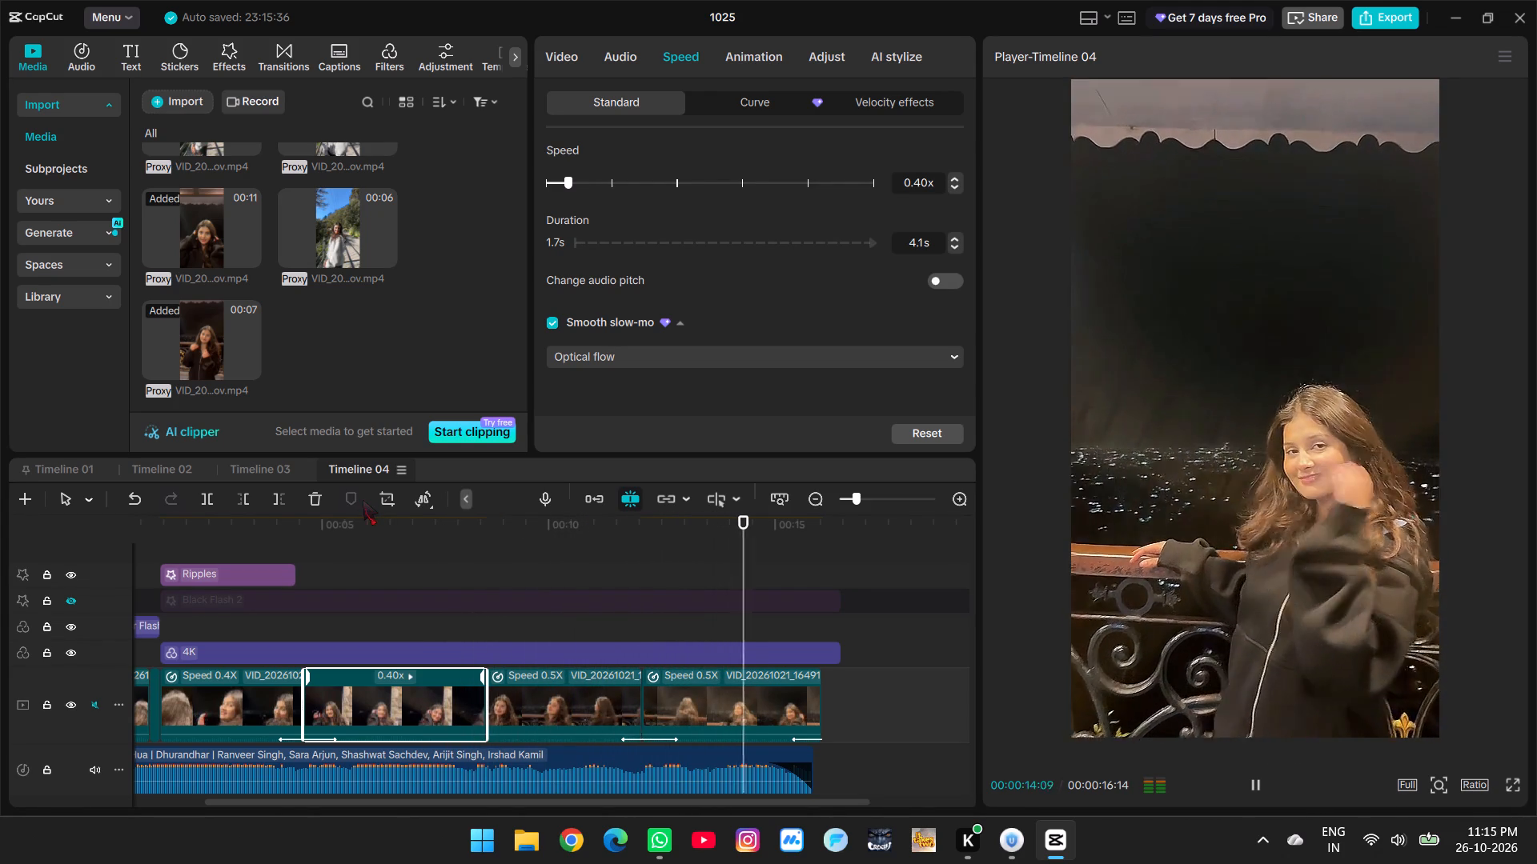
key("space")
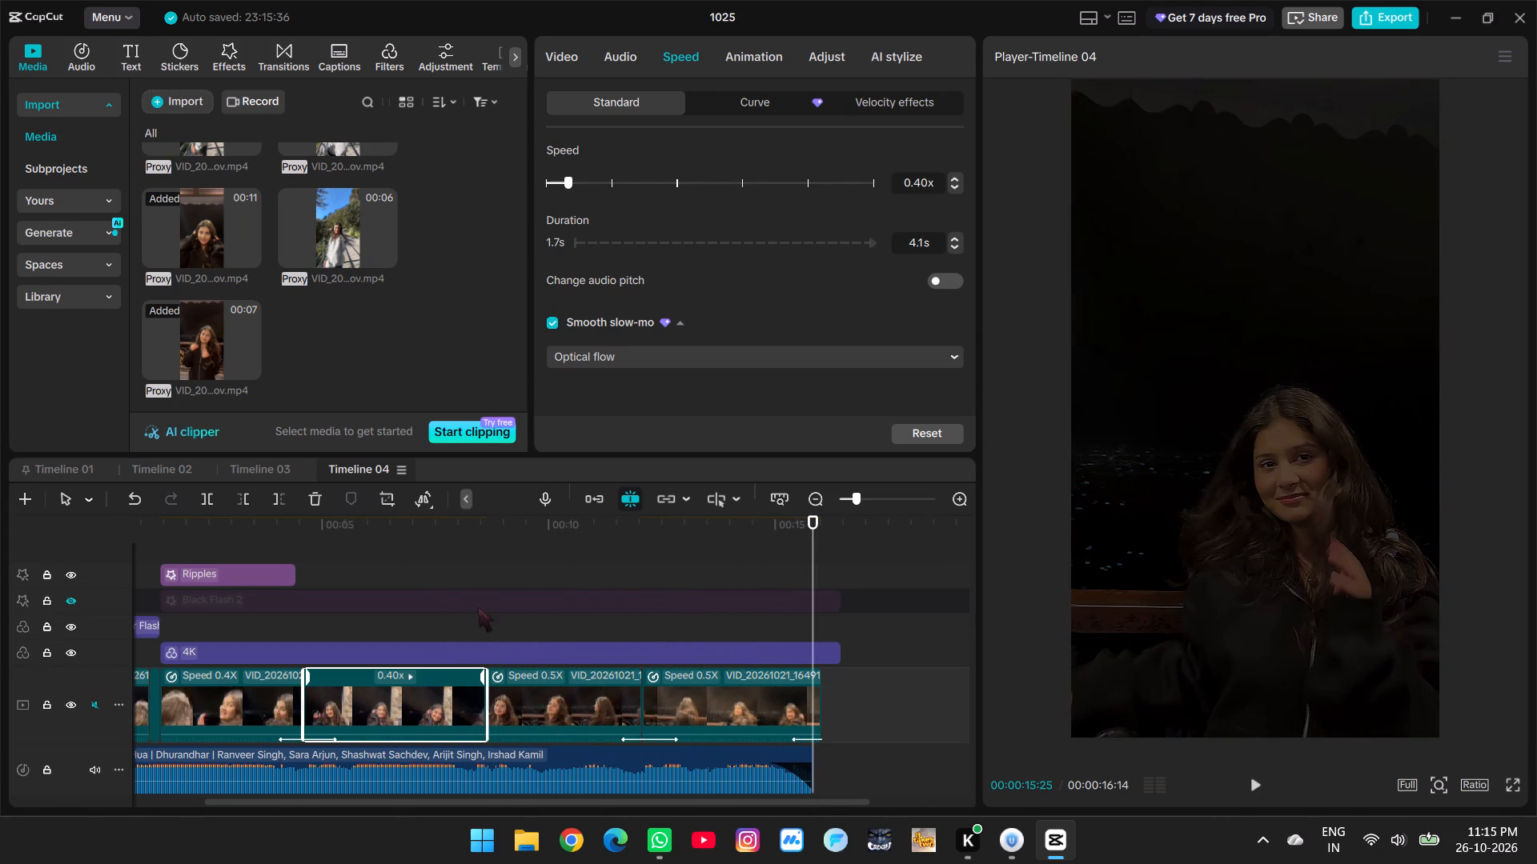
Replay the final 0.5X clip and its closing fade-out to black.
left_click(657, 559)
left_click_drag(657, 559, 700, 570)
key("space")
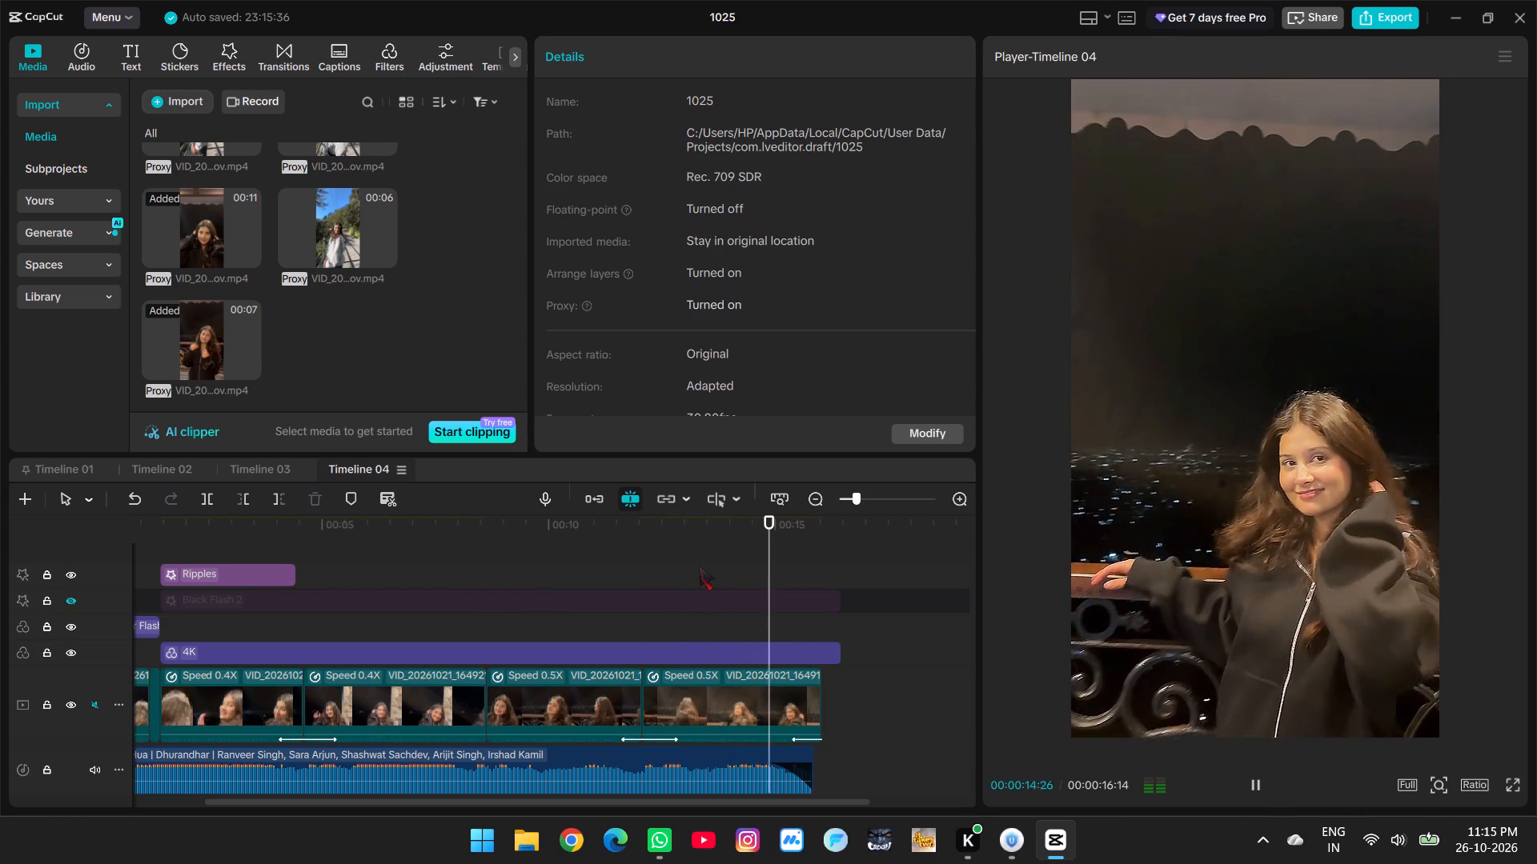
key("space")
key("space")
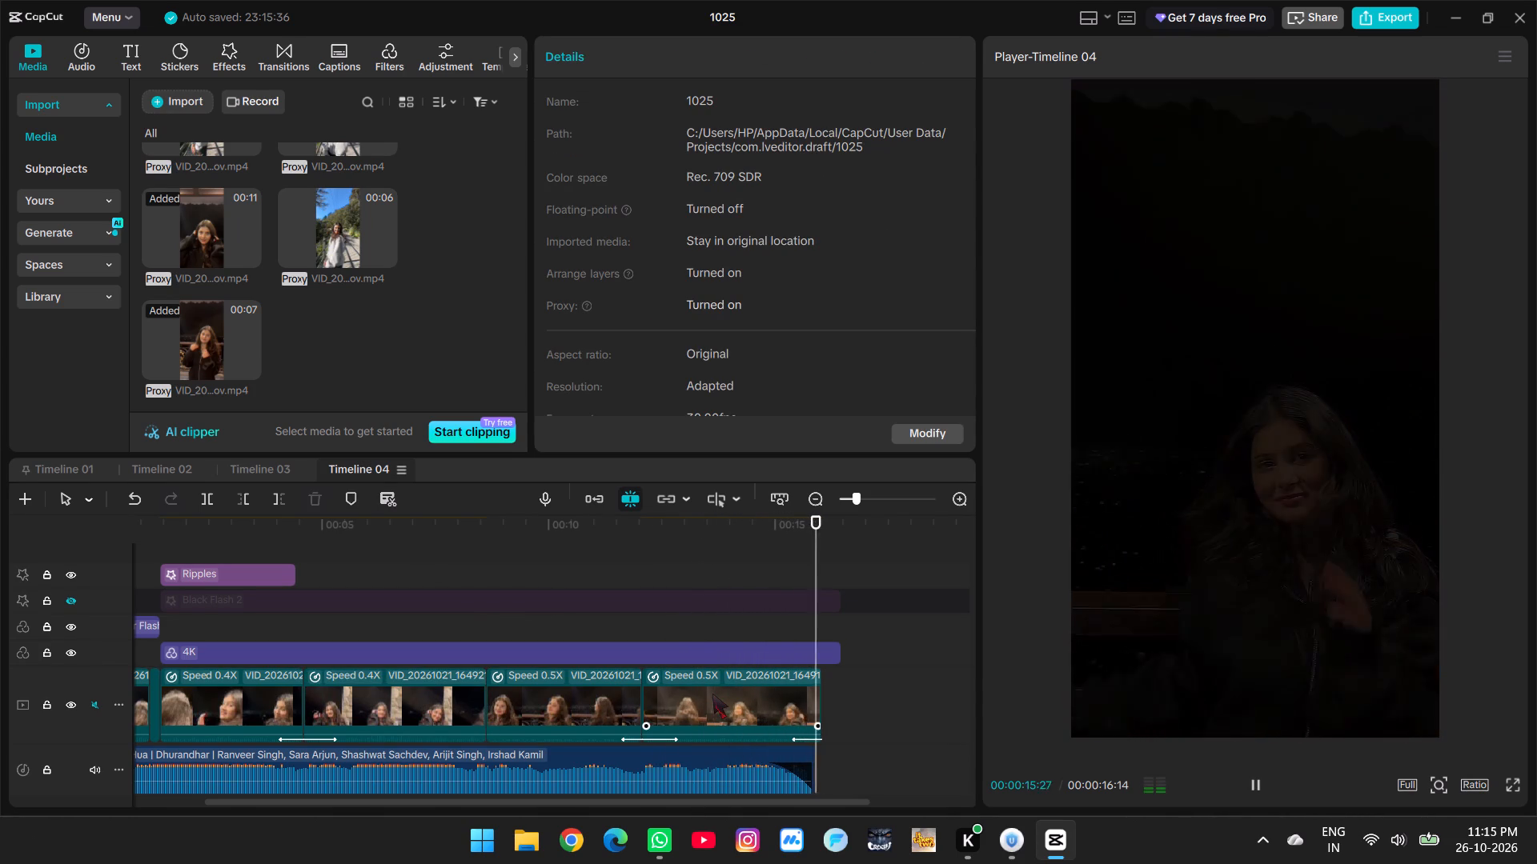
Replay the edit from the beginning, checking the opening and the first 0.4X clip.
scroll(770, 689, "down", 8, "ctrl")
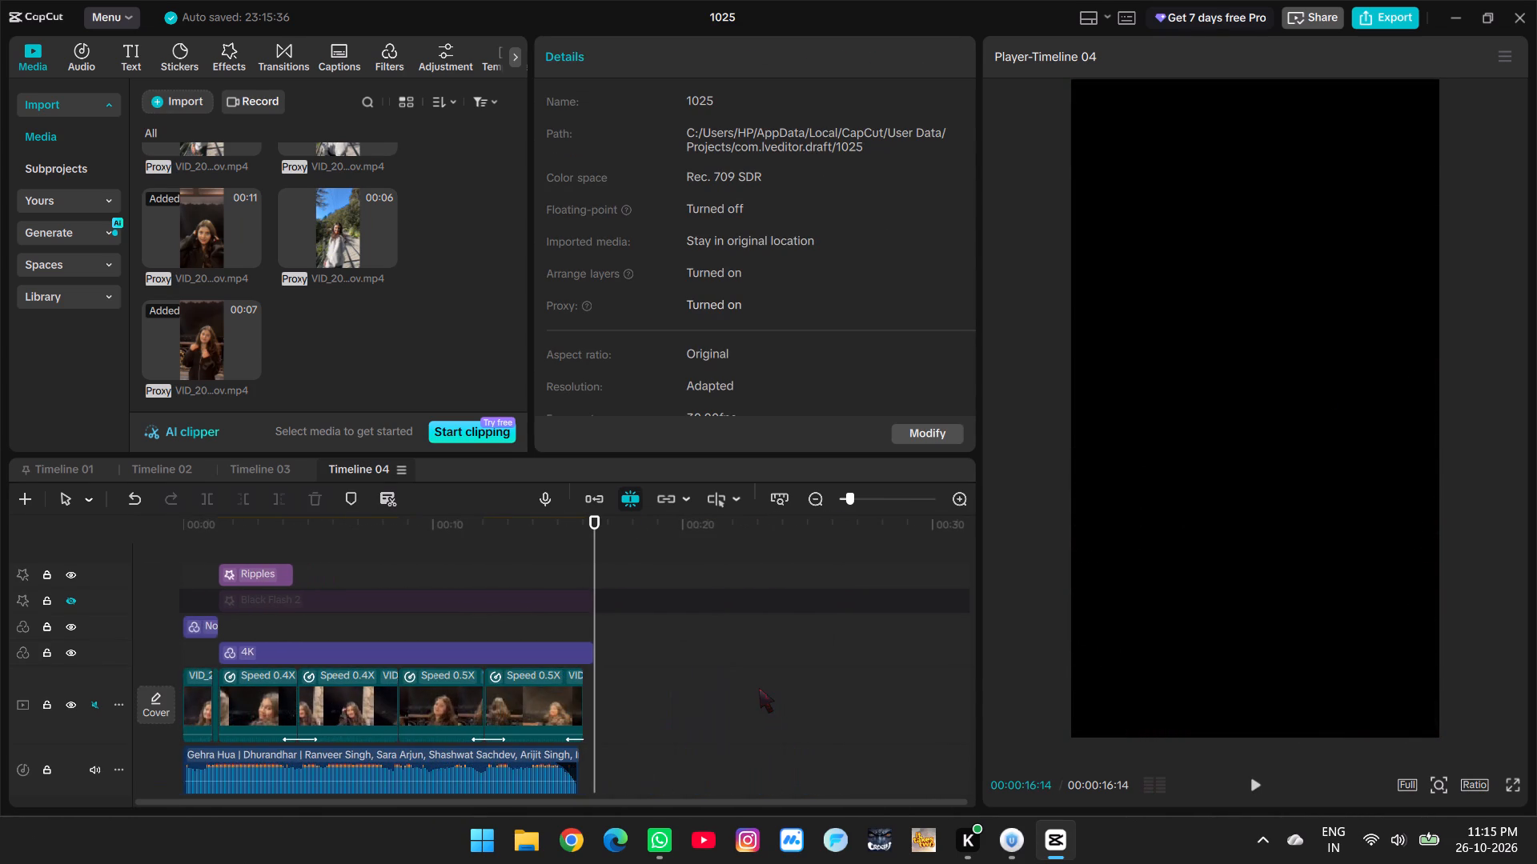
key("space")
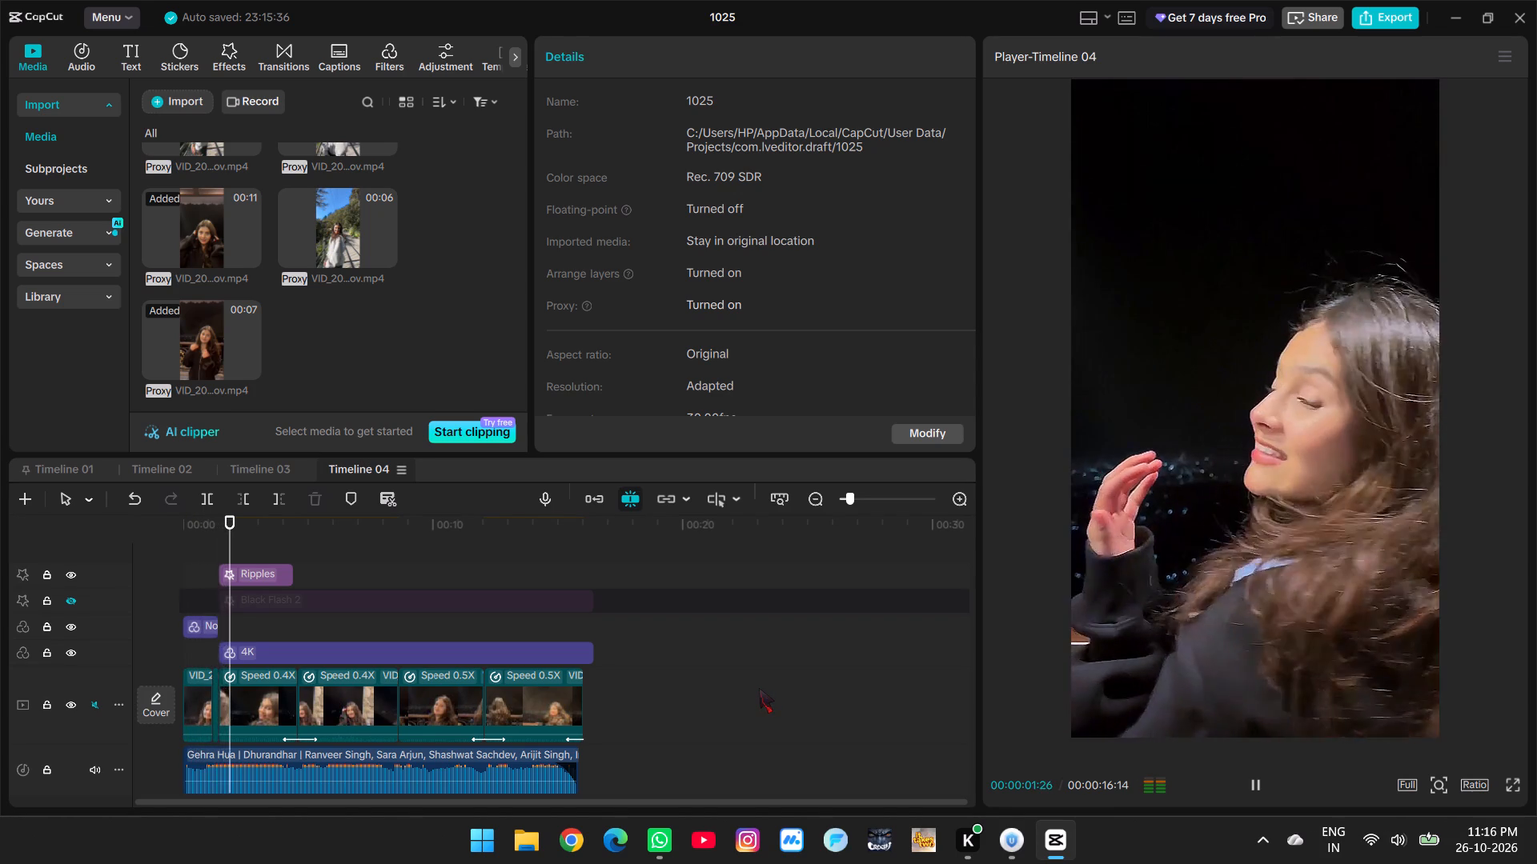
scroll(735, 693, "down", 2)
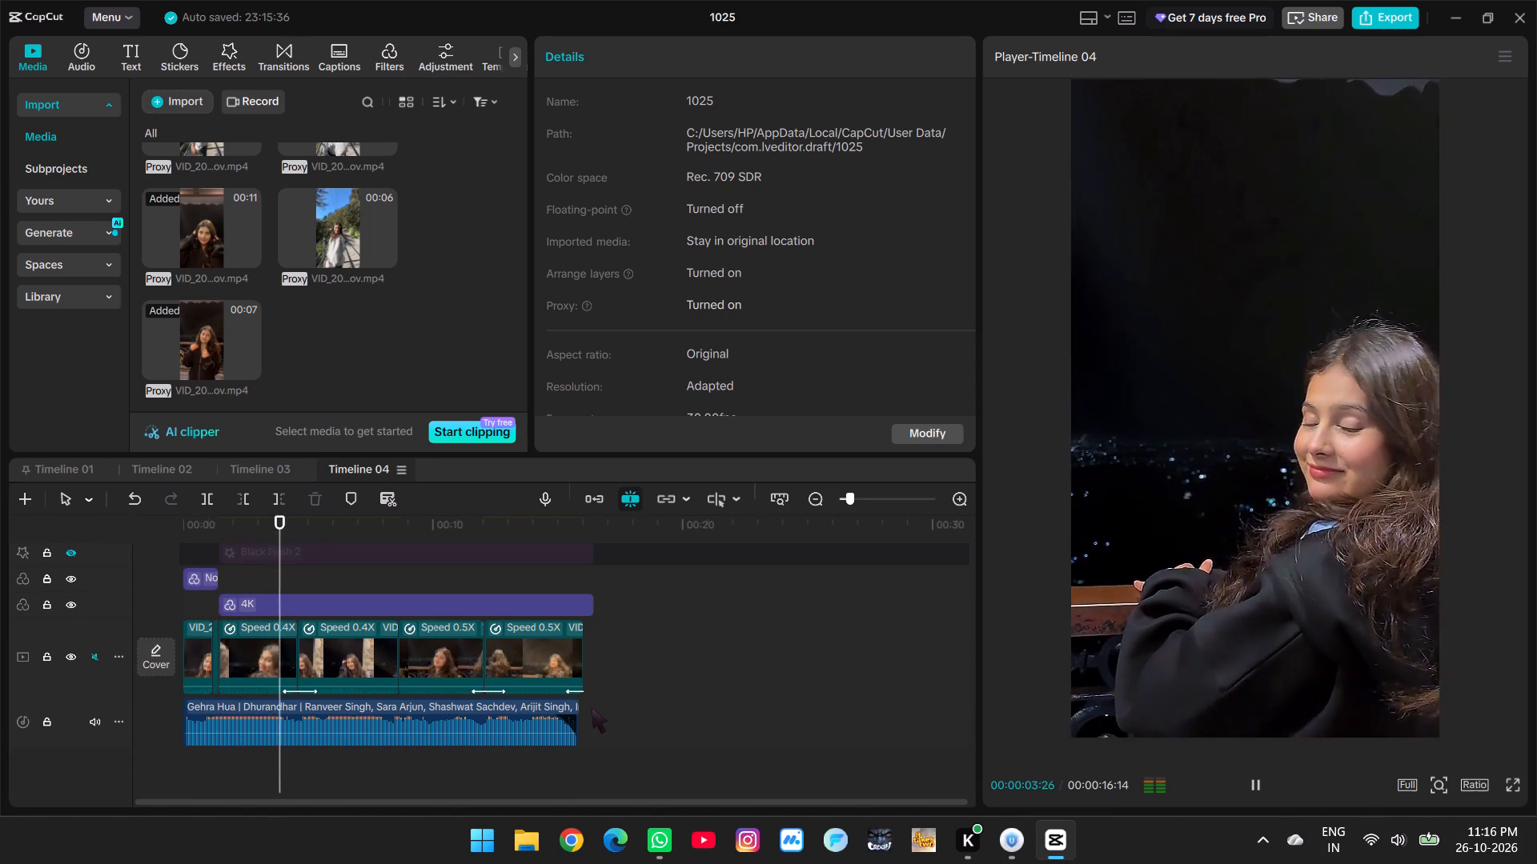
Trim the ends of the 4K filter and the hidden Black Flash 2 effect to the last clip's end at 00:00:16:01.
scroll(592, 708, "up", 1)
double_click(590, 698)
scroll(596, 710, "up", 7)
scroll(678, 734, "down", 3)
left_click(766, 736)
left_click_drag(766, 736, 759, 734)
scroll(753, 729, "up", 1)
left_click(660, 623)
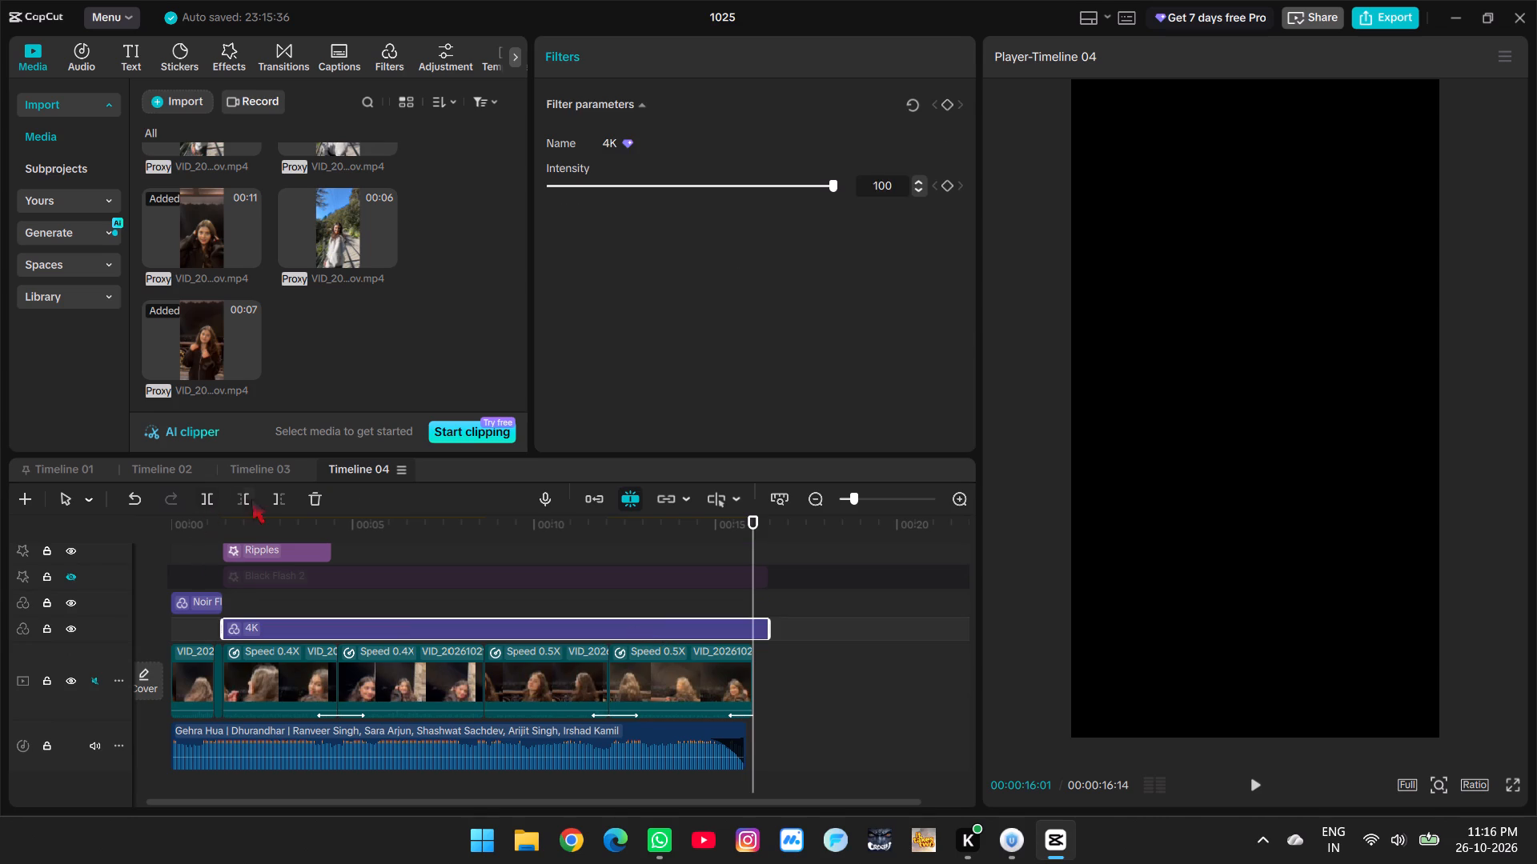
left_click(279, 494)
left_click(553, 571)
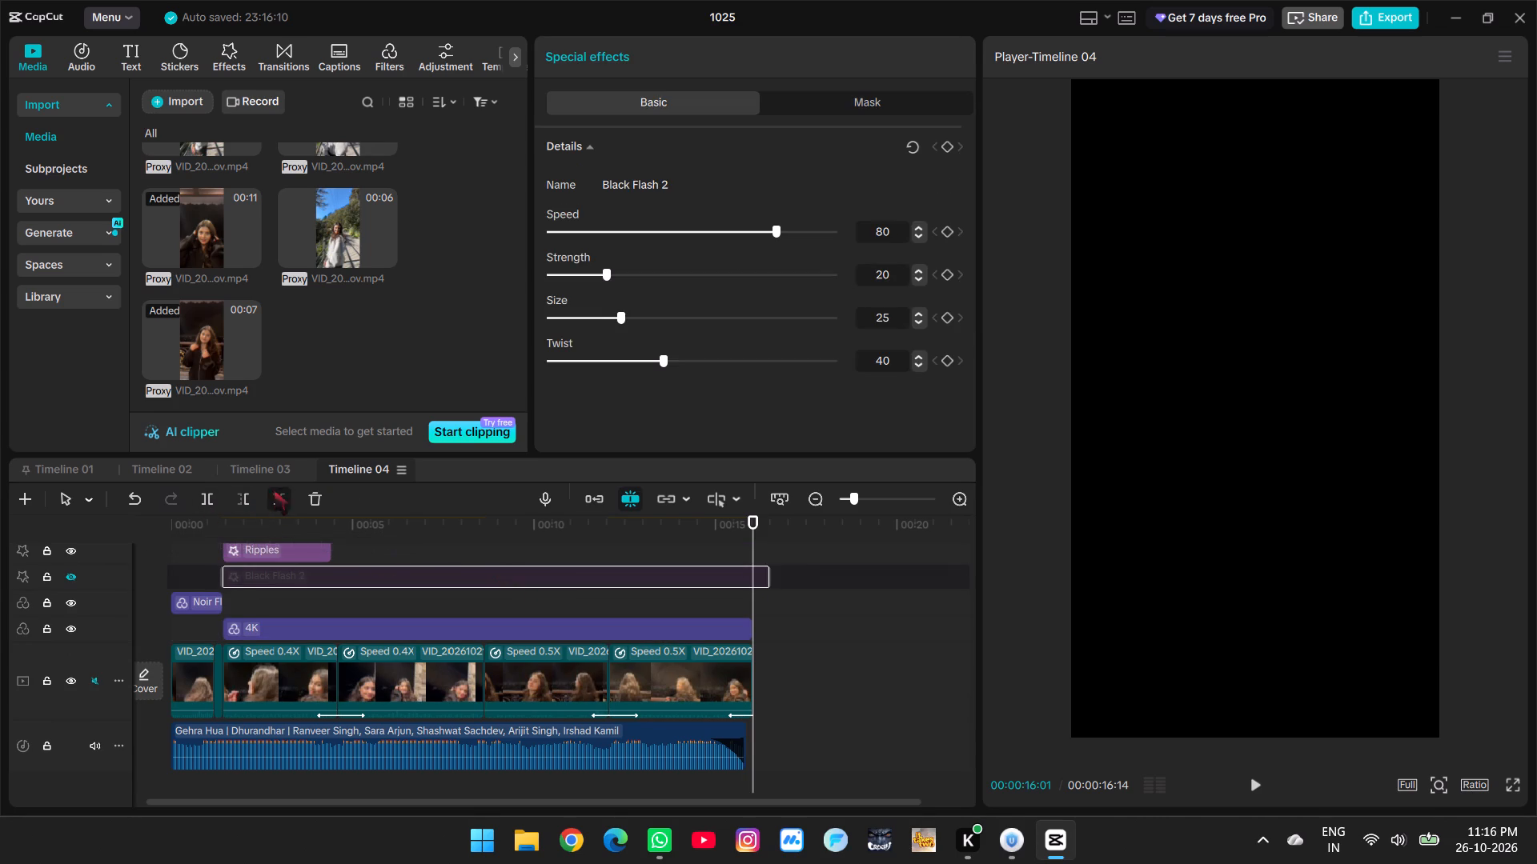
left_click(274, 490)
Play back the trimmed edit from near the beginning to its end, and return the playhead to 00:00:00:00.
scroll(512, 582, "down", 4, "ctrl")
scroll(512, 582, "up", 2)
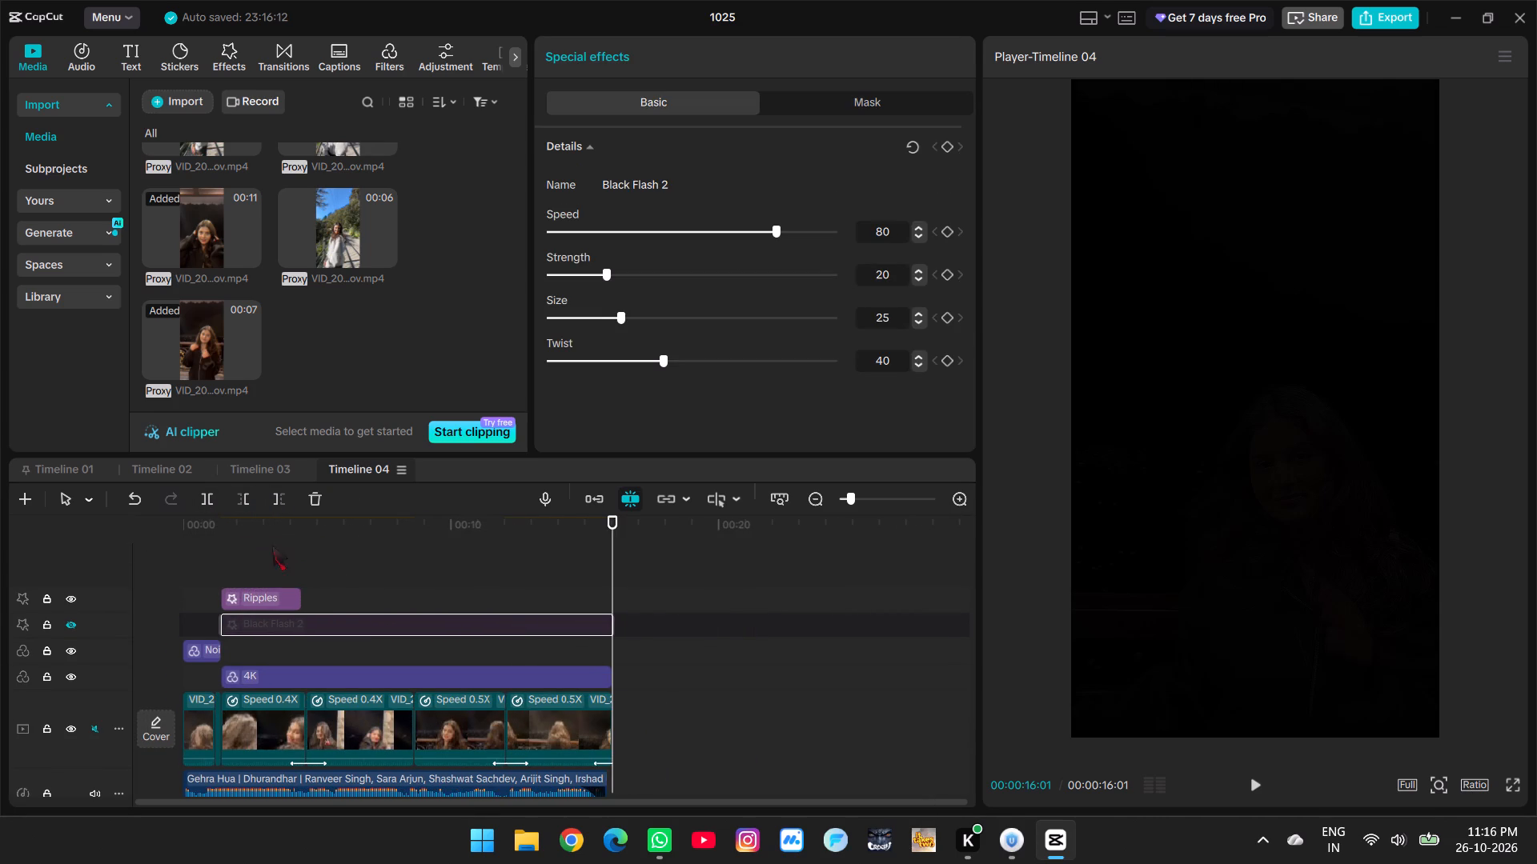
left_click(252, 542)
left_click_drag(247, 542, 146, 552)
key("space")
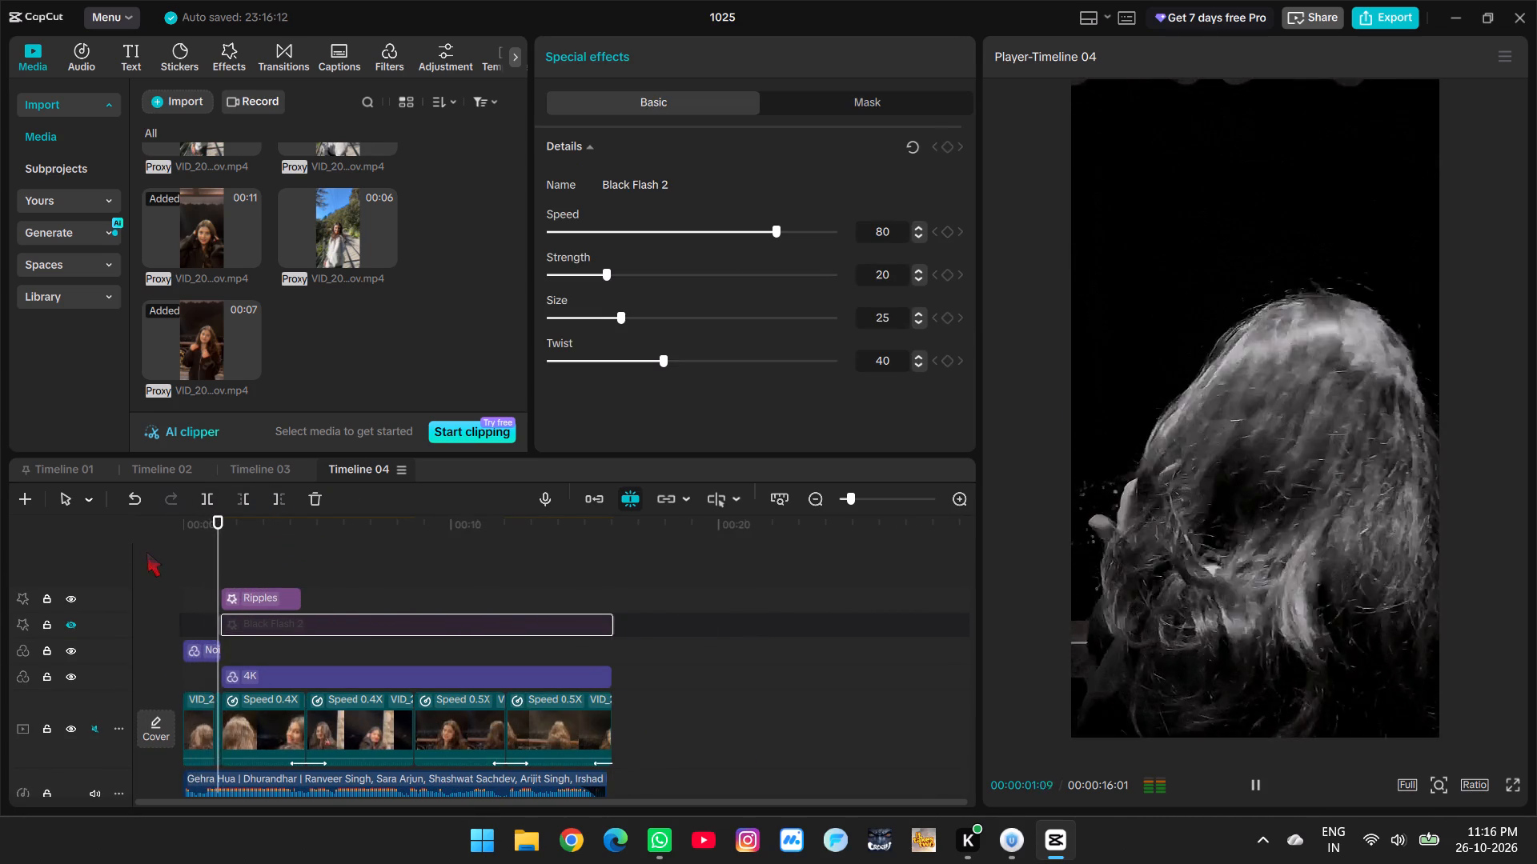
left_click(199, 559)
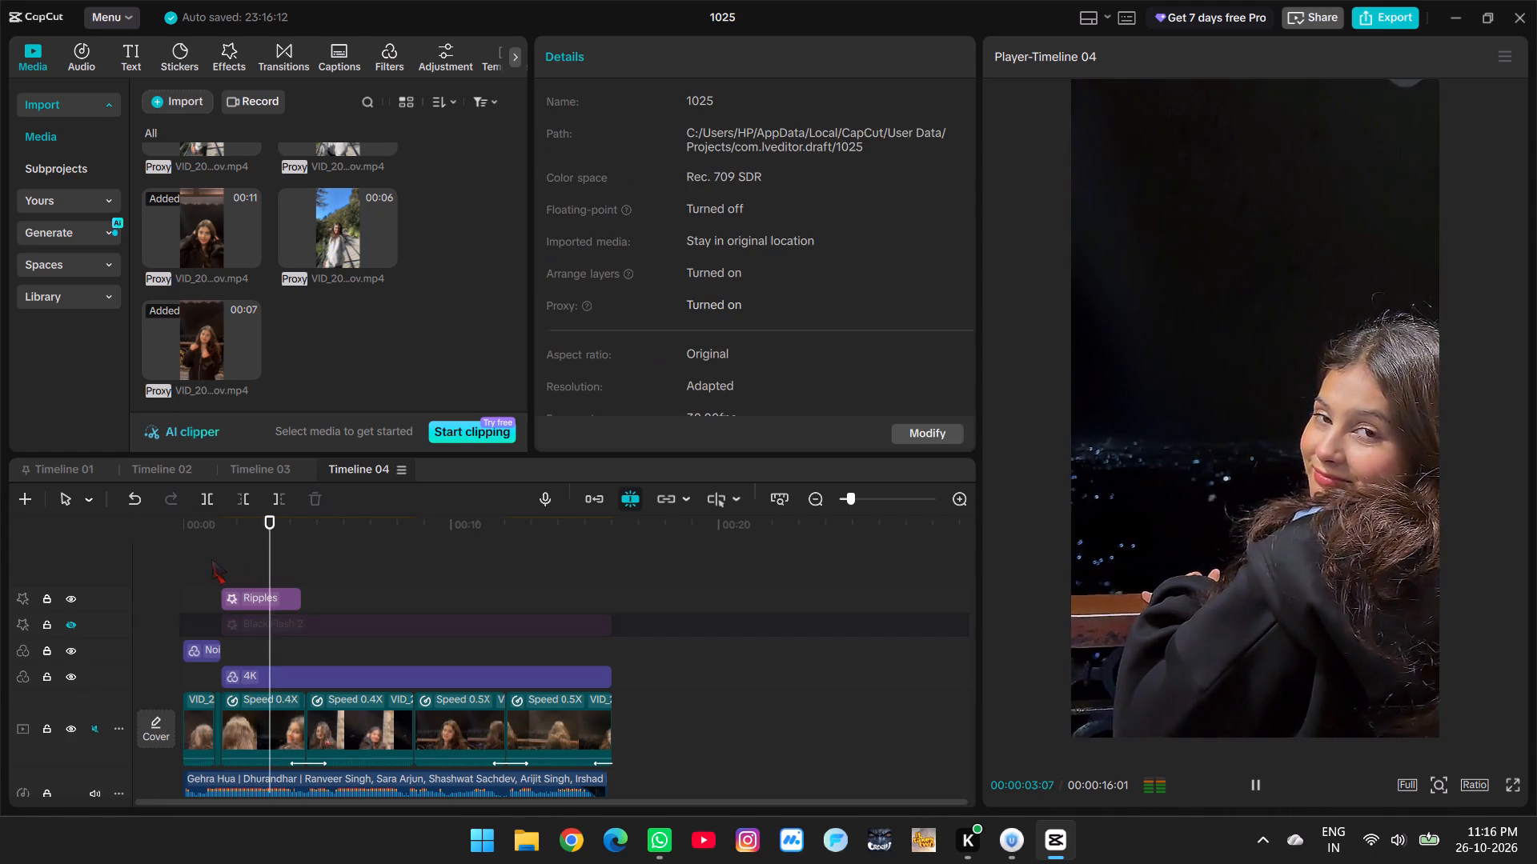
key("space")
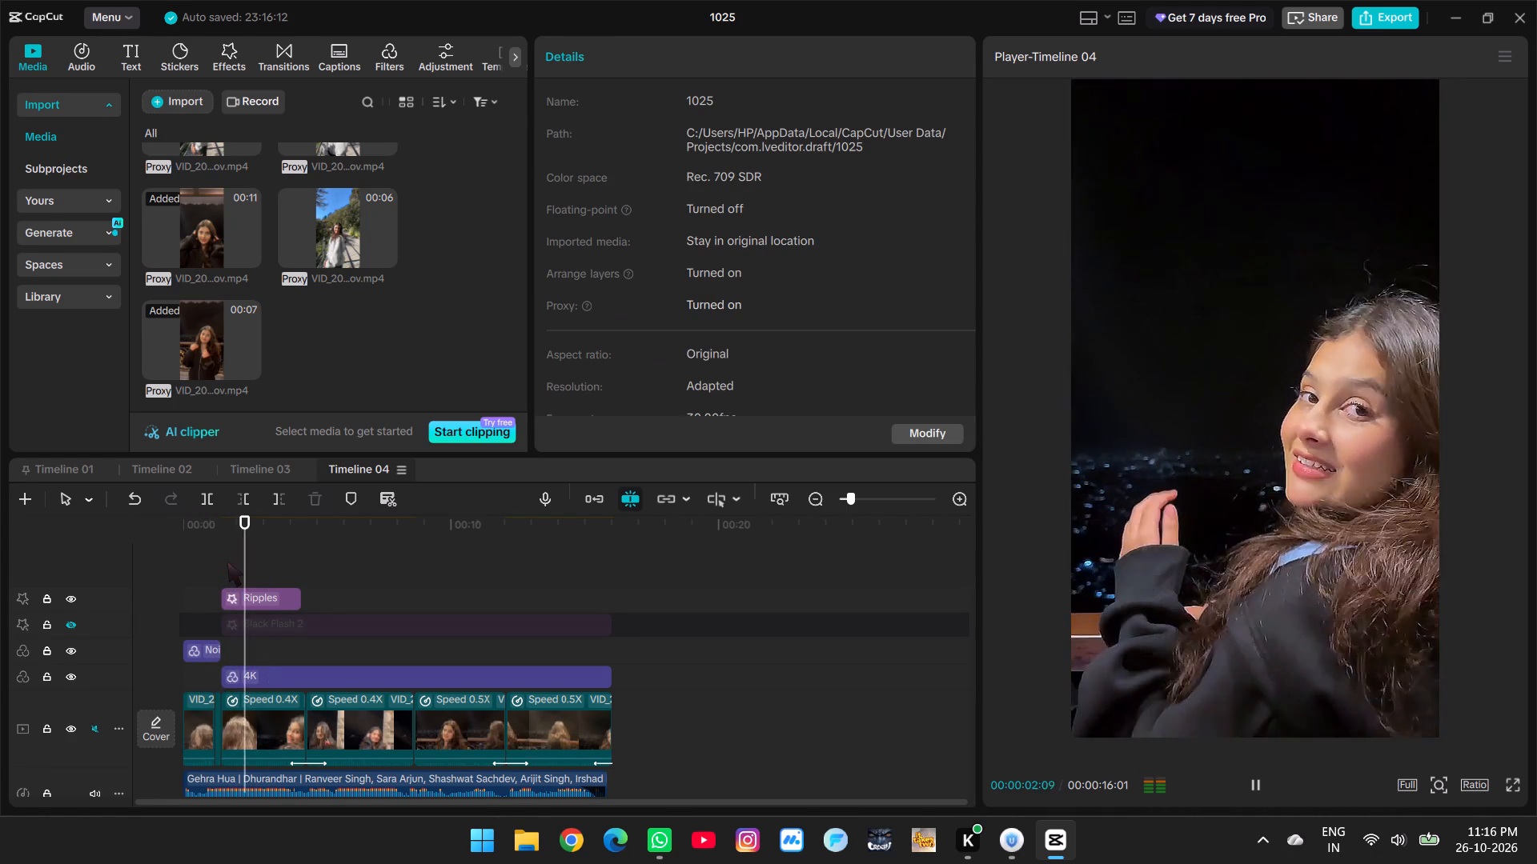
key("space")
key("space")
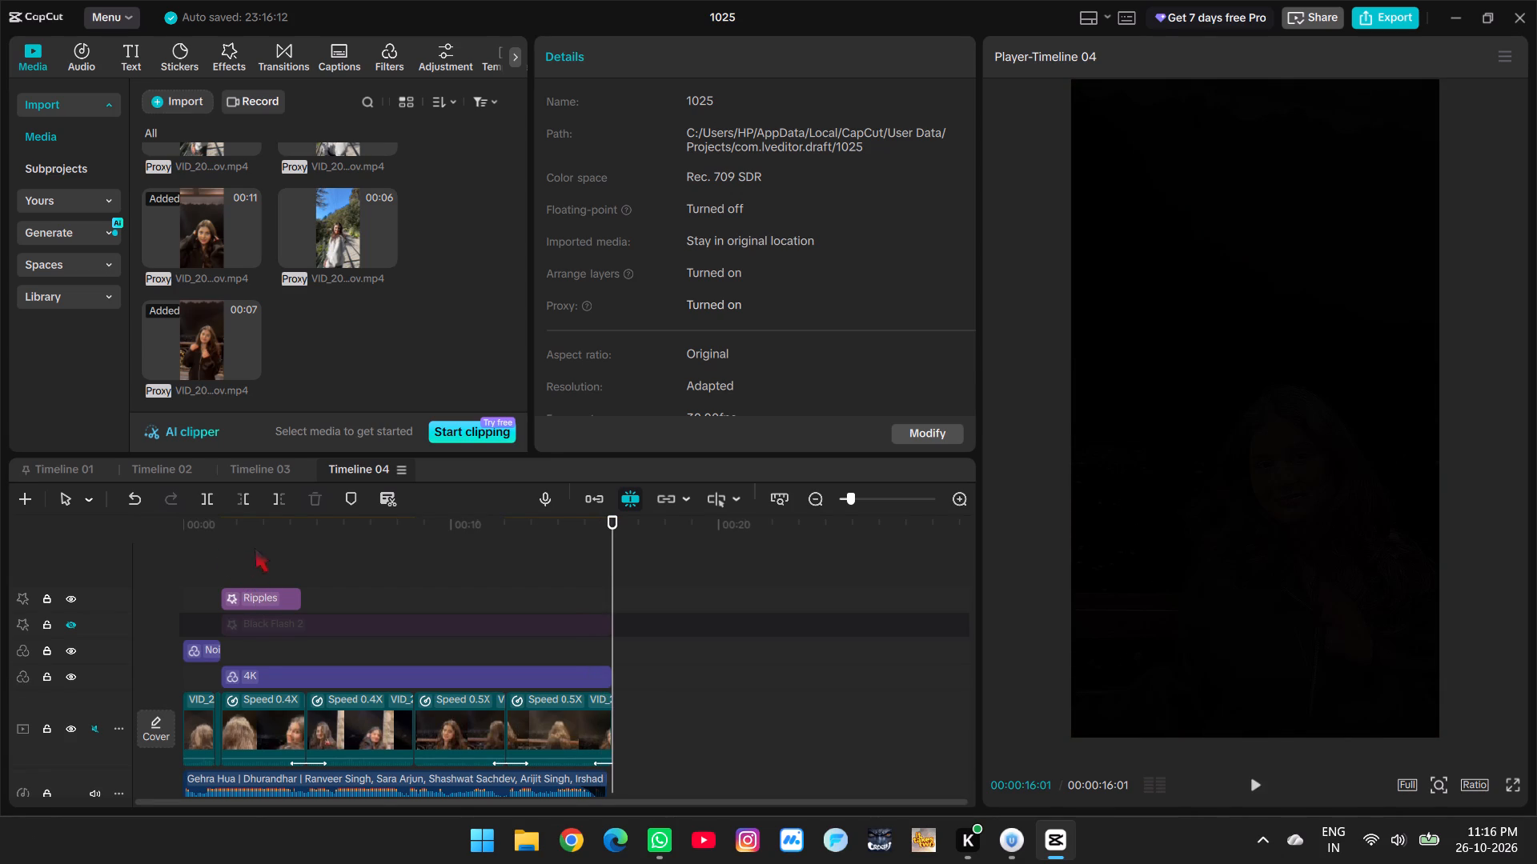
left_click(257, 544)
left_click_drag(257, 544, 182, 554)
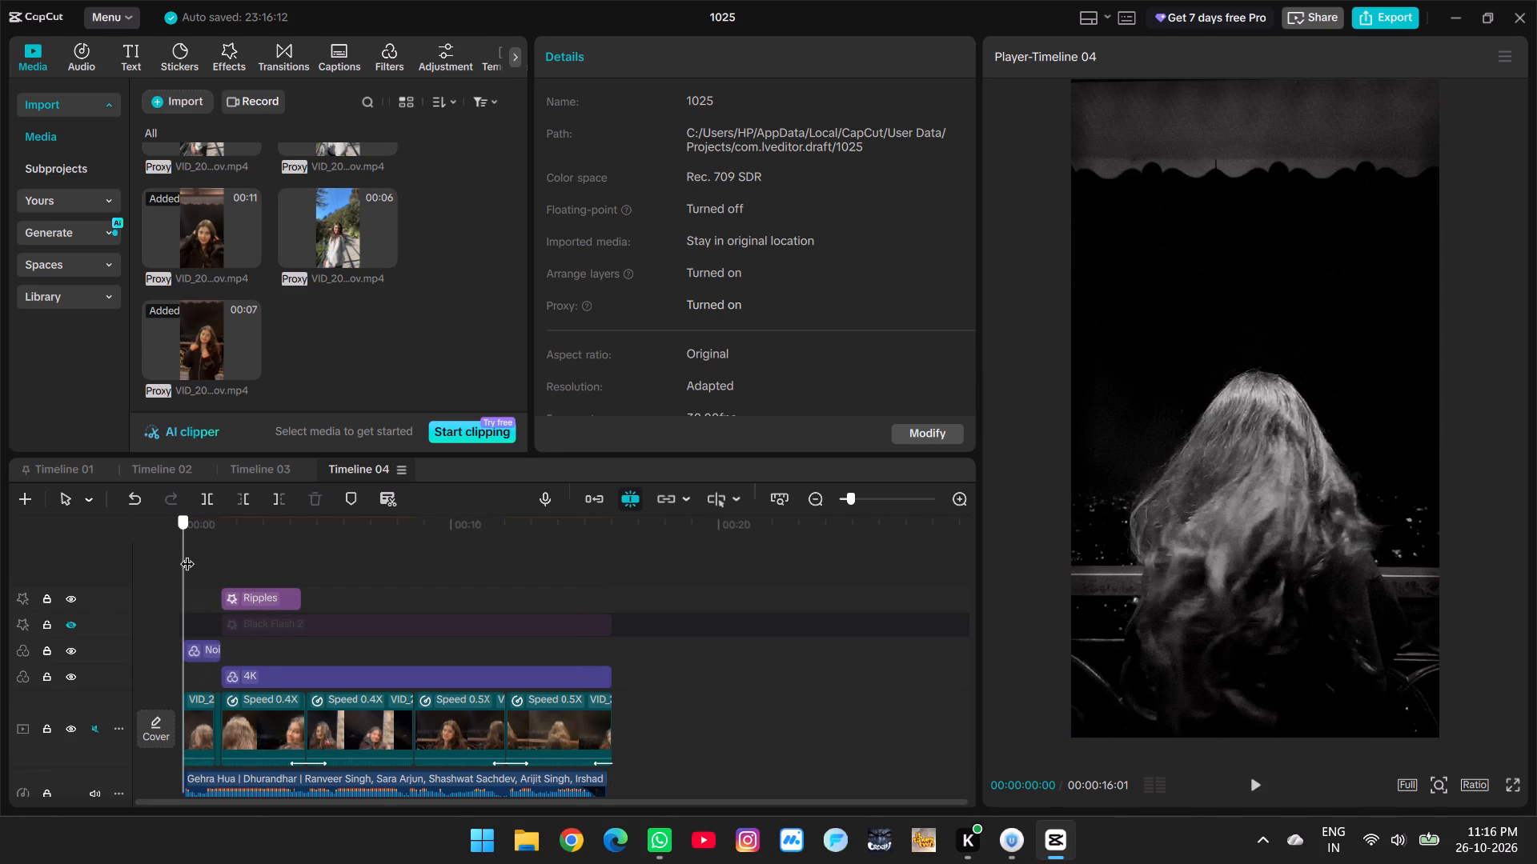